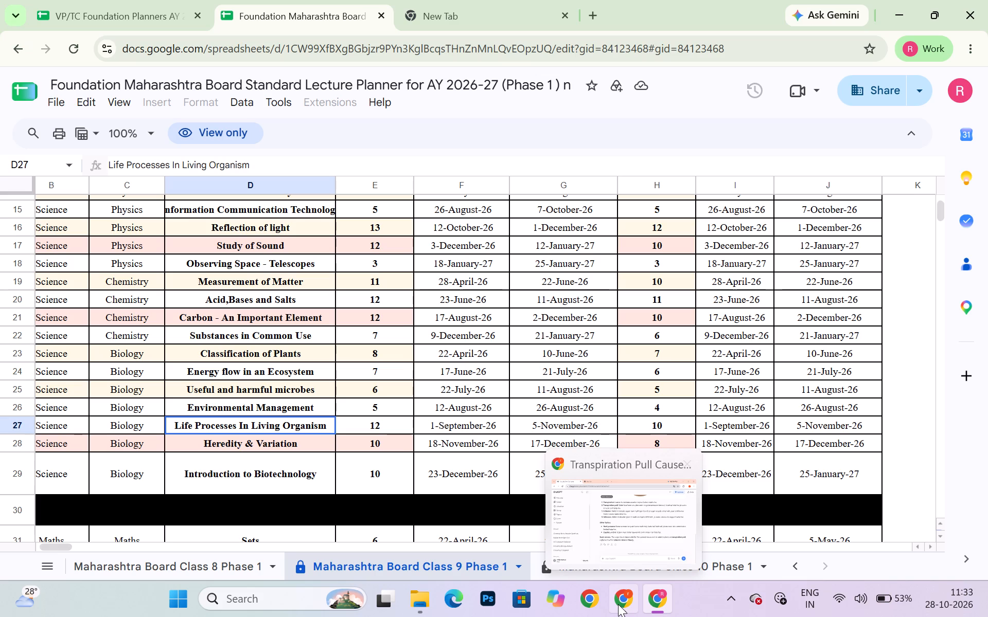
{"action": "left_click", "coordinate": [417, 604]}
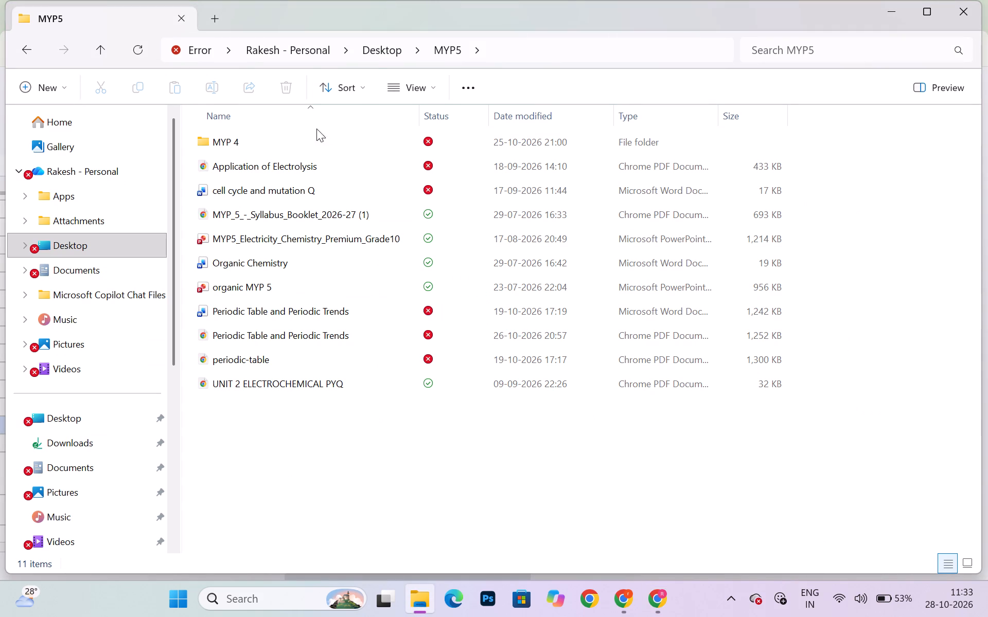
{"action": "left_click", "coordinate": [374, 53]}
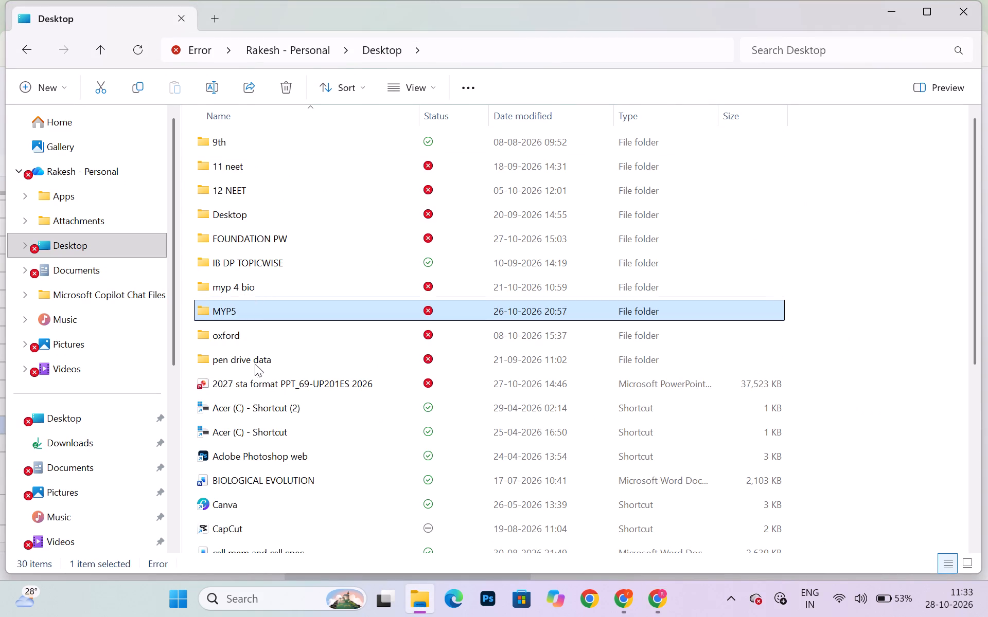
{"action": "double_click", "coordinate": [282, 232]}
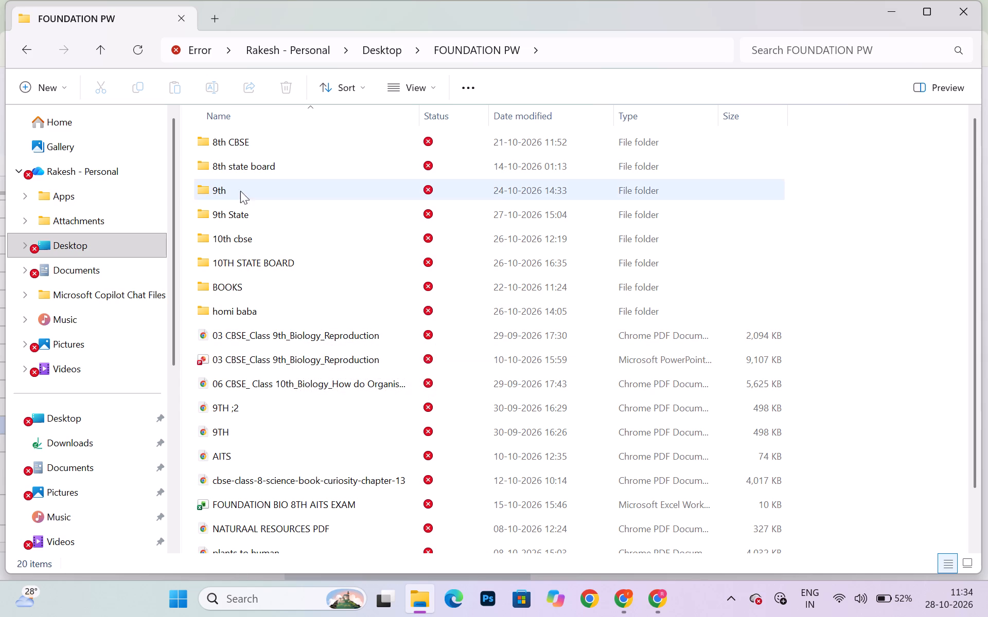
{"action": "double_click", "coordinate": [244, 279]}
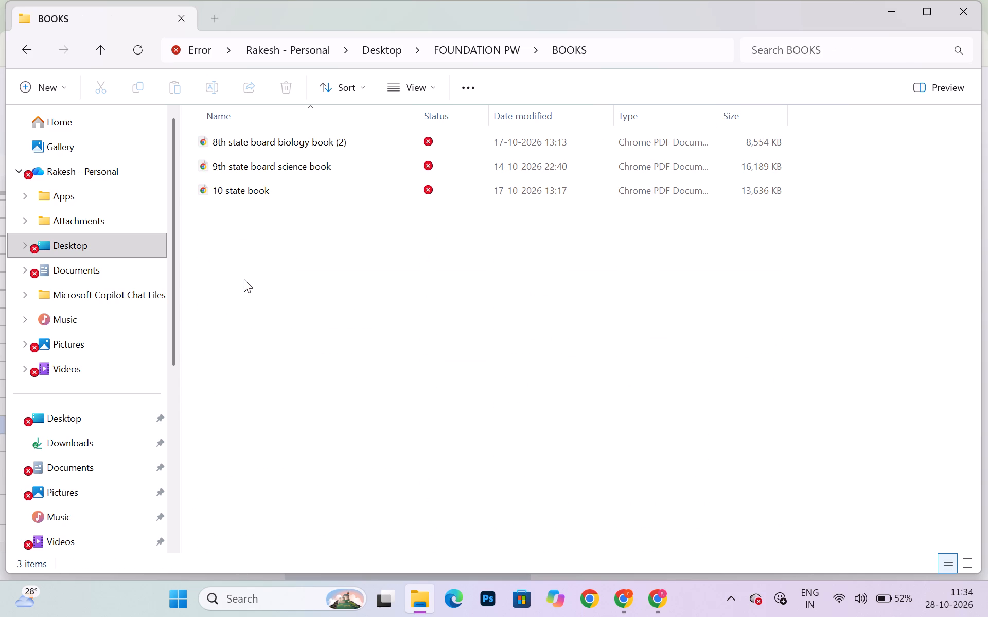
{"action": "double_click", "coordinate": [238, 172]}
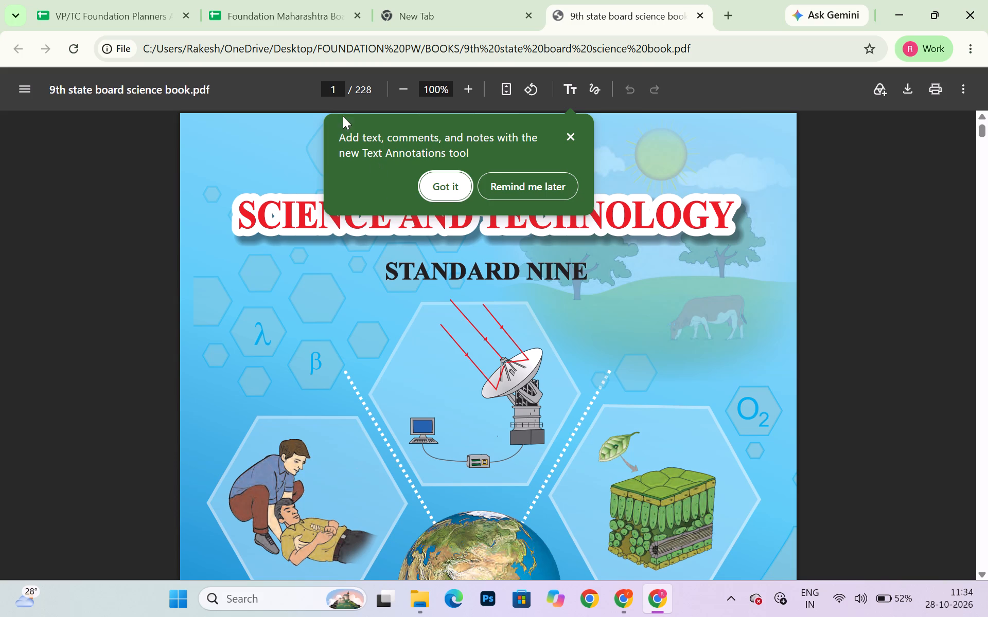
Go to page 178 of the textbook, dismissing the text annotations tip, and examine the surrounding pages.
{"action": "left_click", "coordinate": [339, 87]}
{"action": "key", "text": "BackSpace"}
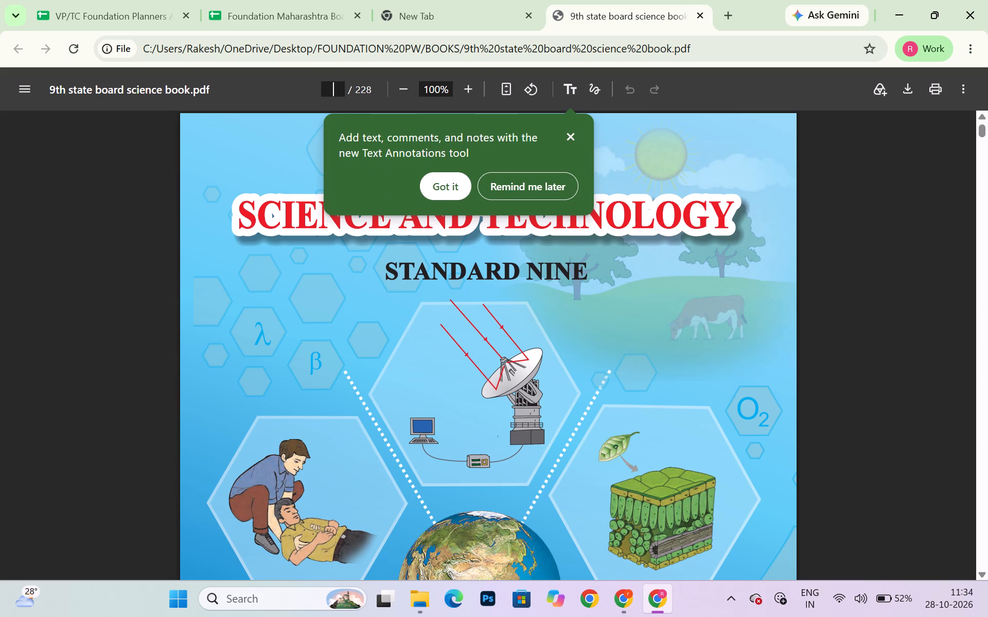
{"action": "type", "text": "178"}
{"action": "key", "text": "Return"}
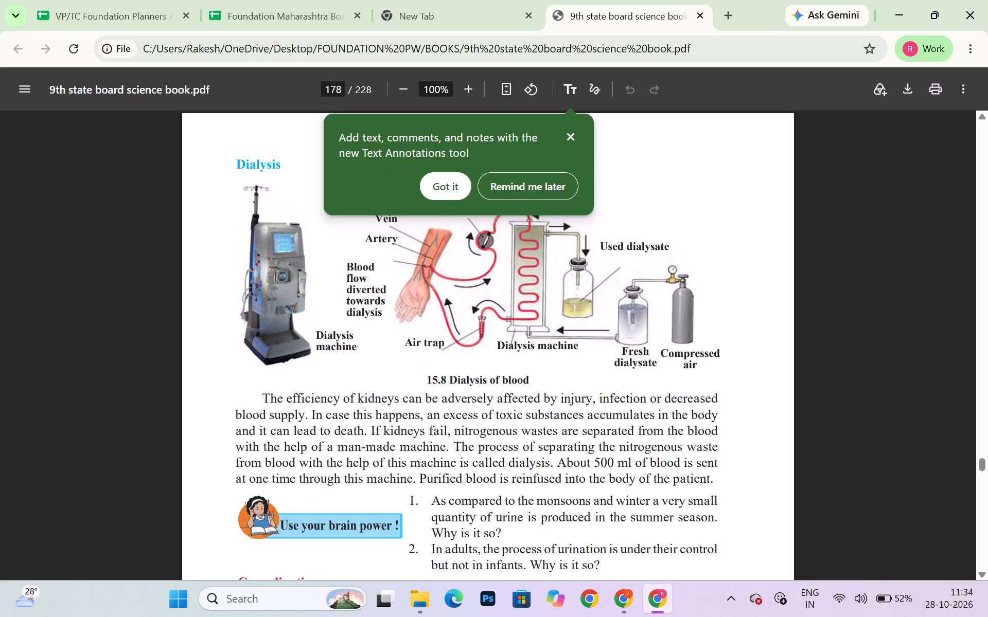
{"action": "left_click", "coordinate": [685, 302]}
{"action": "left_click", "coordinate": [567, 133]}
{"action": "scroll", "coordinate": [564, 310], "scroll_direction": "down", "scroll_amount": 2}
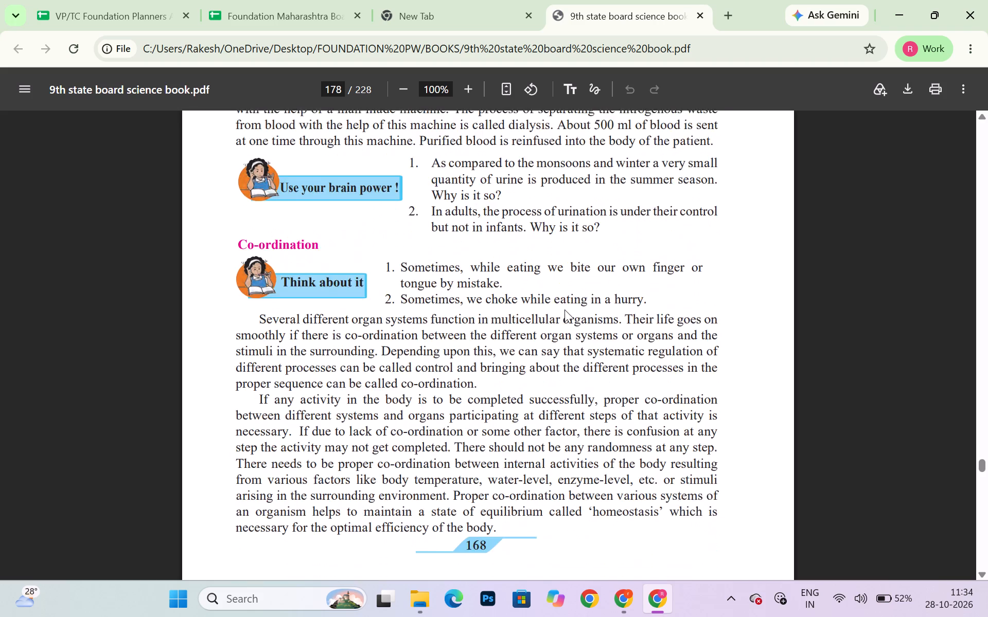
{"action": "scroll", "coordinate": [564, 310], "scroll_direction": "down", "scroll_amount": 3}
{"action": "scroll", "coordinate": [564, 310], "scroll_direction": "up", "scroll_amount": 2}
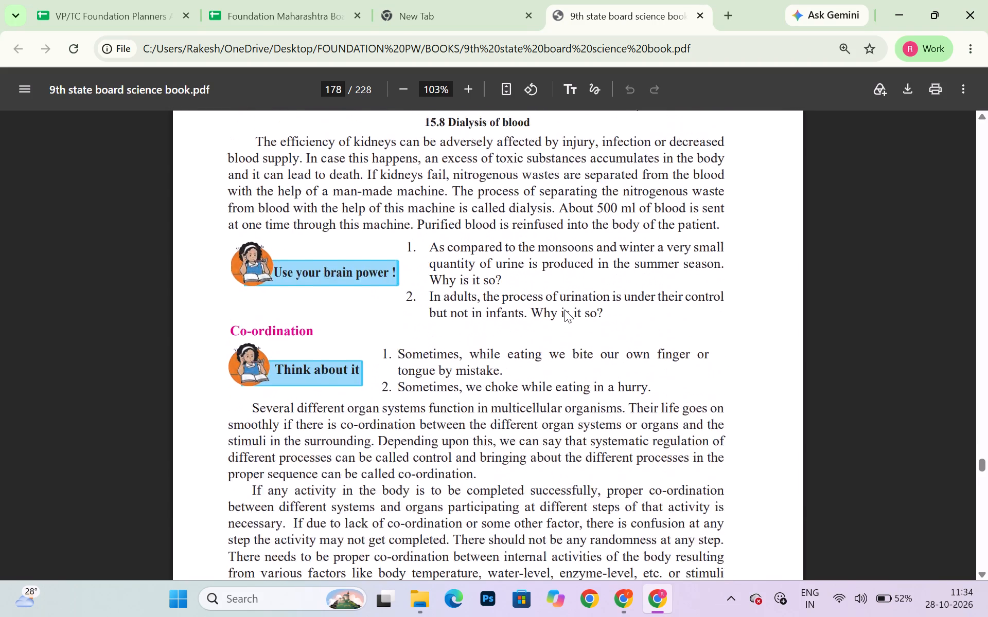
{"action": "scroll", "coordinate": [564, 310], "scroll_direction": "up", "scroll_amount": 2}
{"action": "scroll", "coordinate": [564, 310], "scroll_direction": "down", "scroll_amount": 1}
{"action": "scroll", "coordinate": [564, 310], "scroll_direction": "up", "scroll_amount": 7}
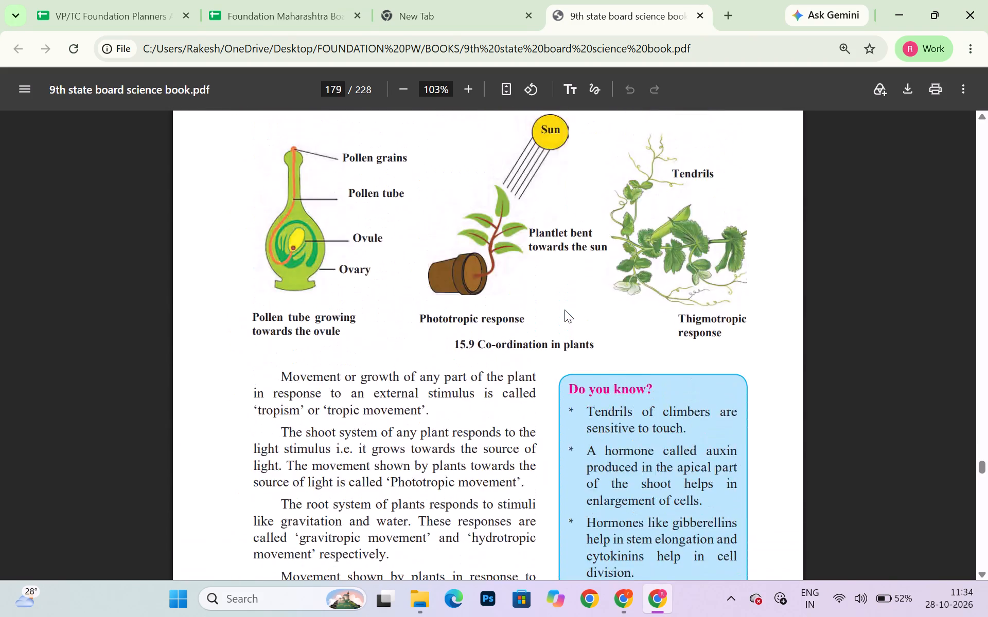
{"action": "scroll", "coordinate": [564, 310], "scroll_direction": "up", "scroll_amount": 3}
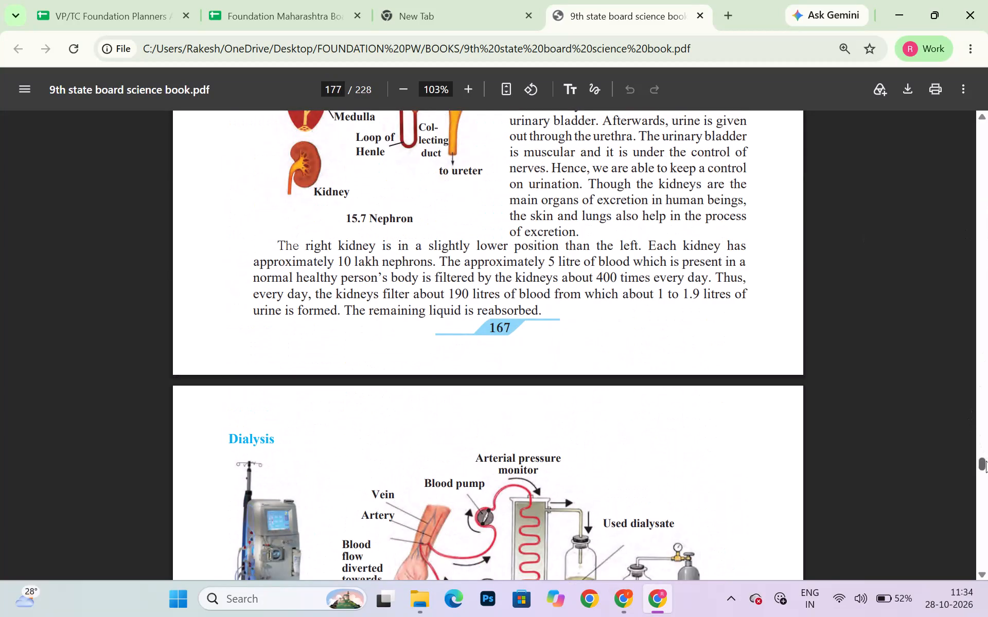
Return to the front of the textbook and examine the Contents table for lesson names and page numbers.
{"action": "left_click_drag", "start_coordinate": [986, 461], "coordinate": [987, 84]}
{"action": "scroll", "coordinate": [719, 263], "scroll_direction": "down", "scroll_amount": 3}
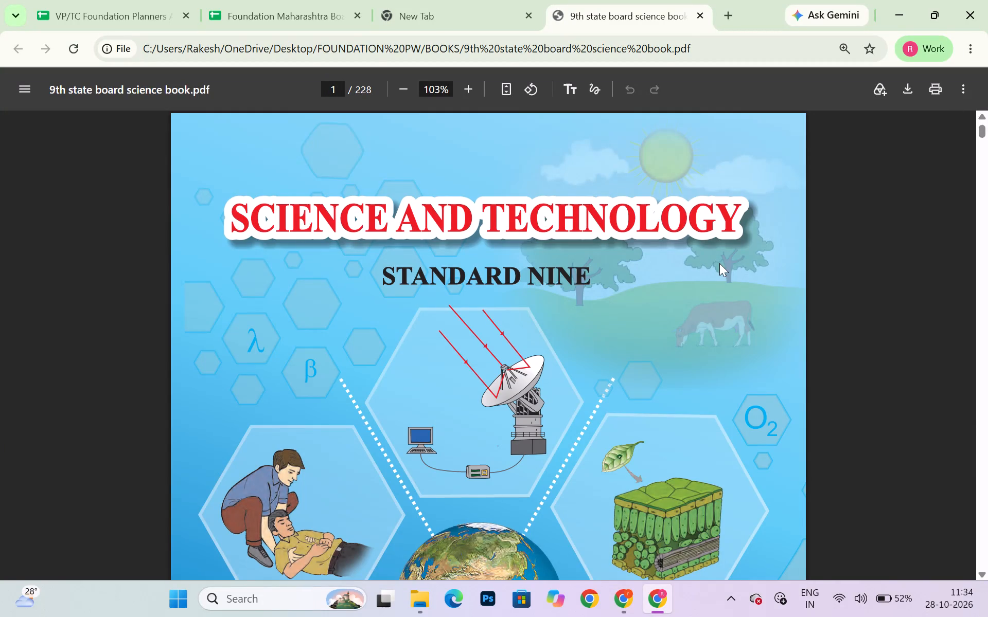
{"action": "scroll", "coordinate": [719, 263], "scroll_direction": "down", "scroll_amount": 9}
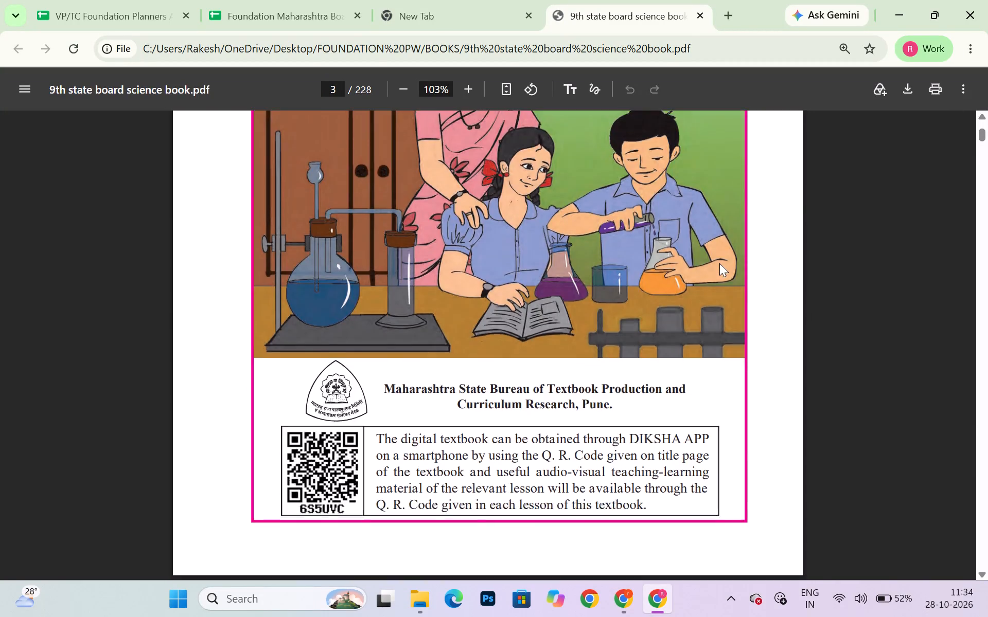
{"action": "scroll", "coordinate": [719, 263], "scroll_direction": "down", "scroll_amount": 9}
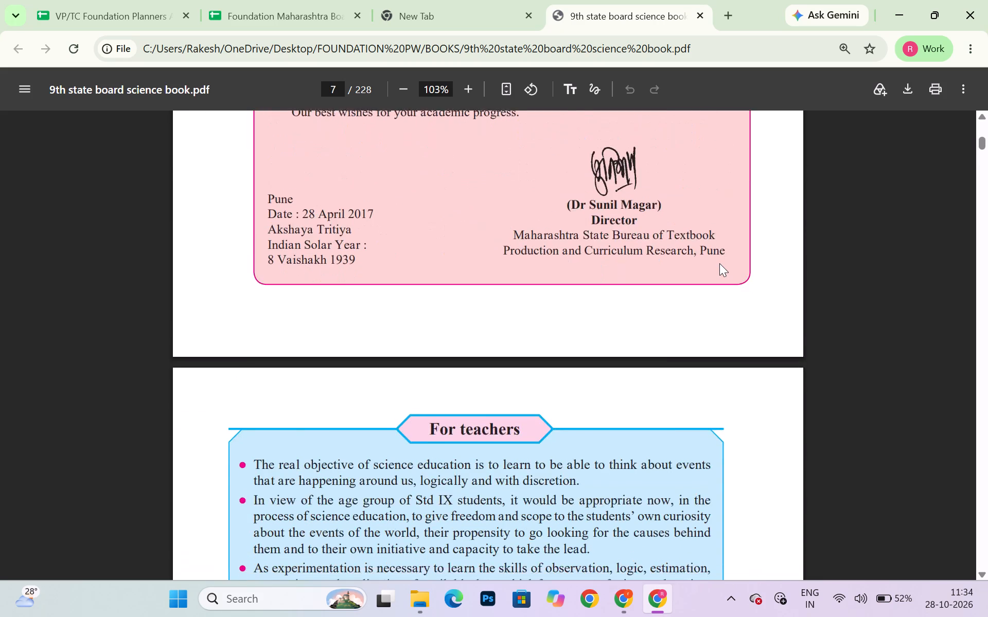
{"action": "scroll", "coordinate": [719, 263], "scroll_direction": "down", "scroll_amount": 7}
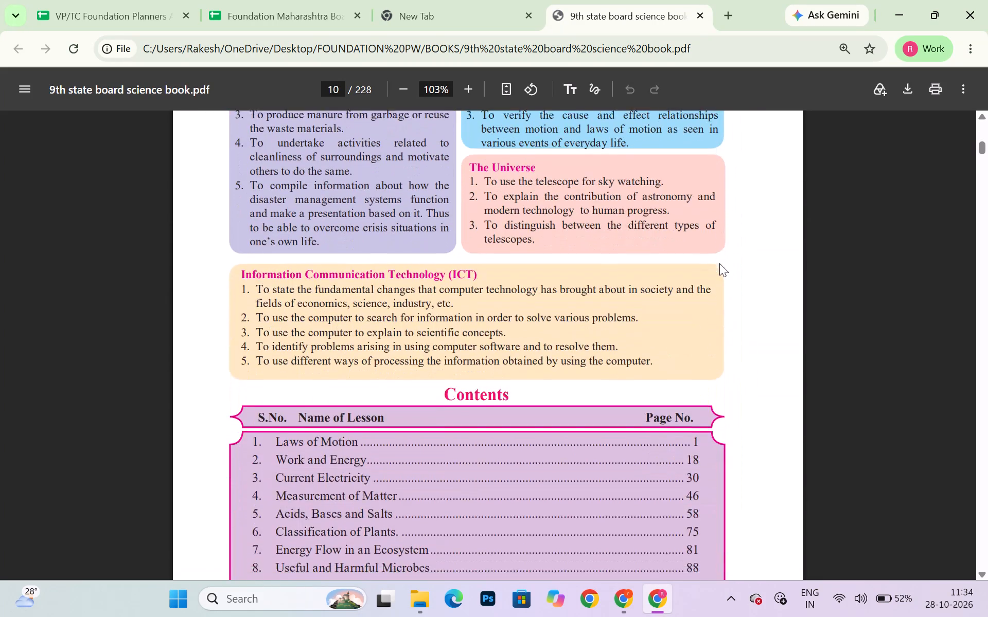
{"action": "scroll", "coordinate": [719, 263], "scroll_direction": "down", "scroll_amount": 4}
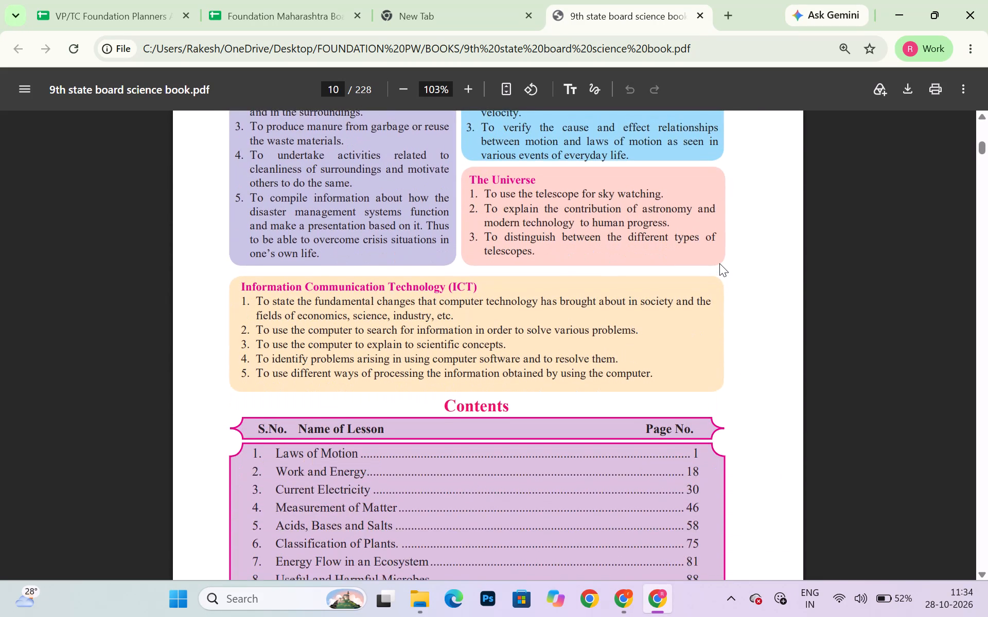
{"action": "scroll", "coordinate": [719, 263], "scroll_direction": "down", "scroll_amount": 3}
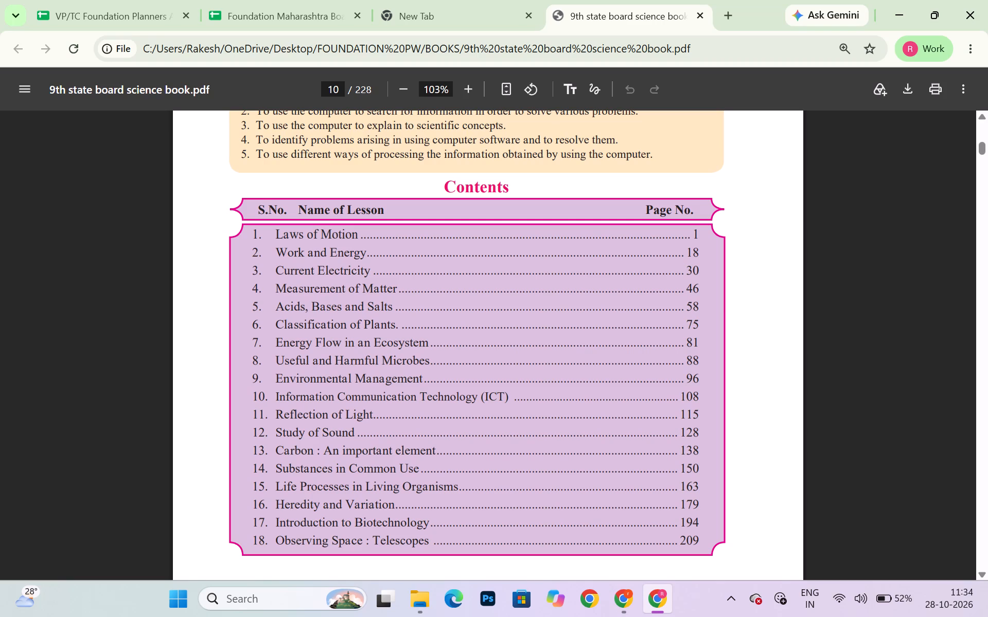
{"action": "scroll", "coordinate": [700, 375], "scroll_direction": "up", "scroll_amount": 1}
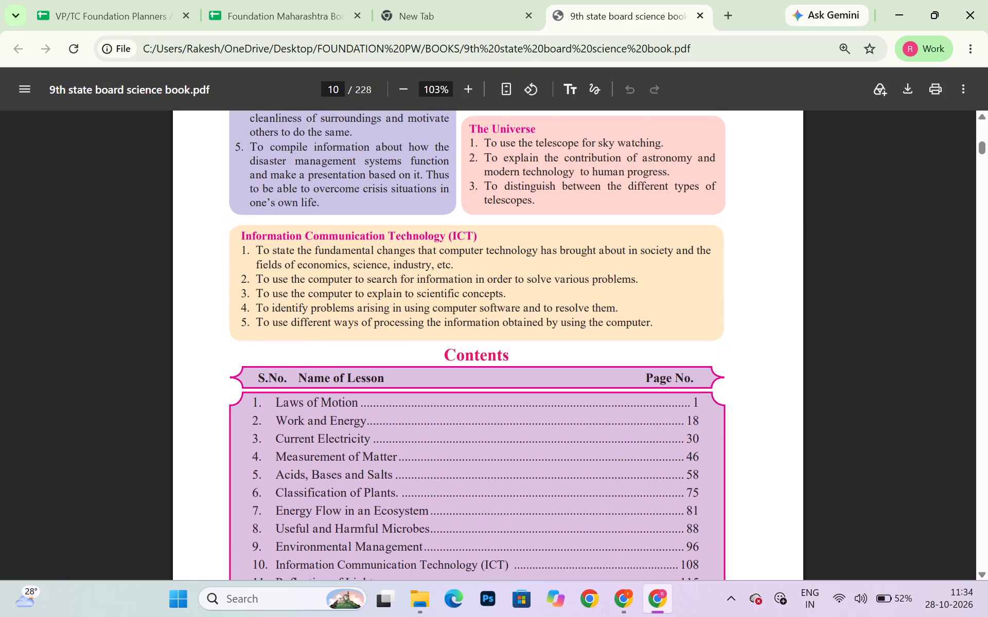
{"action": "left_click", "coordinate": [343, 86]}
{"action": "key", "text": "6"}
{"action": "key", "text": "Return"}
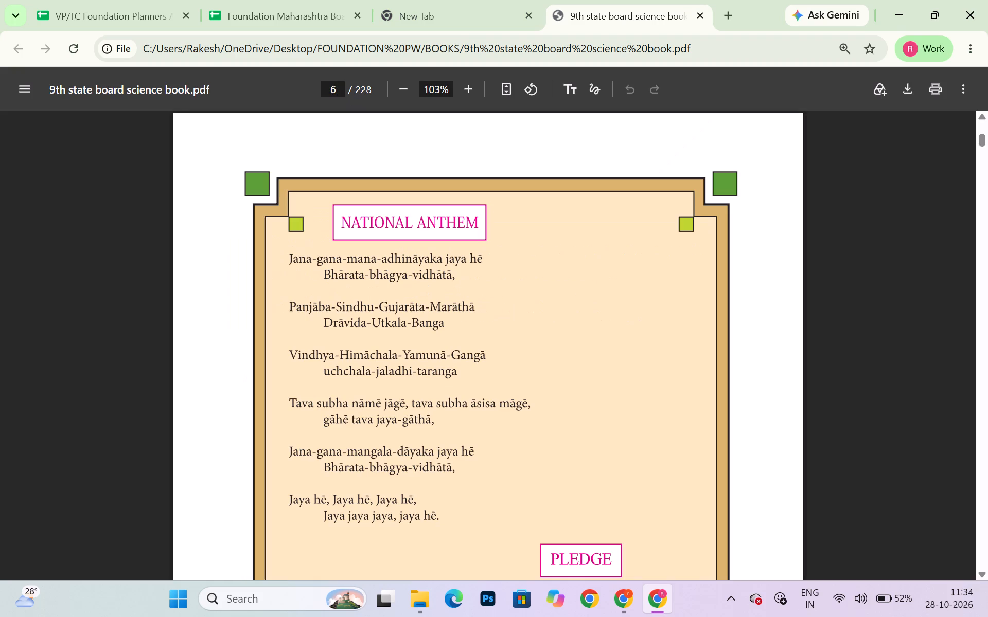
Go to page 106 of the textbook and look over the opening of the Environmental Management chapter.
{"action": "left_click", "coordinate": [336, 93]}
{"action": "key", "text": "BackSpace"}
{"action": "type", "text": "10"}
{"action": "key", "text": "6"}
{"action": "key", "text": "Return"}
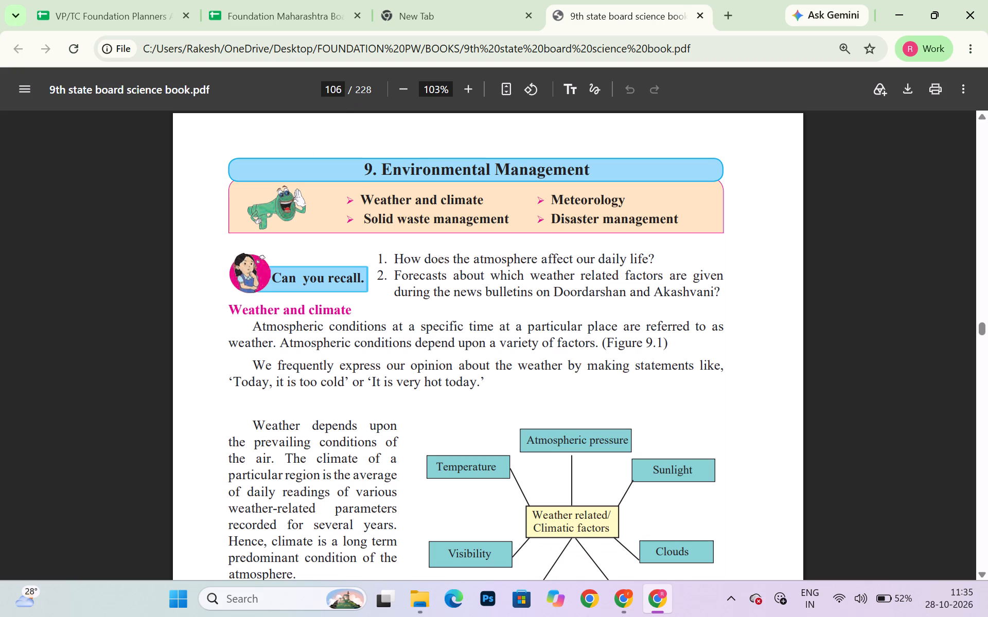
{"action": "key", "text": "Return"}
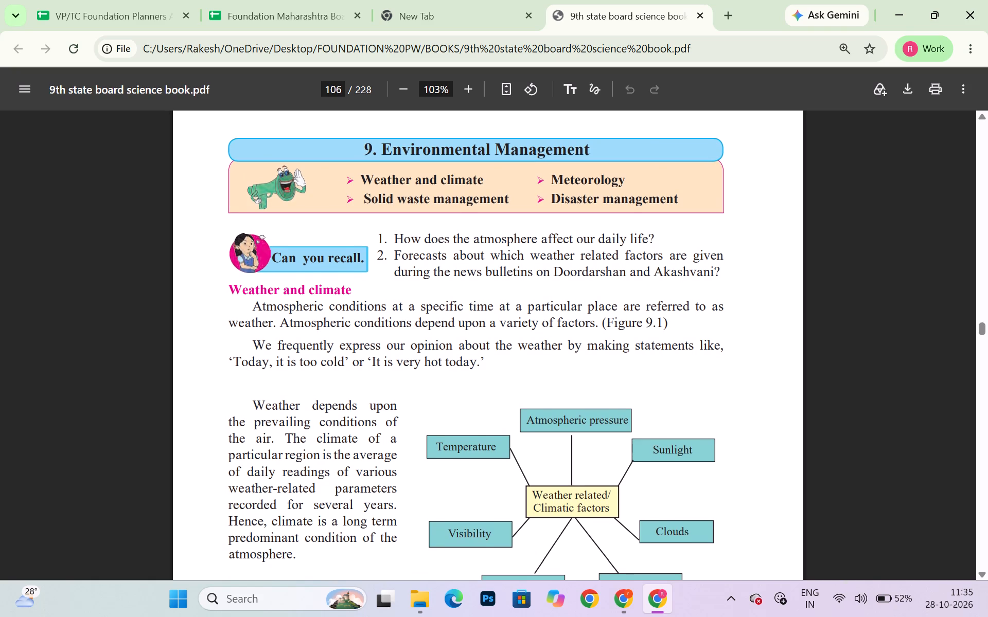
{"action": "scroll", "coordinate": [409, 166], "scroll_direction": "down", "scroll_amount": 4}
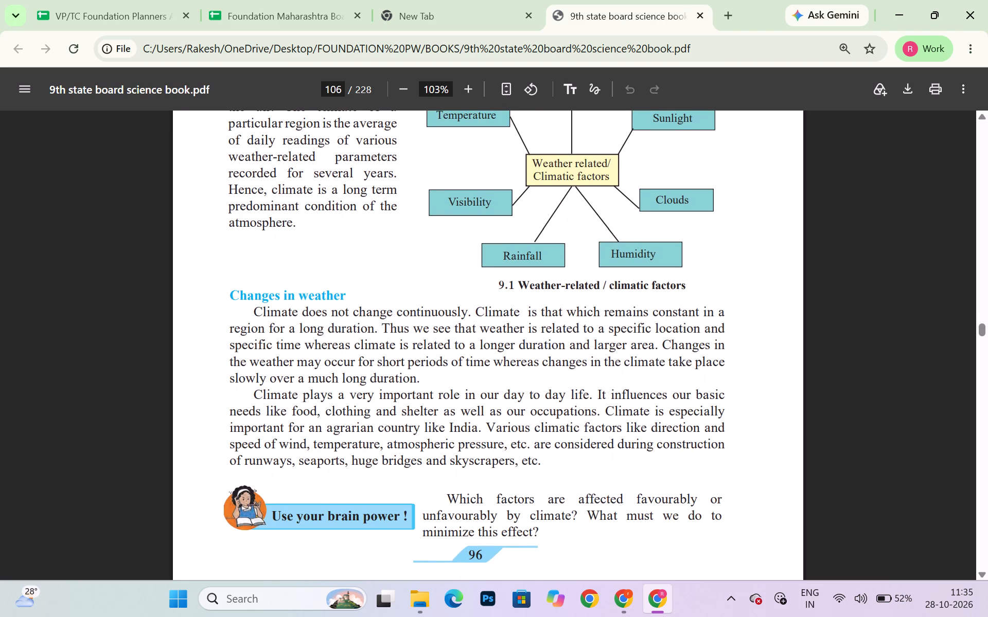
{"action": "scroll", "coordinate": [409, 166], "scroll_direction": "down", "scroll_amount": 3}
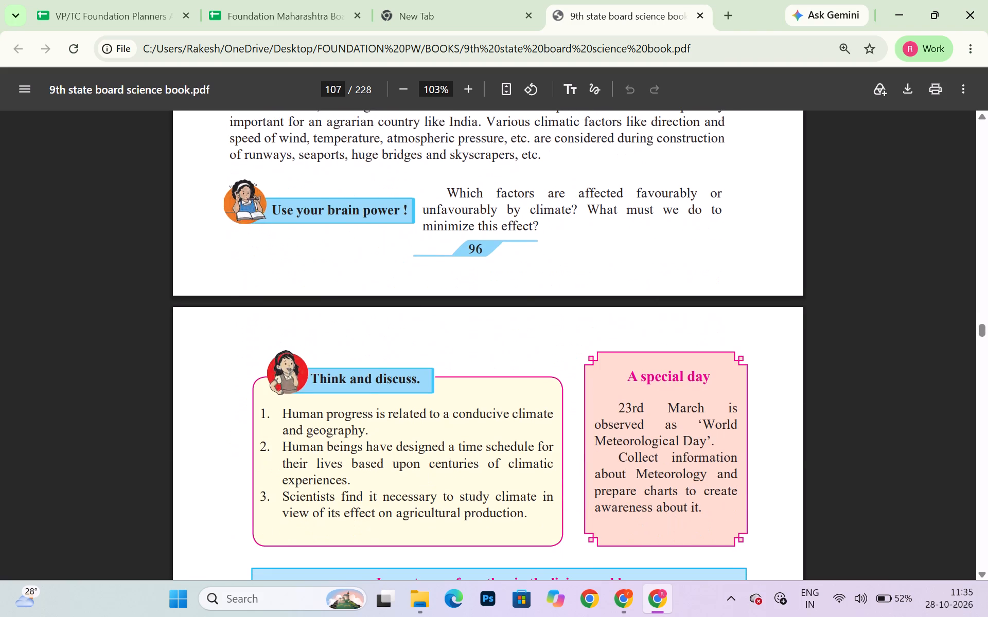
{"action": "scroll", "coordinate": [409, 166], "scroll_direction": "up", "scroll_amount": 5}
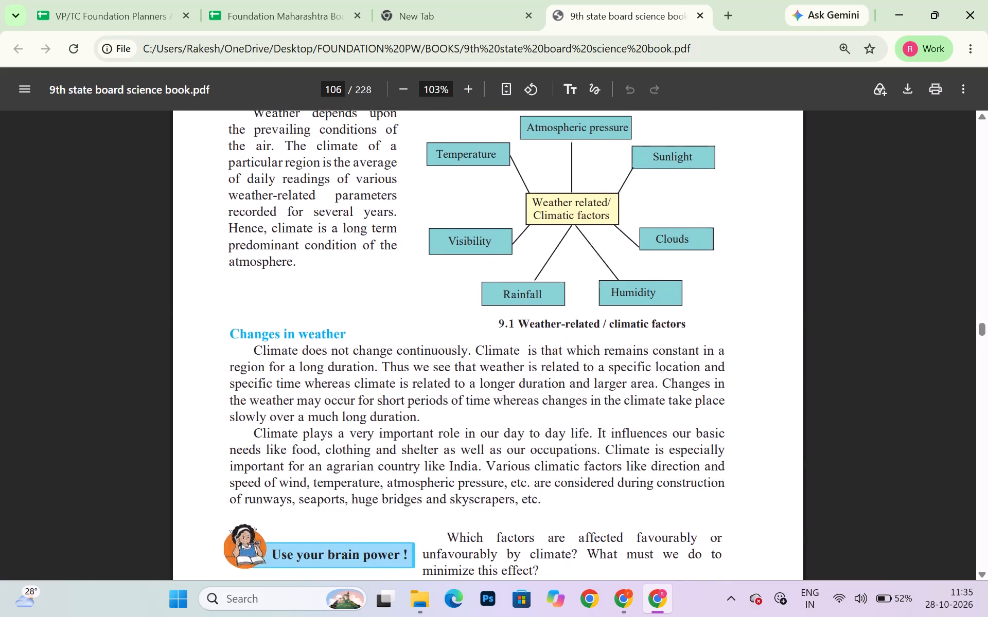
{"action": "scroll", "coordinate": [409, 166], "scroll_direction": "up", "scroll_amount": 2}
{"action": "left_click_drag", "start_coordinate": [379, 147], "coordinate": [359, 133]}
{"action": "left_click", "coordinate": [359, 133]}
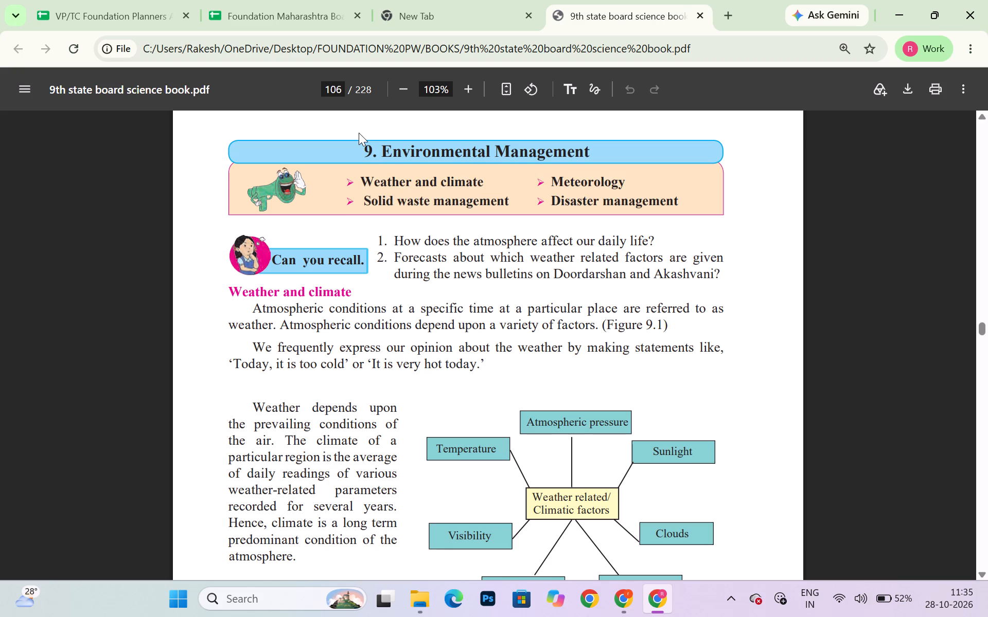
{"action": "left_click", "coordinate": [381, 152]}
{"action": "left_click", "coordinate": [382, 153]}
{"action": "left_click_drag", "start_coordinate": [352, 151], "coordinate": [601, 154]}
{"action": "left_click", "coordinate": [647, 158]}
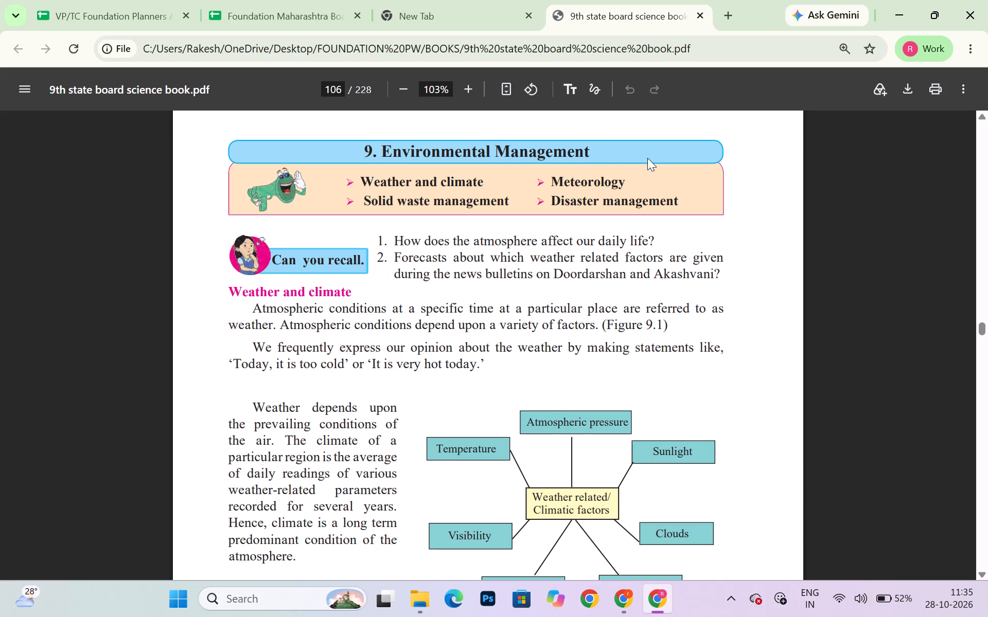
{"action": "left_click_drag", "start_coordinate": [587, 147], "coordinate": [390, 153]}
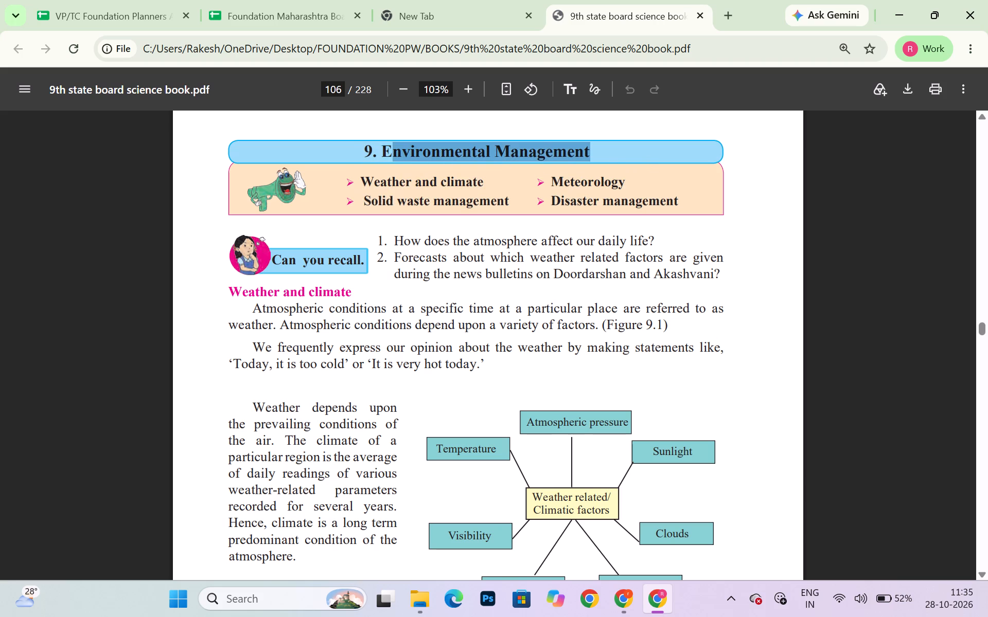
{"action": "left_click_drag", "start_coordinate": [390, 153], "coordinate": [379, 149]}
{"action": "key", "text": "ctrl+c"}
{"action": "left_click", "coordinate": [621, 597]}
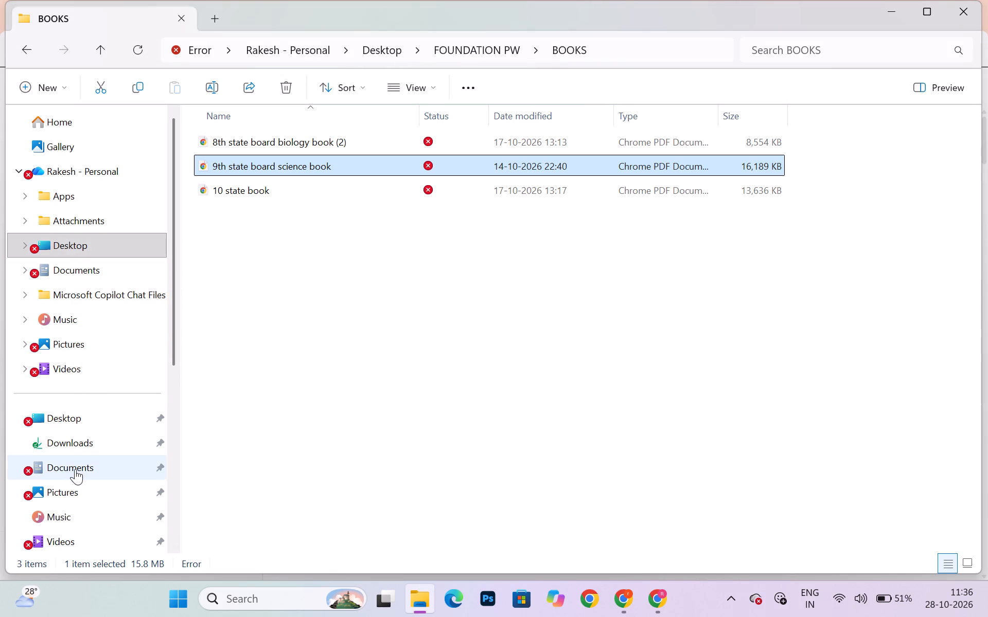
{"action": "left_click", "coordinate": [76, 441]}
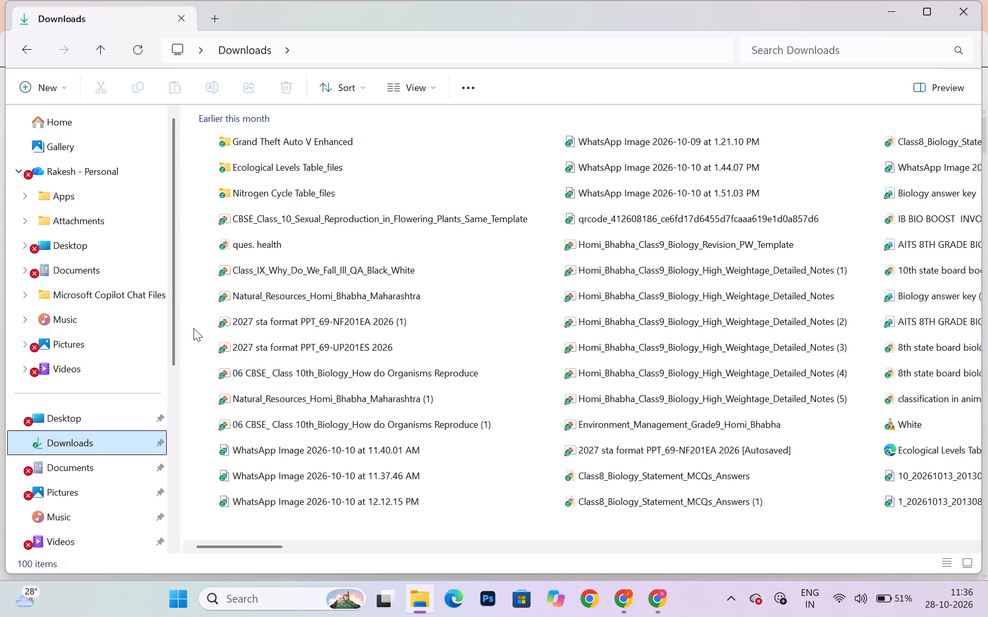
{"action": "double_click", "coordinate": [294, 315]}
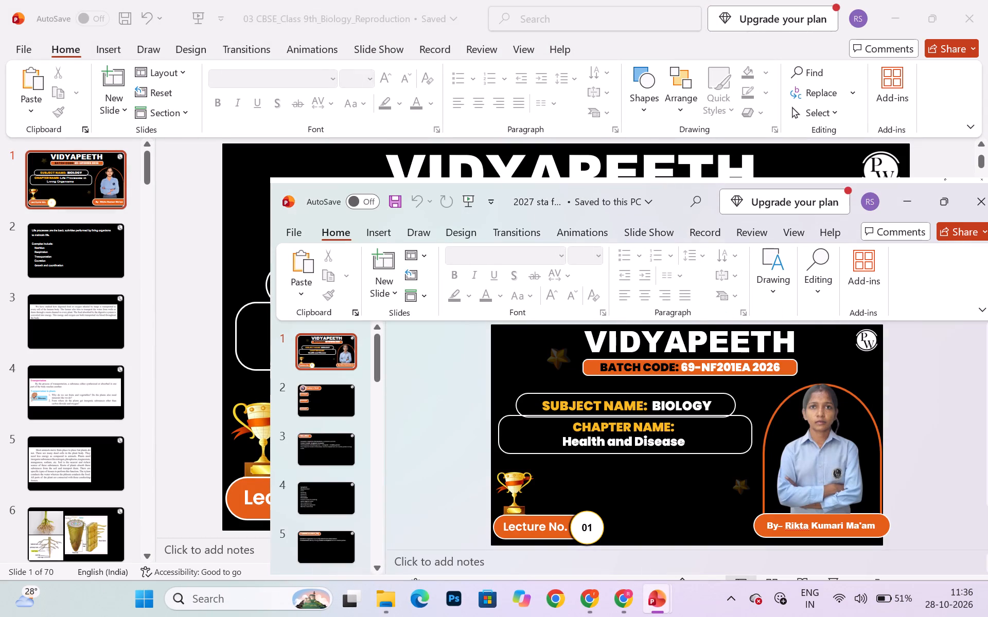
{"action": "double_click", "coordinate": [673, 192]}
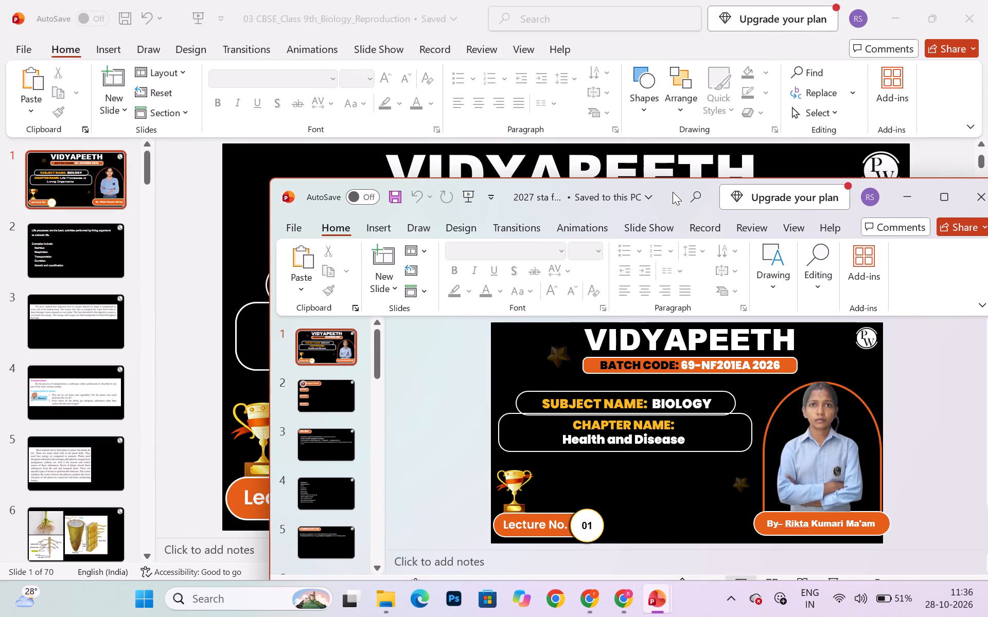
{"action": "left_click", "coordinate": [980, 194]}
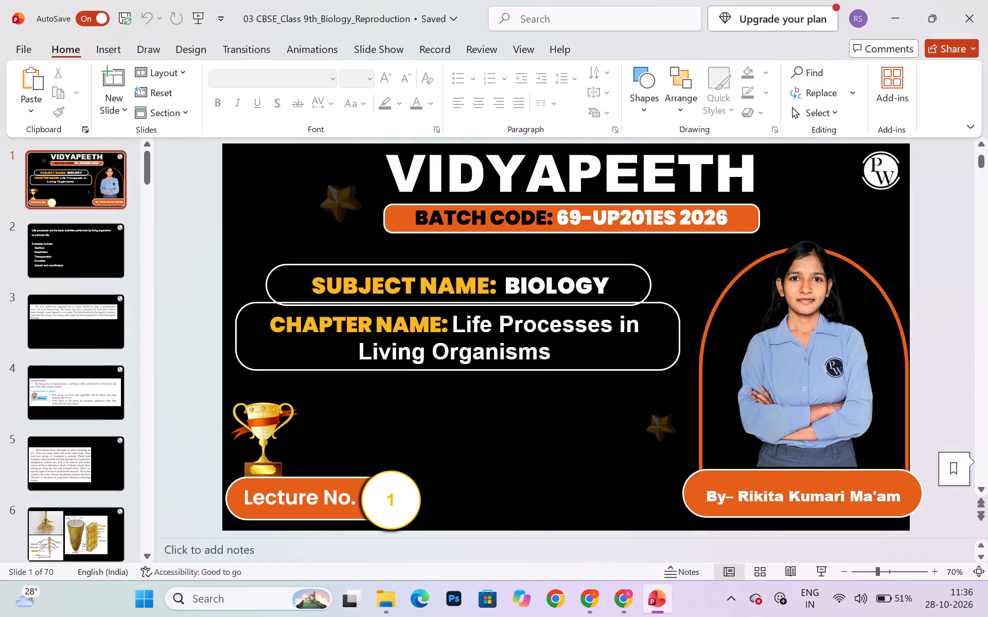
Change the batch code on the title slide to 69-NF201ES 2026.
{"action": "scroll", "coordinate": [109, 403], "scroll_direction": "down", "scroll_amount": 6}
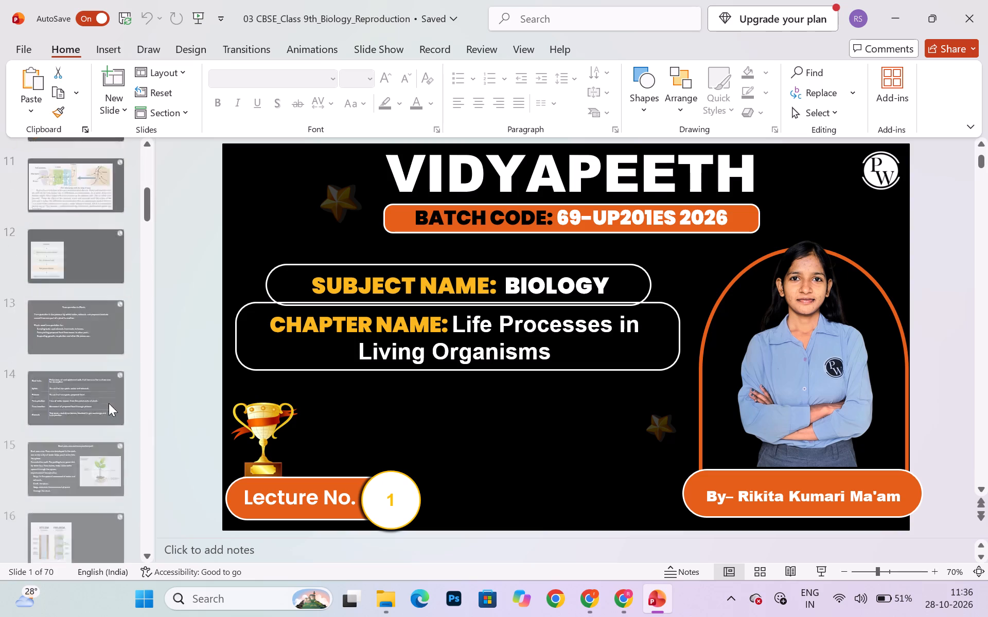
{"action": "scroll", "coordinate": [109, 403], "scroll_direction": "down", "scroll_amount": 4}
{"action": "scroll", "coordinate": [109, 403], "scroll_direction": "up", "scroll_amount": 10}
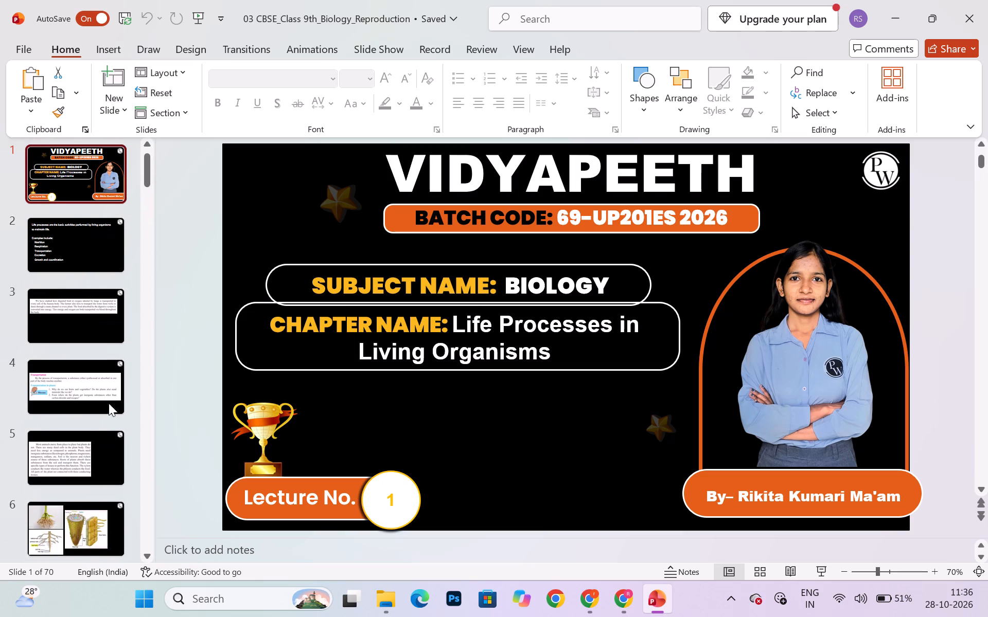
{"action": "left_click", "coordinate": [619, 213]}
{"action": "key", "text": "BackSpace"}
{"action": "key", "text": "BackSpace"}
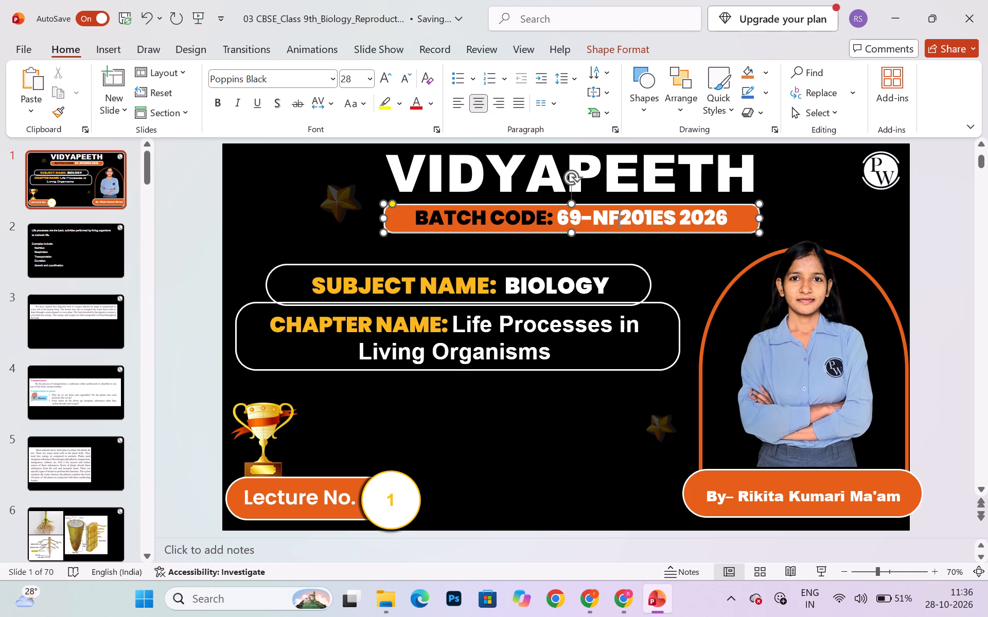
{"action": "left_click", "coordinate": [584, 410]}
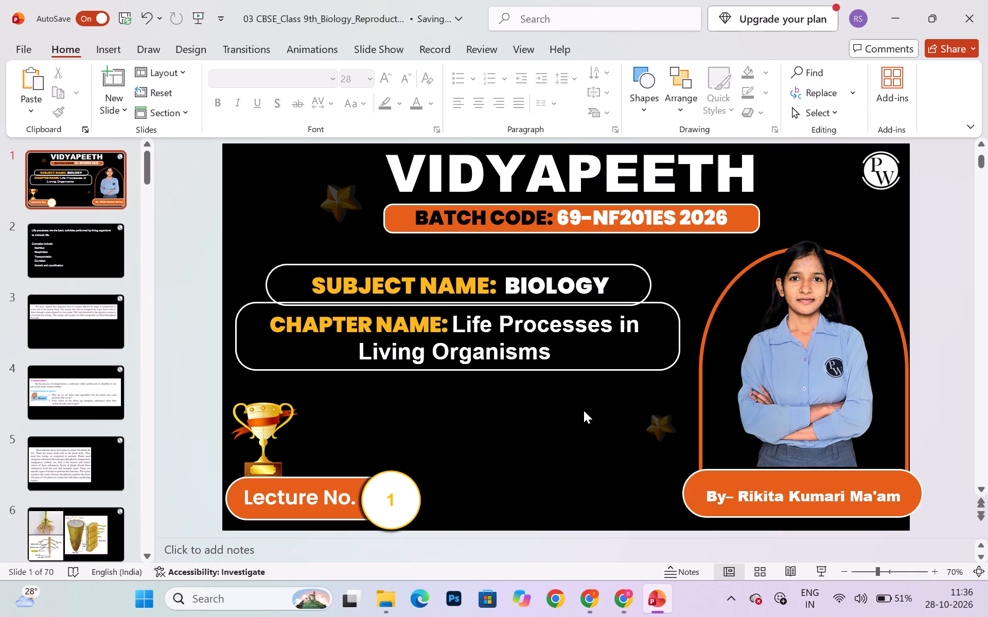
Set the lecture number on the title slide to 02.
{"action": "left_click", "coordinate": [390, 503]}
{"action": "key", "text": "Right"}
{"action": "key", "text": "BackSpace"}
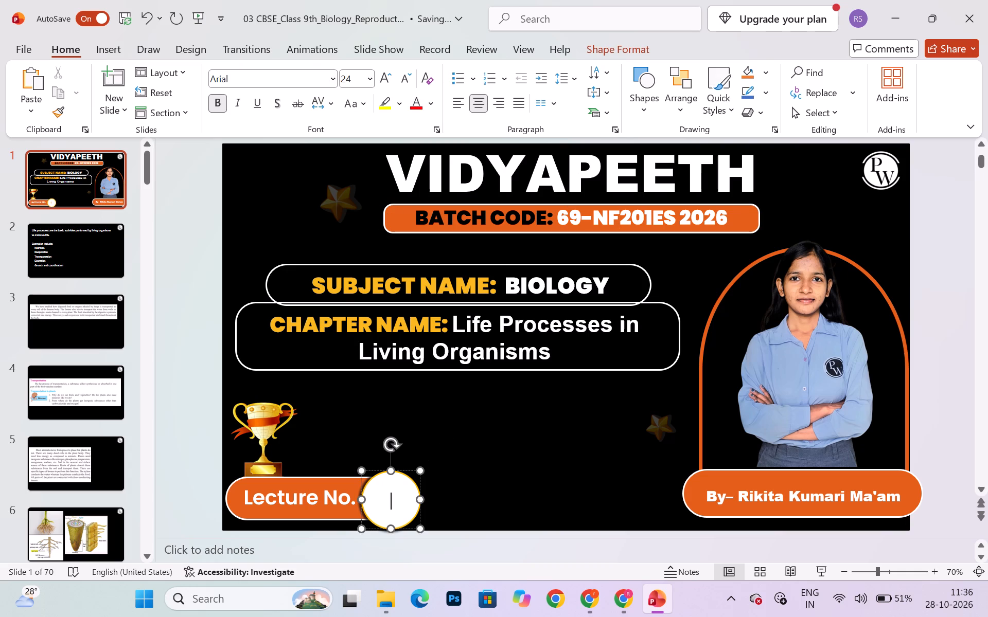
{"action": "type", "text": "02"}
Look through the slides between 2 and 24, checking the life processes, transpiration pull and root pressure content.
{"action": "left_click", "coordinate": [81, 228]}
{"action": "scroll", "coordinate": [74, 323], "scroll_direction": "down", "scroll_amount": 2}
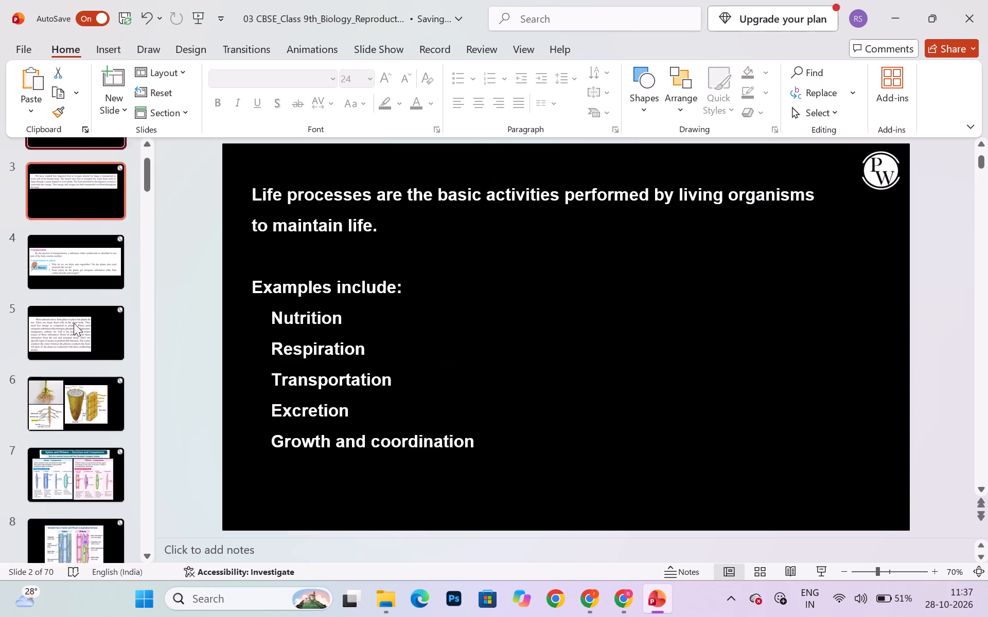
{"action": "scroll", "coordinate": [74, 323], "scroll_direction": "down", "scroll_amount": 4}
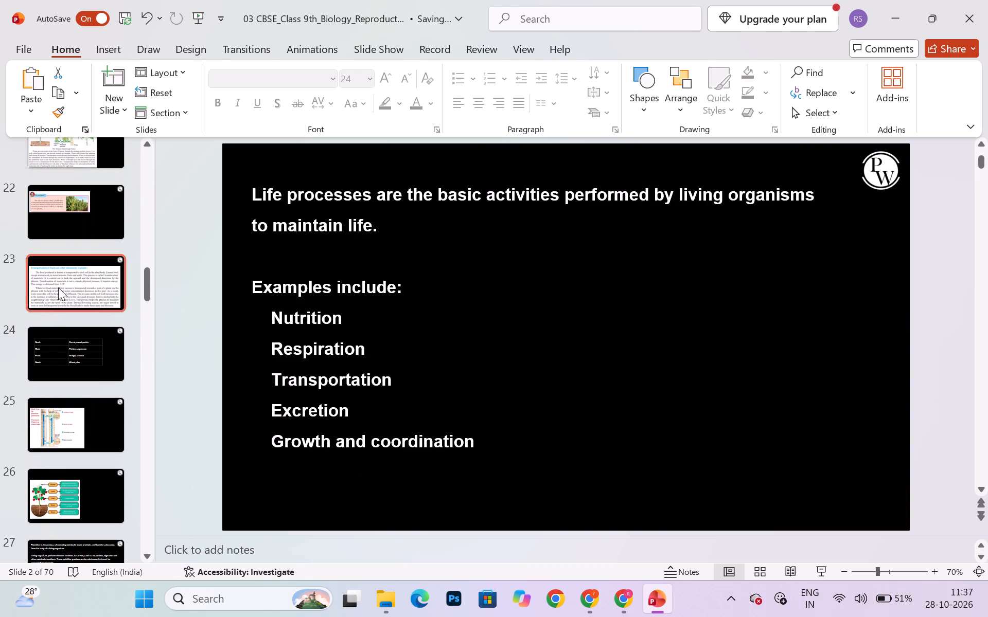
{"action": "left_click", "coordinate": [58, 287]}
{"action": "left_click", "coordinate": [68, 356]}
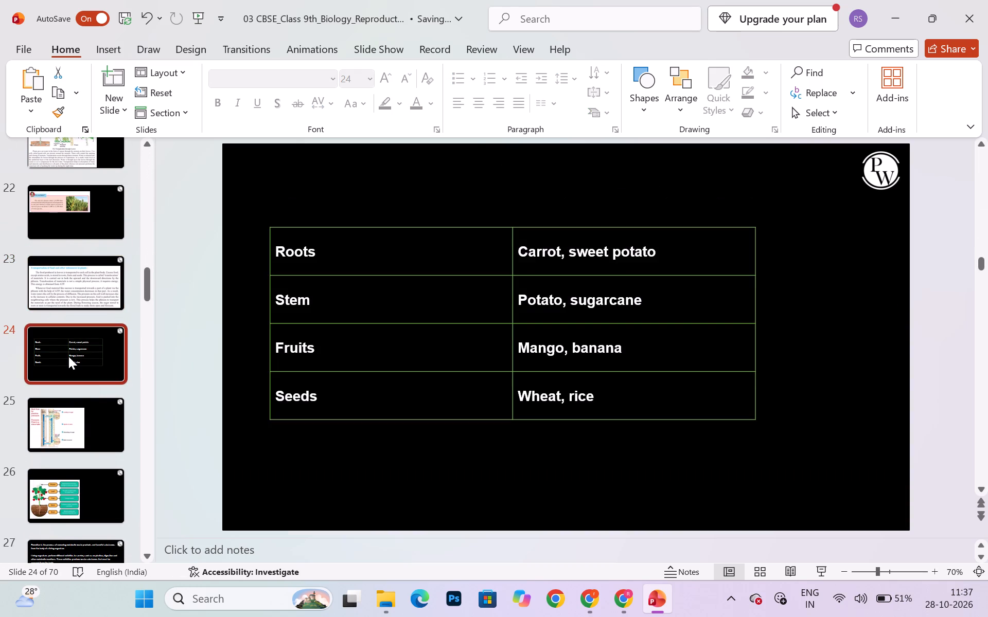
{"action": "left_click", "coordinate": [77, 209]}
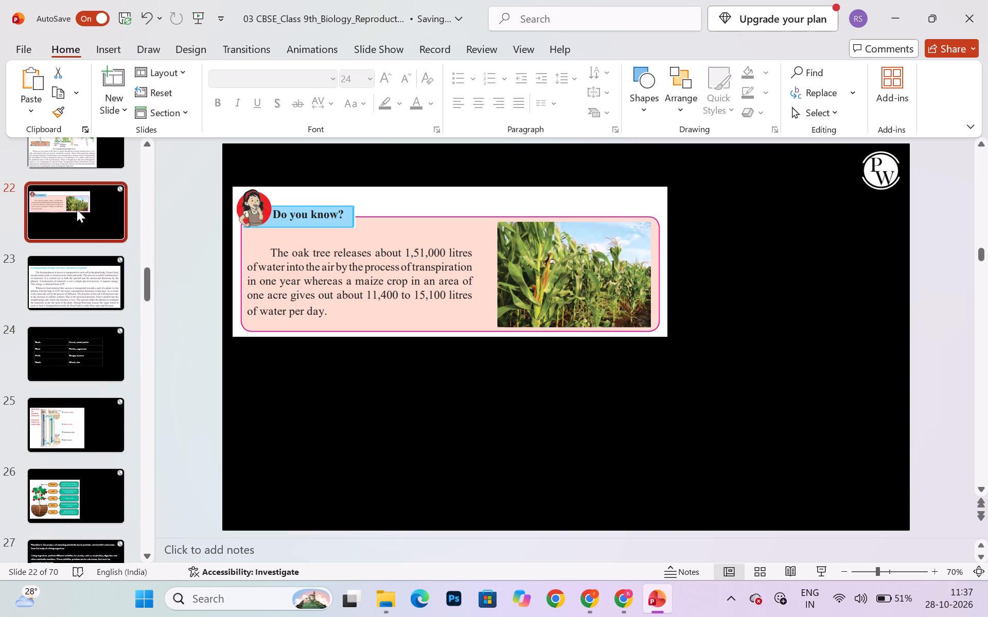
{"action": "scroll", "coordinate": [77, 209], "scroll_direction": "up", "scroll_amount": 2}
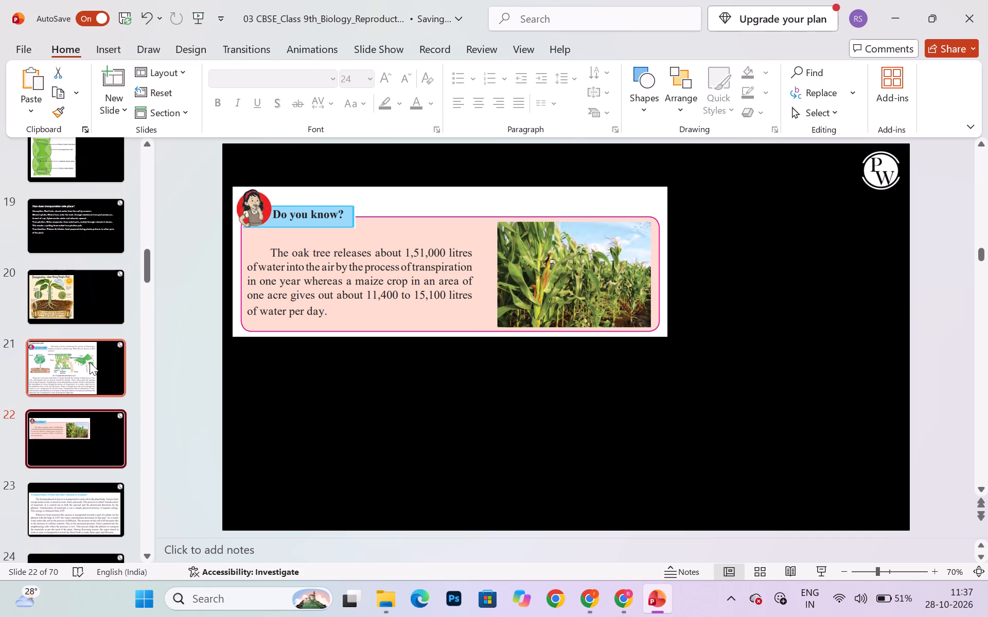
{"action": "left_click", "coordinate": [90, 362]}
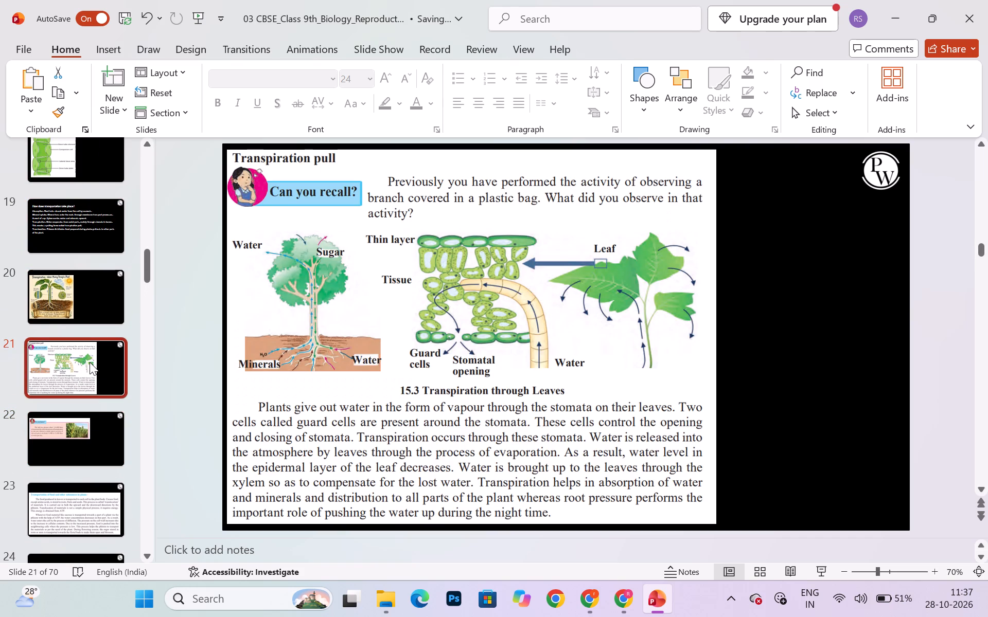
{"action": "scroll", "coordinate": [90, 362], "scroll_direction": "up", "scroll_amount": 3}
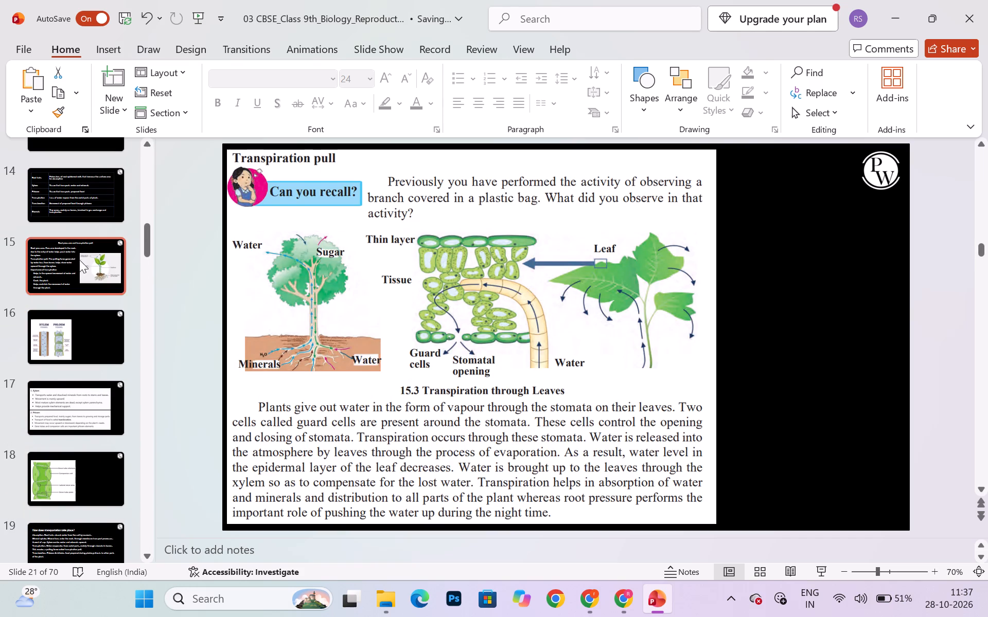
{"action": "left_click", "coordinate": [79, 252]}
{"action": "scroll", "coordinate": [79, 252], "scroll_direction": "down", "scroll_amount": 1}
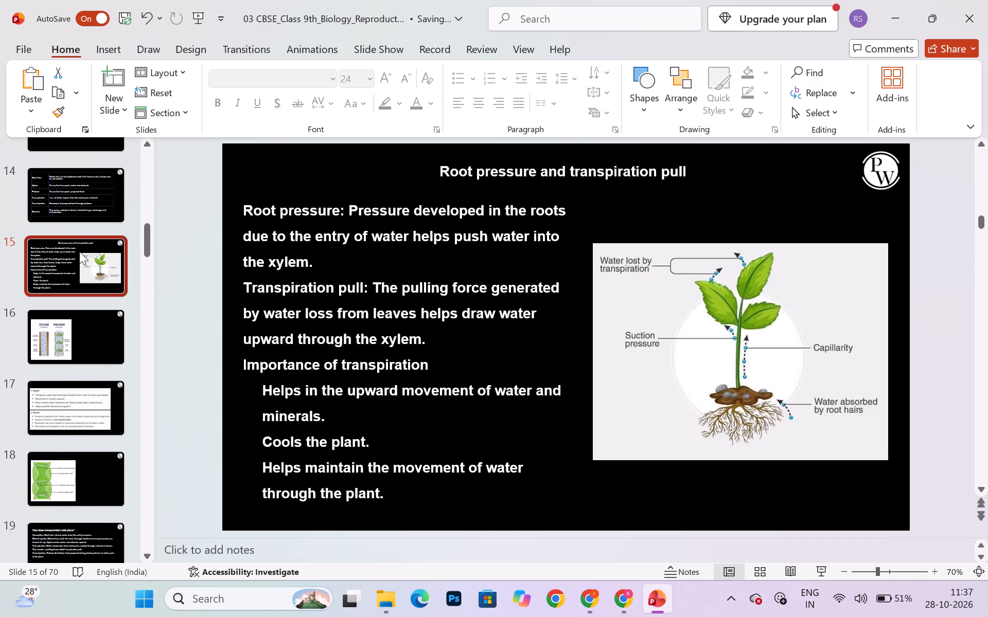
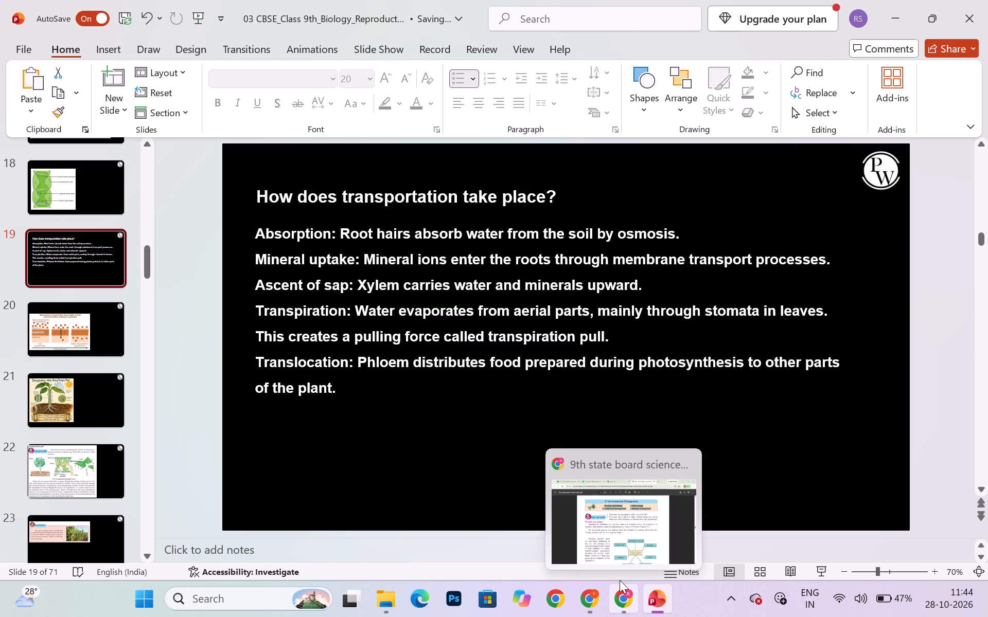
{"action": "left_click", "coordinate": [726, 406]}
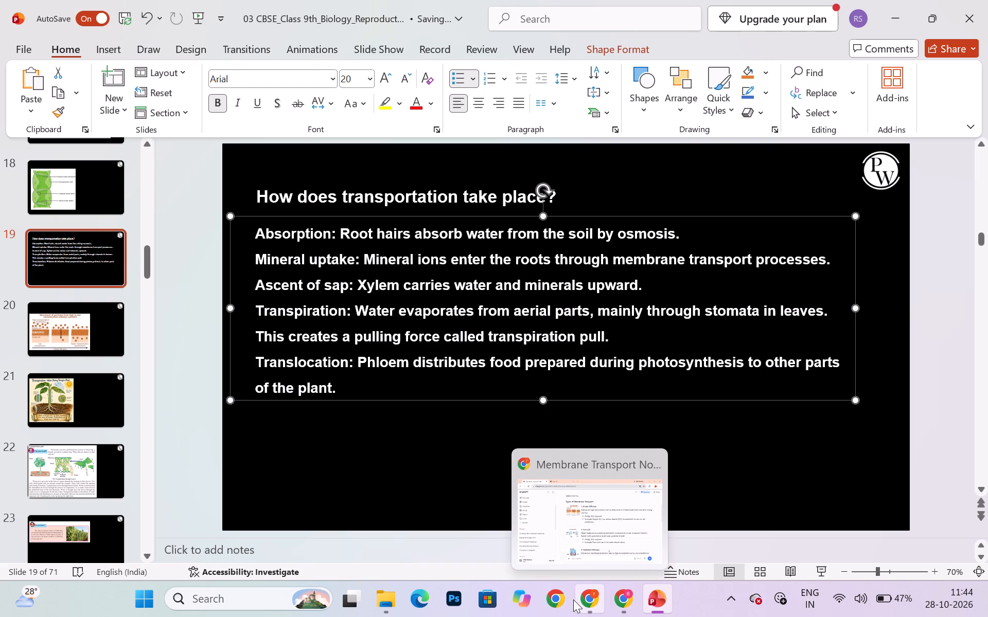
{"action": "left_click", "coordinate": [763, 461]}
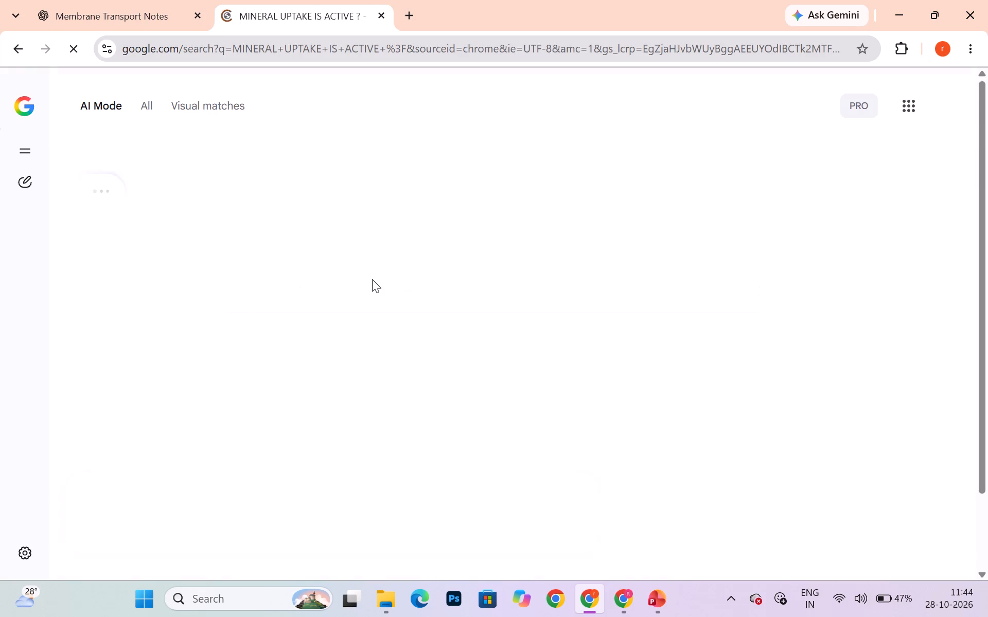
{"action": "scroll", "coordinate": [372, 279], "scroll_direction": "down", "scroll_amount": 1}
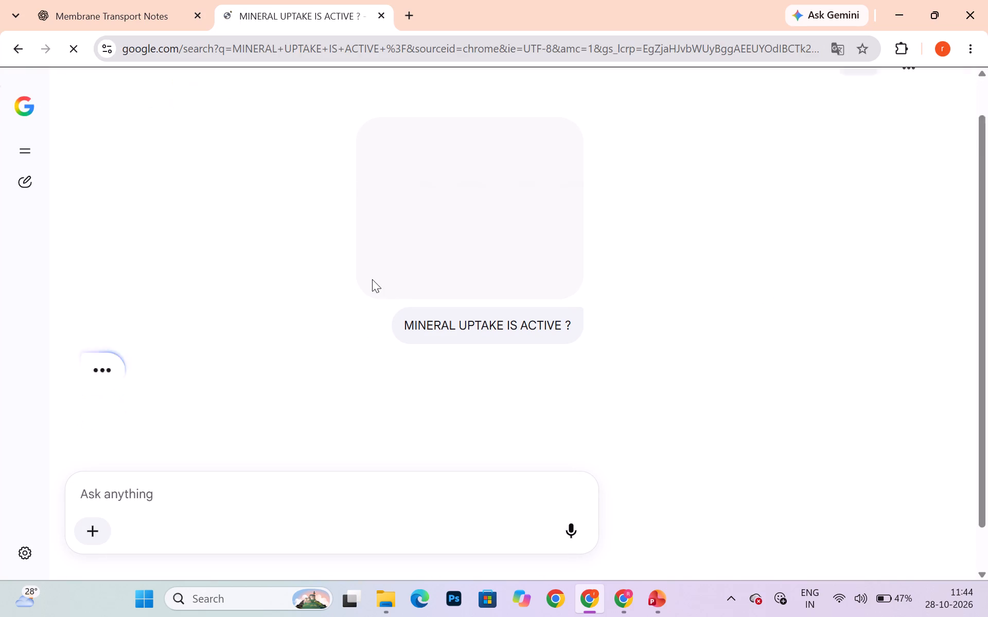
{"action": "scroll", "coordinate": [372, 279], "scroll_direction": "down", "scroll_amount": 1}
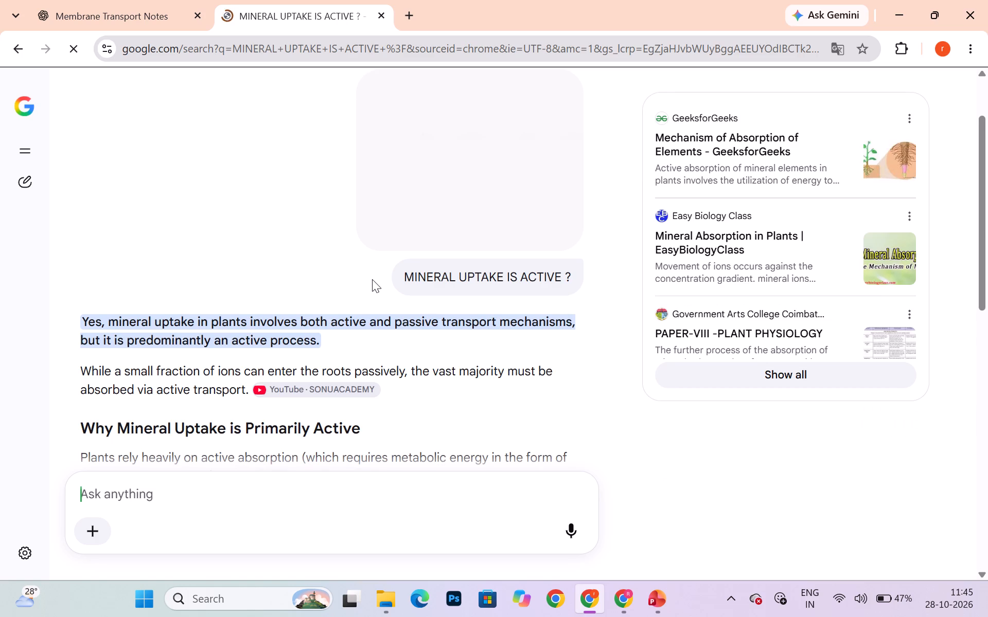
{"action": "scroll", "coordinate": [372, 279], "scroll_direction": "down", "scroll_amount": 3}
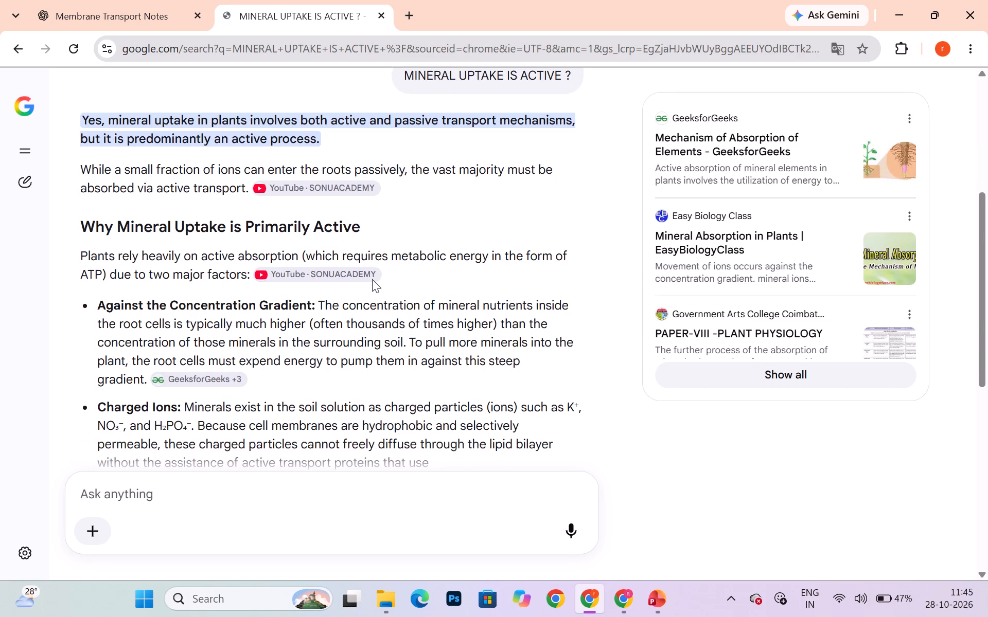
{"action": "left_click", "coordinate": [585, 584]}
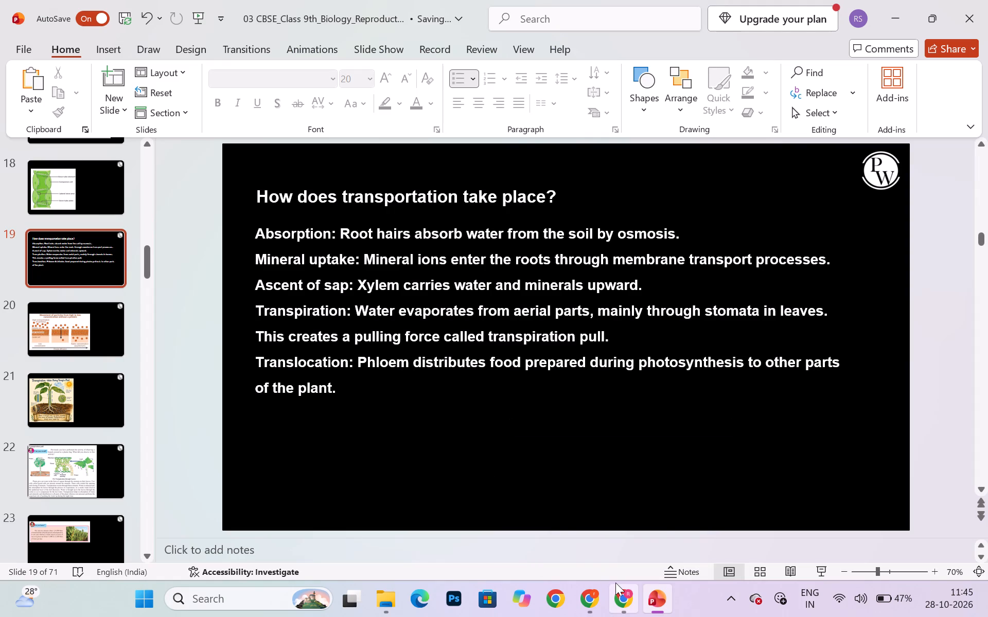
{"action": "left_click", "coordinate": [584, 592]}
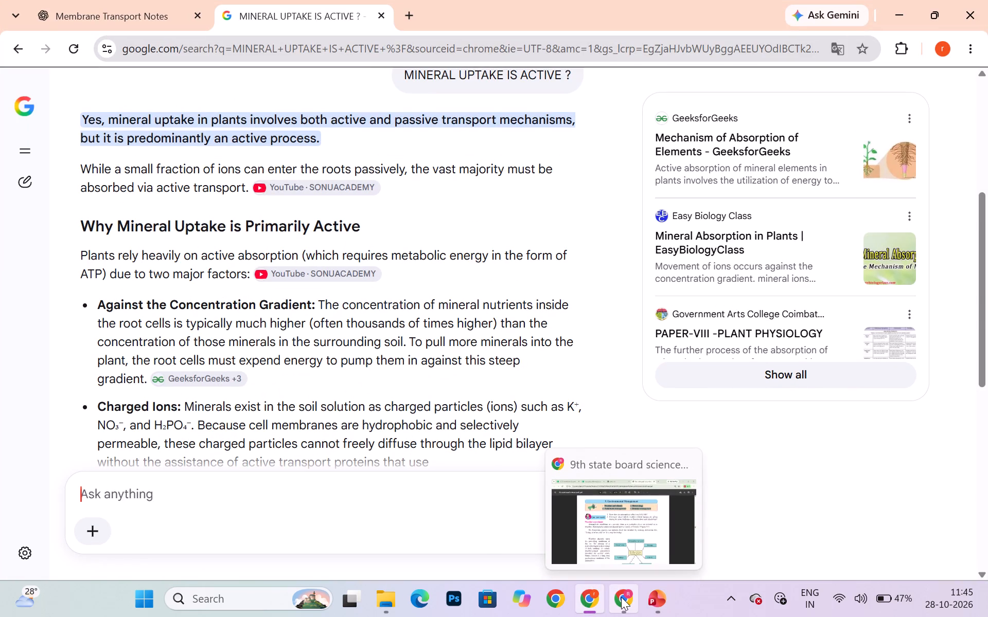
Switch to the 9th state board science book PDF and read the Weather and climate section on page 106.
{"action": "left_click", "coordinate": [621, 597]}
{"action": "scroll", "coordinate": [442, 360], "scroll_direction": "down", "scroll_amount": 1}
{"action": "left_click", "coordinate": [442, 360]}
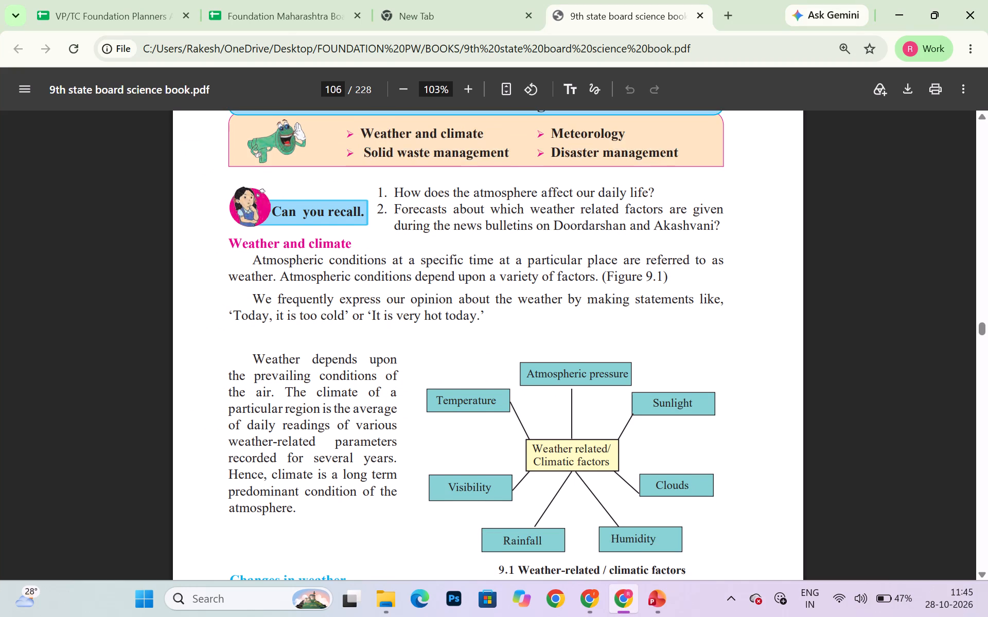
{"action": "scroll", "coordinate": [442, 360], "scroll_direction": "down", "scroll_amount": 1}
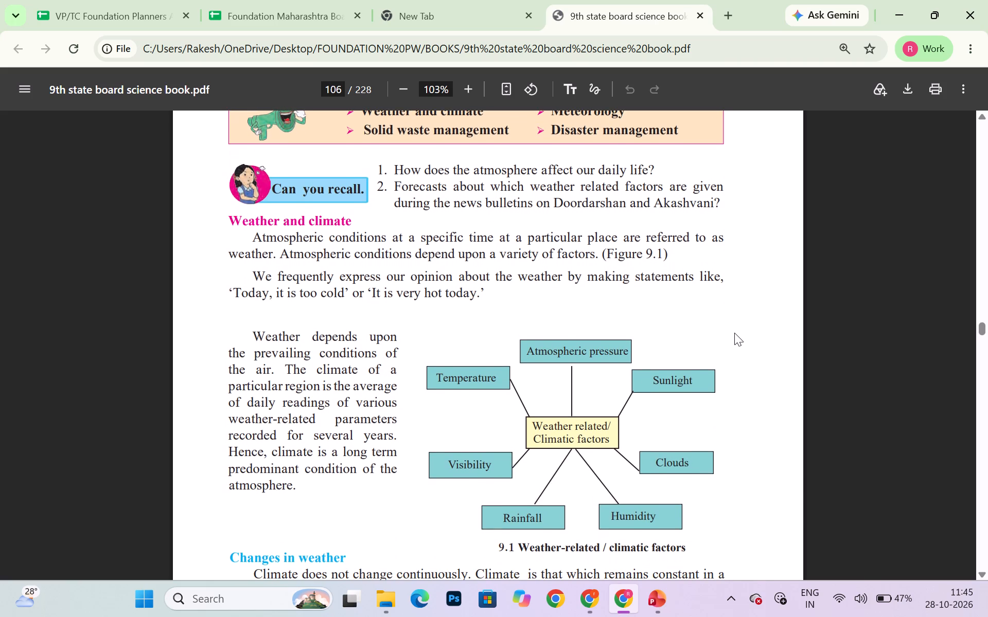
{"action": "scroll", "coordinate": [734, 333], "scroll_direction": "down", "scroll_amount": 1}
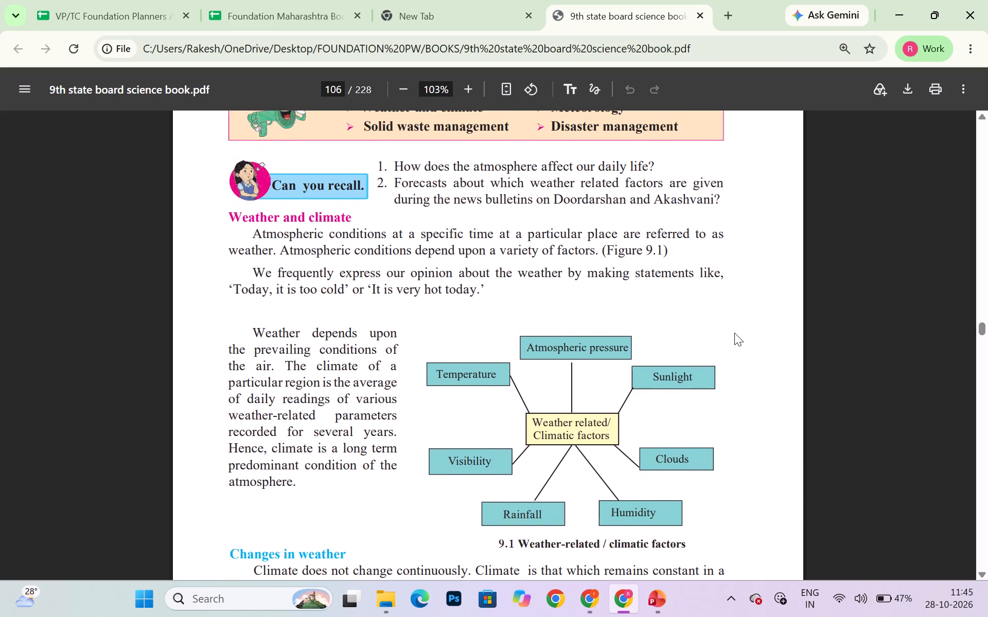
{"action": "scroll", "coordinate": [734, 333], "scroll_direction": "down", "scroll_amount": 2}
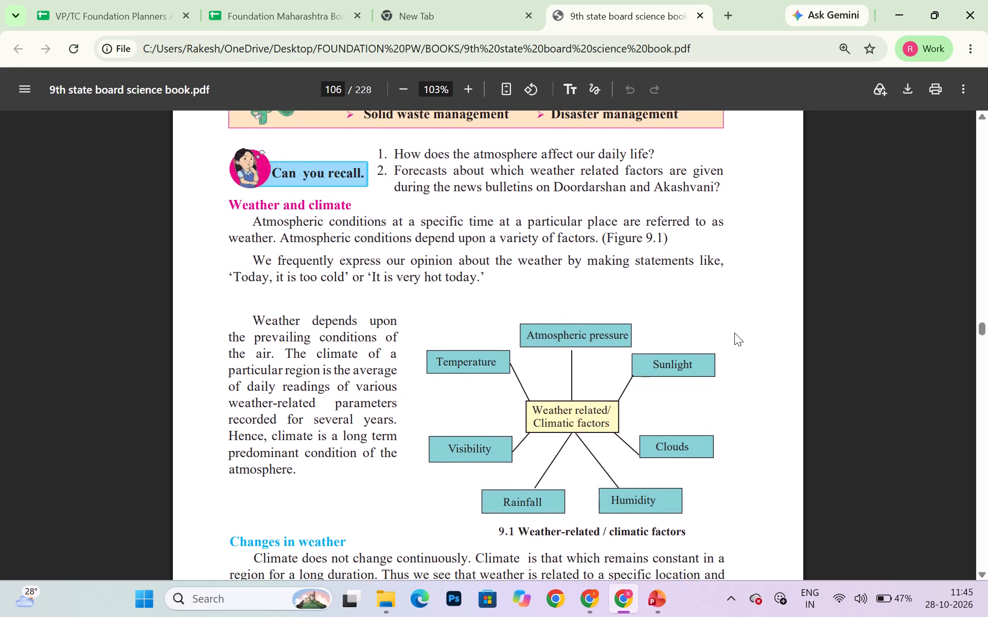
{"action": "scroll", "coordinate": [734, 333], "scroll_direction": "down", "scroll_amount": 2}
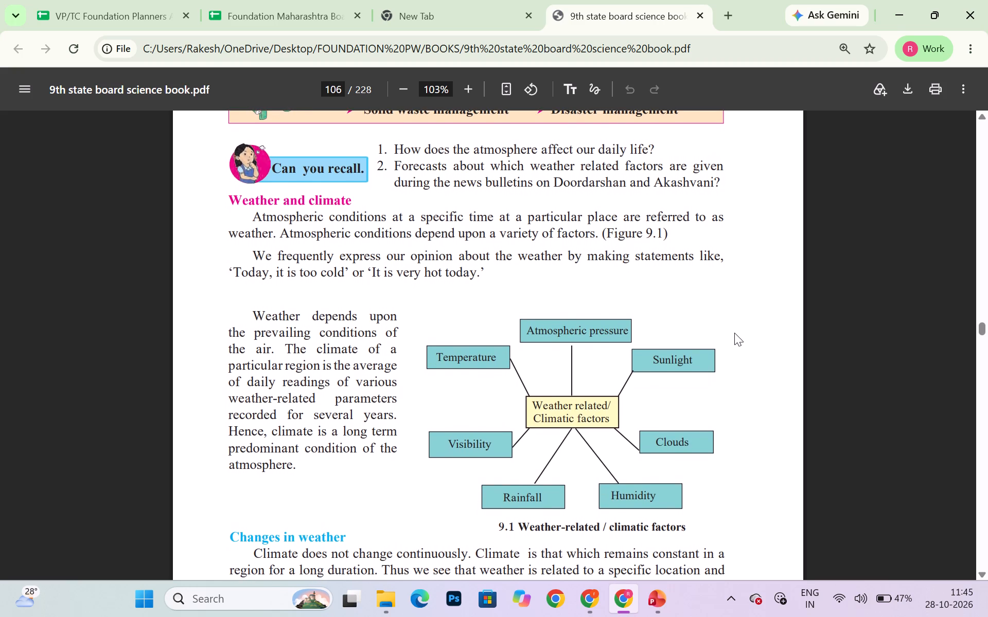
{"action": "scroll", "coordinate": [734, 333], "scroll_direction": "down", "scroll_amount": 2}
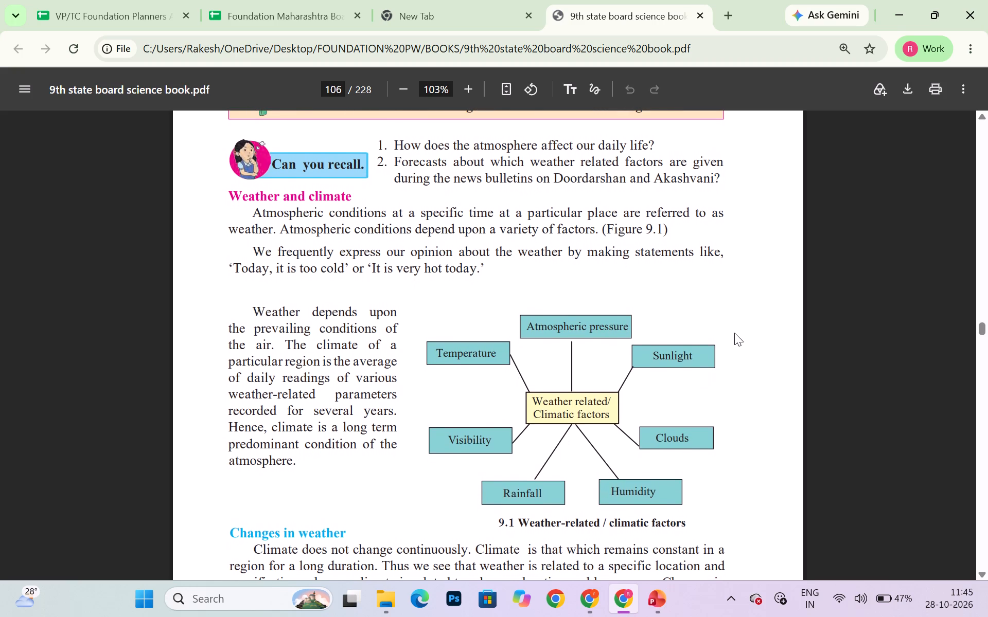
{"action": "scroll", "coordinate": [734, 333], "scroll_direction": "down", "scroll_amount": 2}
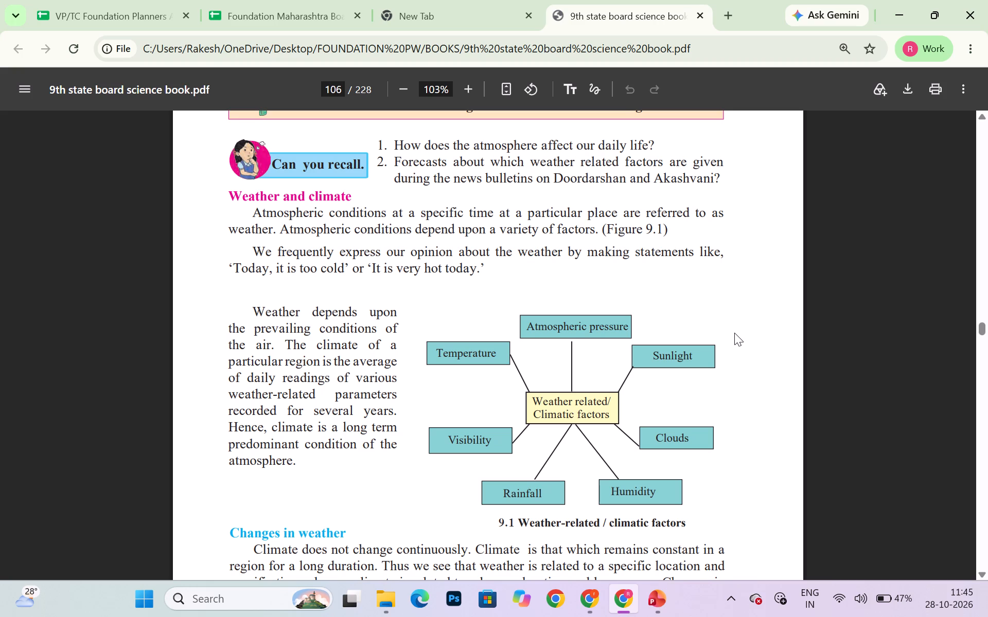
{"action": "scroll", "coordinate": [734, 333], "scroll_direction": "down", "scroll_amount": 1}
{"action": "scroll", "coordinate": [906, 249], "scroll_direction": "down", "scroll_amount": 1}
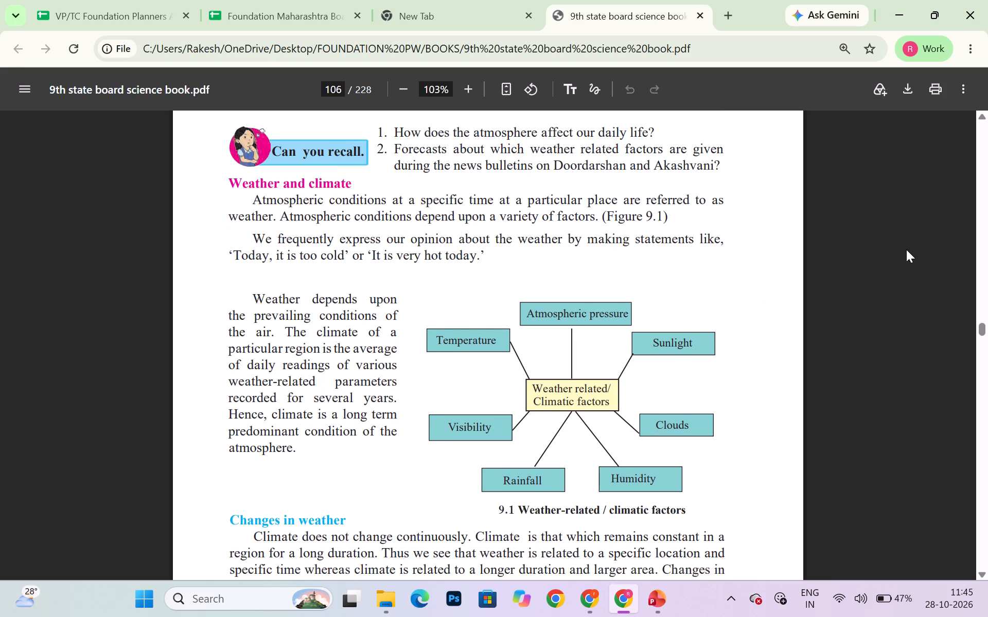
{"action": "scroll", "coordinate": [906, 249], "scroll_direction": "down", "scroll_amount": 1}
Capture the textbook area from the Weather and climate heading to the Figure 9.1 caption and copy the snip.
{"action": "key", "text": "Print"}
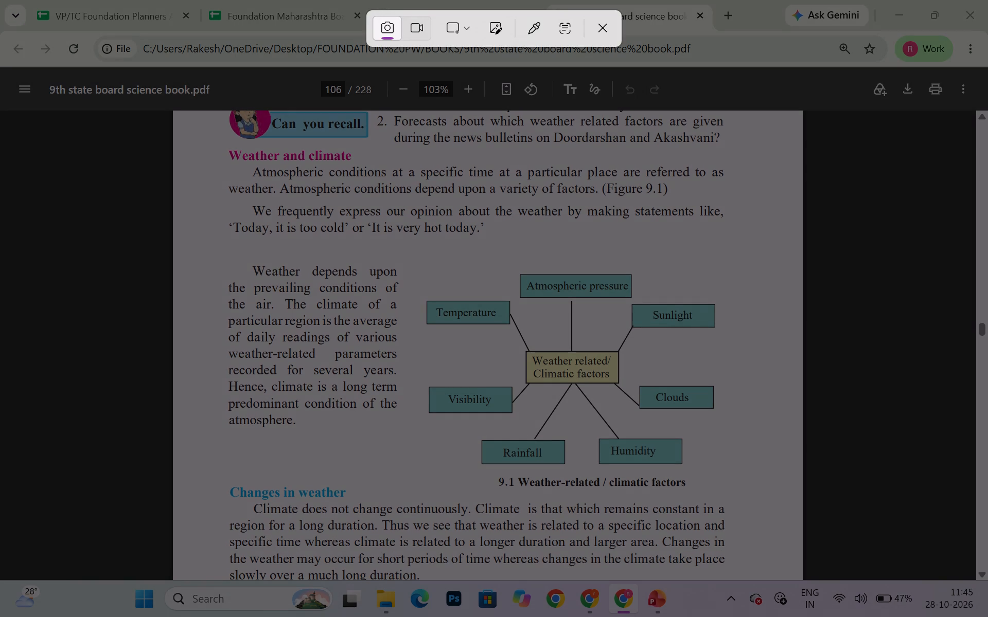
{"action": "left_click_drag", "start_coordinate": [222, 146], "coordinate": [798, 480]}
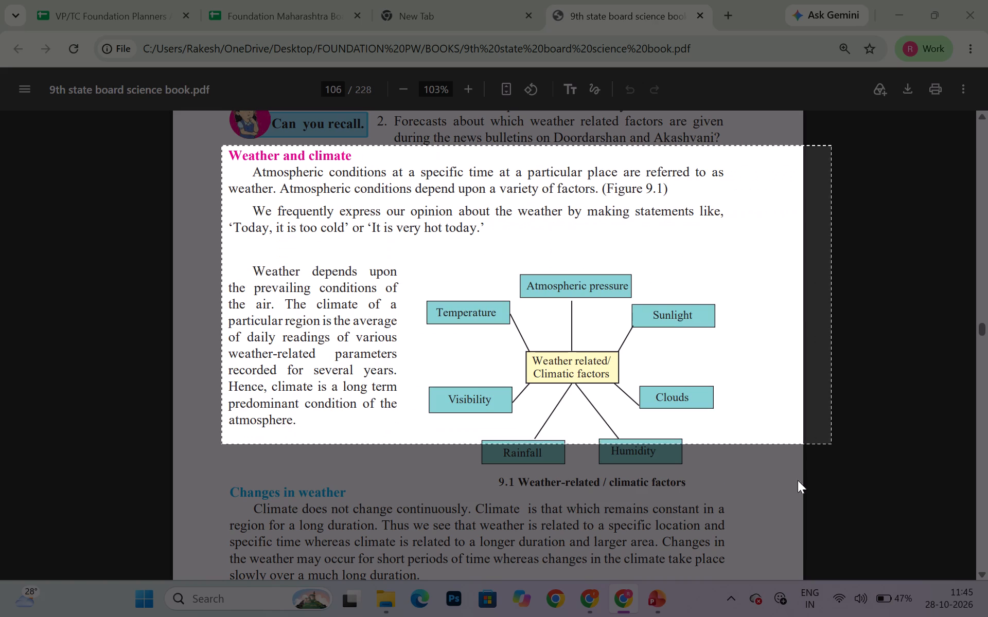
{"action": "left_click_drag", "start_coordinate": [798, 480], "coordinate": [773, 488]}
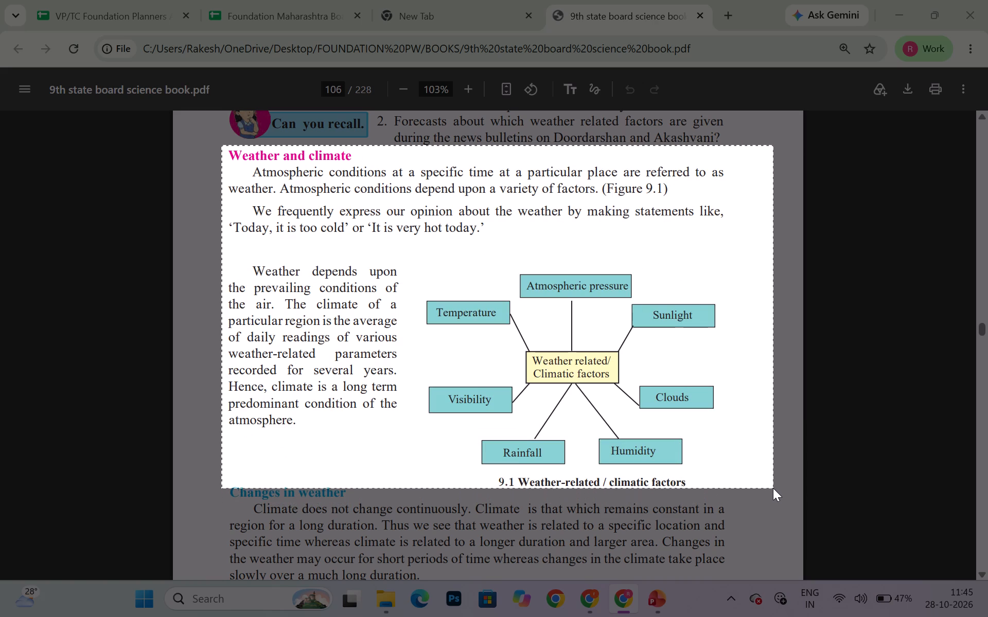
{"action": "left_click_drag", "start_coordinate": [773, 488], "coordinate": [741, 483]}
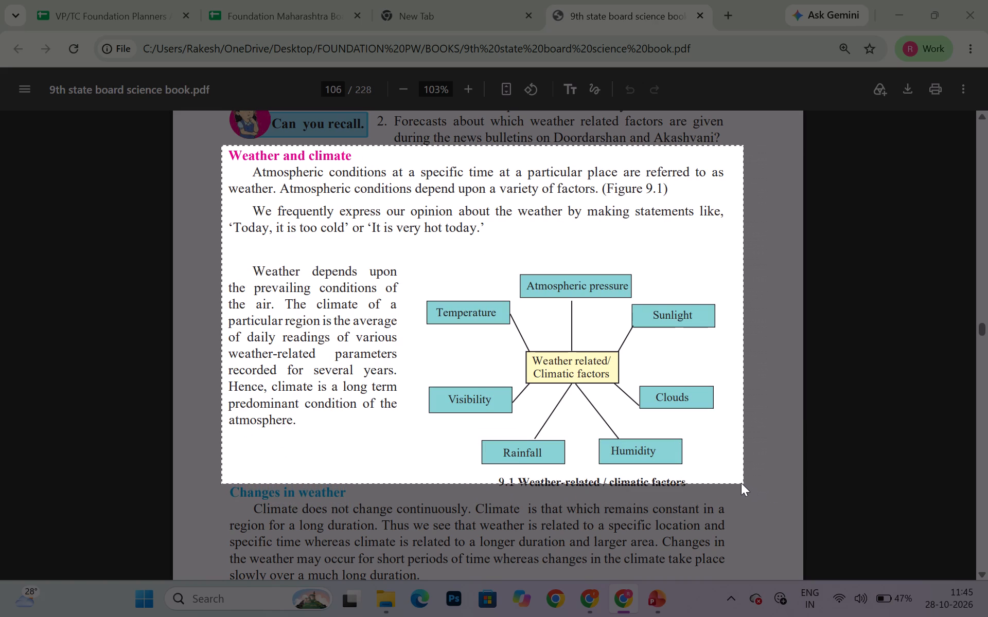
{"action": "left_click_drag", "start_coordinate": [741, 483], "coordinate": [740, 486]}
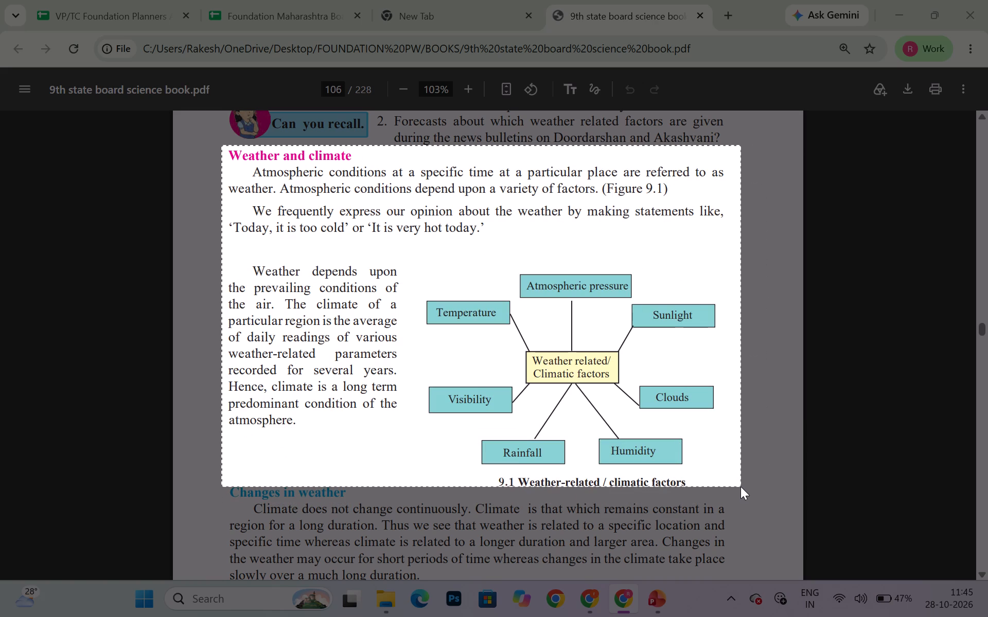
{"action": "left_click_drag", "start_coordinate": [740, 486], "coordinate": [742, 487]}
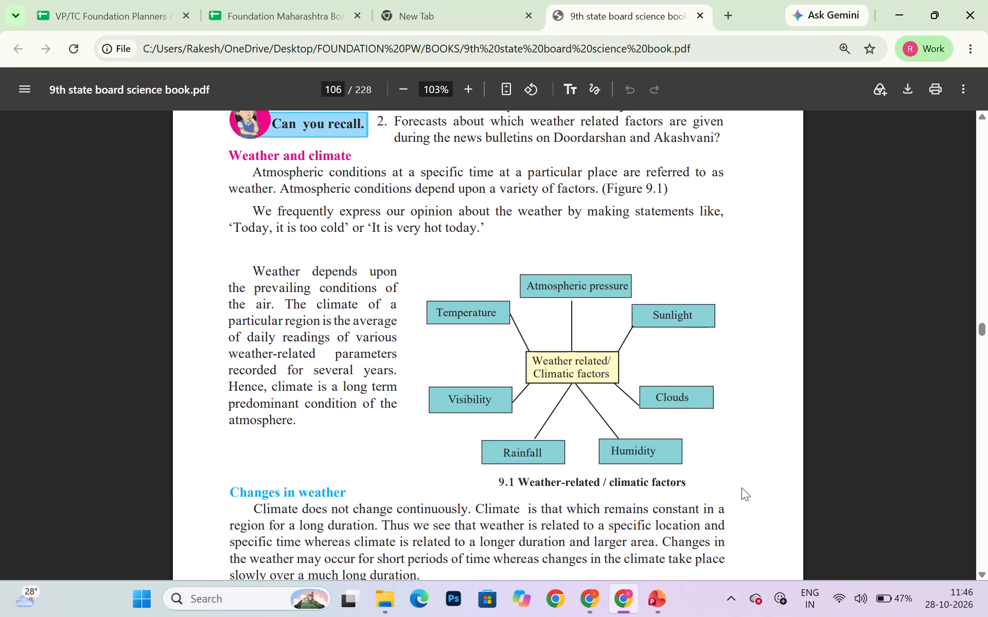
{"action": "left_click", "coordinate": [794, 419]}
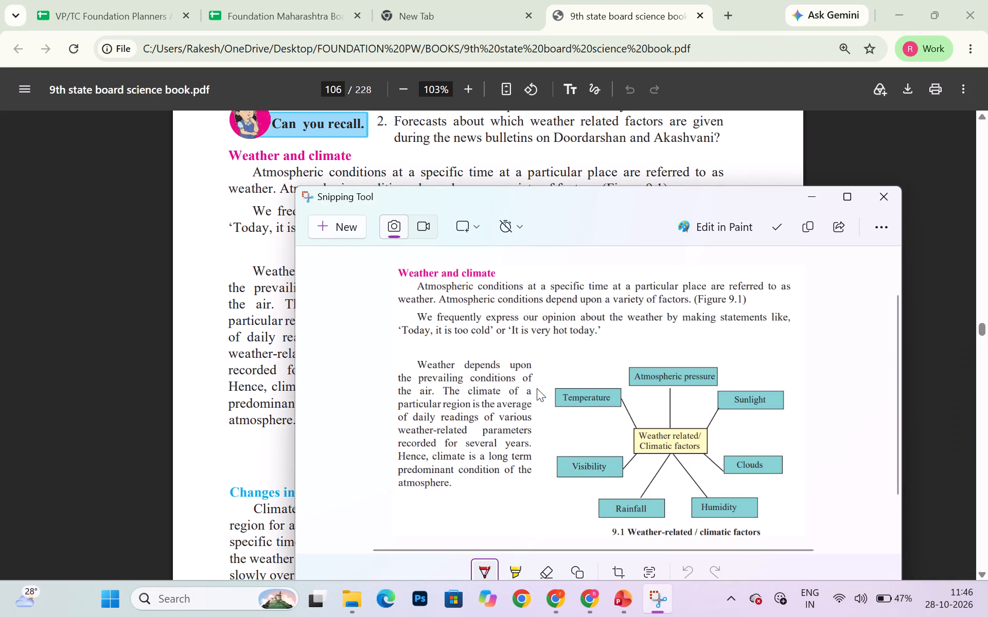
{"action": "right_click", "coordinate": [537, 388]}
{"action": "left_click", "coordinate": [561, 422]}
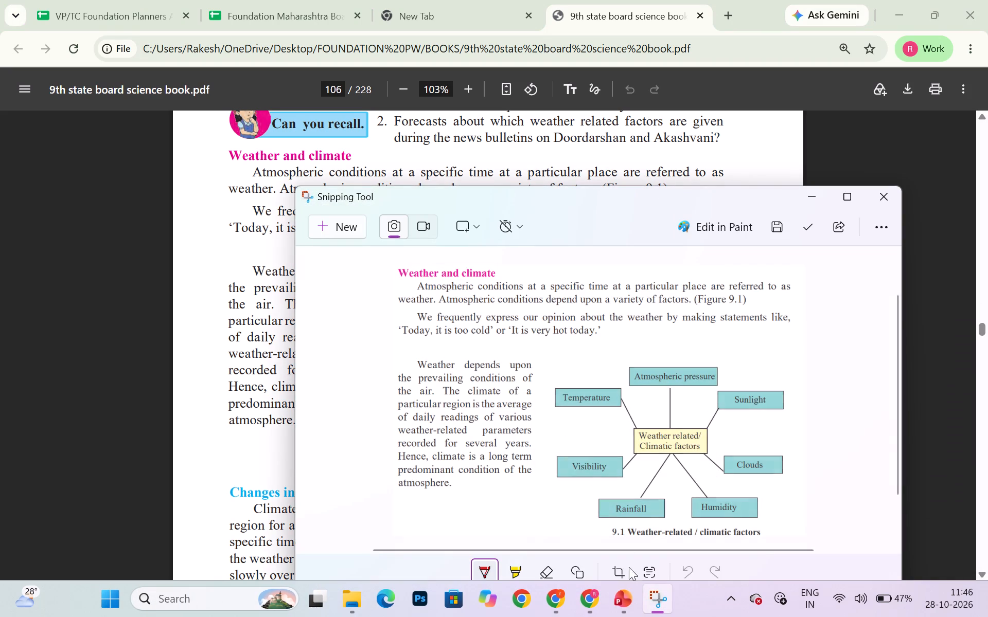
Open the presentation "2027 sta format PPT_69-UP201ES 2026" from the Downloads folder.
{"action": "left_click", "coordinate": [630, 603]}
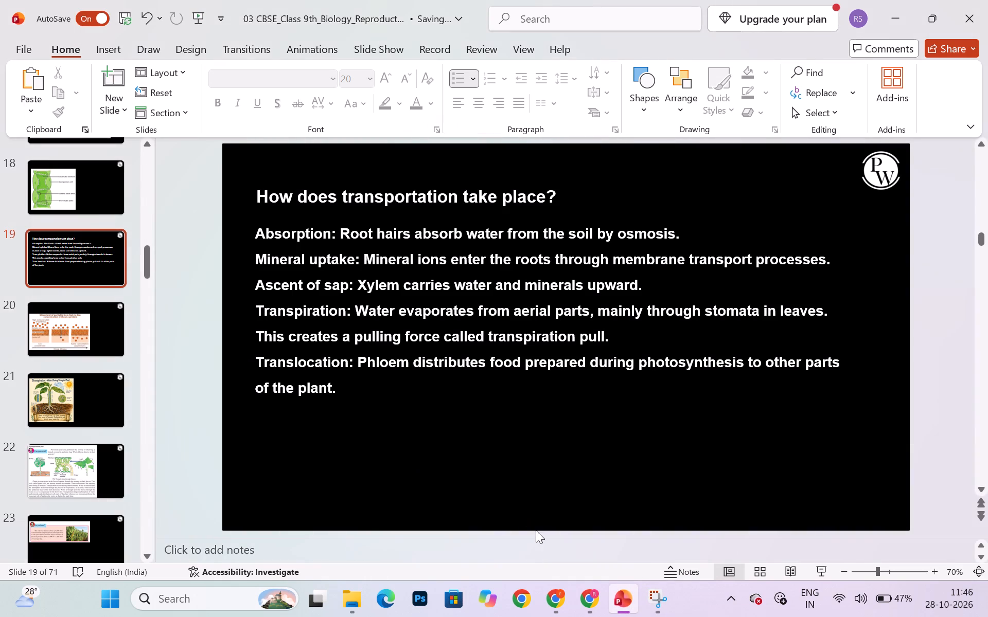
{"action": "left_click", "coordinate": [340, 591]}
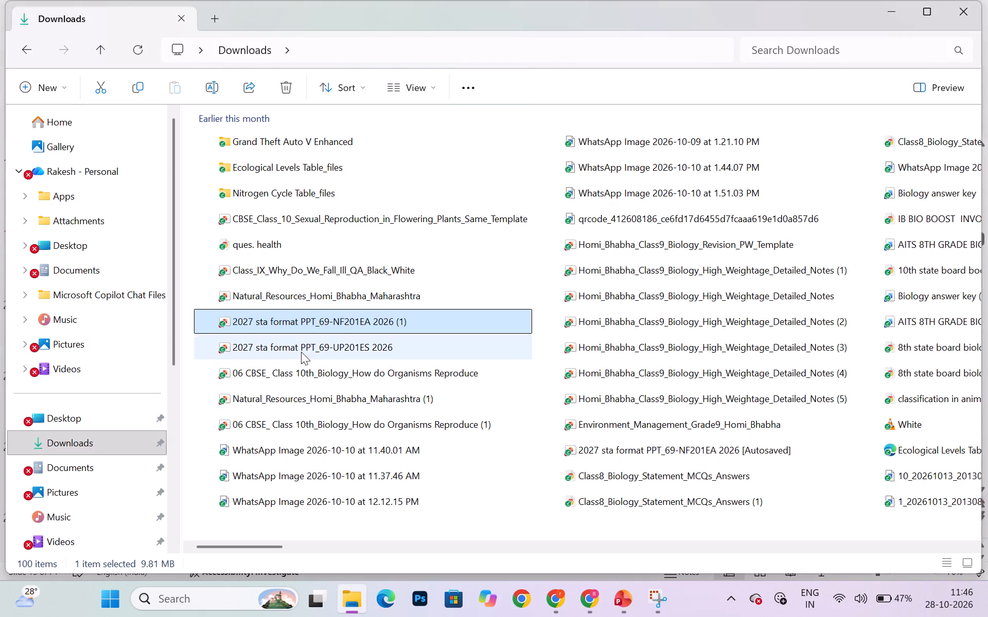
{"action": "double_click", "coordinate": [315, 351]}
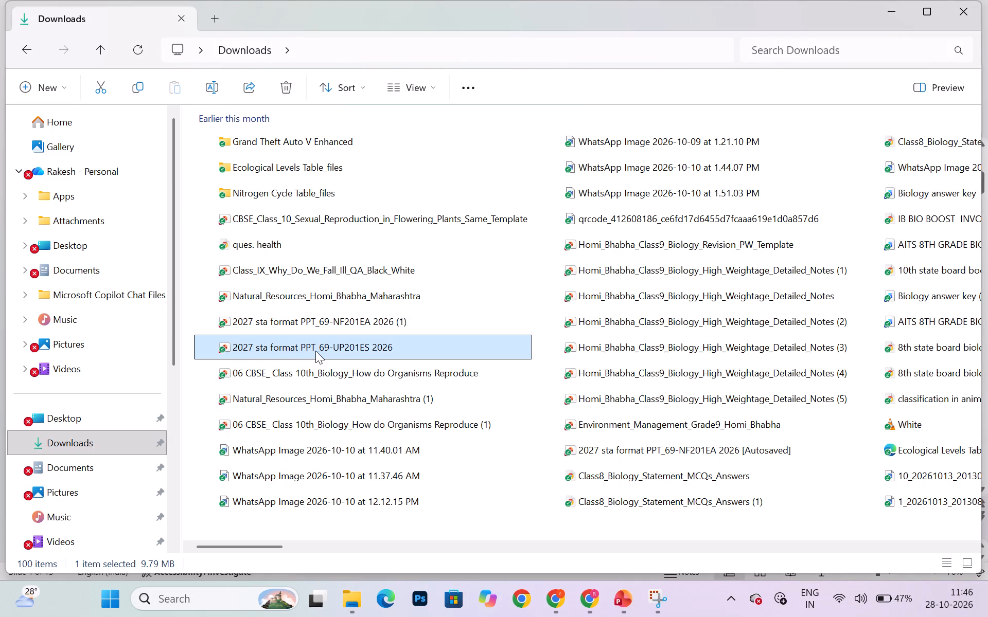
{"action": "double_click", "coordinate": [315, 351]}
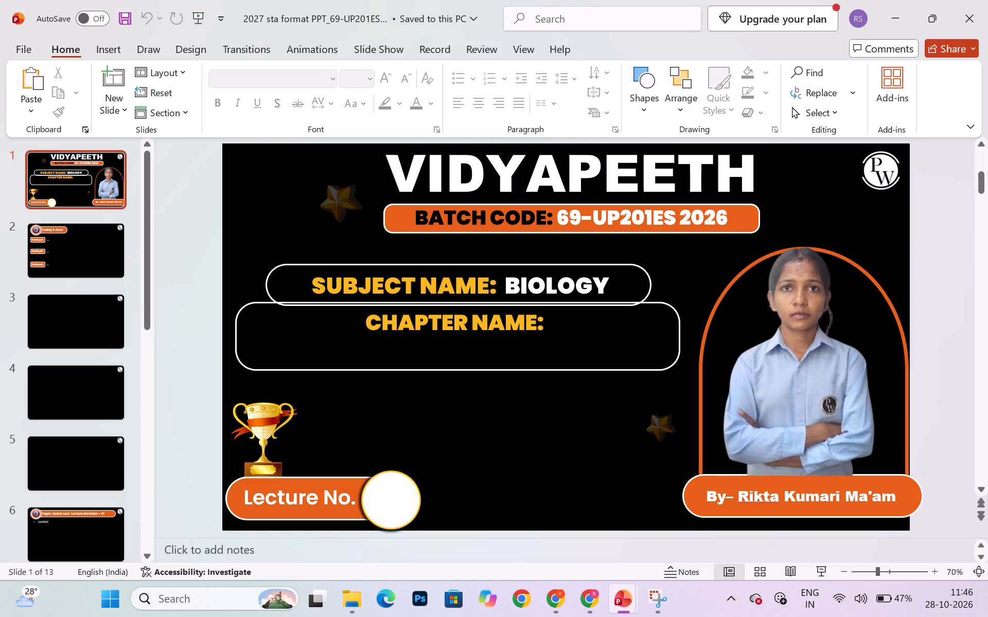
Paste the Weather and climate snip onto blank slide 3, move it toward the slide's upper-left corner and enlarge it to about 25.5 × 16.8 cm.
{"action": "left_click", "coordinate": [74, 299]}
{"action": "key", "text": "ctrl+v"}
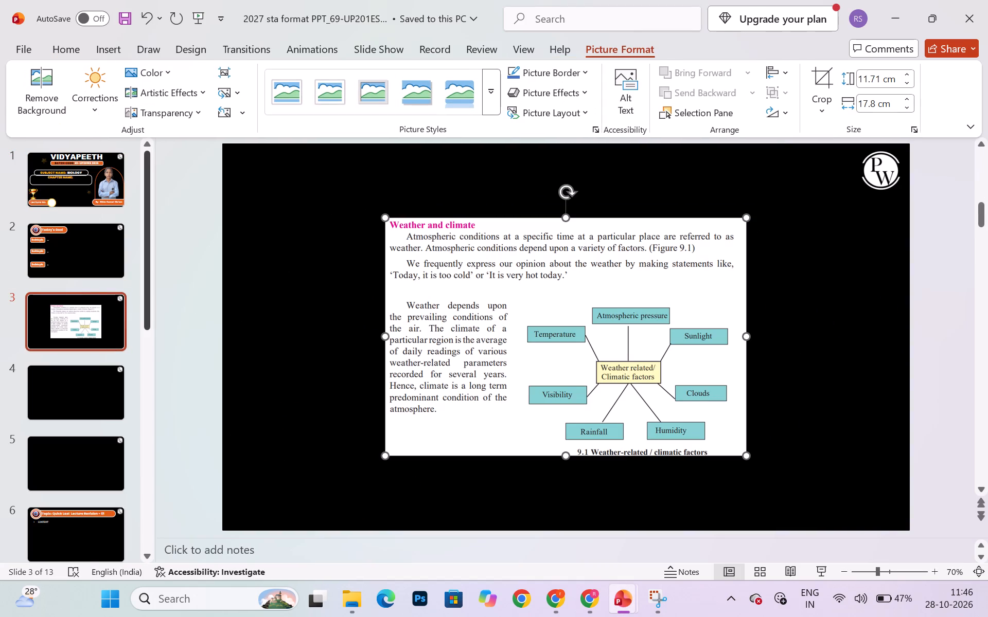
{"action": "left_click_drag", "start_coordinate": [395, 290], "coordinate": [249, 251]}
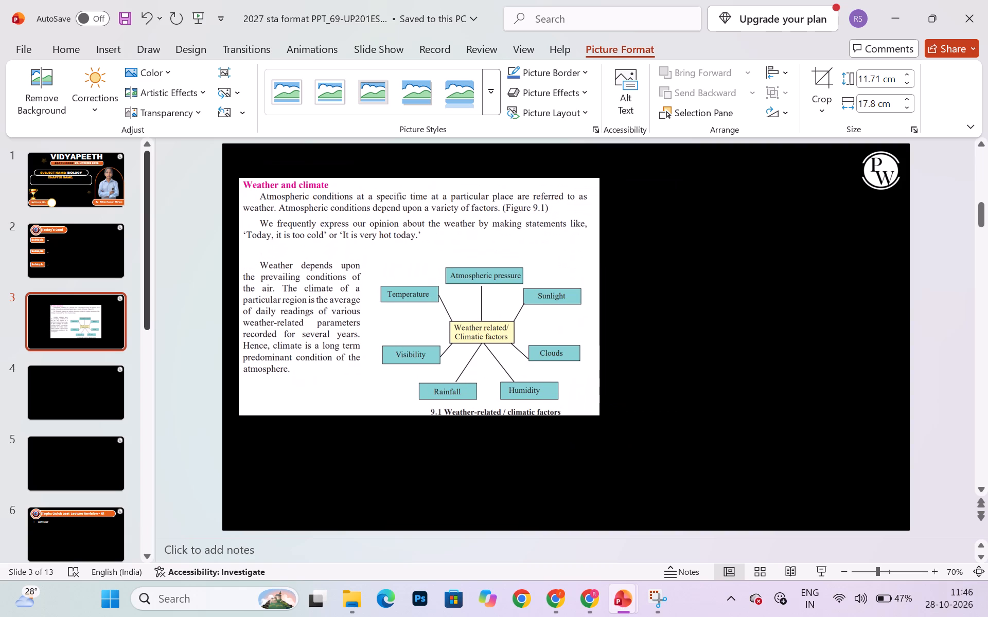
{"action": "left_click_drag", "start_coordinate": [249, 251], "coordinate": [248, 253]}
{"action": "left_click_drag", "start_coordinate": [597, 419], "coordinate": [632, 440]}
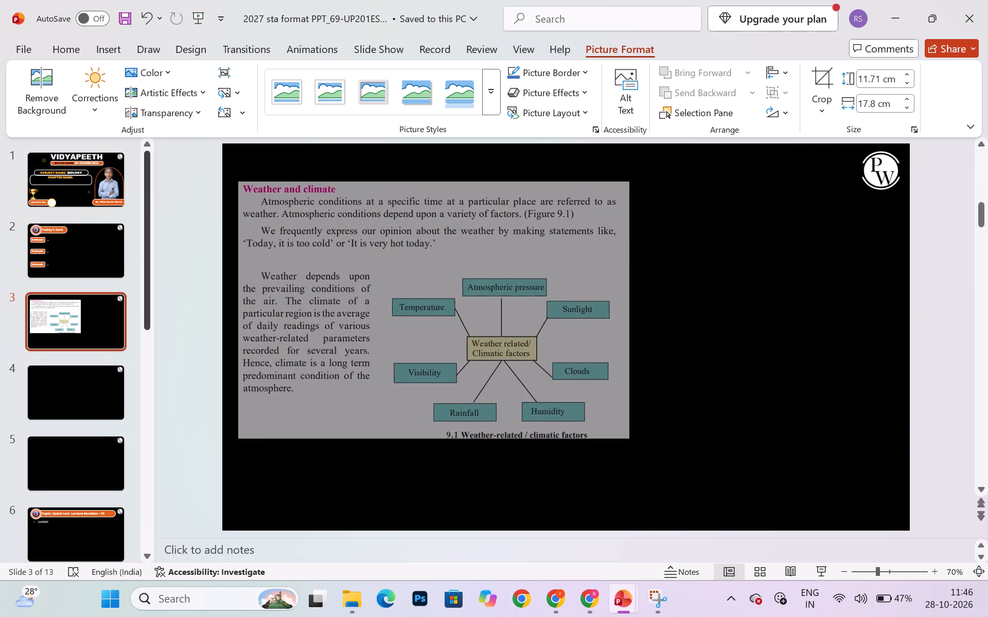
{"action": "left_click_drag", "start_coordinate": [632, 440], "coordinate": [742, 521]}
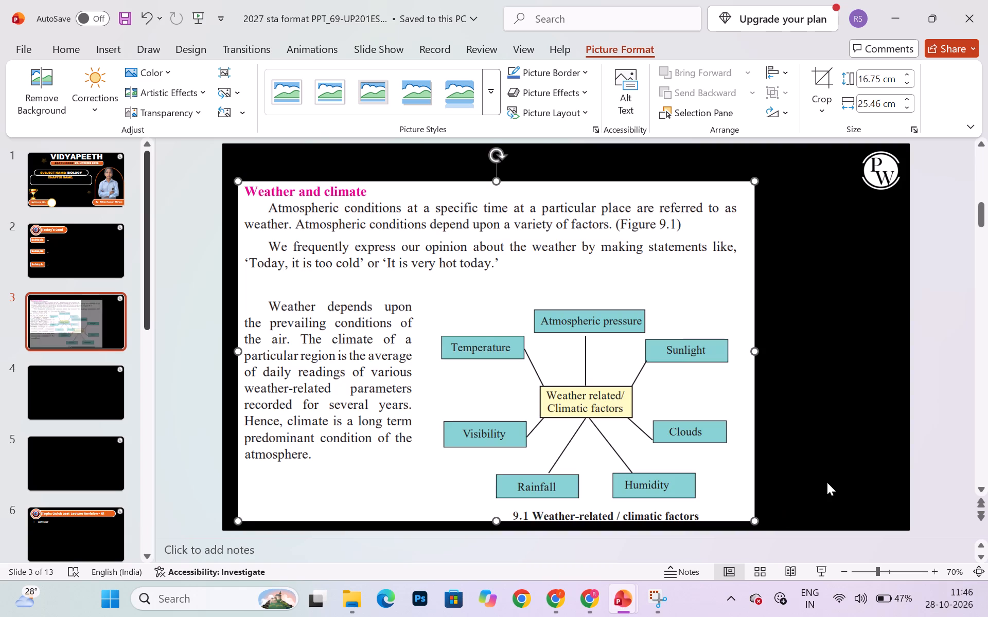
{"action": "left_click", "coordinate": [827, 482]}
Return to the 9th state board science book PDF and bring up the Changes in weather section on page 106.
{"action": "left_click", "coordinate": [556, 598]}
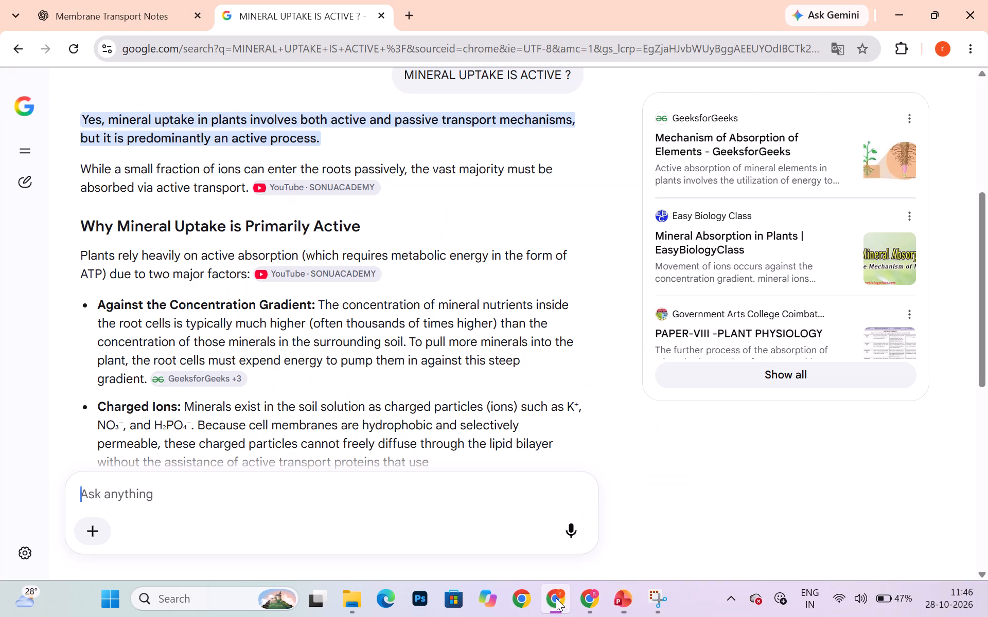
{"action": "left_click", "coordinate": [585, 603]}
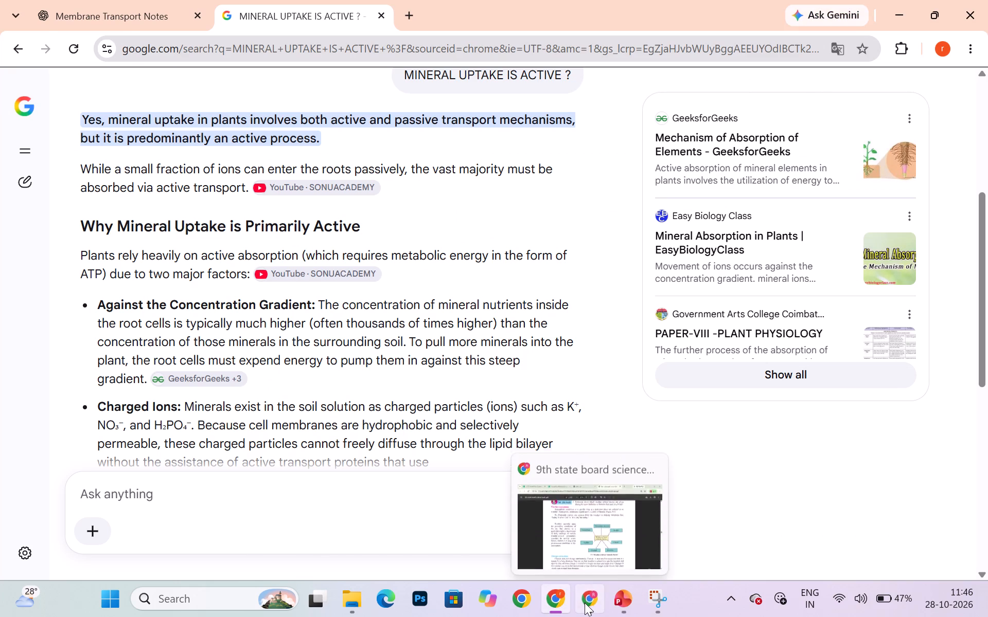
{"action": "scroll", "coordinate": [495, 416], "scroll_direction": "down", "scroll_amount": 3}
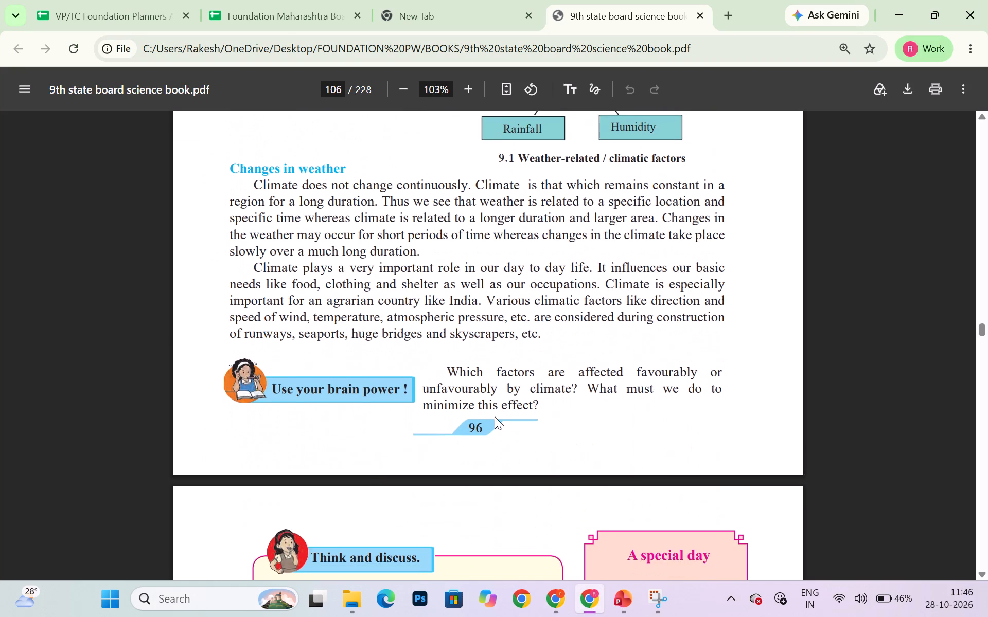
{"action": "scroll", "coordinate": [495, 416], "scroll_direction": "down", "scroll_amount": 1}
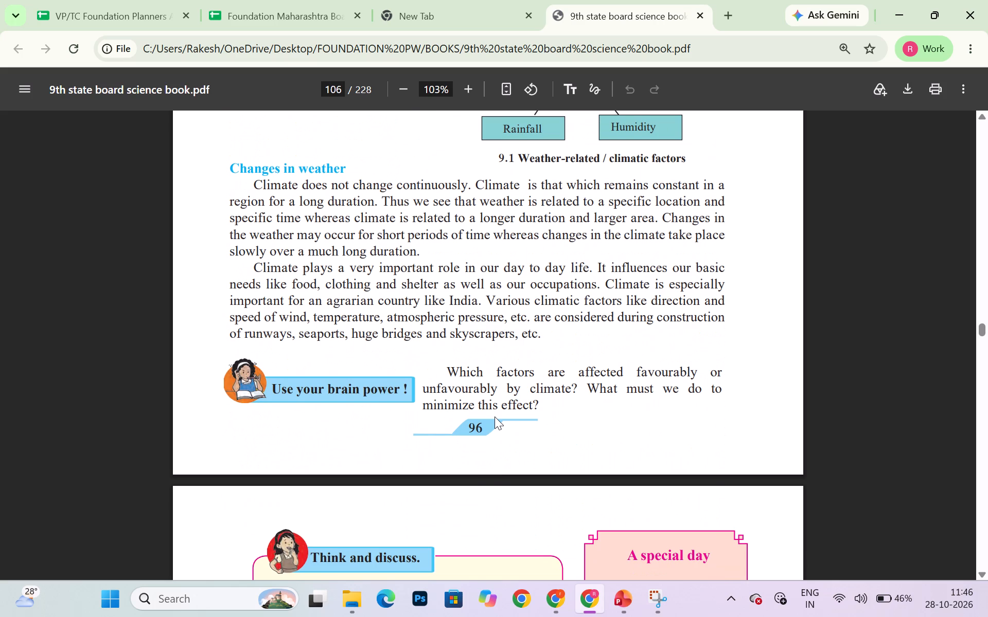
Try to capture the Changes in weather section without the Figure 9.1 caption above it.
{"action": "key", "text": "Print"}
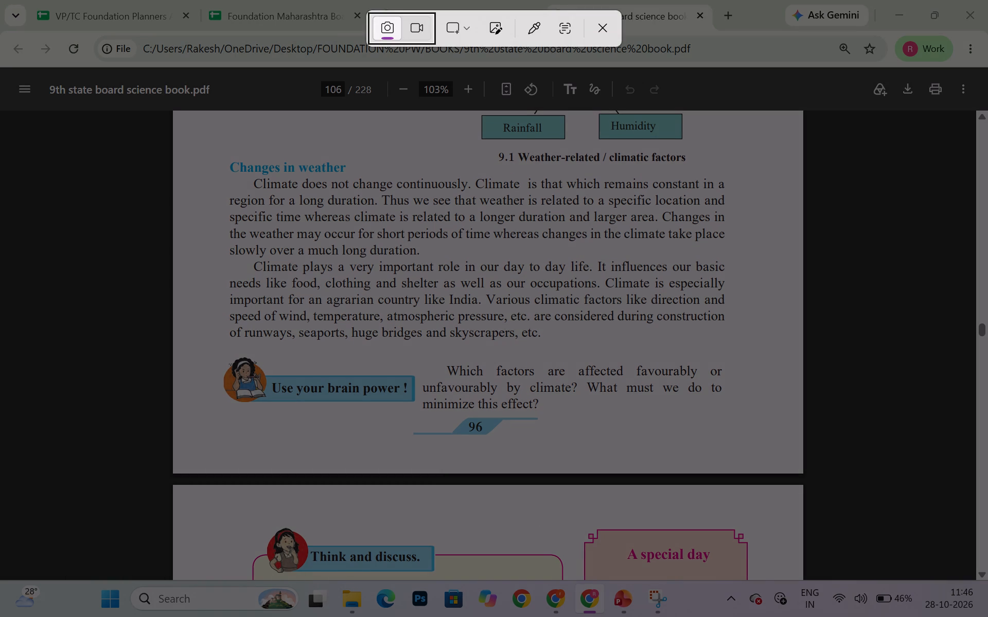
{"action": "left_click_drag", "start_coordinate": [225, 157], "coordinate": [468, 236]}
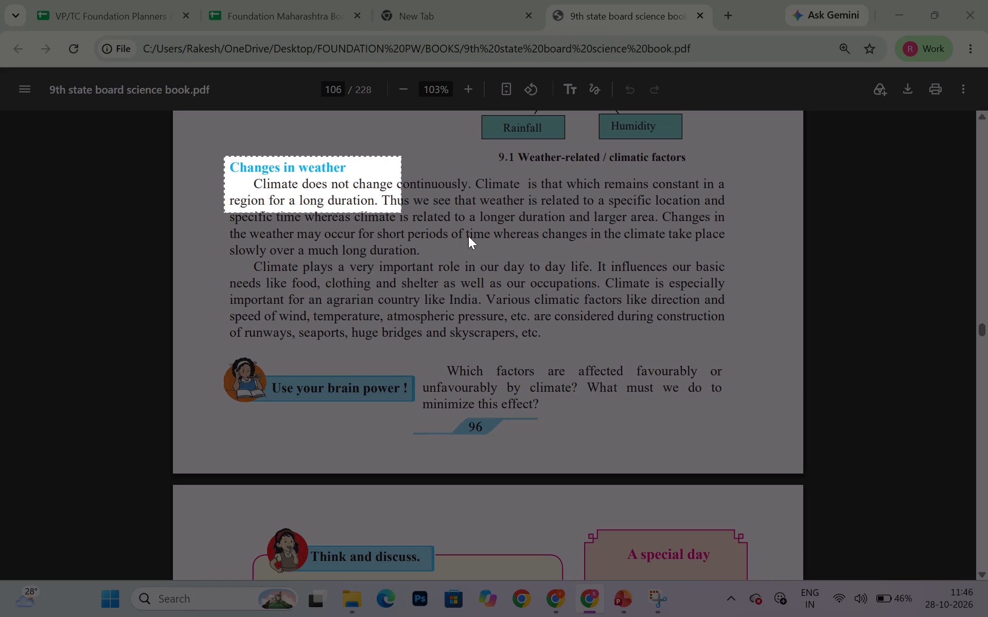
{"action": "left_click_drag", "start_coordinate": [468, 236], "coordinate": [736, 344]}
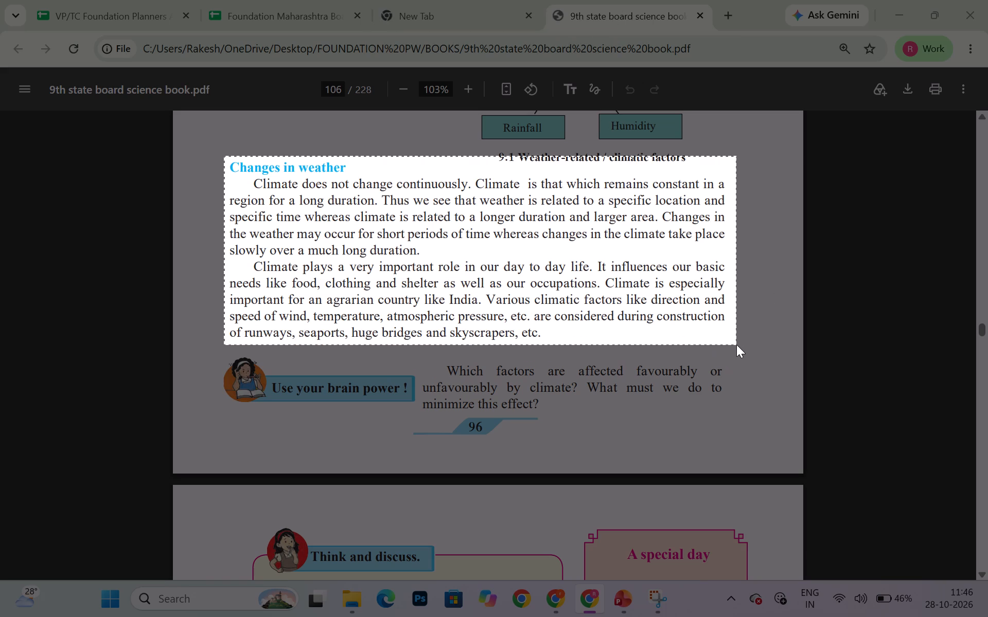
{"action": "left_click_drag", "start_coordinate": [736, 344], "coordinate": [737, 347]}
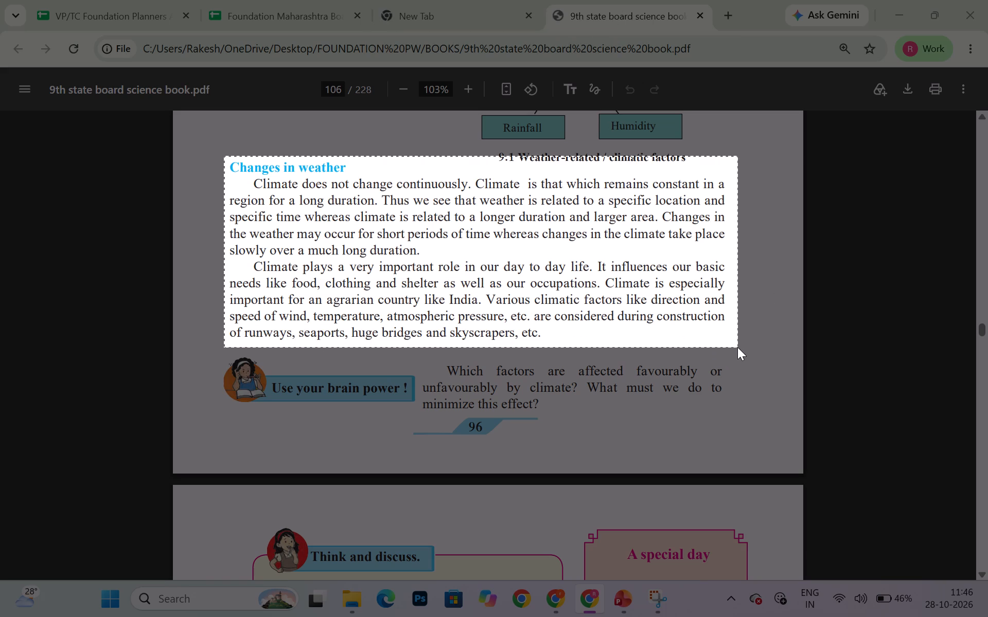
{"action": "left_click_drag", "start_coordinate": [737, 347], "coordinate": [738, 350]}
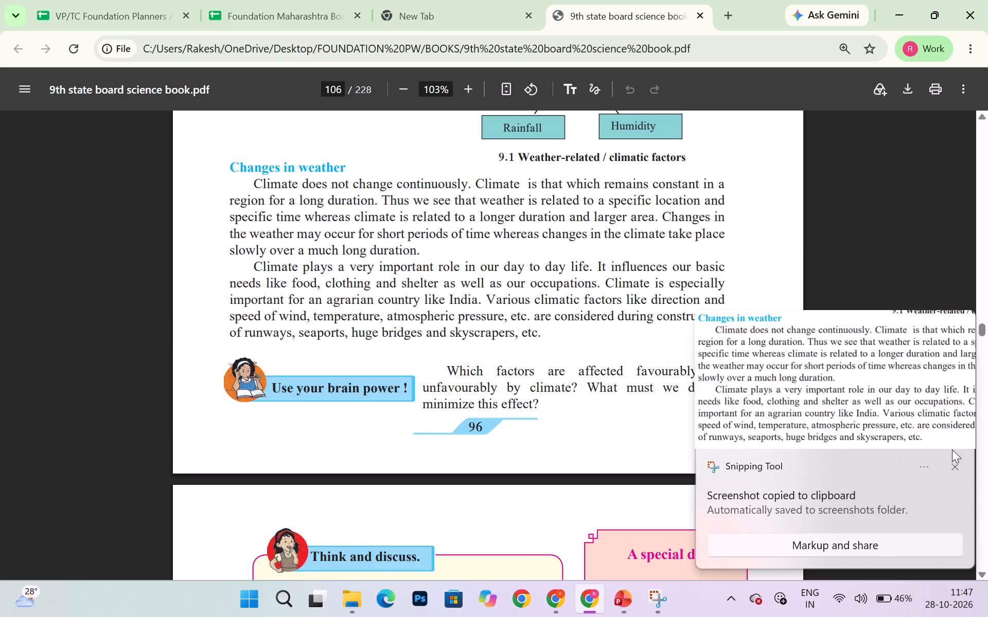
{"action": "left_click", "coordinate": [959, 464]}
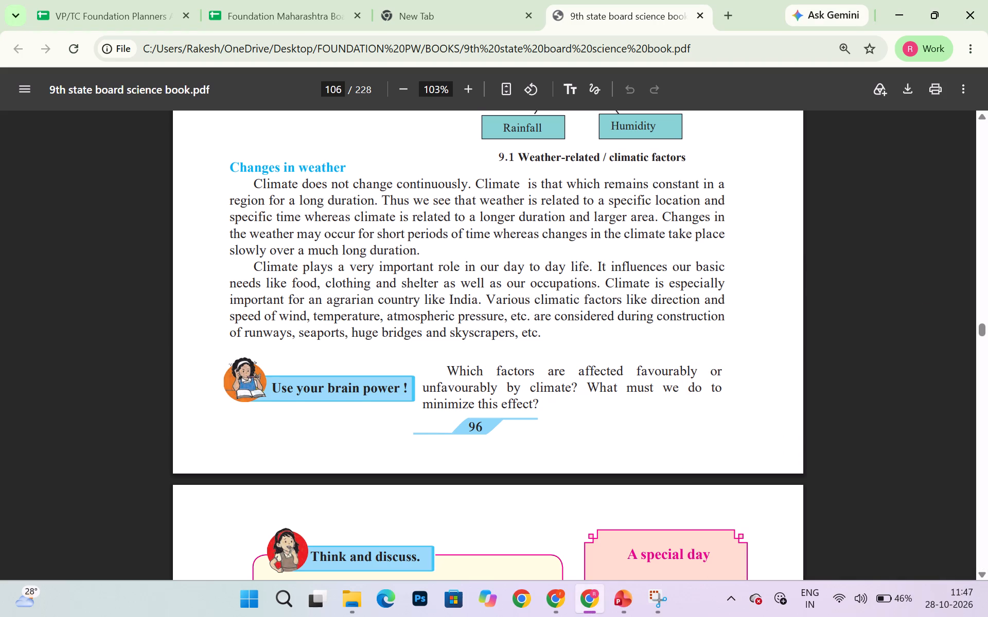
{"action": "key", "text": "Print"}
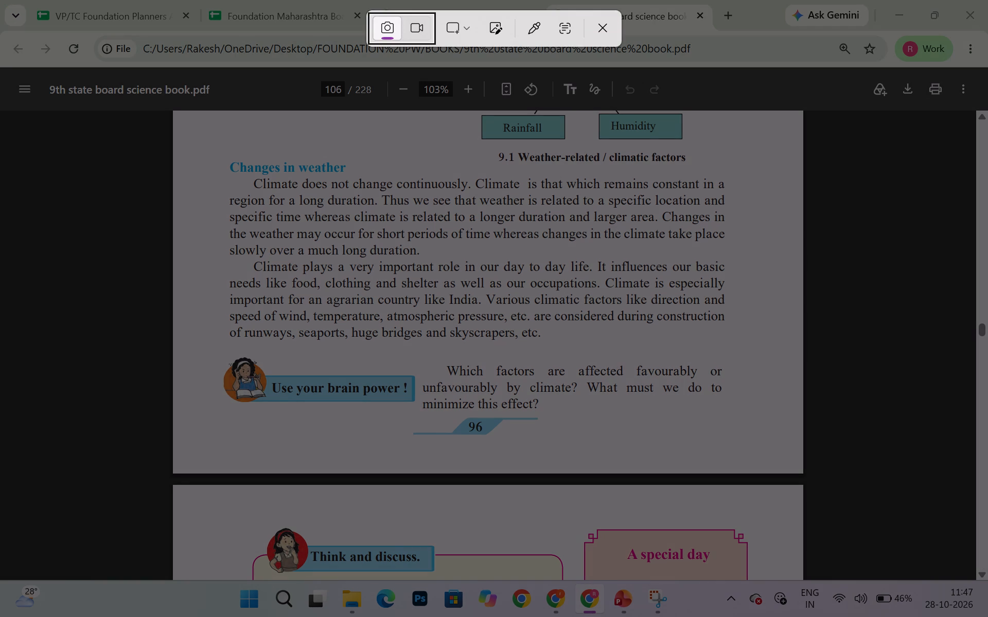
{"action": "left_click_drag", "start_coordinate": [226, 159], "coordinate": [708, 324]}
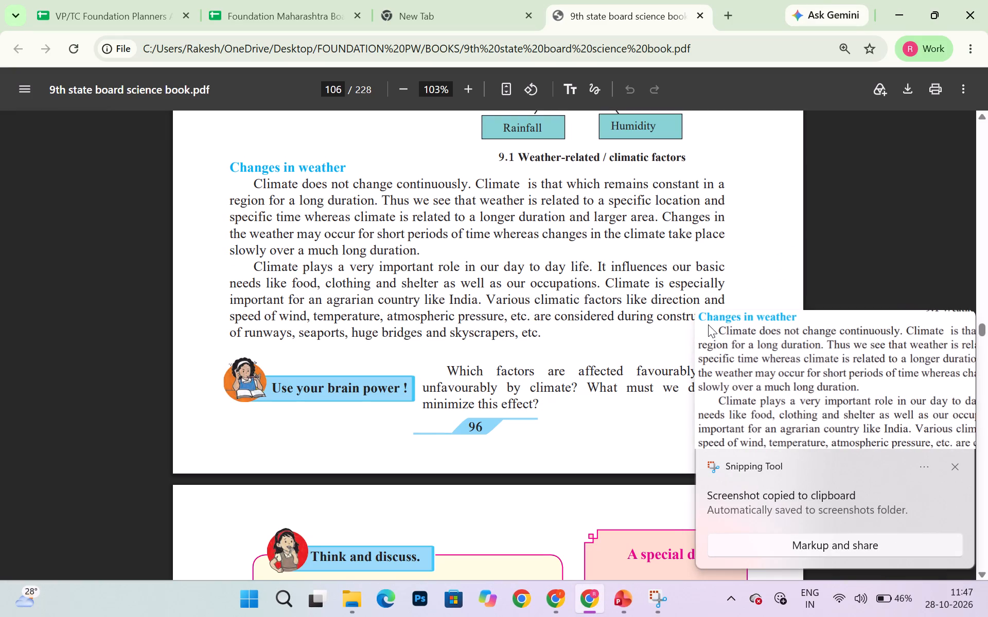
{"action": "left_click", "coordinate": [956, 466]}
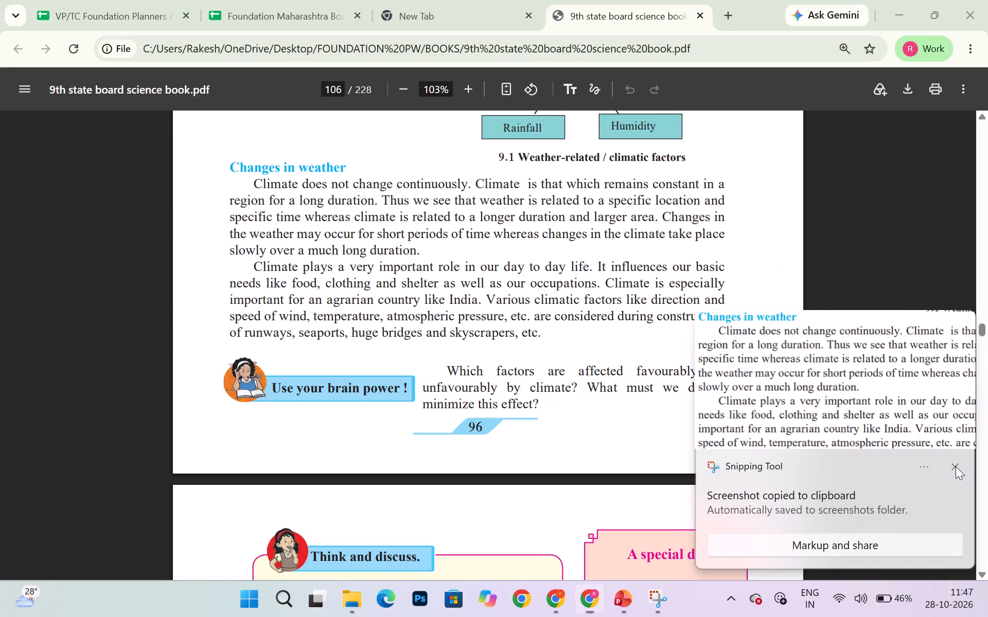
Capture the Changes in weather heading with its two full paragraphs and copy the snip.
{"action": "key", "text": "Print"}
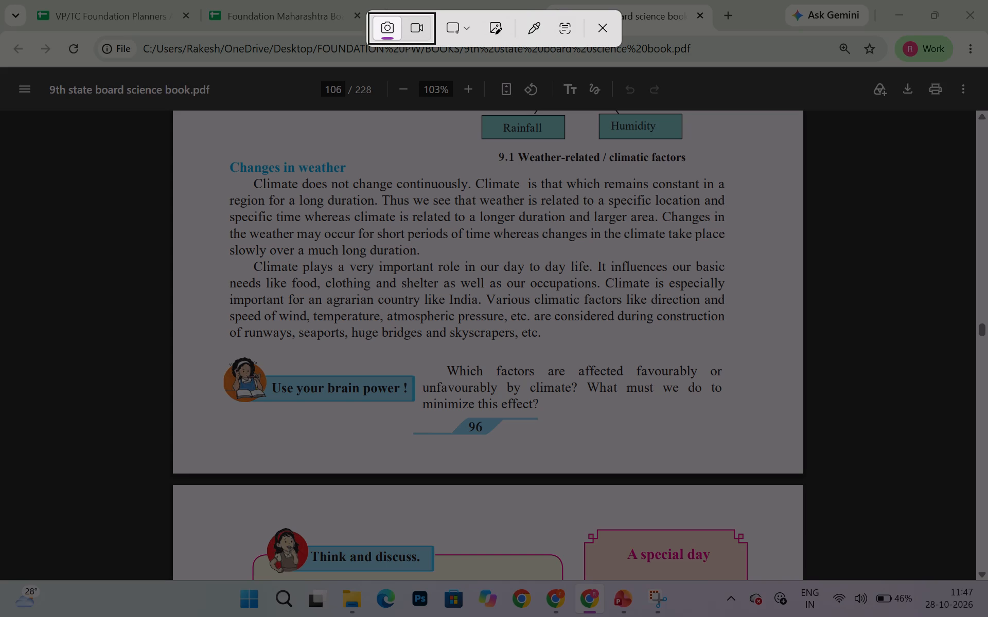
{"action": "left_click_drag", "start_coordinate": [228, 161], "coordinate": [652, 346]}
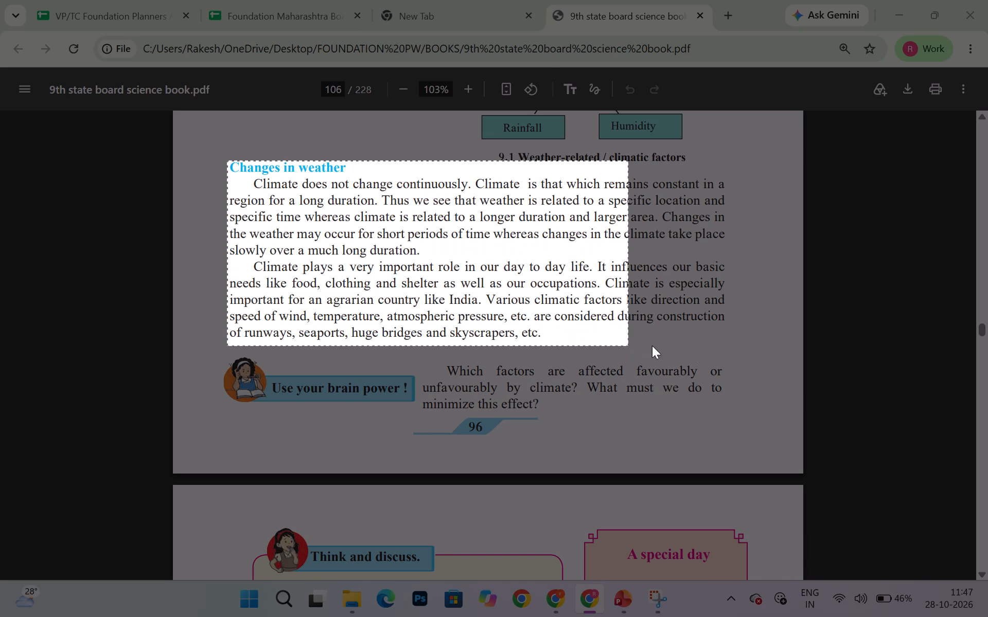
{"action": "left_click_drag", "start_coordinate": [652, 346], "coordinate": [732, 344]}
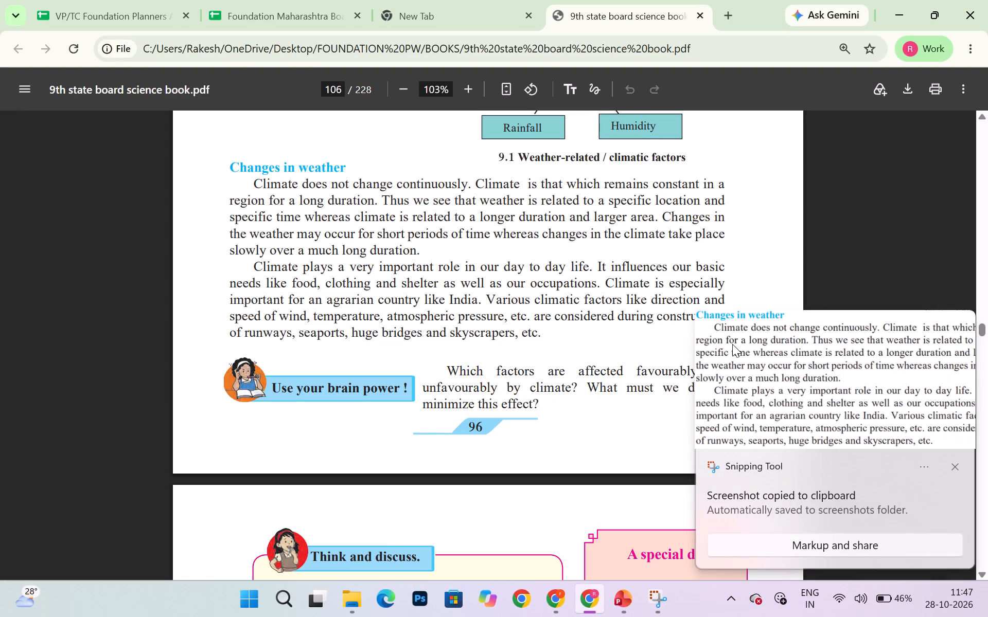
{"action": "left_click", "coordinate": [779, 355]}
{"action": "right_click", "coordinate": [631, 357]}
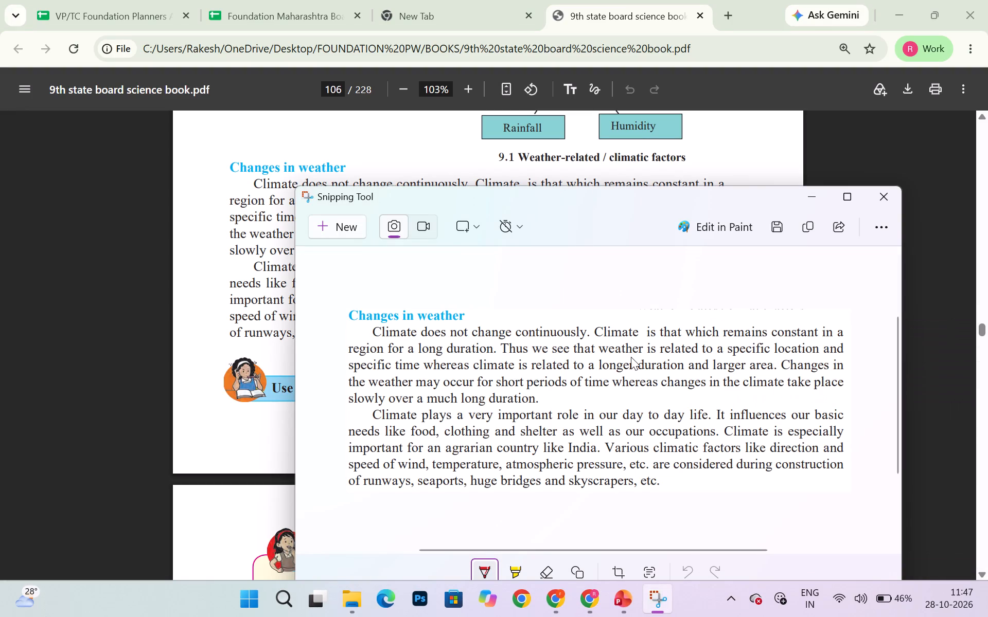
{"action": "left_click", "coordinate": [672, 394]}
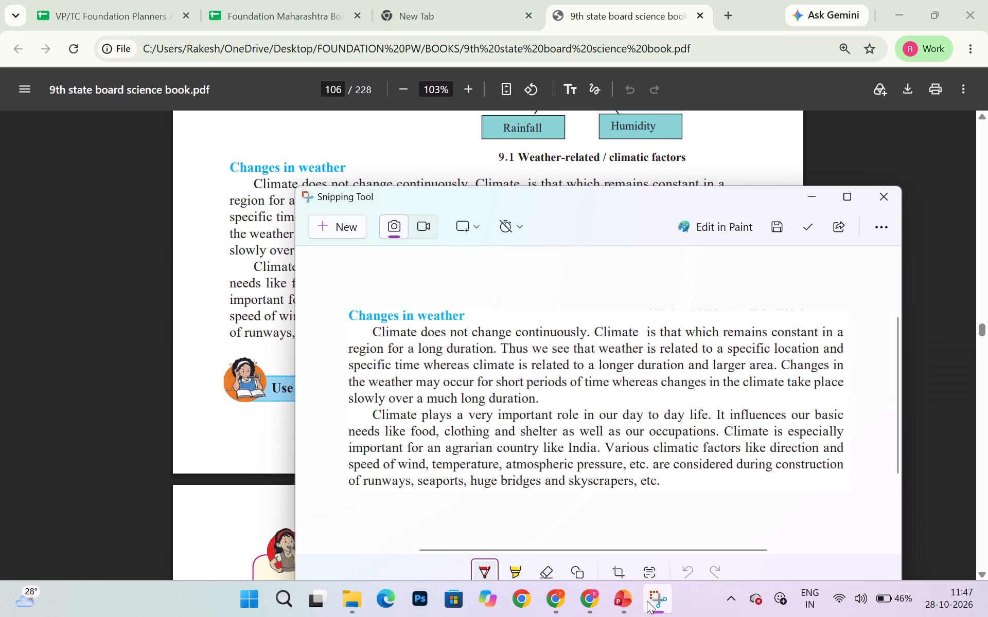
Paste the Changes in weather snip onto blank slide 4 of the 2027 format presentation, move it toward the slide's left edge and enlarge it to about 31.4 × 11.4 cm.
{"action": "left_click", "coordinate": [619, 603]}
{"action": "left_click", "coordinate": [677, 543]}
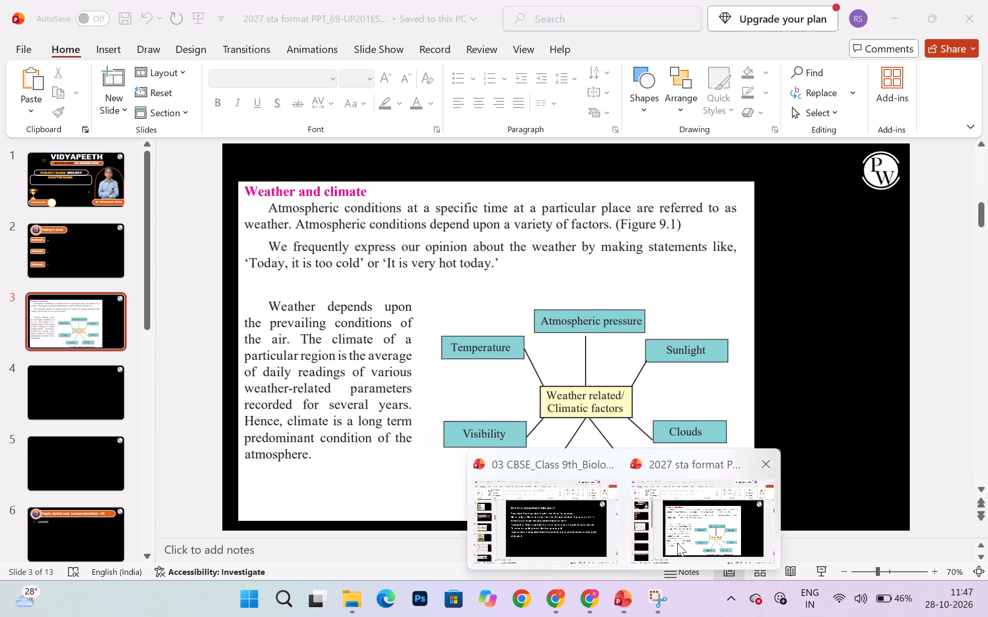
{"action": "left_click", "coordinate": [70, 421]}
{"action": "left_click", "coordinate": [70, 390]}
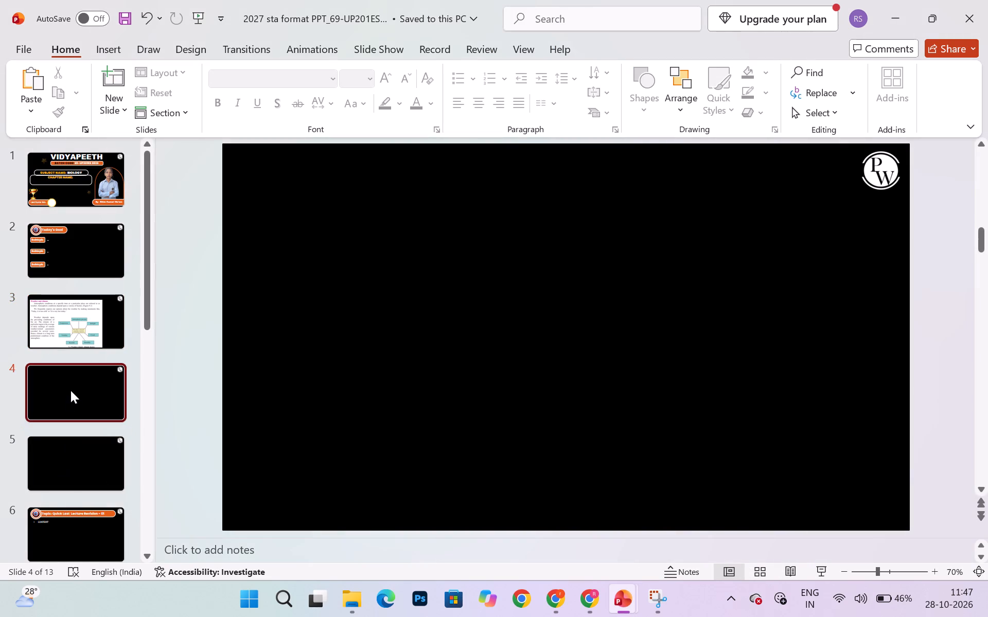
{"action": "key", "text": "ctrl+v"}
{"action": "left_click_drag", "start_coordinate": [476, 344], "coordinate": [420, 333]}
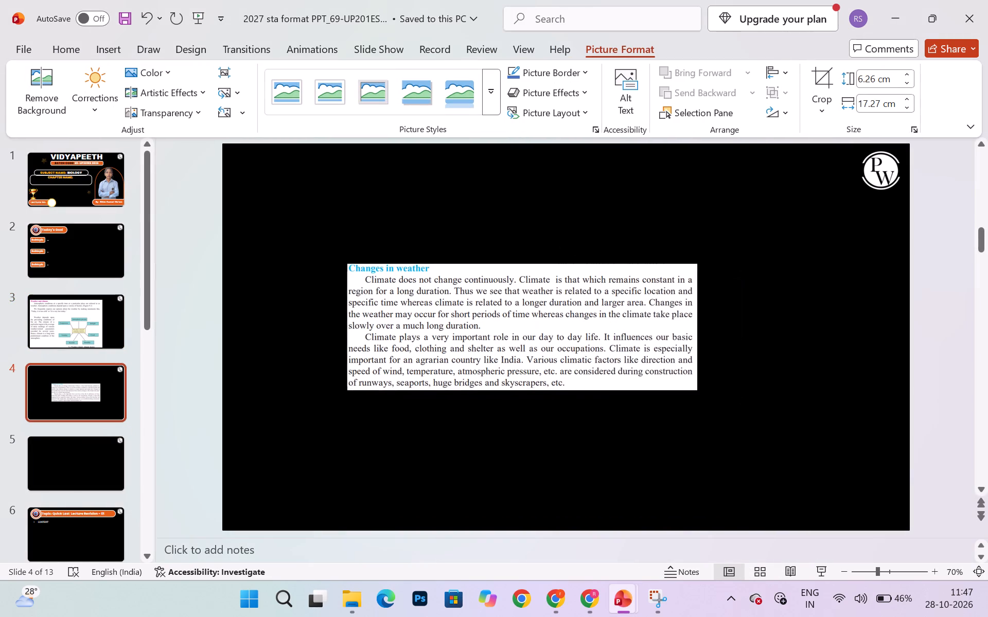
{"action": "left_click_drag", "start_coordinate": [420, 333], "coordinate": [317, 308]}
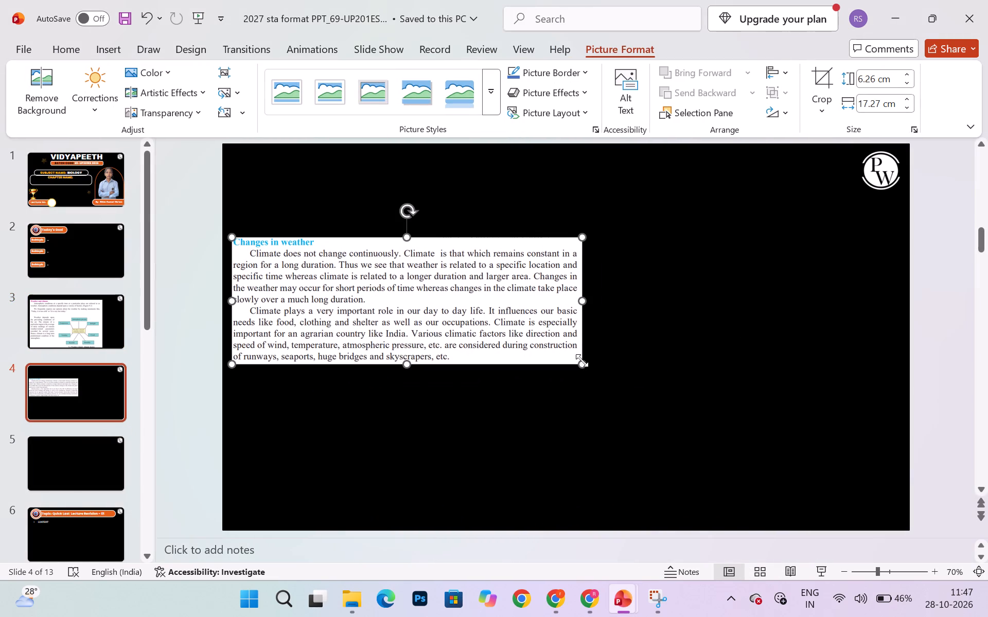
{"action": "left_click_drag", "start_coordinate": [583, 362], "coordinate": [685, 466]}
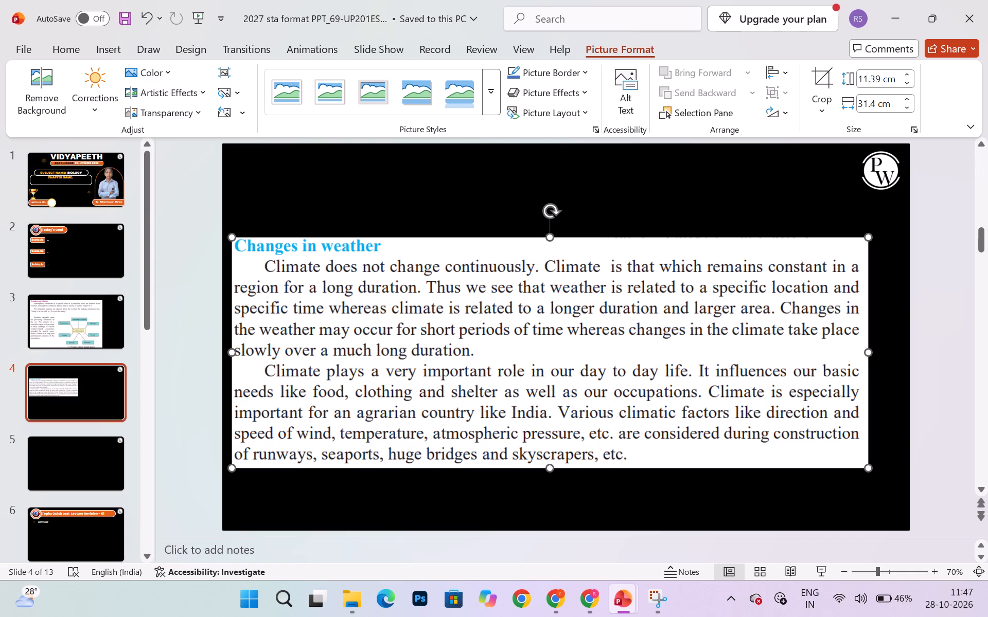
Capture the "A special day" box about World Meteorological Day from page 107 of the science book PDF and copy the snip.
{"action": "left_click", "coordinate": [582, 586]}
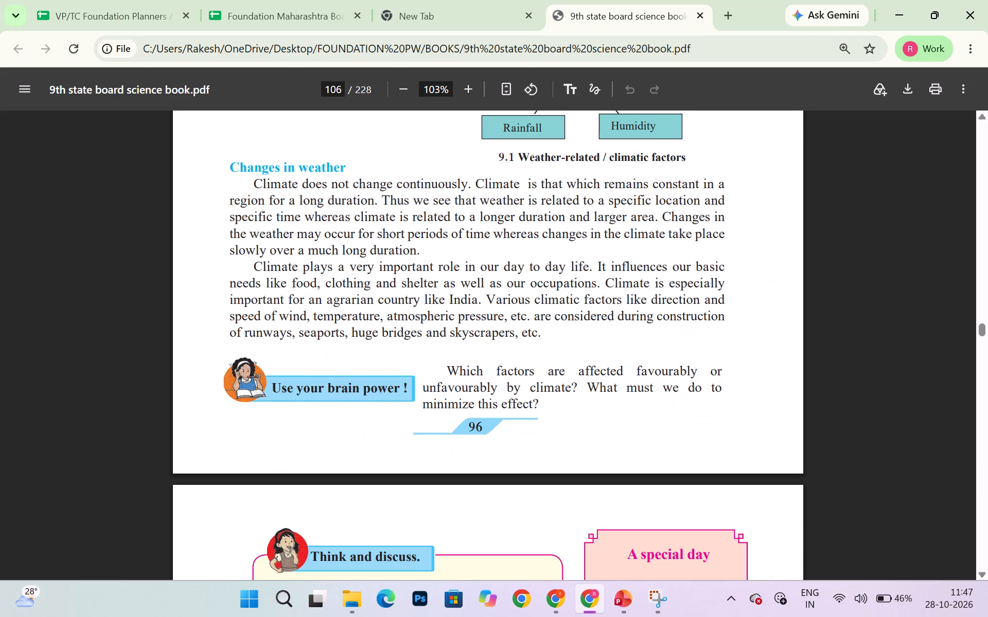
{"action": "scroll", "coordinate": [488, 331], "scroll_direction": "down", "scroll_amount": 4}
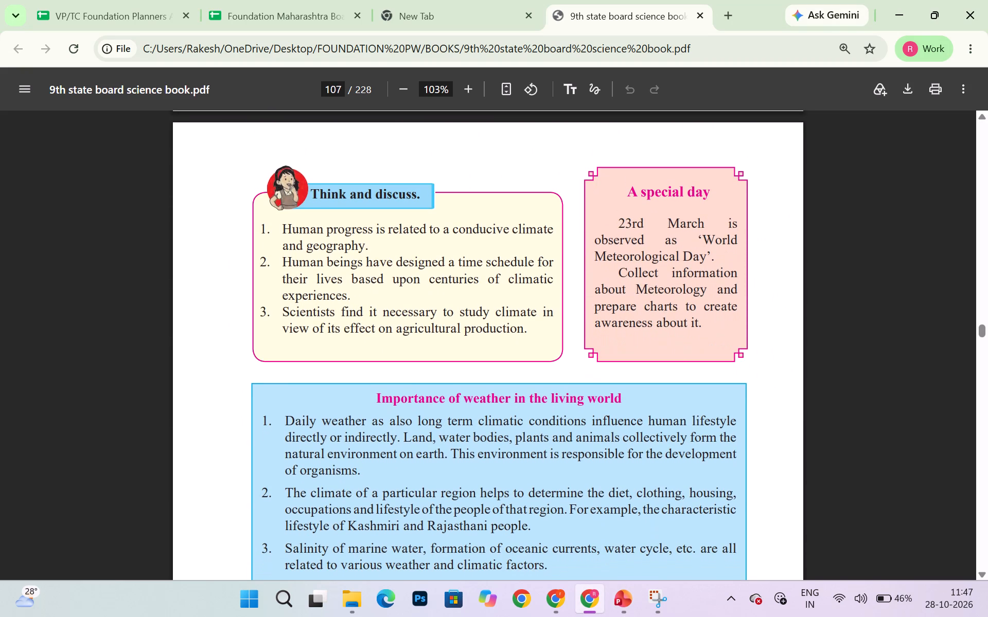
{"action": "scroll", "coordinate": [485, 441], "scroll_direction": "down", "scroll_amount": 1}
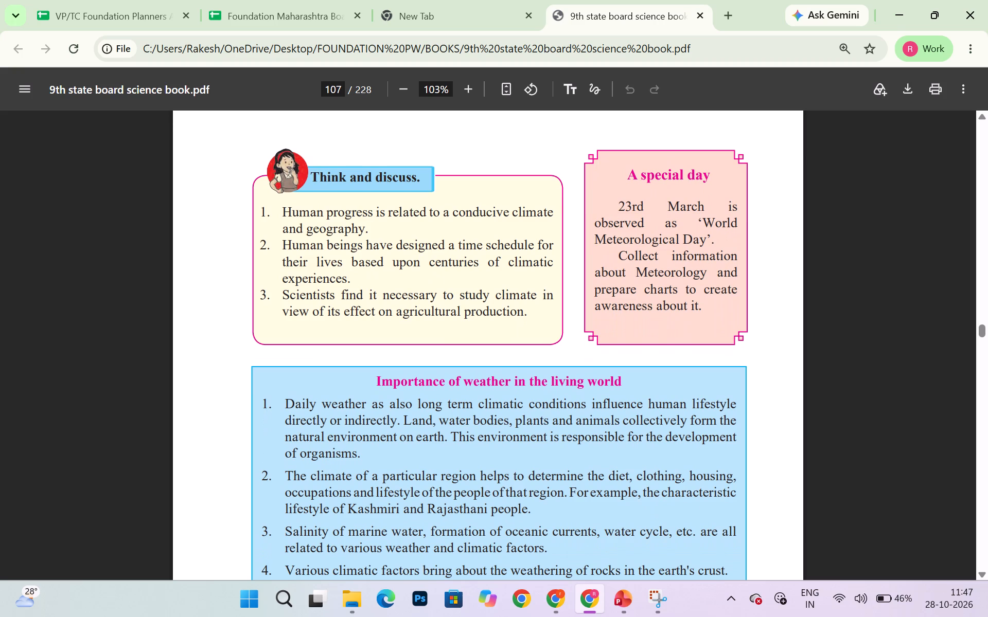
{"action": "key", "text": "Print"}
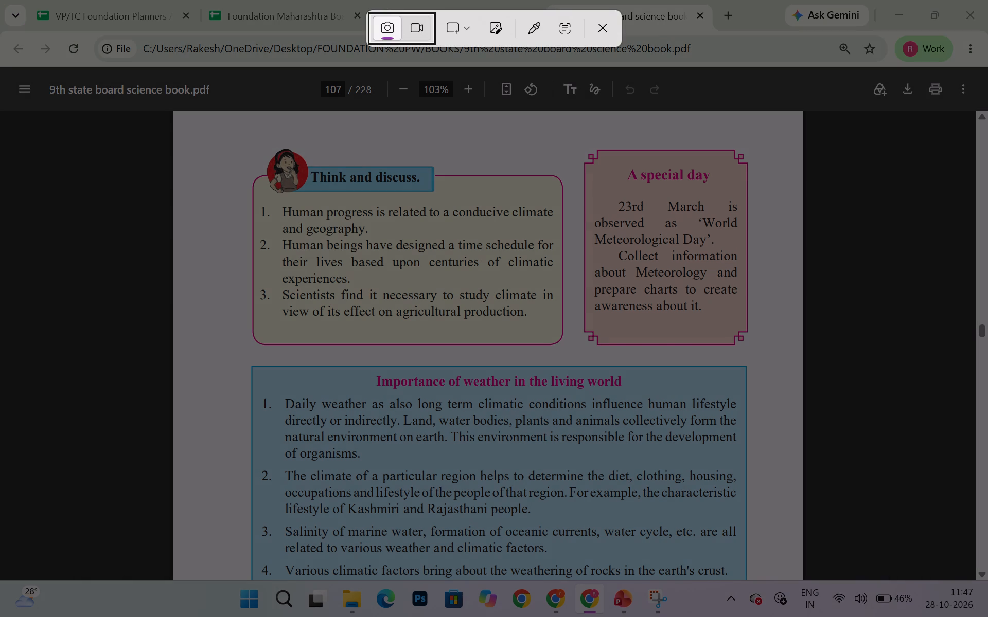
{"action": "left_click_drag", "start_coordinate": [581, 143], "coordinate": [728, 255]}
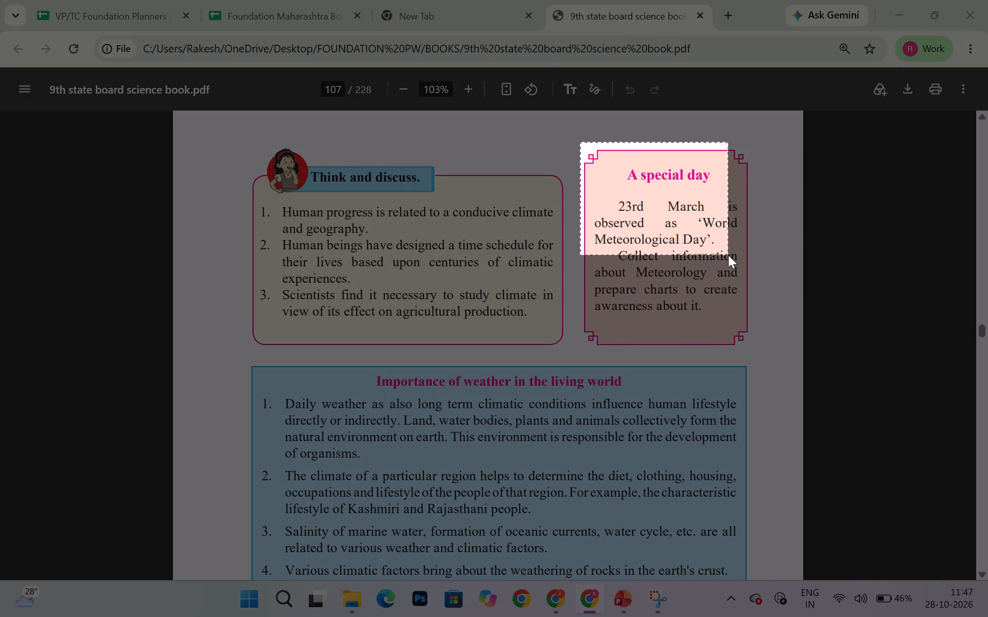
{"action": "left_click_drag", "start_coordinate": [728, 255], "coordinate": [751, 350]}
{"action": "left_click", "coordinate": [825, 398]}
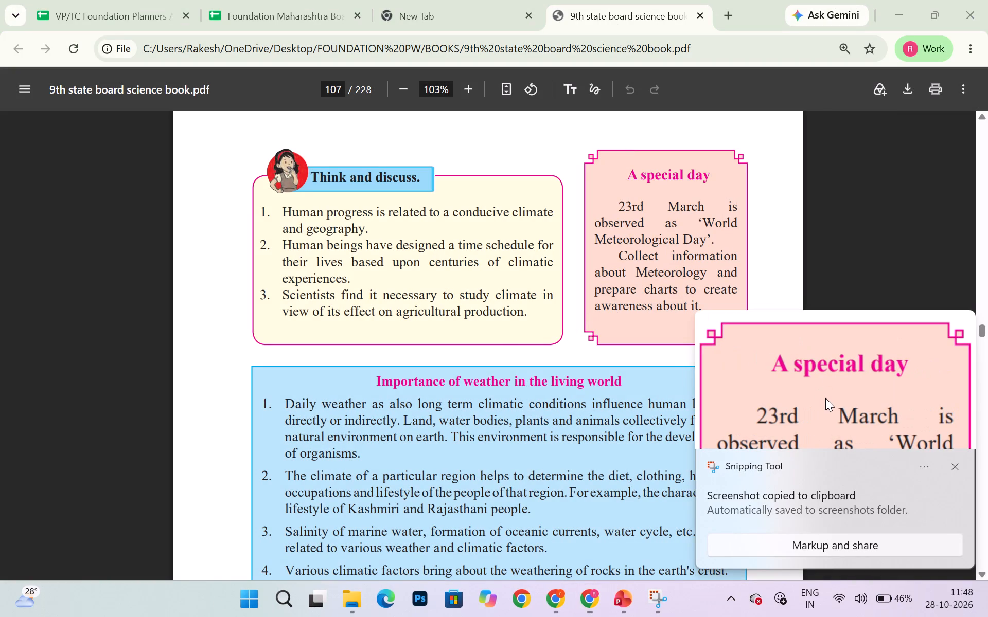
{"action": "right_click", "coordinate": [608, 377]}
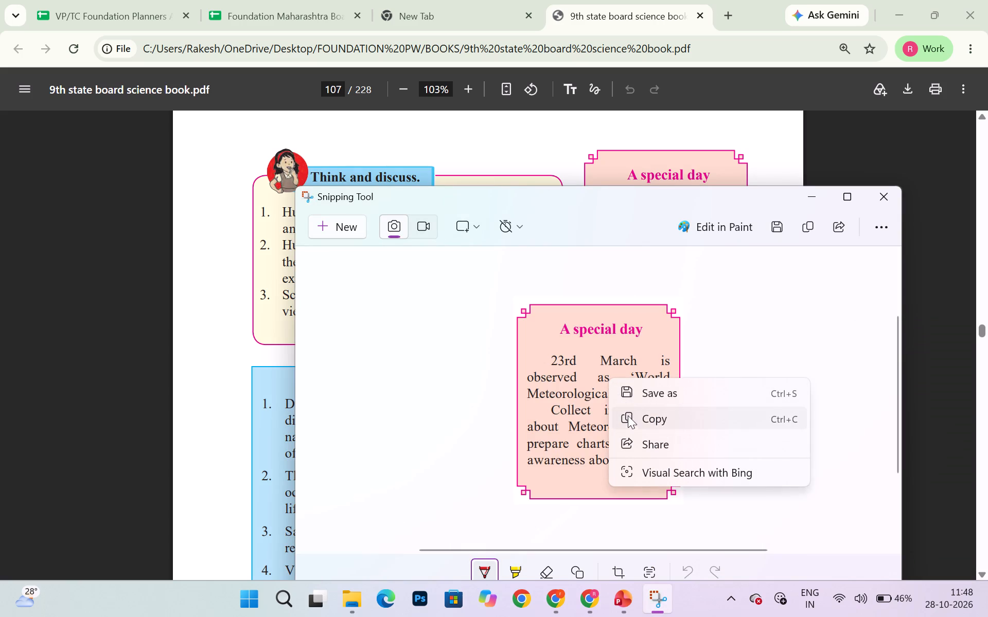
{"action": "left_click", "coordinate": [628, 418]}
Paste the "A special day" snip onto blank slide 5, move it to the slide's left side and enlarge it to about 9.7 × 11.9 cm.
{"action": "left_click", "coordinate": [624, 599]}
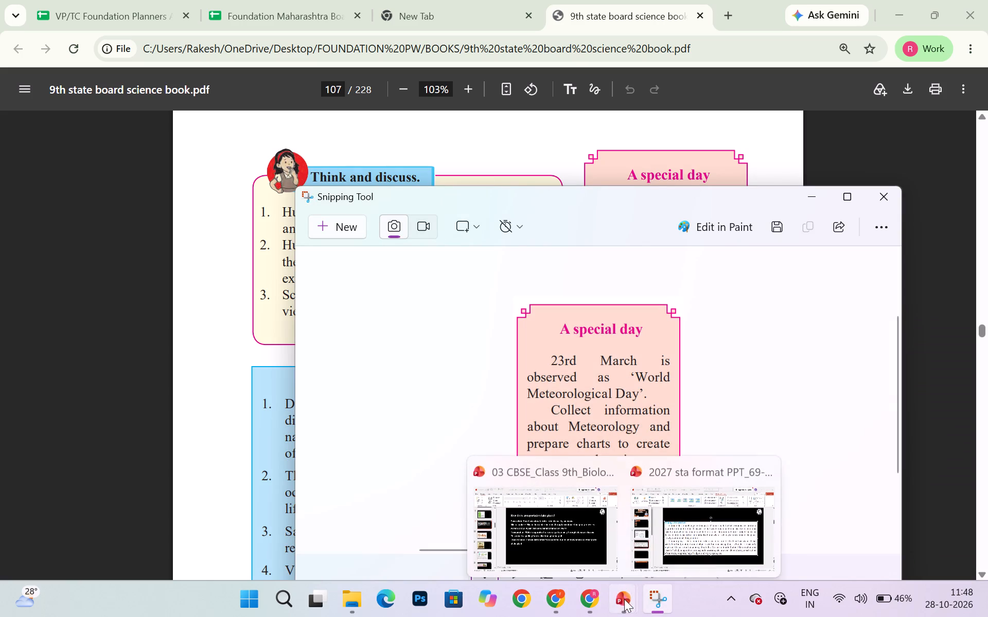
{"action": "left_click", "coordinate": [689, 528]}
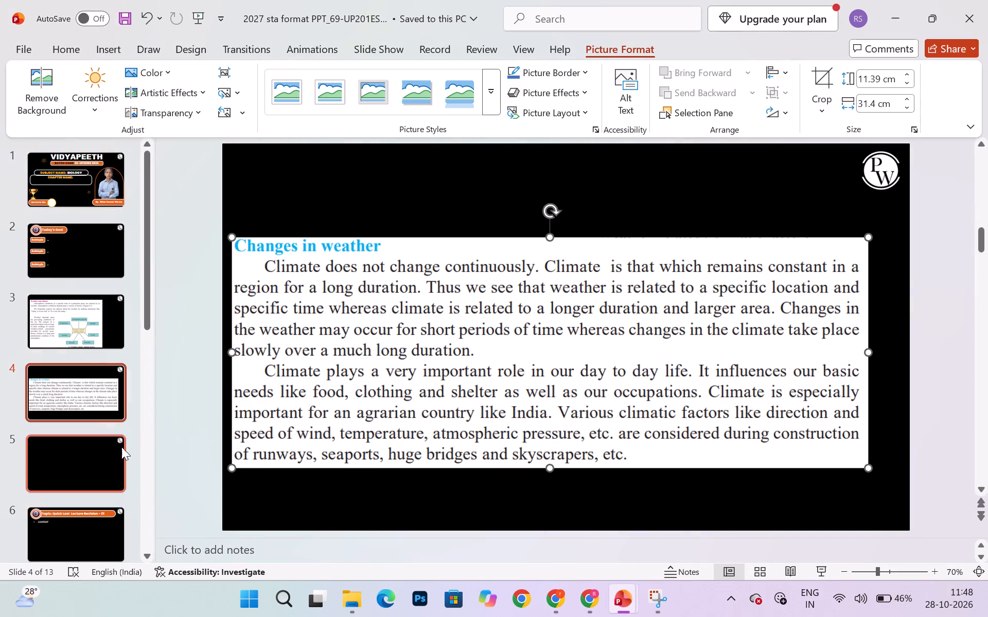
{"action": "left_click", "coordinate": [116, 447]}
{"action": "key", "text": "ctrl+v"}
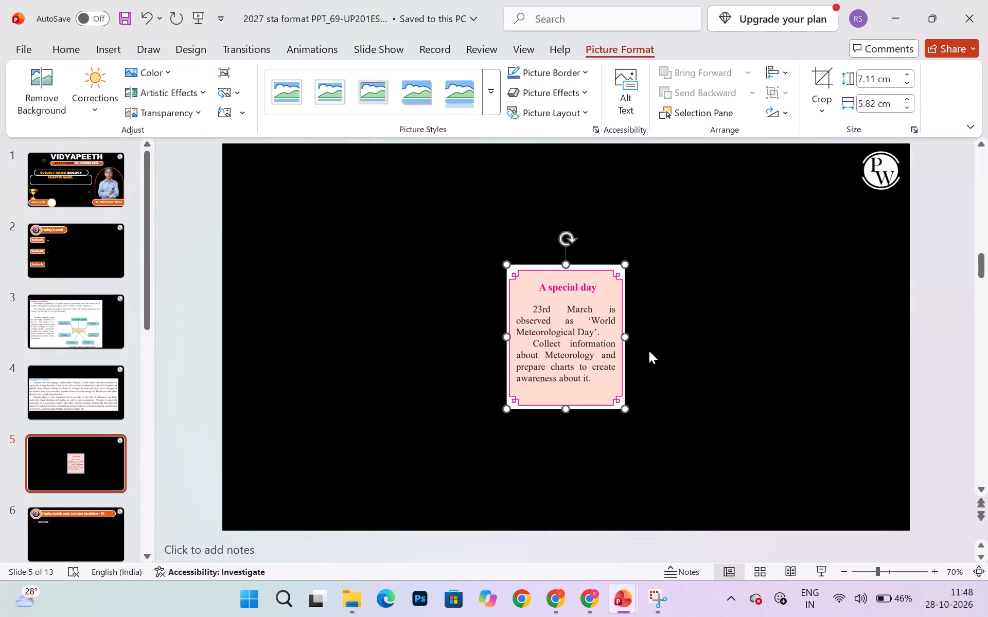
{"action": "left_click_drag", "start_coordinate": [589, 356], "coordinate": [331, 347]}
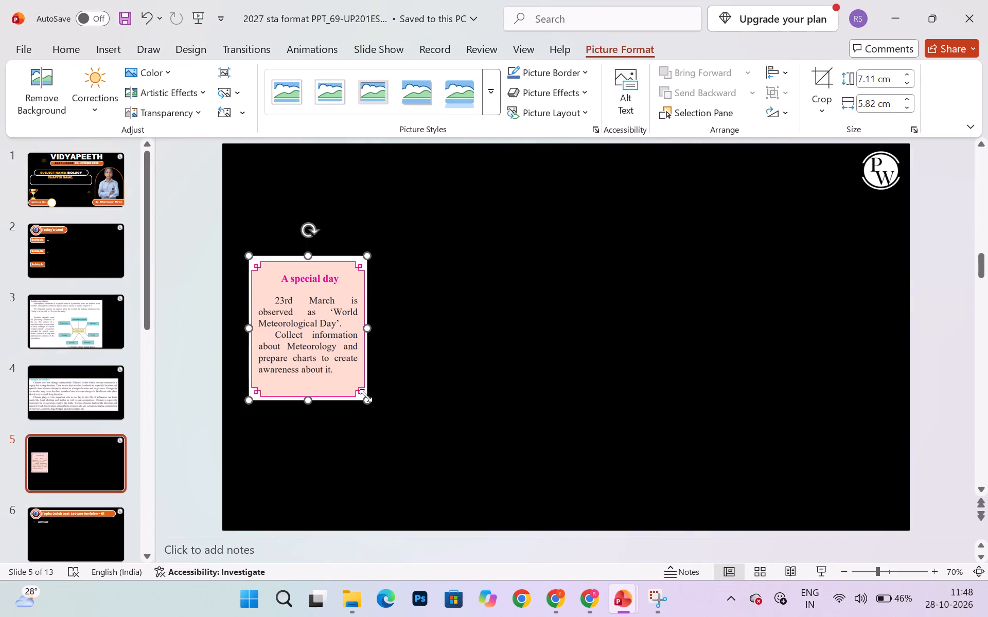
{"action": "left_click_drag", "start_coordinate": [366, 397], "coordinate": [446, 471]}
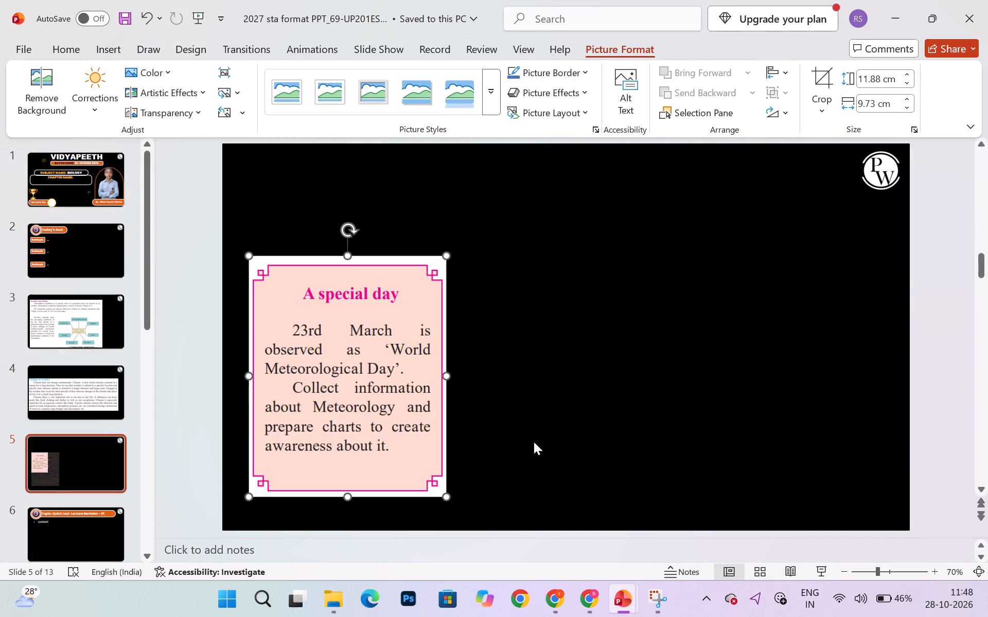
Switch to Chrome, replace the mineral uptake tab with a new one and search Google for "WEATER REPORTING AND SCIENTIST CALLED".
{"action": "left_click", "coordinate": [550, 430]}
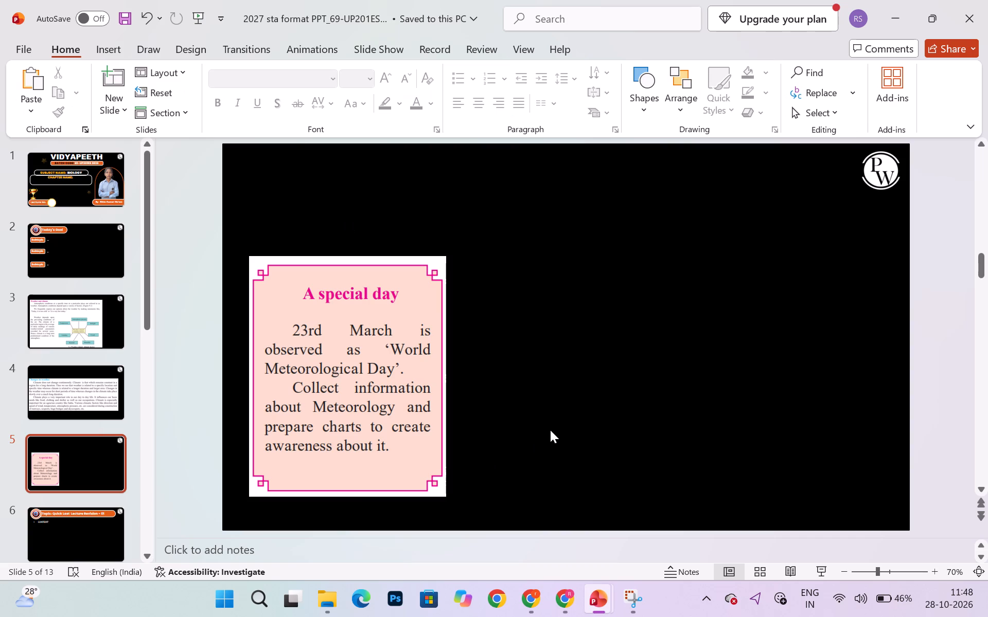
{"action": "left_click", "coordinate": [525, 600]}
{"action": "scroll", "coordinate": [404, 238], "scroll_direction": "up", "scroll_amount": 7}
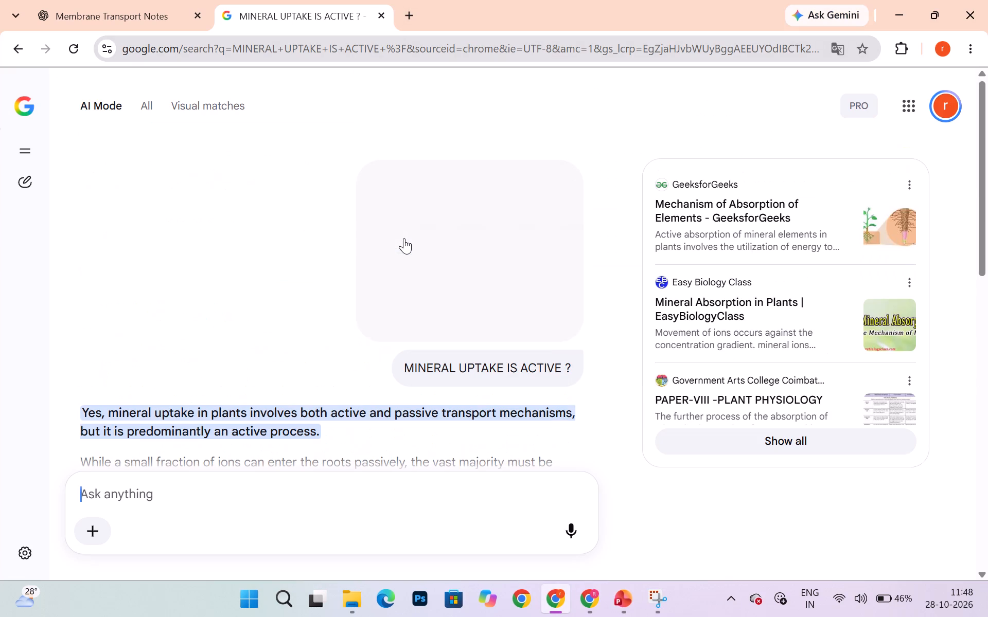
{"action": "left_click", "coordinate": [403, 15]}
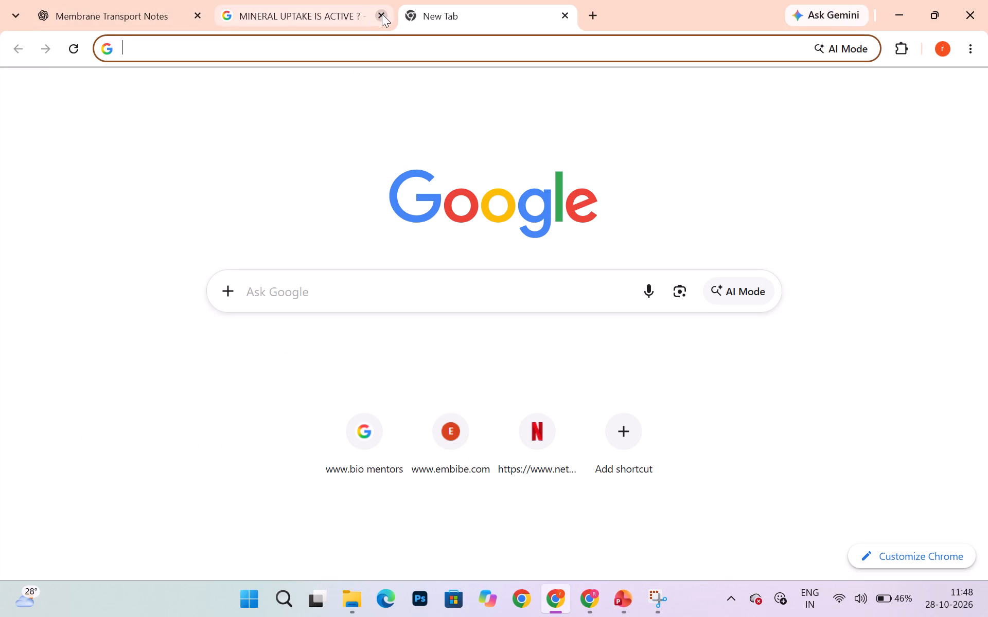
{"action": "left_click", "coordinate": [382, 14]}
{"action": "left_click", "coordinate": [301, 286]}
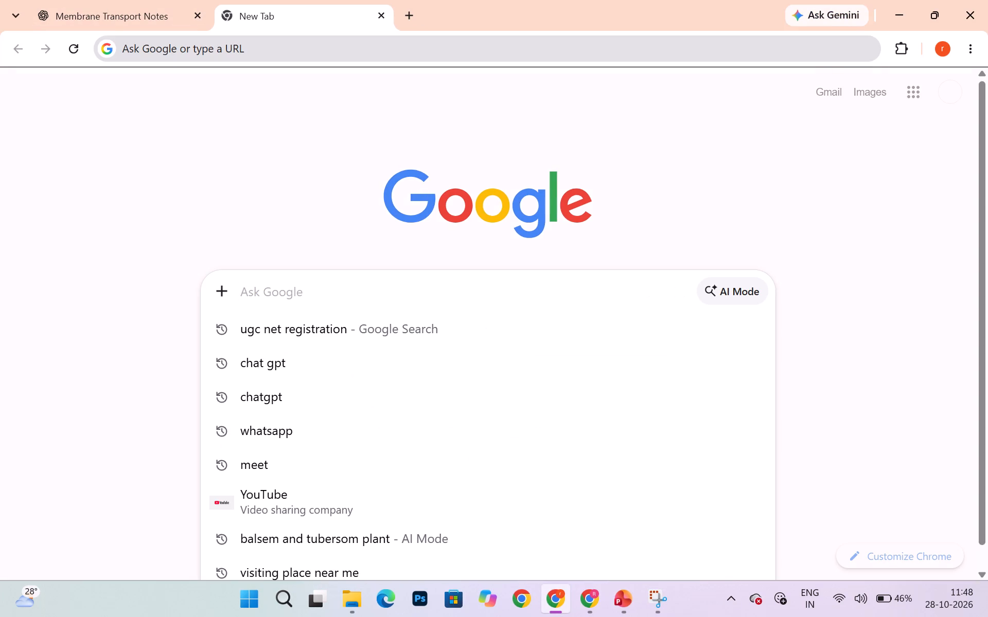
{"action": "type", "text": "WEATER REPORTING AND SCIEN"}
{"action": "type", "text": "TIST CALLED"}
{"action": "key", "text": "Return"}
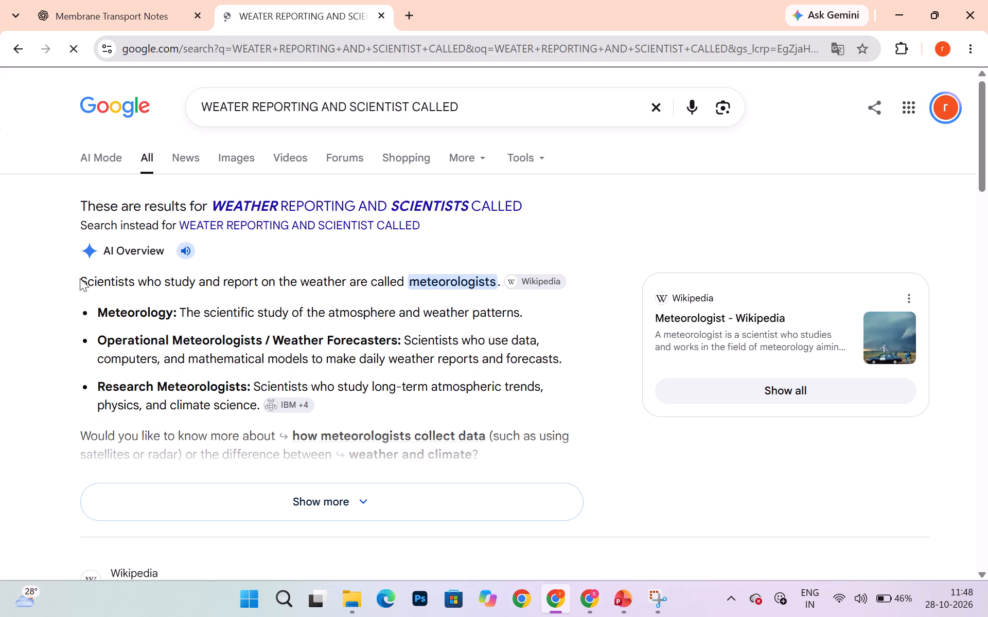
Copy the AI Overview text from "Scientists who study and report on the weather" through the end of the Meteorology bullet.
{"action": "left_click_drag", "start_coordinate": [80, 278], "coordinate": [280, 287]}
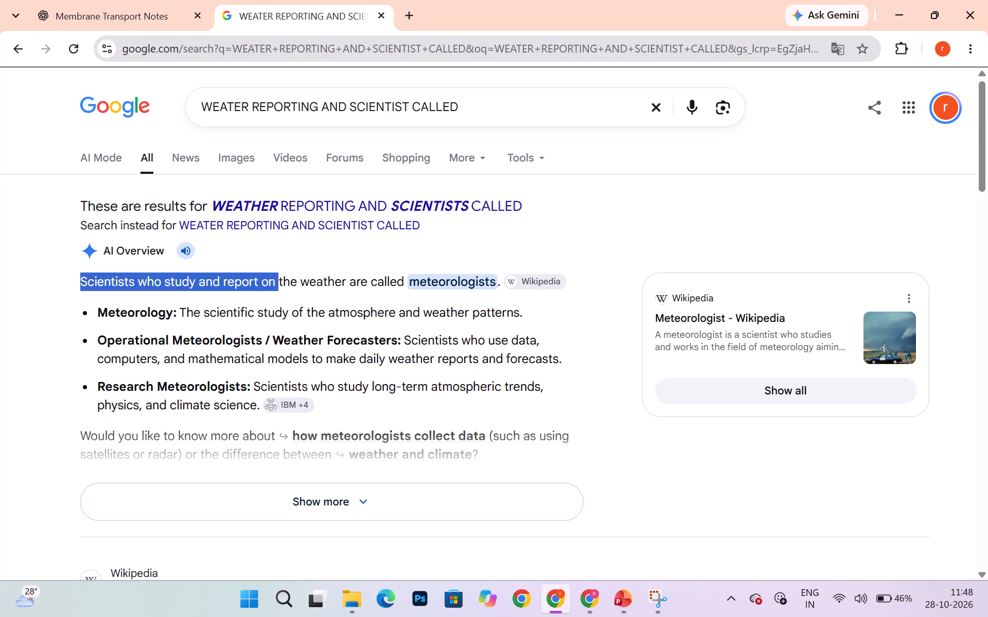
{"action": "left_click_drag", "start_coordinate": [280, 287], "coordinate": [515, 296]}
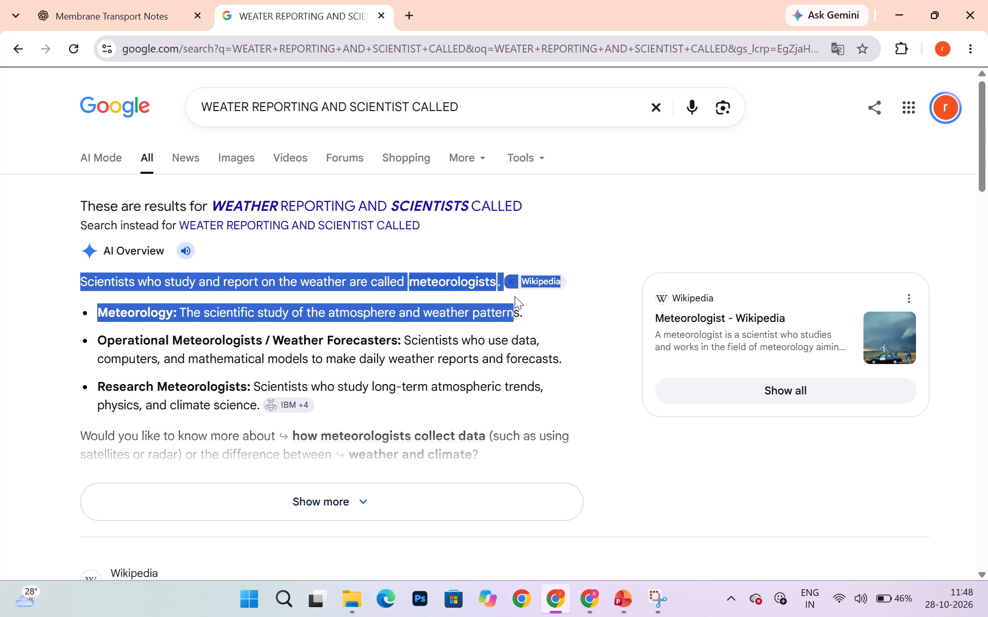
{"action": "left_click_drag", "start_coordinate": [515, 296], "coordinate": [534, 298]}
{"action": "left_click_drag", "start_coordinate": [534, 298], "coordinate": [538, 299]}
{"action": "key", "text": "ctrl+c"}
Paste the copied meteorology text onto slide 5 of the 2027 format presentation and select all the text in its box.
{"action": "left_click", "coordinate": [614, 596]}
{"action": "left_click", "coordinate": [722, 529]}
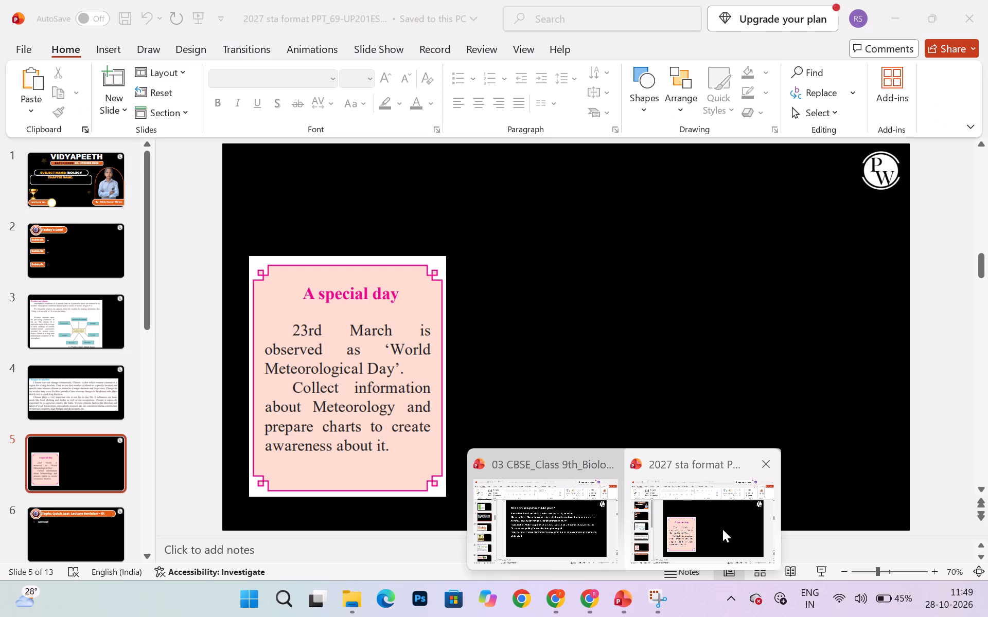
{"action": "key", "text": "ctrl+v"}
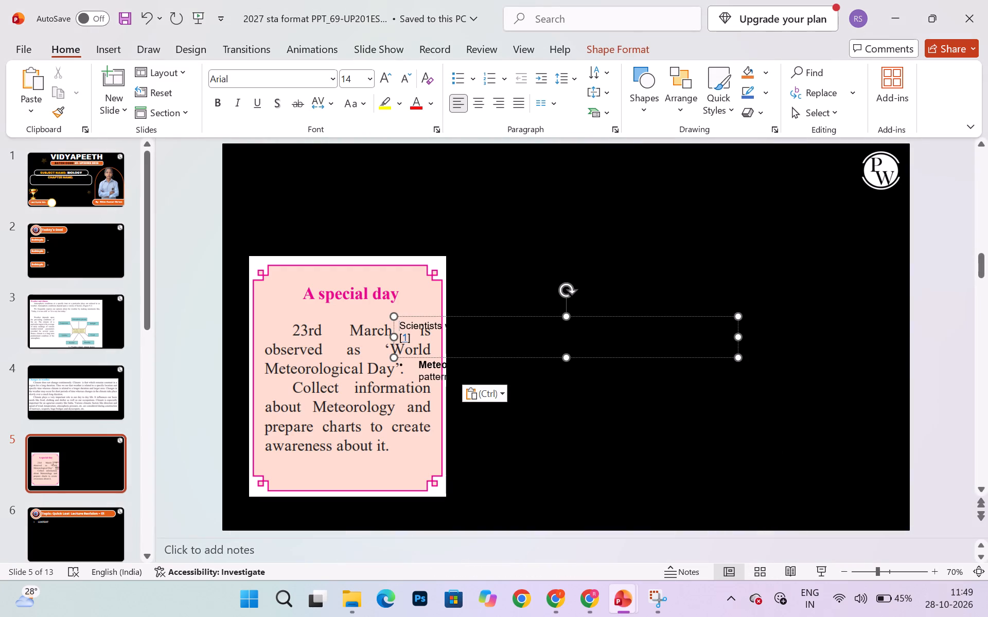
{"action": "key", "text": "ctrl+a"}
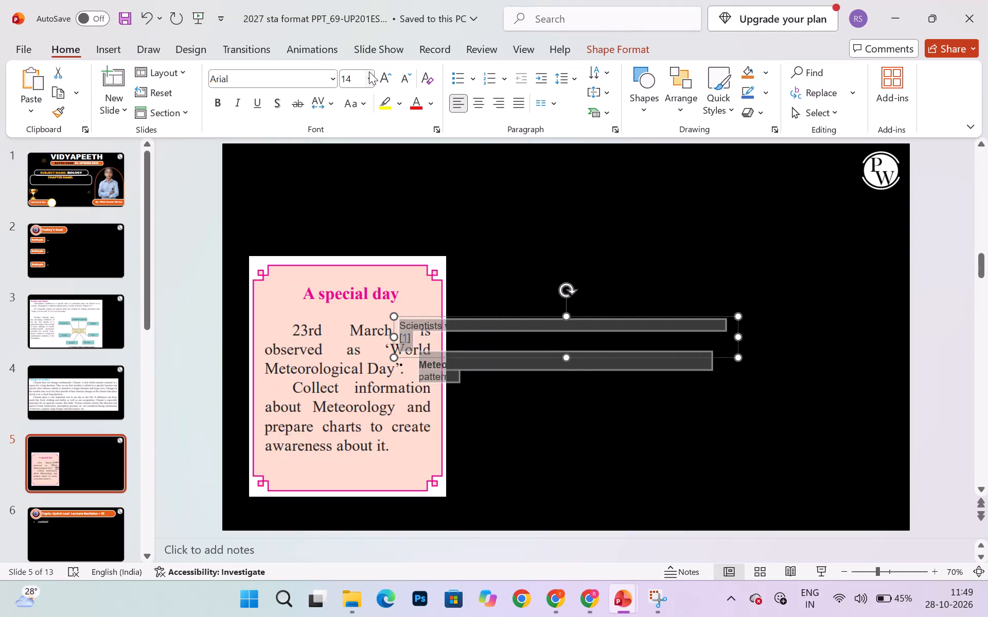
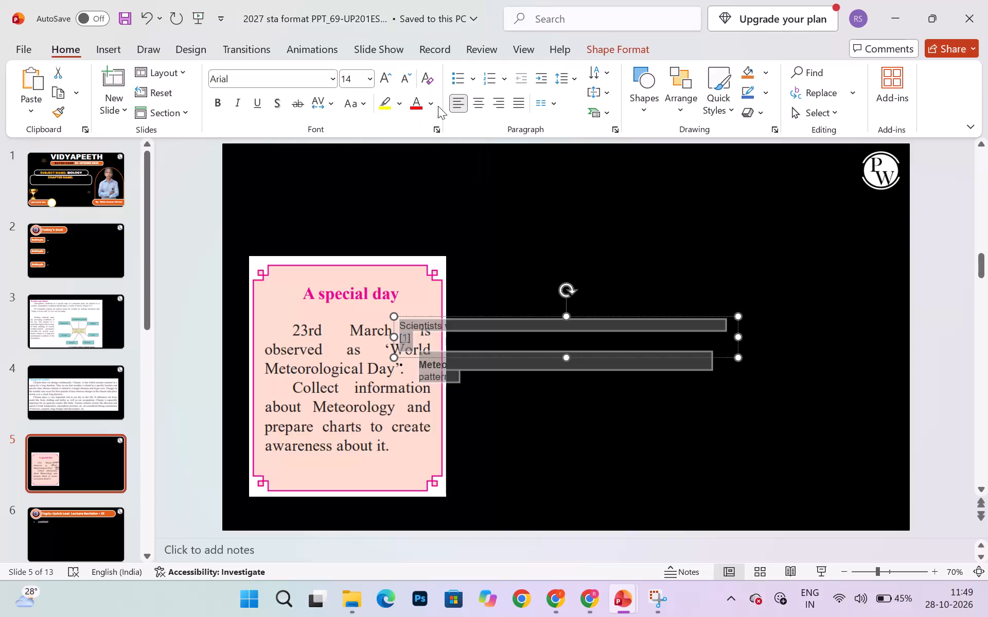
Format the selected meteorology text as white, bold, 24 pt and move its box to the right of the "A special day" snip.
{"action": "left_click", "coordinate": [433, 102]}
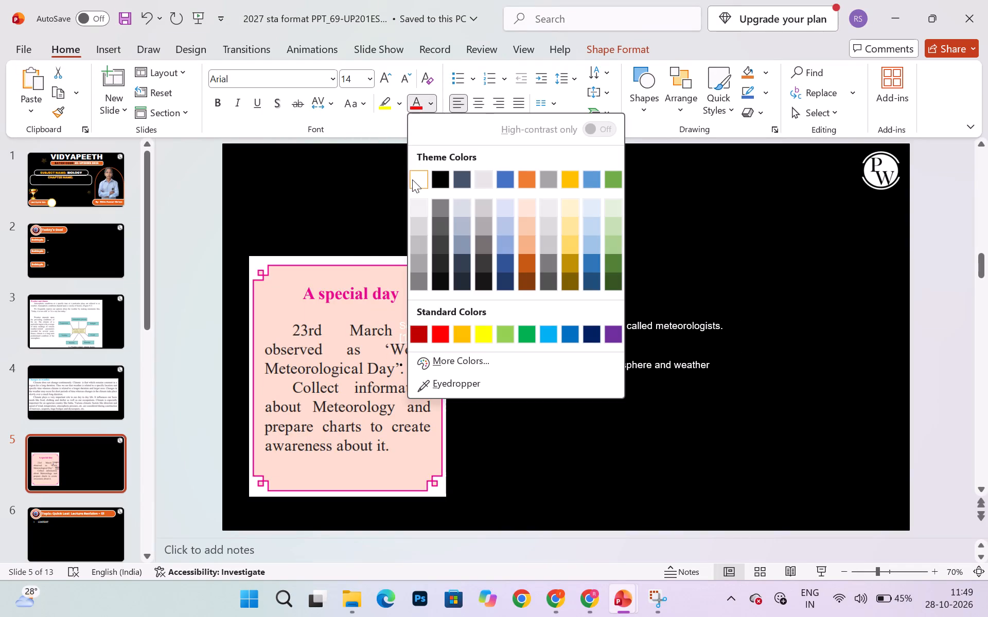
{"action": "left_click", "coordinate": [412, 179]}
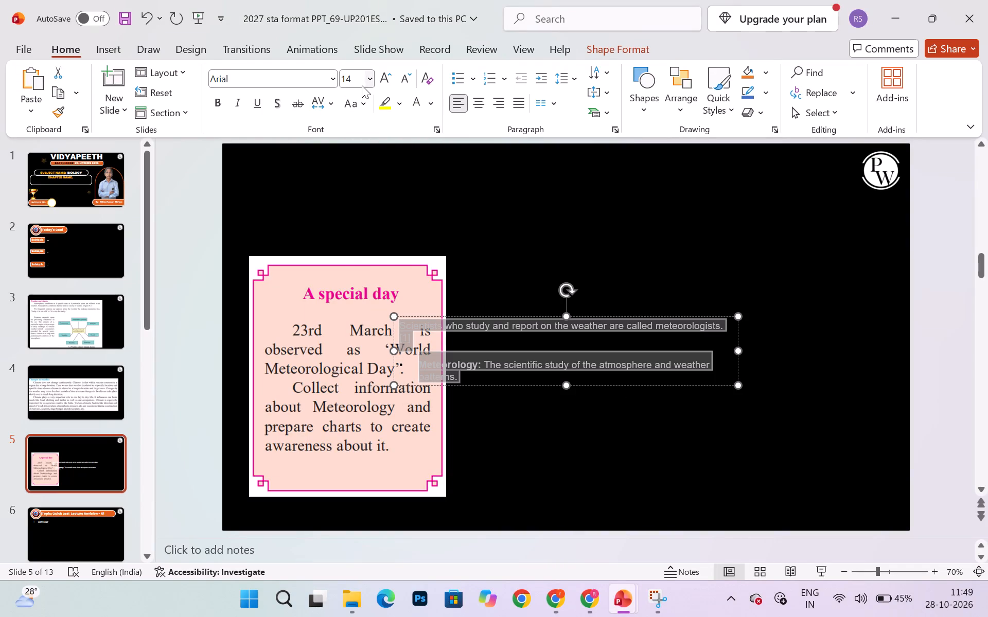
{"action": "left_click", "coordinate": [370, 84]}
{"action": "left_click", "coordinate": [360, 288]}
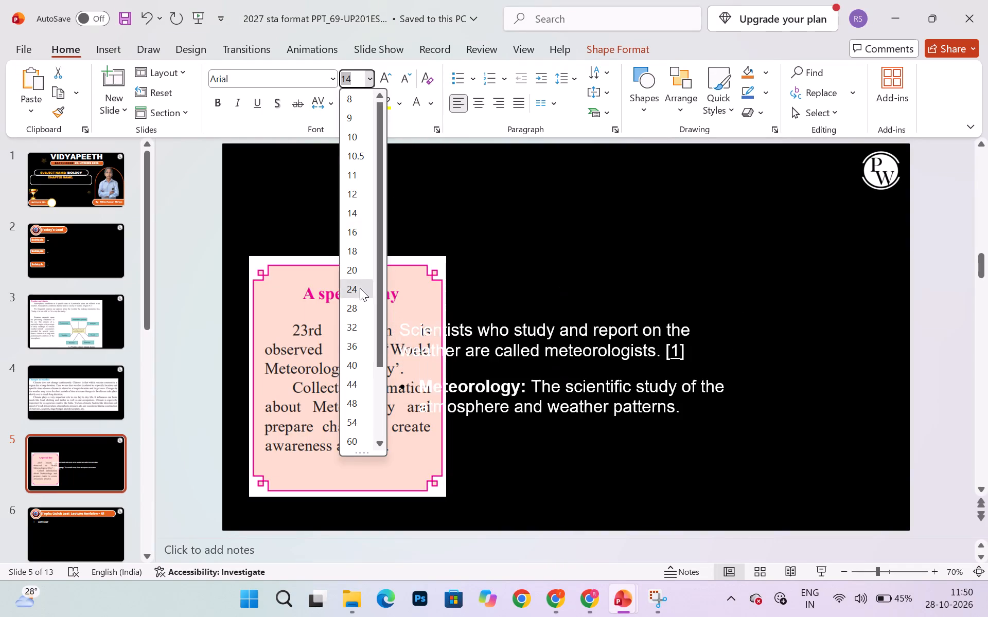
{"action": "left_click", "coordinate": [219, 95]}
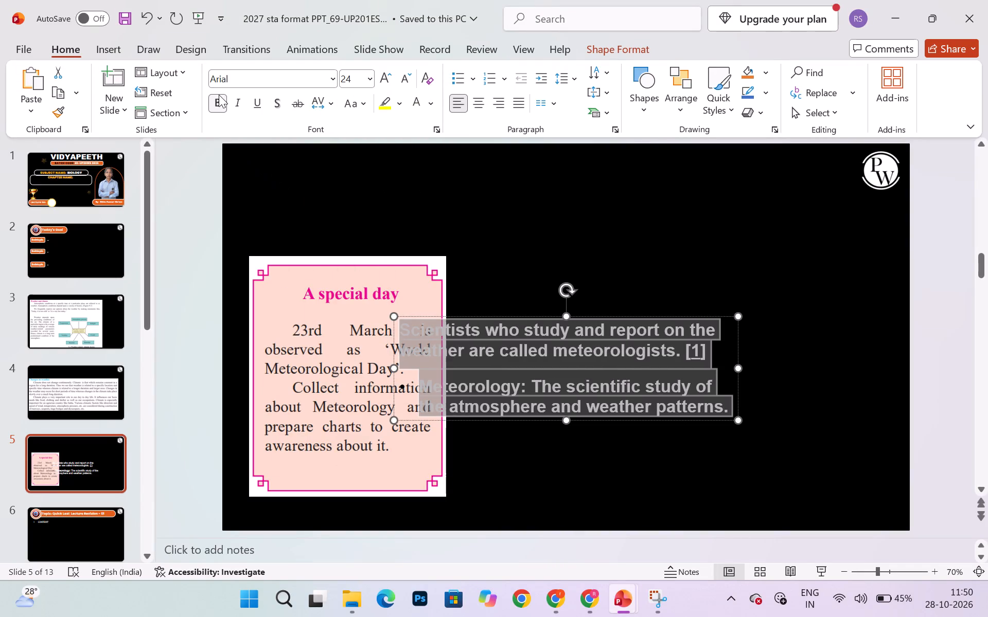
{"action": "left_click_drag", "start_coordinate": [513, 315], "coordinate": [584, 261]}
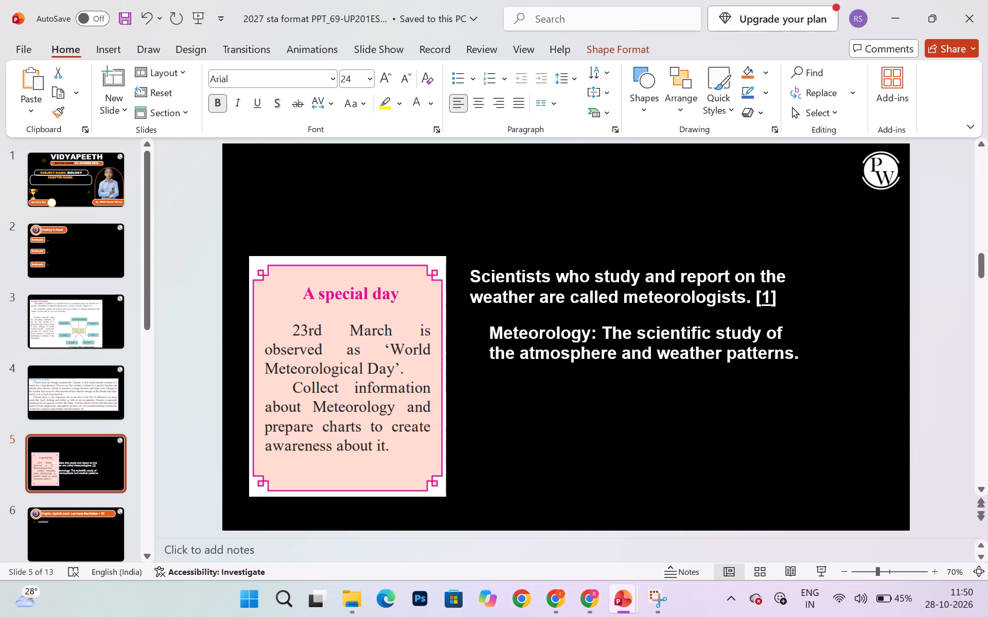
{"action": "left_click_drag", "start_coordinate": [584, 261], "coordinate": [584, 260]}
Delete the "[1]" citation after "meteorologists." and remove the bullet indent from the "Meteorology:" paragraph.
{"action": "left_click", "coordinate": [781, 300]}
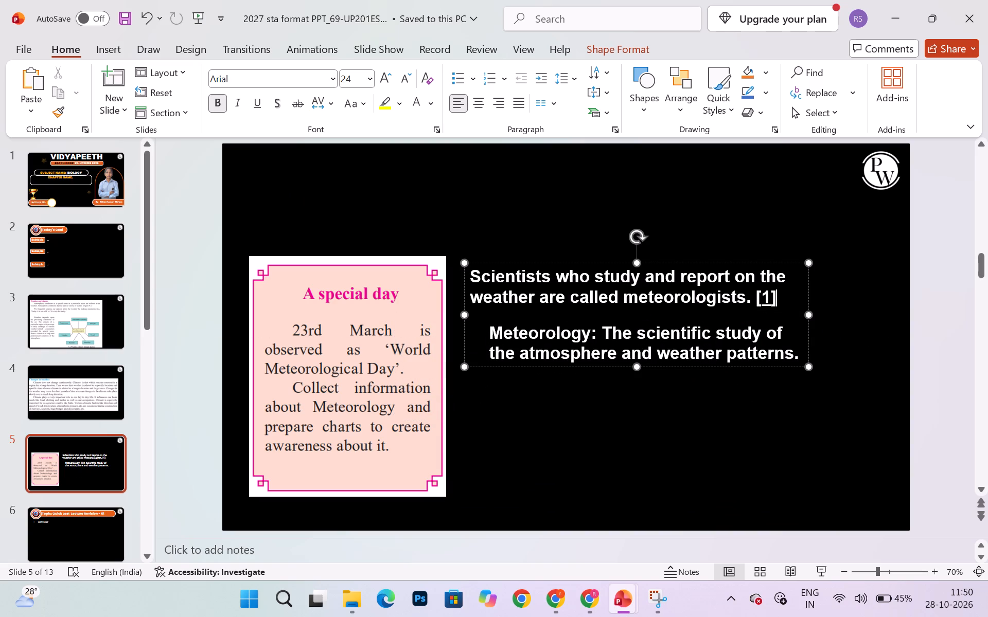
{"action": "key", "text": "BackSpace"}
{"action": "key", "text": "BackSpace"}
{"action": "key", "text": "BackSpace"}
{"action": "key", "text": "BackSpace"}
{"action": "left_click", "coordinate": [491, 332]}
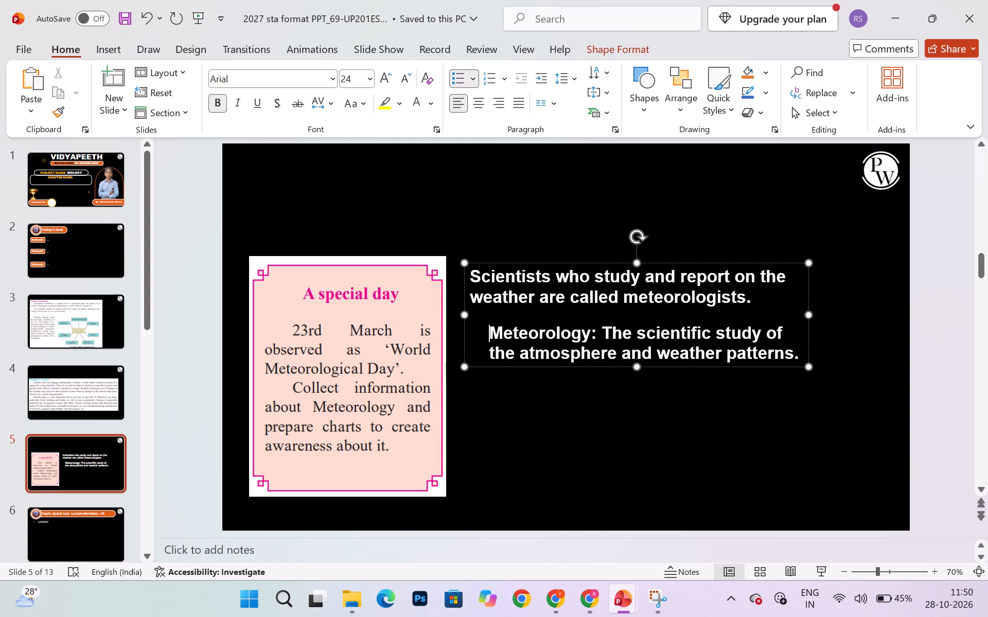
{"action": "key", "text": "BackSpace"}
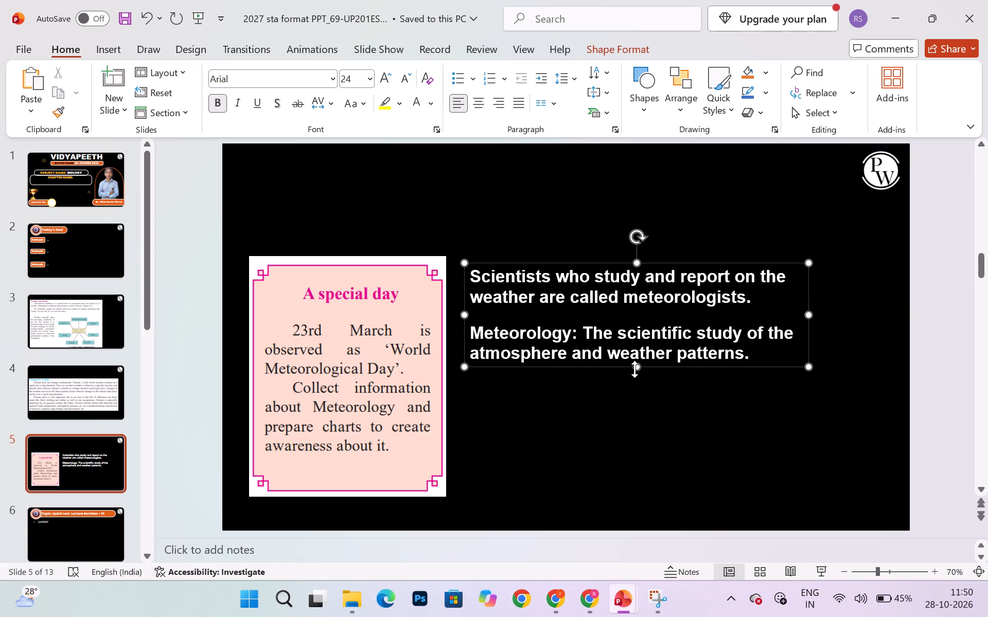
Shift the meteorology text box slightly further right, away from the "A special day" snip, and deselect it.
{"action": "left_click_drag", "start_coordinate": [636, 369], "coordinate": [641, 432]}
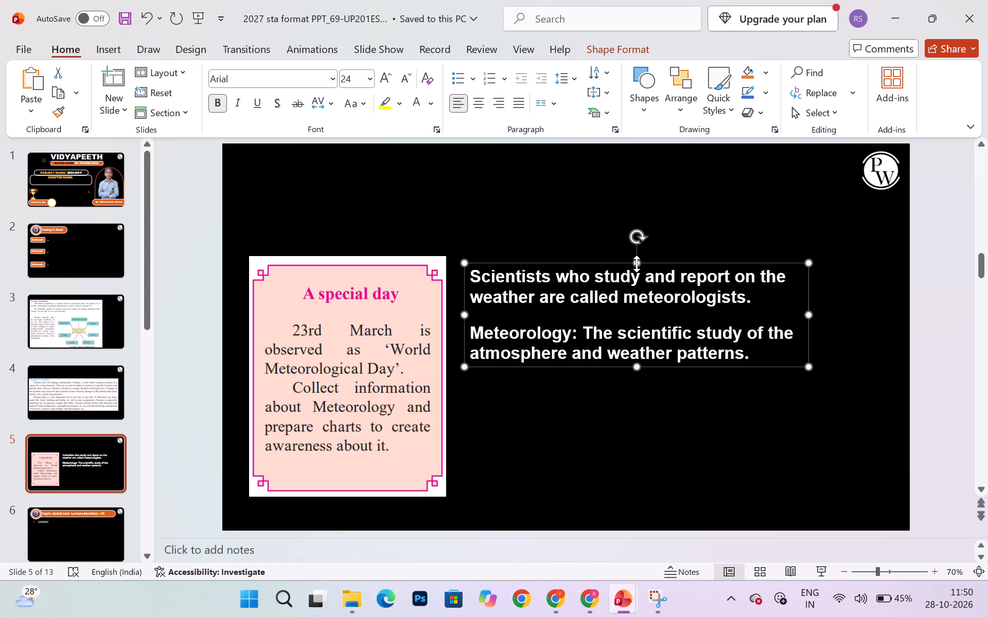
{"action": "left_click_drag", "start_coordinate": [628, 263], "coordinate": [650, 263]}
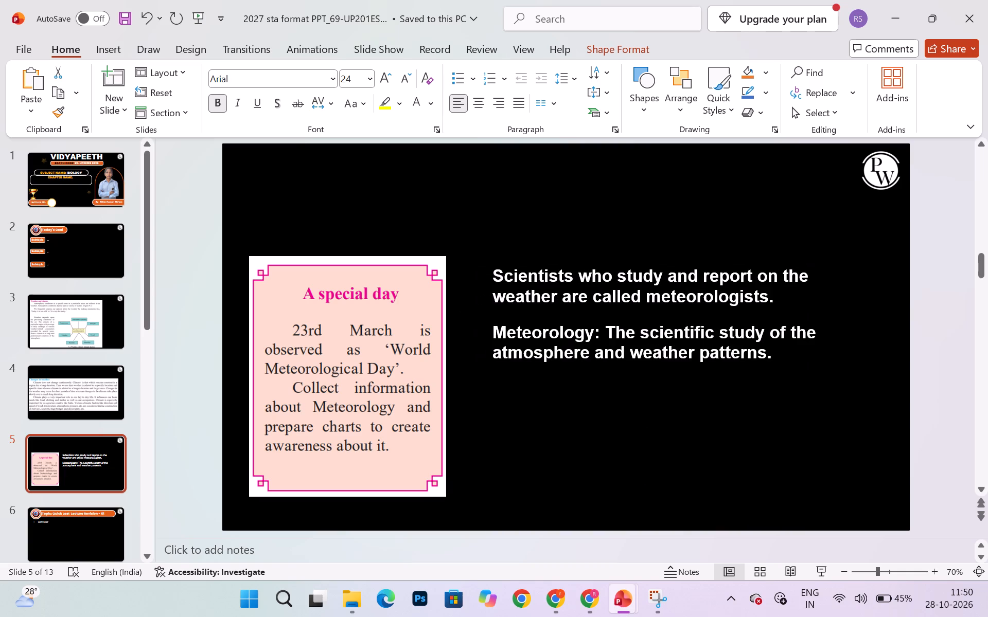
{"action": "left_click_drag", "start_coordinate": [650, 263], "coordinate": [642, 262]}
{"action": "left_click", "coordinate": [614, 428]}
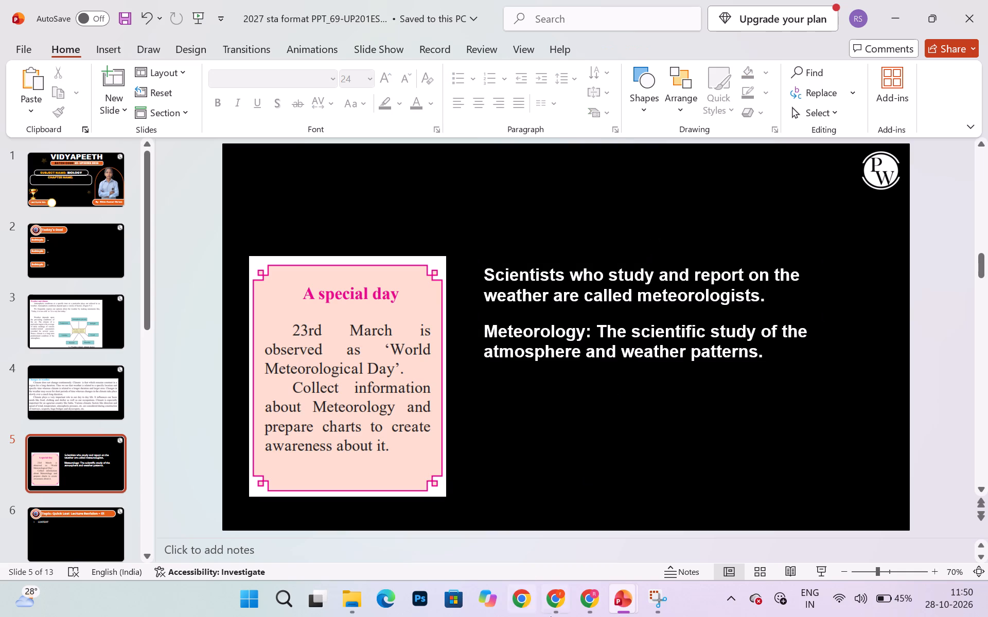
Switch to the science textbook PDF in Chrome, snip the "Importance of weather in the living world" box and copy the snip.
{"action": "left_click", "coordinate": [598, 595]}
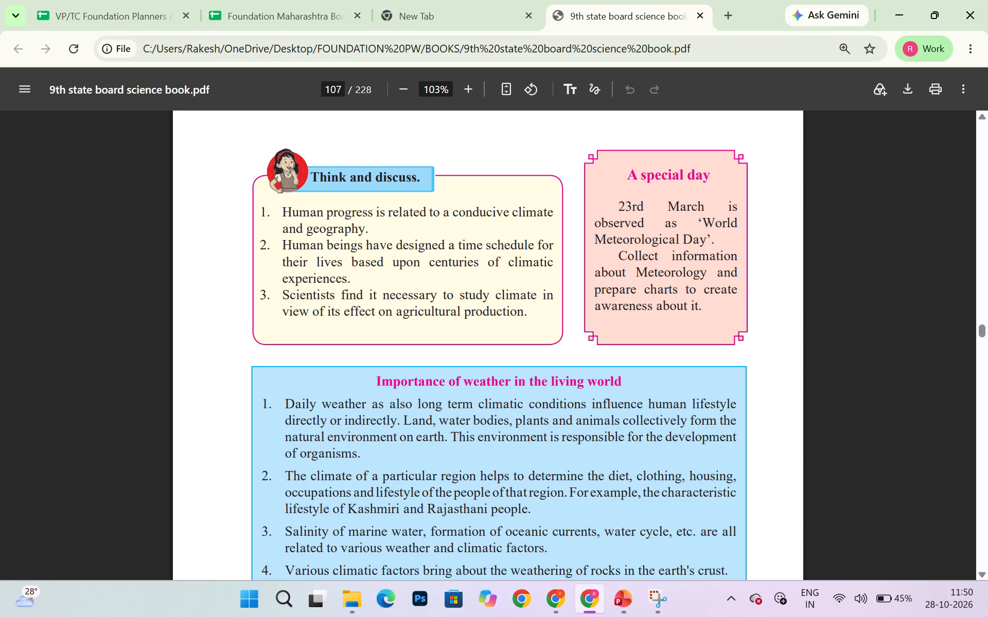
{"action": "scroll", "coordinate": [468, 402], "scroll_direction": "down", "scroll_amount": 4}
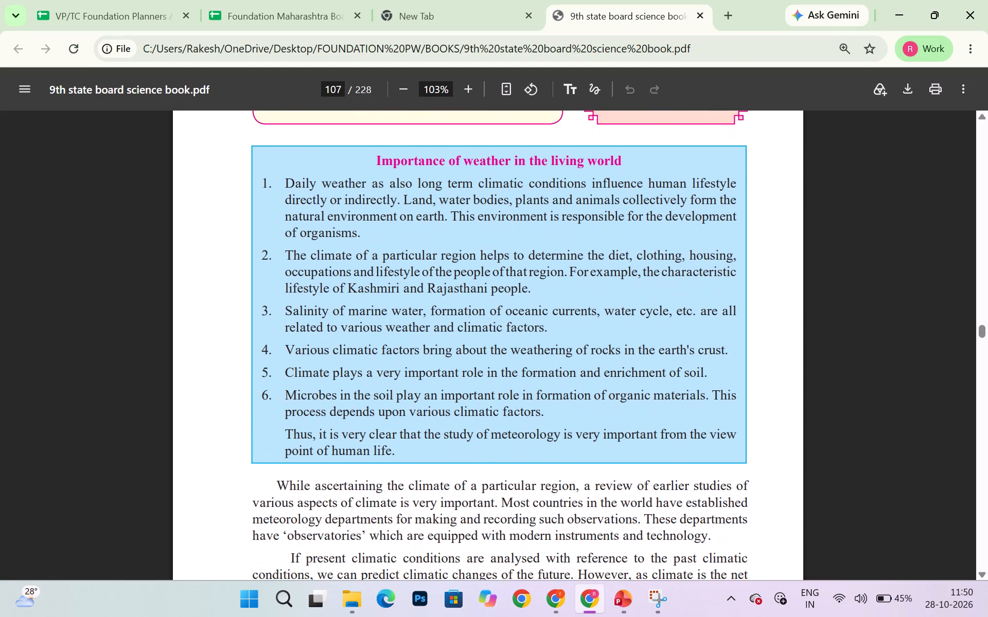
{"action": "scroll", "coordinate": [468, 402], "scroll_direction": "down", "scroll_amount": 2}
{"action": "key", "text": "Print"}
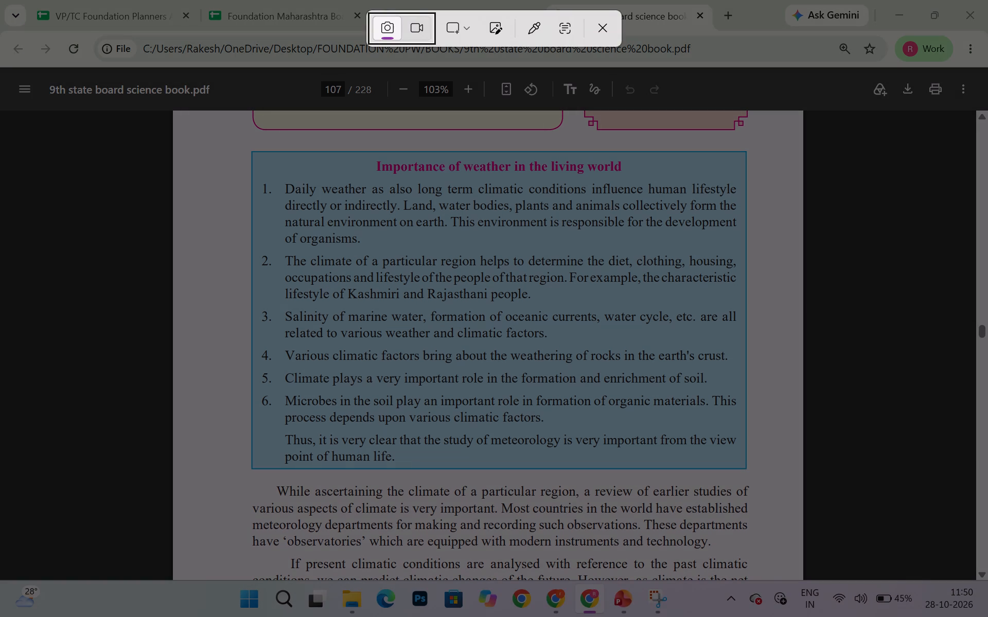
{"action": "left_click_drag", "start_coordinate": [248, 149], "coordinate": [788, 438]}
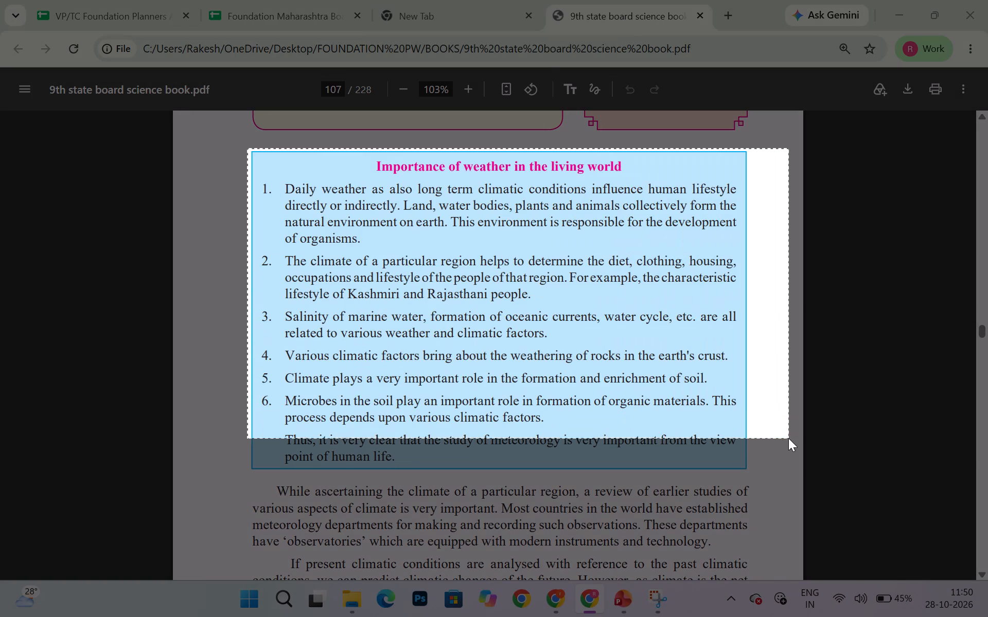
{"action": "left_click_drag", "start_coordinate": [788, 438], "coordinate": [745, 472]}
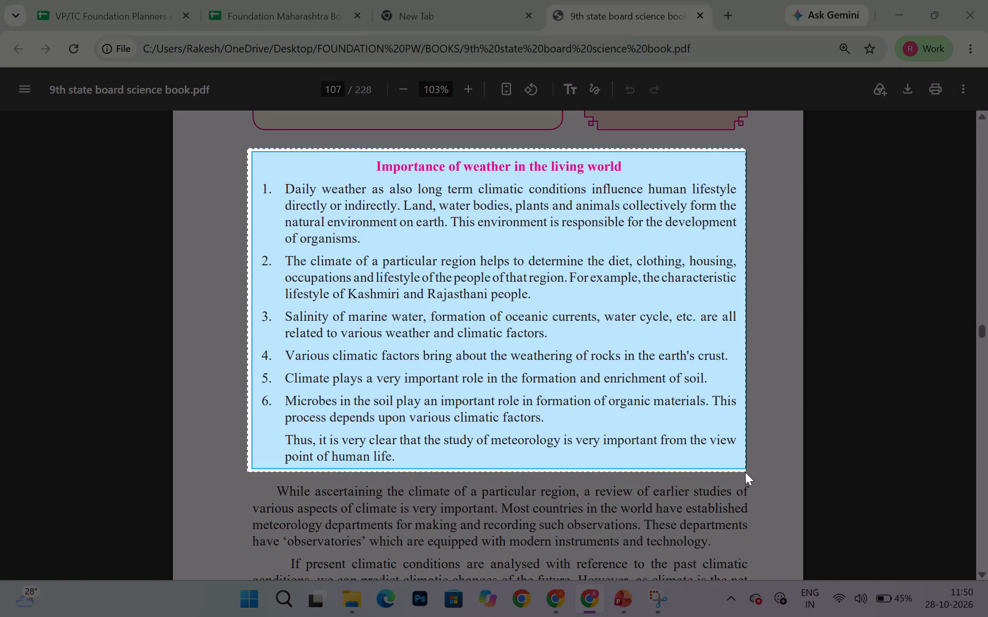
{"action": "left_click_drag", "start_coordinate": [745, 472], "coordinate": [748, 470]}
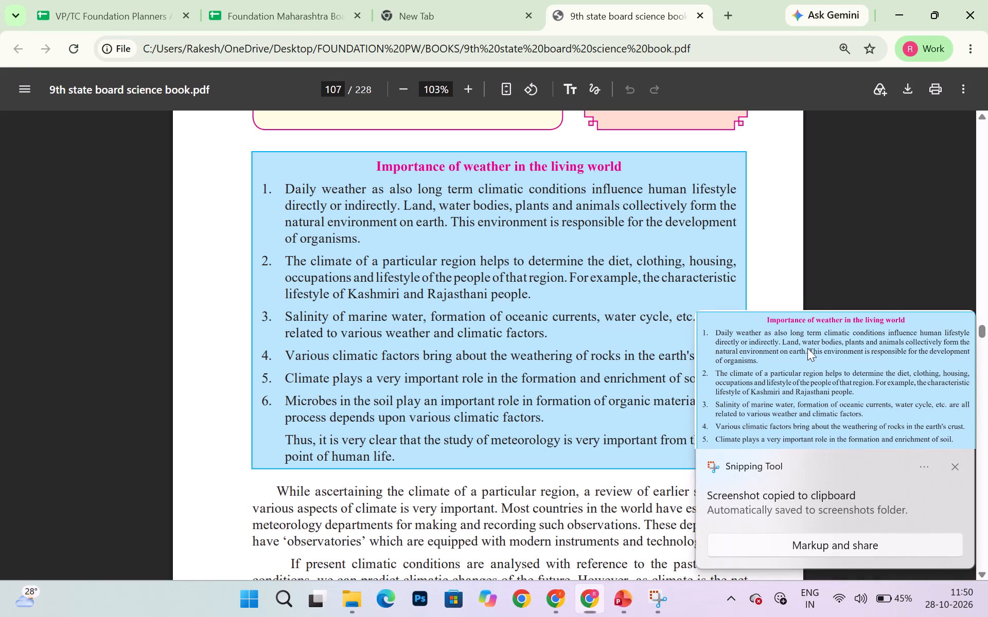
{"action": "left_click", "coordinate": [807, 348]}
{"action": "right_click", "coordinate": [577, 366]}
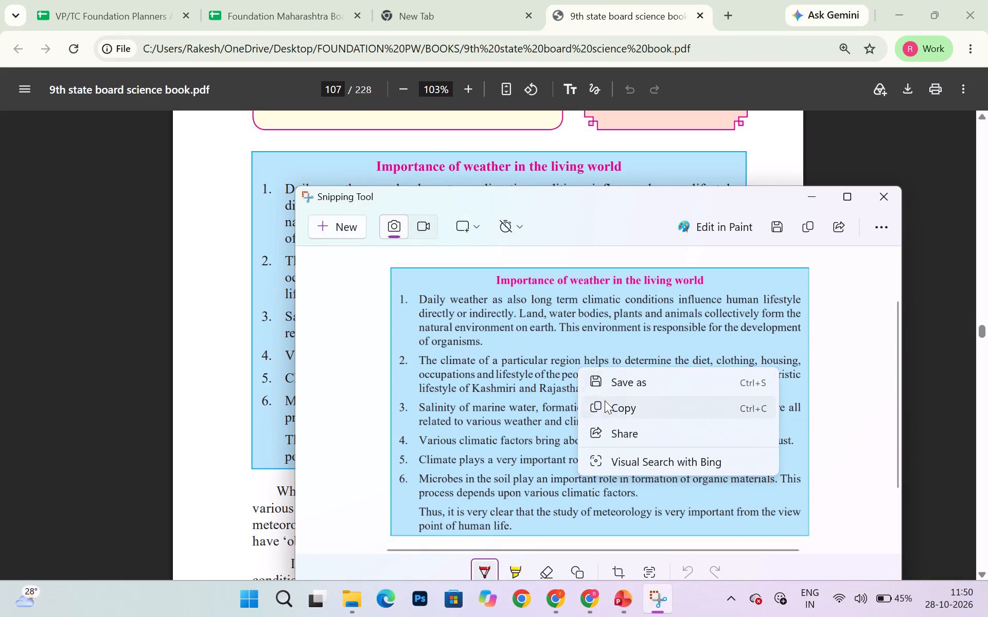
{"action": "left_click", "coordinate": [613, 405]}
{"action": "left_click", "coordinate": [878, 198]}
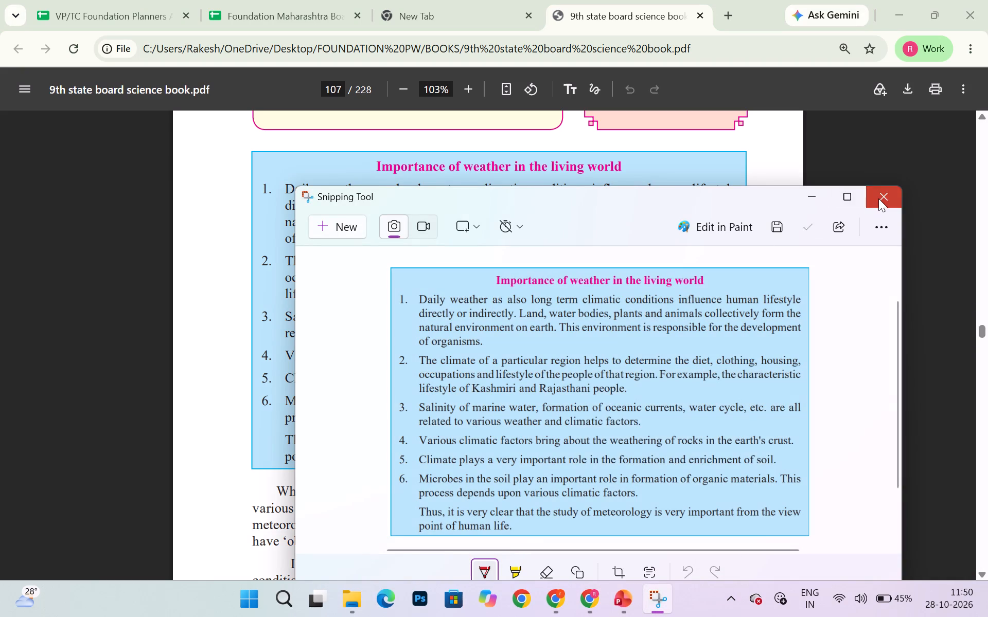
In the 2027 format presentation, paste the snip onto a new slide 6, move it toward the slide's upper left and enlarge it to about 16 × 24.9 cm.
{"action": "left_click", "coordinate": [657, 604]}
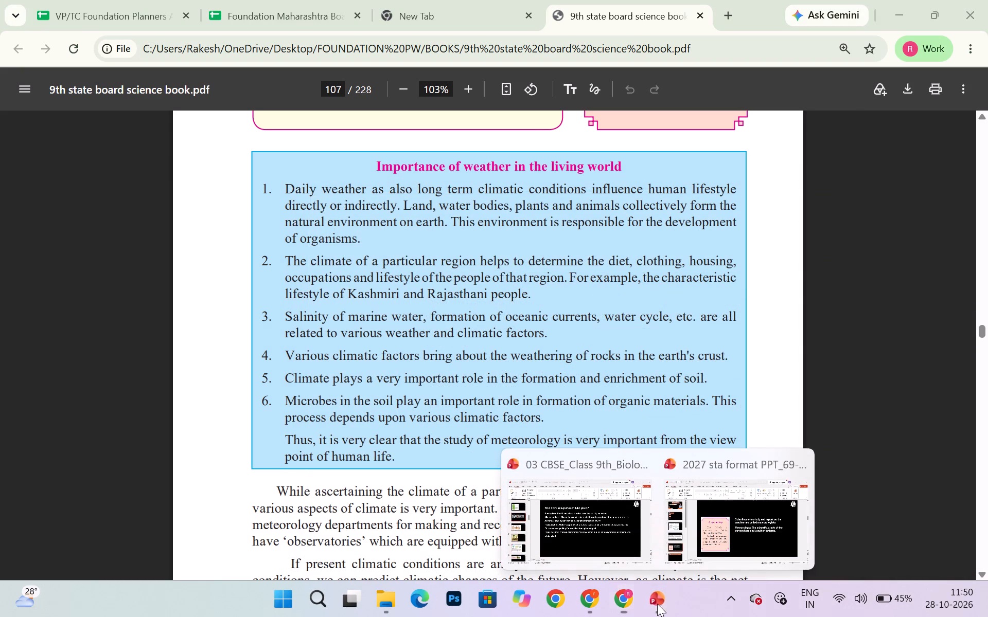
{"action": "left_click", "coordinate": [746, 517]}
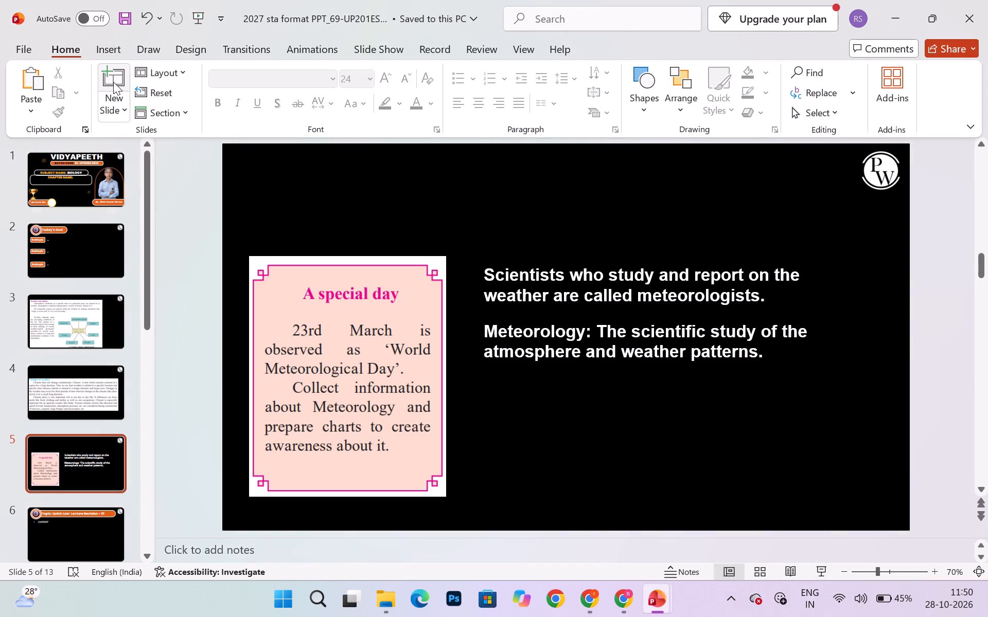
{"action": "left_click", "coordinate": [113, 82]}
{"action": "key", "text": "ctrl+v"}
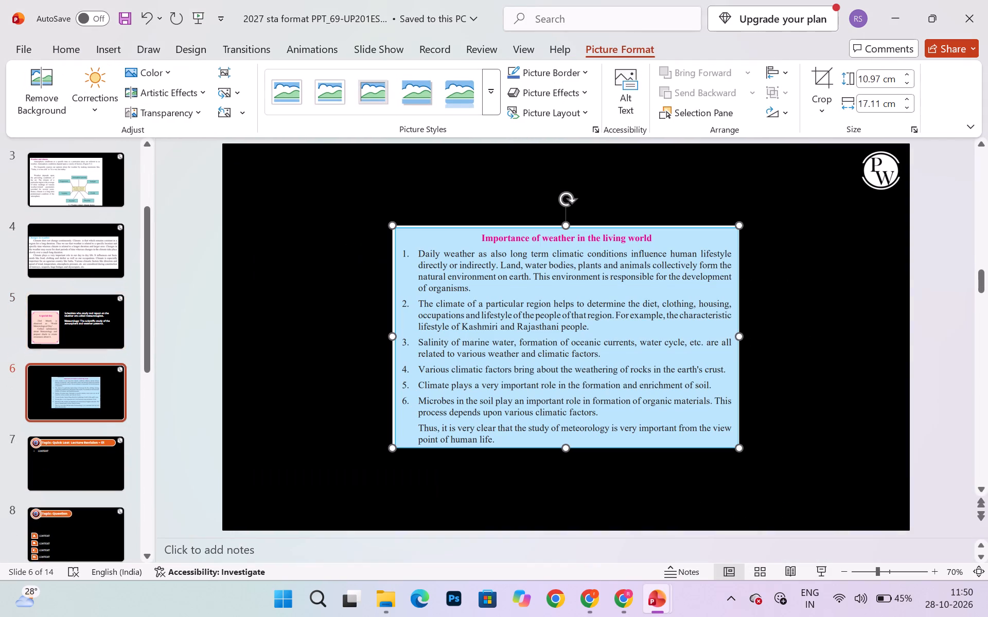
{"action": "left_click_drag", "start_coordinate": [442, 276], "coordinate": [286, 247]}
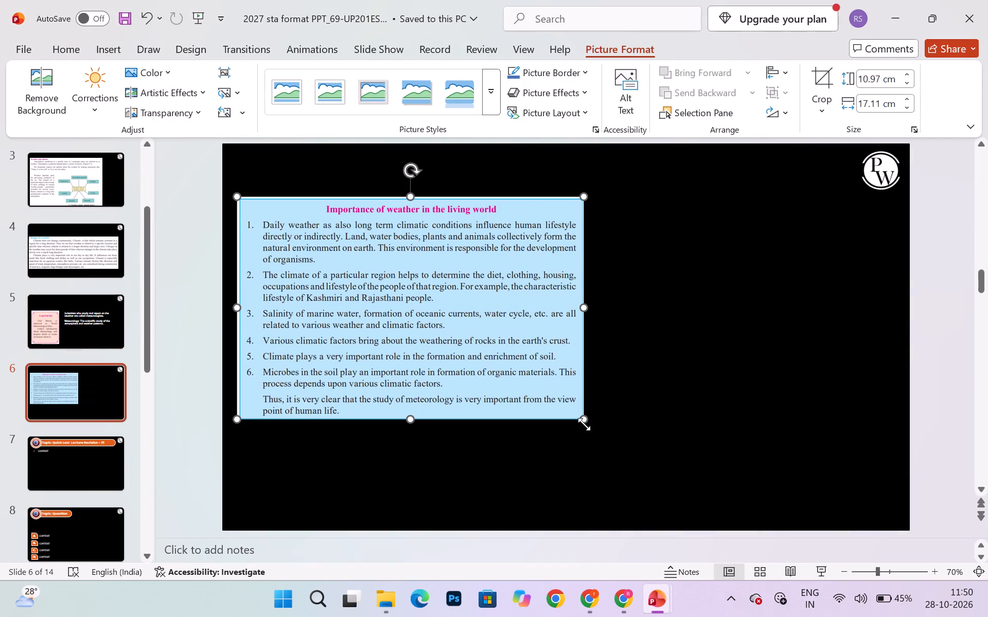
{"action": "left_click_drag", "start_coordinate": [585, 421], "coordinate": [683, 492]}
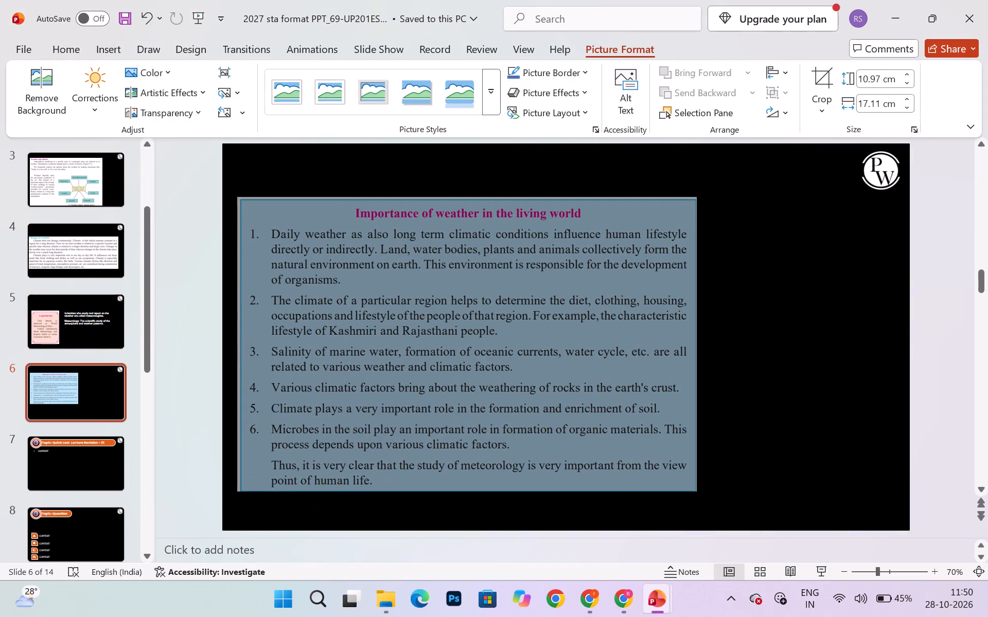
{"action": "left_click_drag", "start_coordinate": [683, 492], "coordinate": [741, 500]}
{"action": "left_click", "coordinate": [811, 450]}
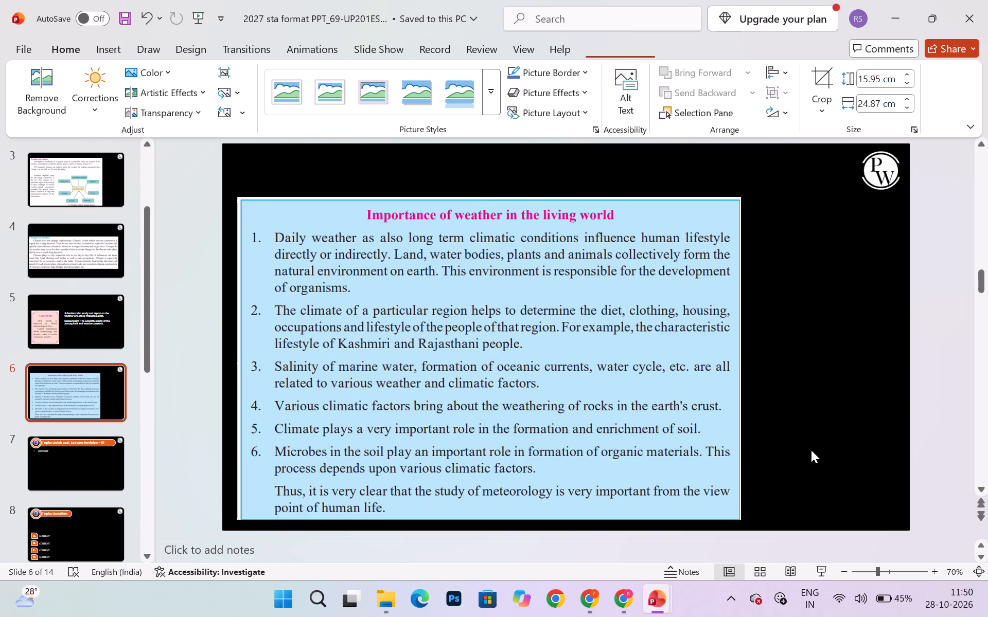
Switch to the science textbook PDF in Chrome, snip the two paragraphs from "While ascertaining the climate" to "very difficult." and copy the snip.
{"action": "left_click", "coordinate": [619, 589]}
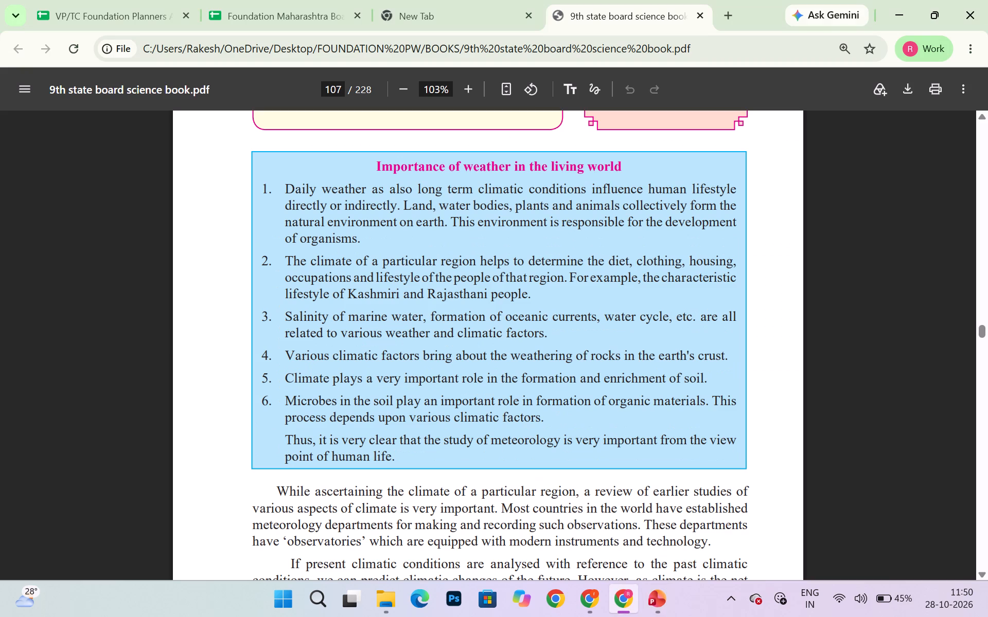
{"action": "scroll", "coordinate": [507, 429], "scroll_direction": "down", "scroll_amount": 4}
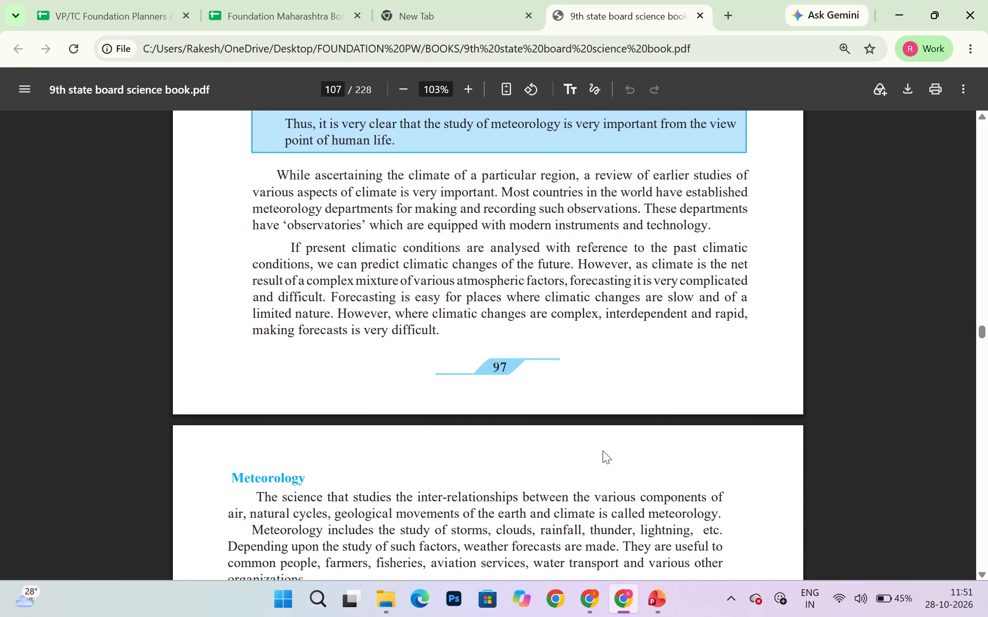
{"action": "key", "text": "Print"}
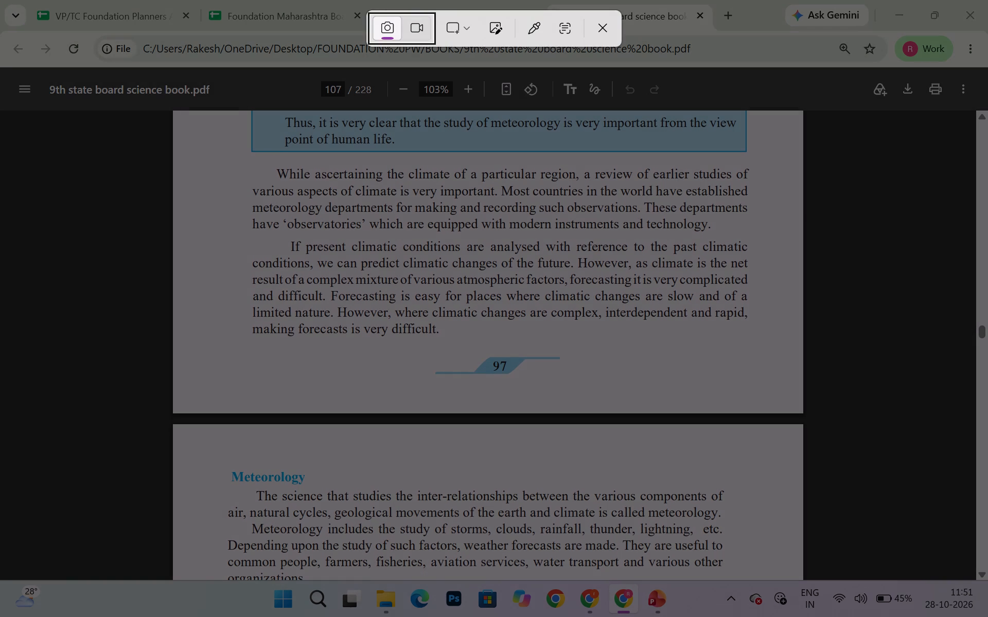
{"action": "left_click_drag", "start_coordinate": [251, 162], "coordinate": [357, 196]}
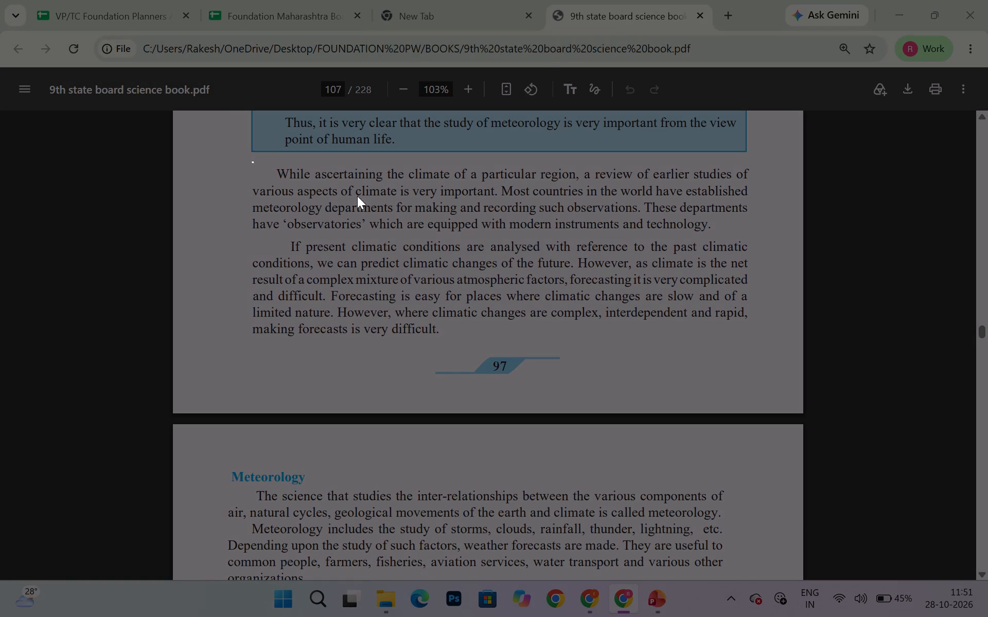
{"action": "left_click_drag", "start_coordinate": [357, 196], "coordinate": [751, 332]}
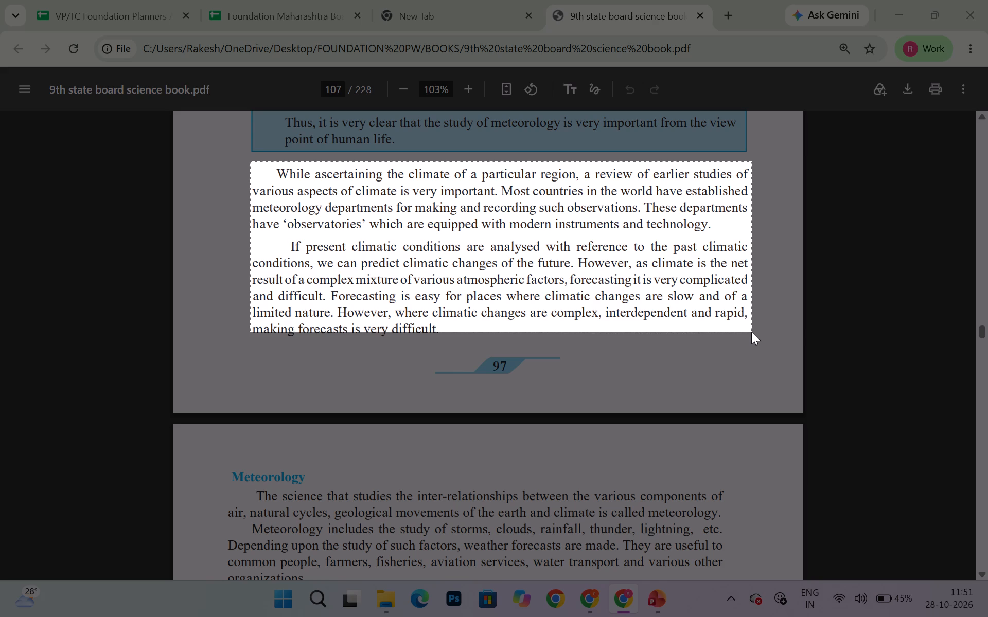
{"action": "left_click_drag", "start_coordinate": [751, 332], "coordinate": [755, 336]}
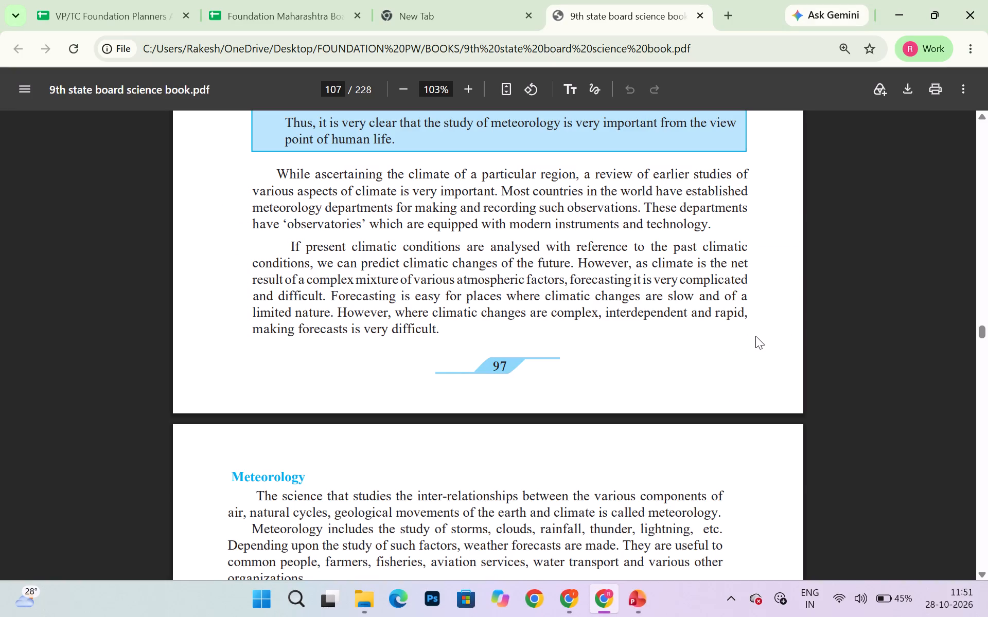
{"action": "left_click", "coordinate": [807, 368]}
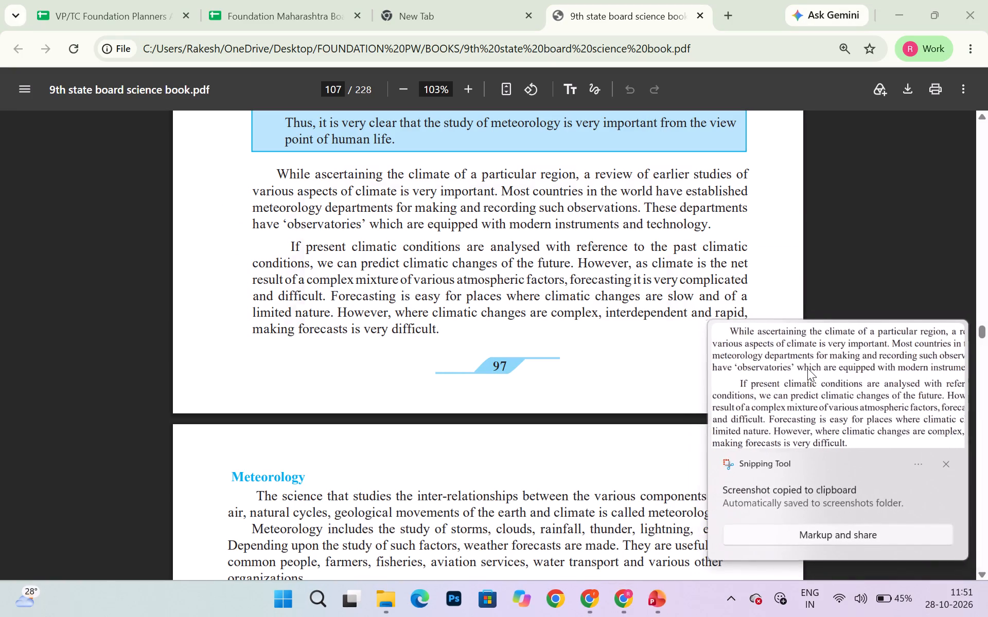
{"action": "right_click", "coordinate": [522, 355]}
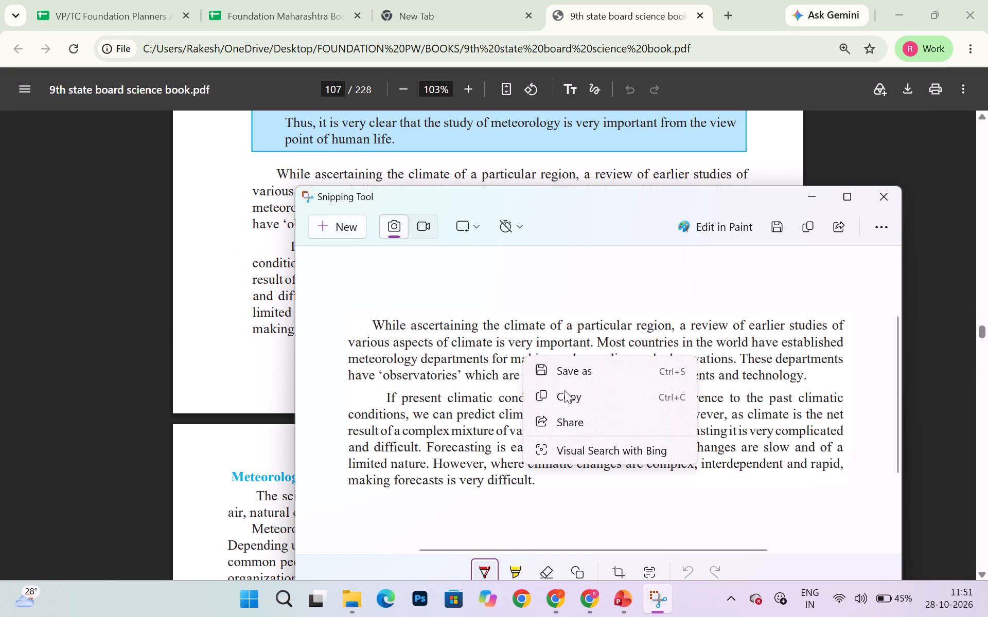
{"action": "left_click", "coordinate": [568, 398]}
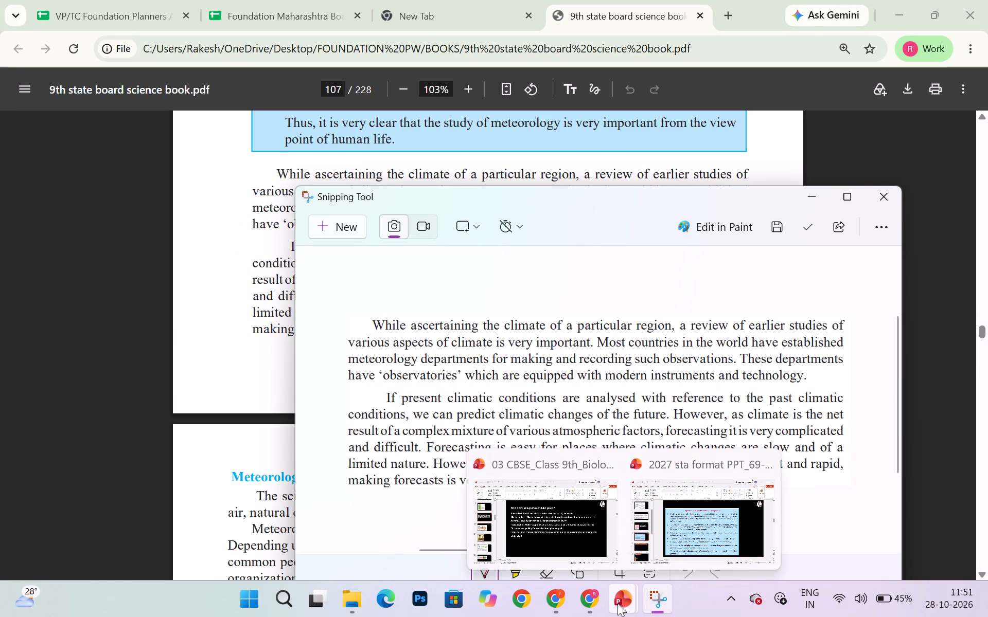
In the 2027 format presentation, add slide 7, paste the snip, move it toward the slide's left edge and enlarge it to about 10.6 × 30.9 cm.
{"action": "left_click", "coordinate": [713, 513]}
{"action": "left_click_drag", "start_coordinate": [713, 513], "coordinate": [228, 156]}
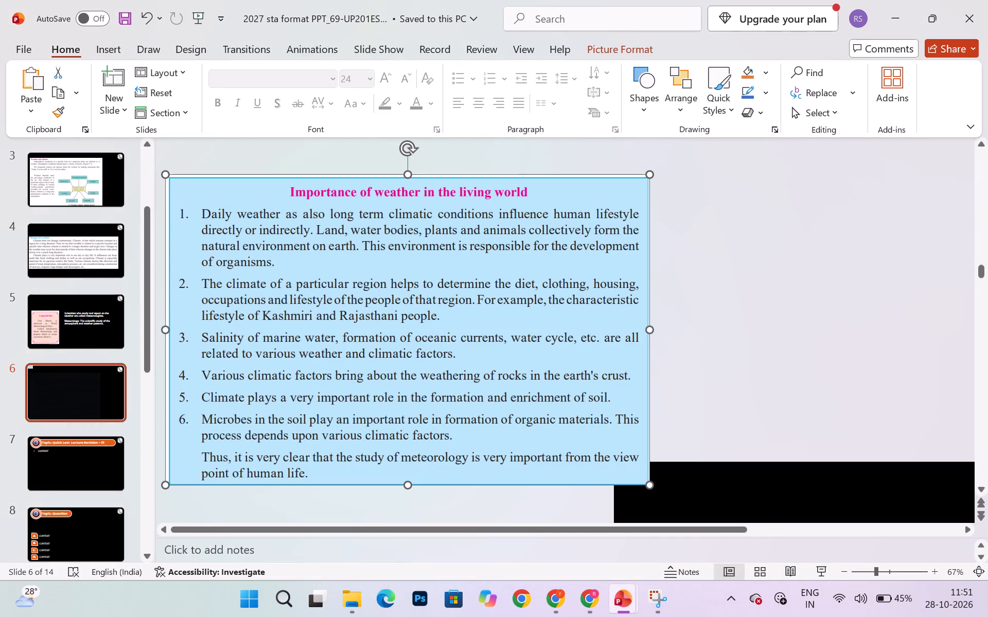
{"action": "key", "text": "ctrl+z"}
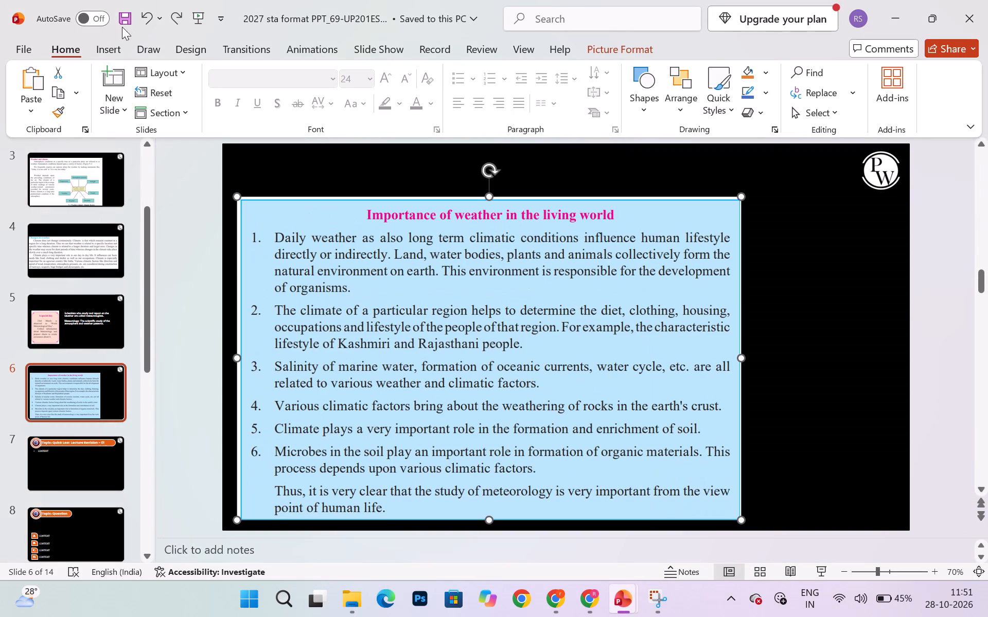
{"action": "left_click", "coordinate": [107, 75]}
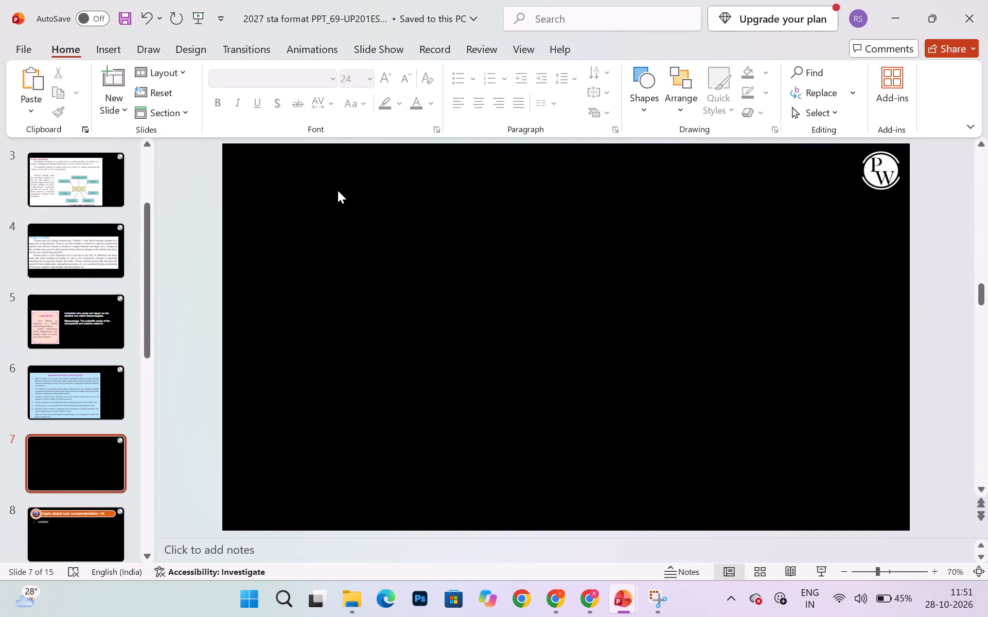
{"action": "key", "text": "ctrl+v"}
{"action": "left_click_drag", "start_coordinate": [515, 308], "coordinate": [357, 307]}
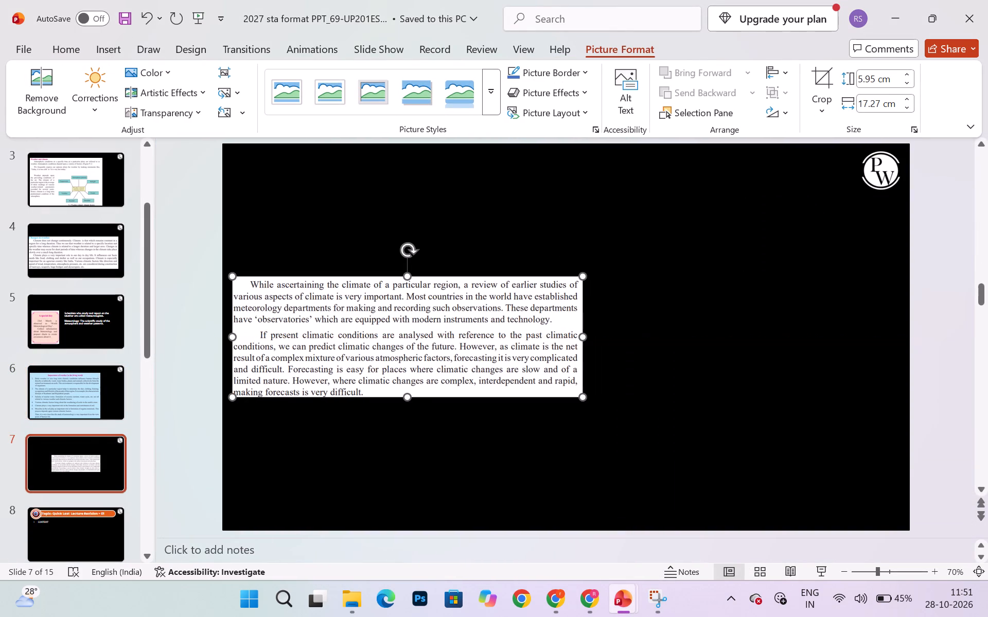
{"action": "left_click_drag", "start_coordinate": [586, 396], "coordinate": [774, 479]}
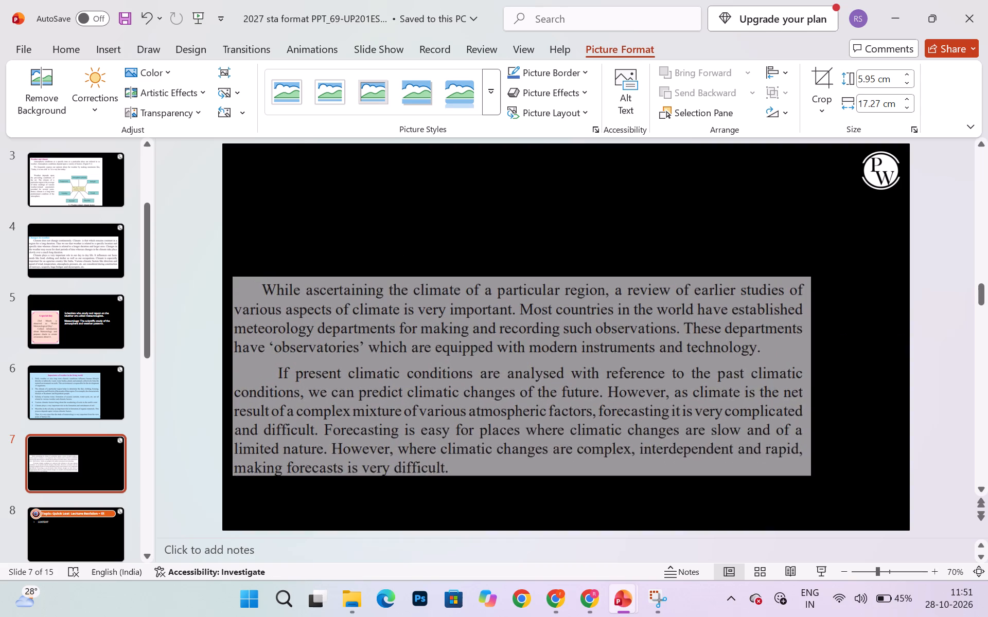
{"action": "left_click_drag", "start_coordinate": [774, 479], "coordinate": [803, 492]}
Switch to the textbook PDF, snip the "Meteorology" section including the "Institutes at work" and "Using ICT" boxes, and copy the snip.
{"action": "left_click", "coordinate": [588, 591]}
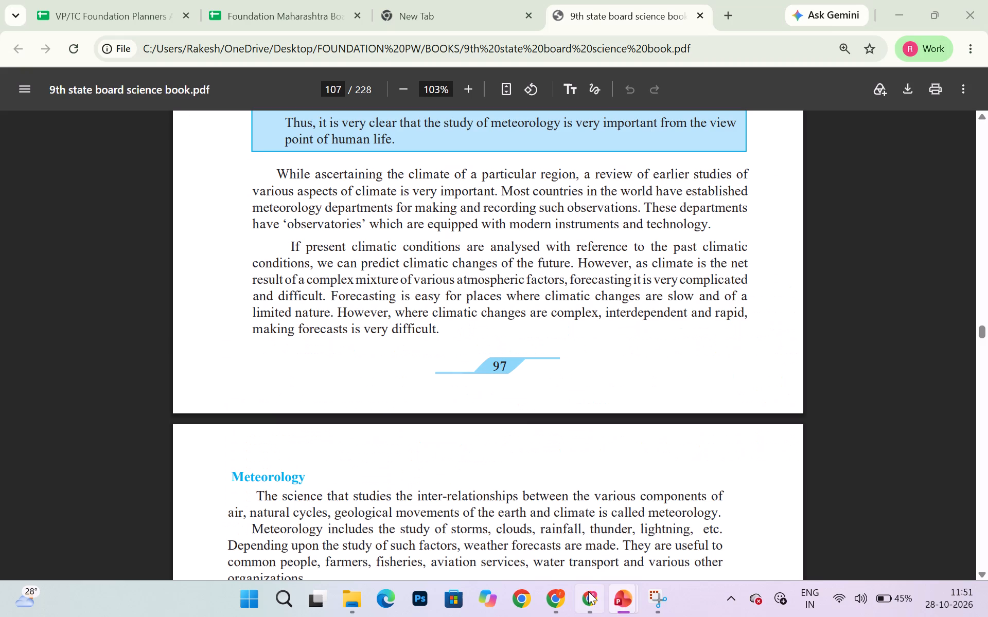
{"action": "scroll", "coordinate": [514, 306], "scroll_direction": "down", "scroll_amount": 5}
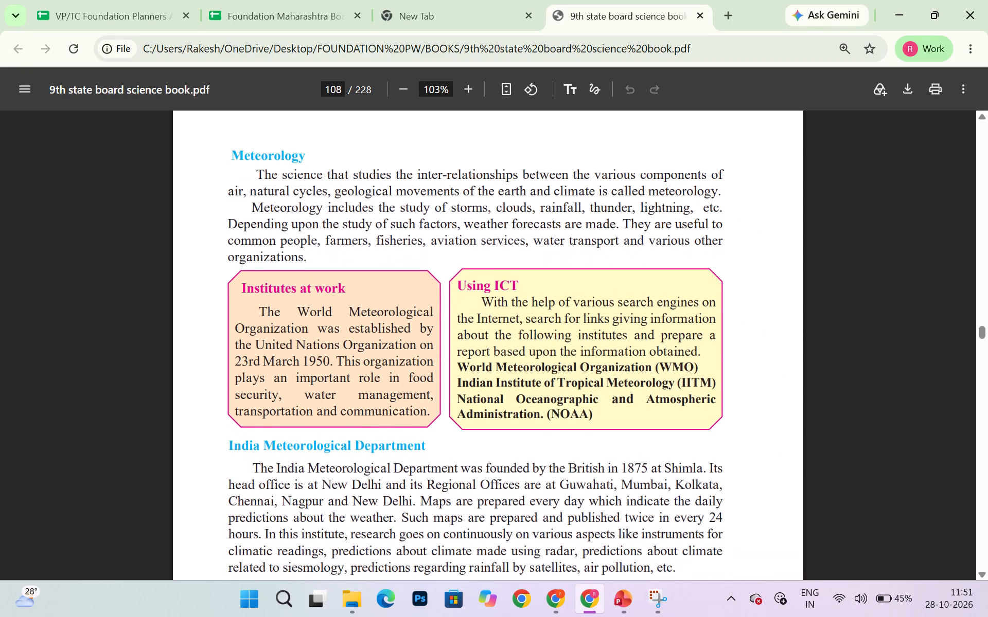
{"action": "scroll", "coordinate": [514, 306], "scroll_direction": "down", "scroll_amount": 1}
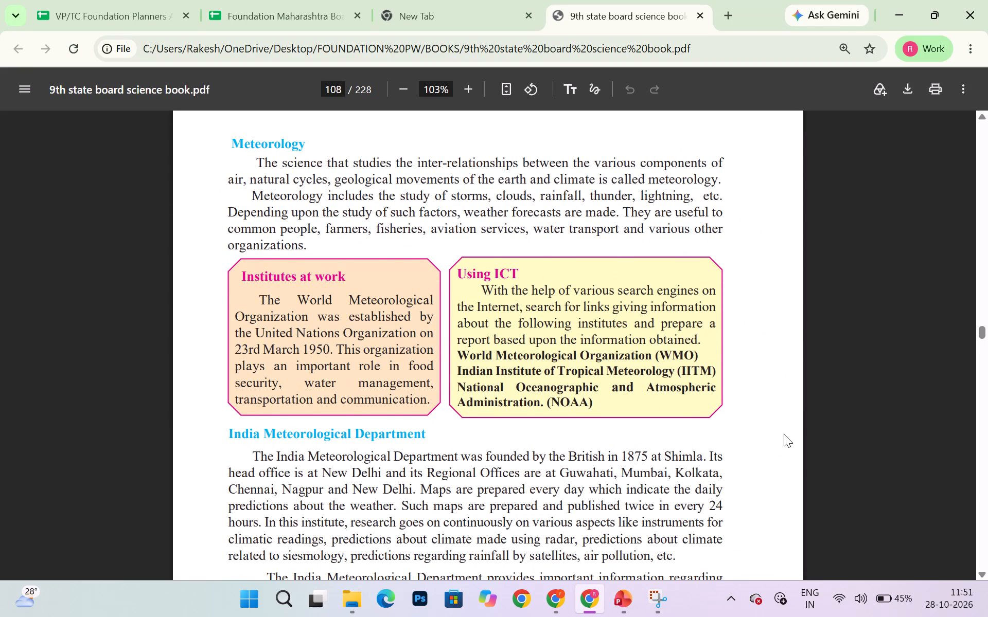
{"action": "key", "text": "Print"}
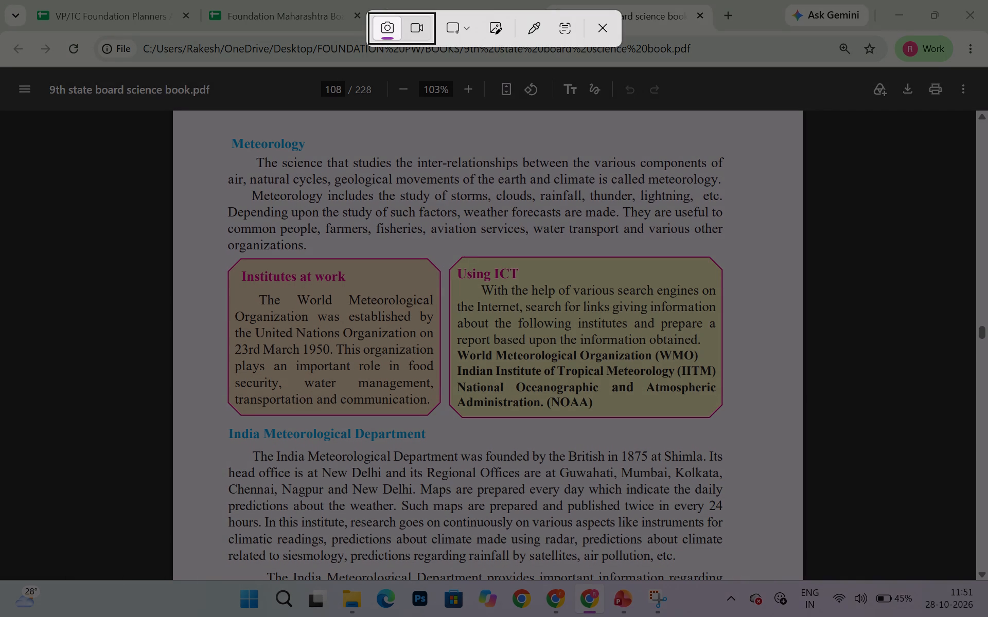
{"action": "left_click_drag", "start_coordinate": [225, 136], "coordinate": [442, 255]}
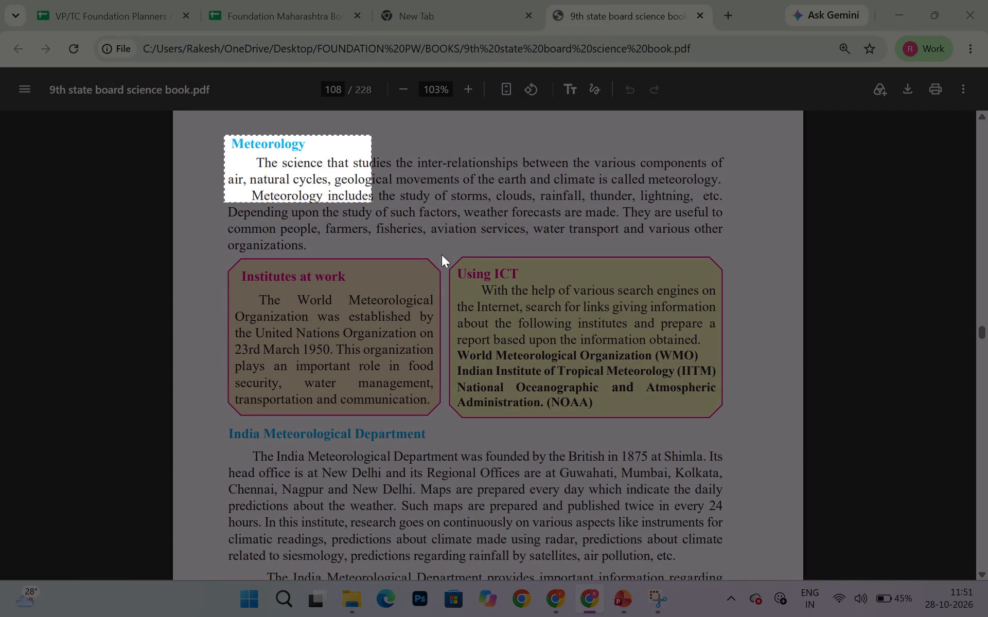
{"action": "left_click_drag", "start_coordinate": [442, 255], "coordinate": [726, 421]}
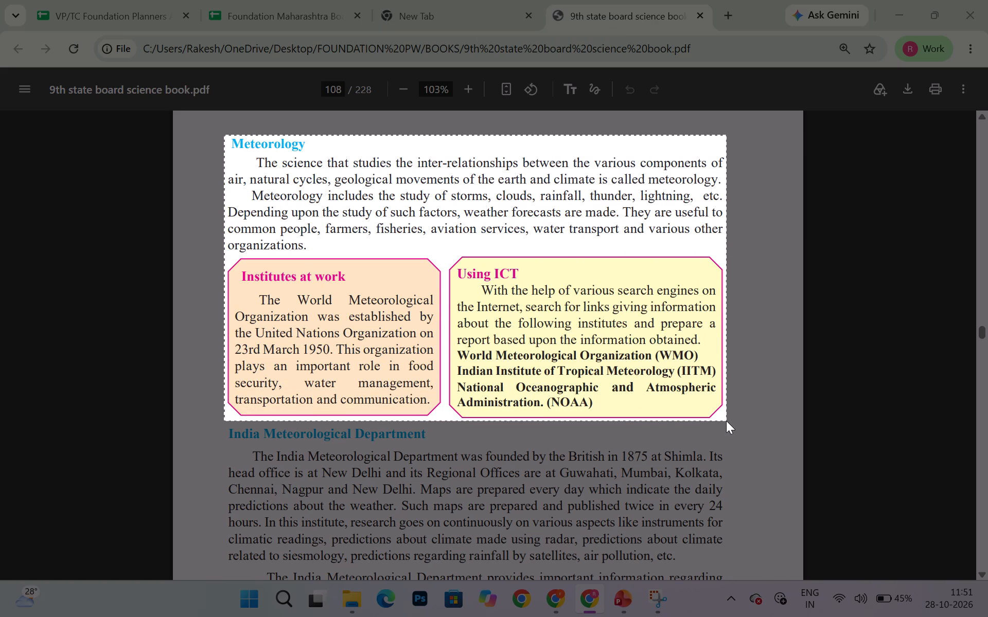
{"action": "left_click_drag", "start_coordinate": [726, 421], "coordinate": [729, 421]}
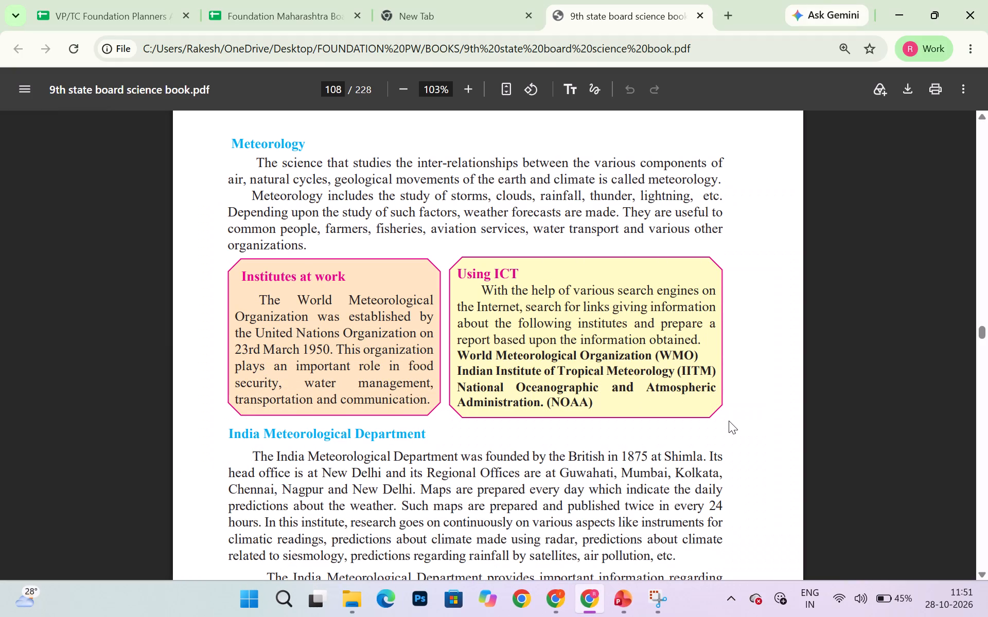
{"action": "left_click", "coordinate": [806, 361]}
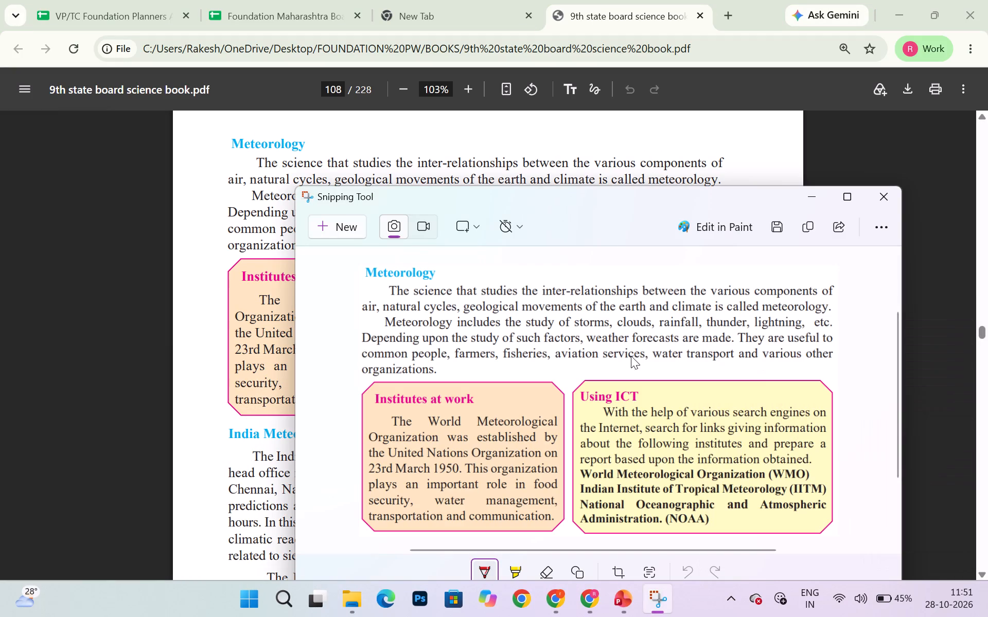
{"action": "right_click", "coordinate": [624, 356]}
{"action": "left_click", "coordinate": [654, 392]}
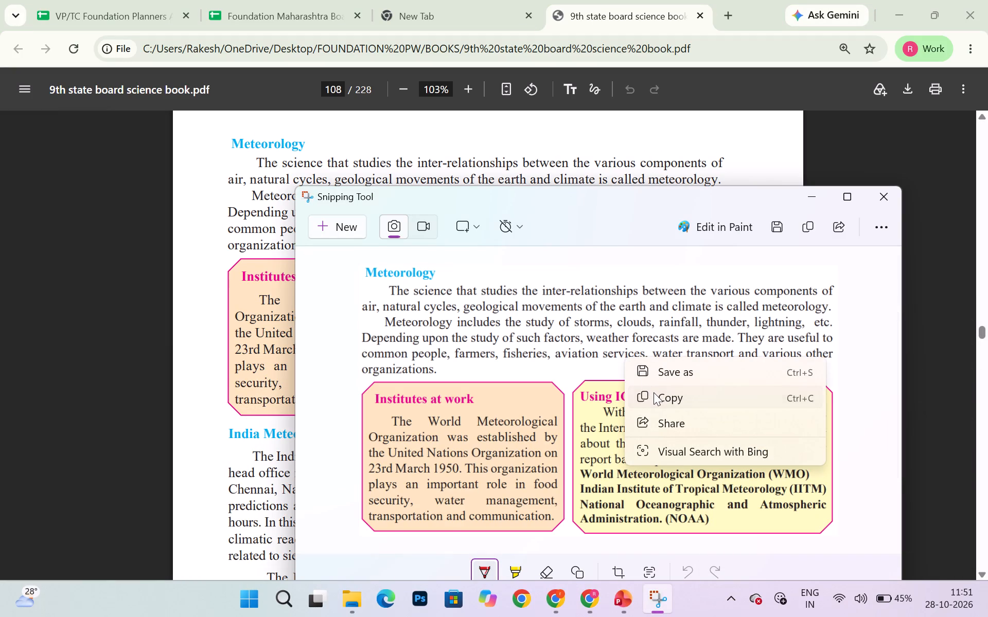
In the 2027 format presentation, add slide 8, paste the Meteorology snip, move it toward the slide's upper left, enlarge it and deselect it.
{"action": "left_click", "coordinate": [622, 597]}
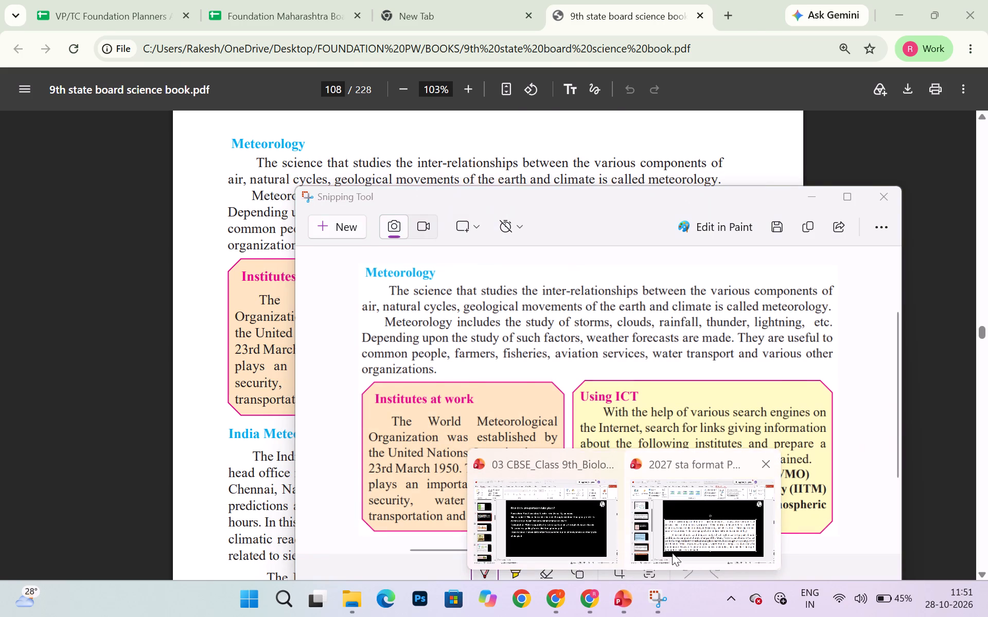
{"action": "left_click", "coordinate": [689, 537]}
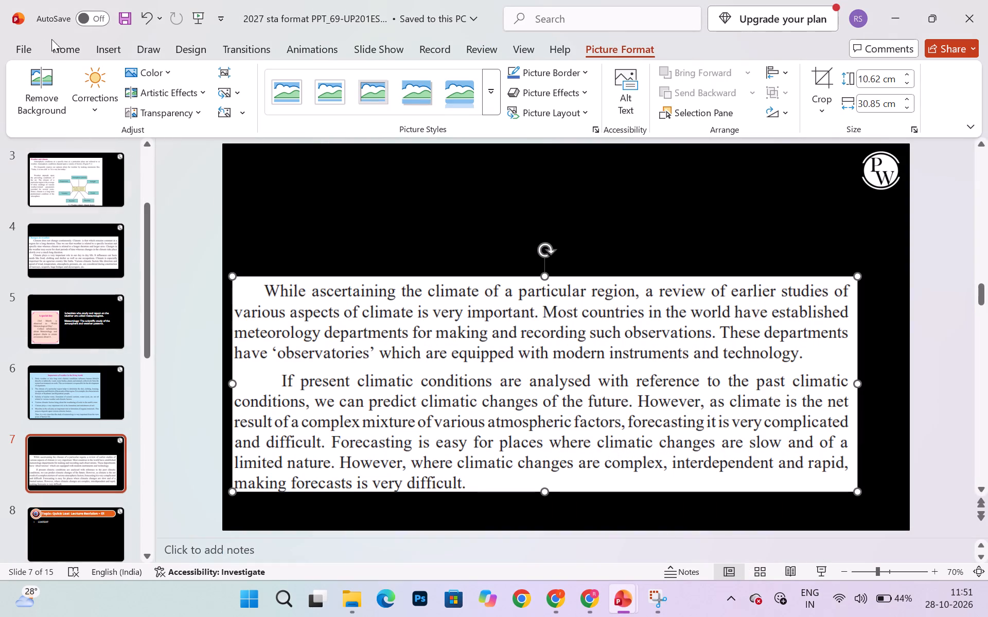
{"action": "left_click", "coordinate": [63, 43]}
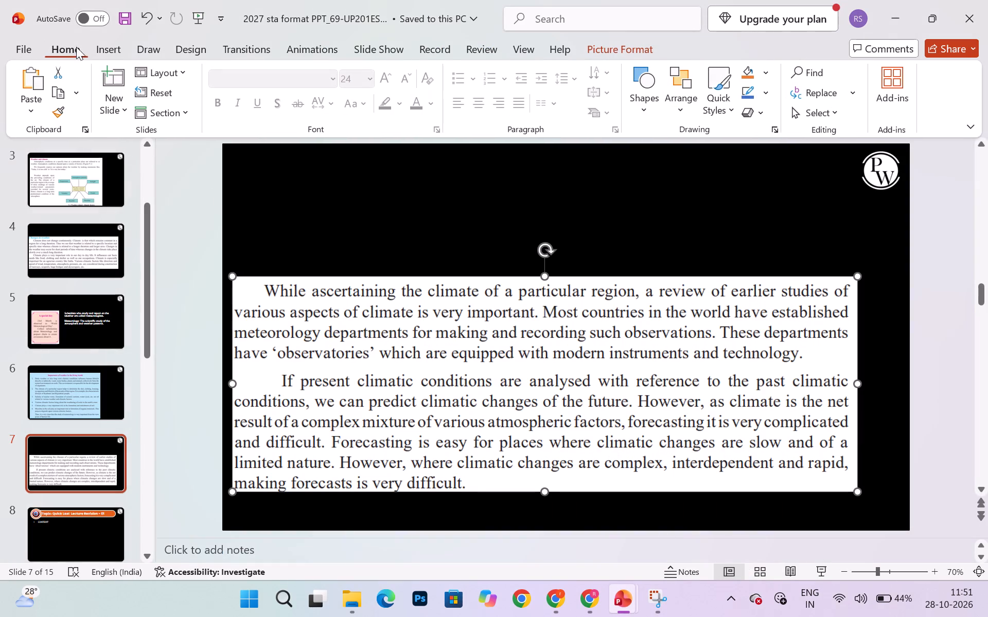
{"action": "left_click", "coordinate": [109, 80]}
{"action": "key", "text": "ctrl+v"}
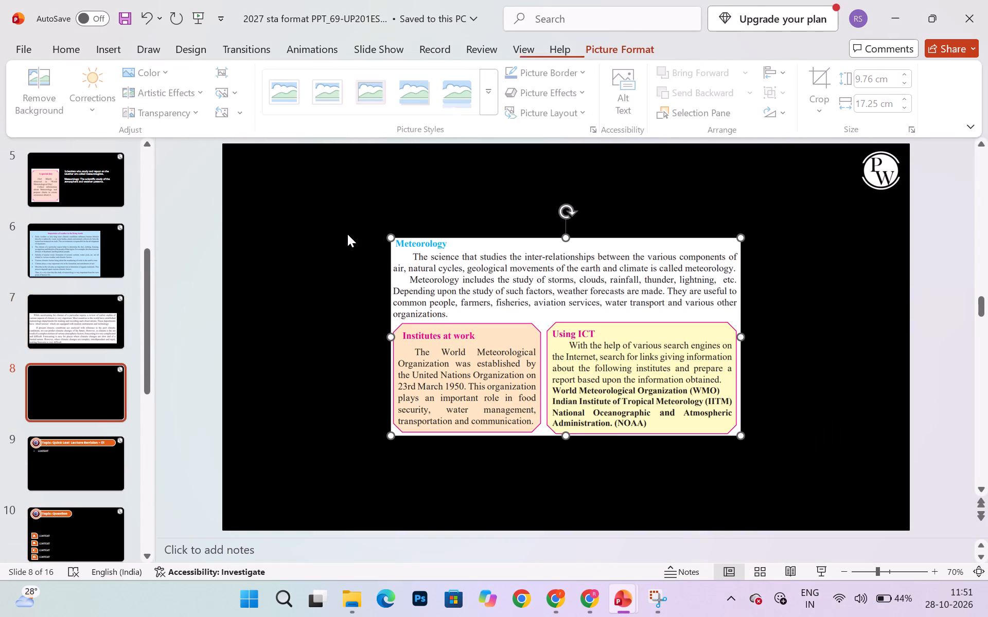
{"action": "left_click_drag", "start_coordinate": [501, 293], "coordinate": [347, 270]}
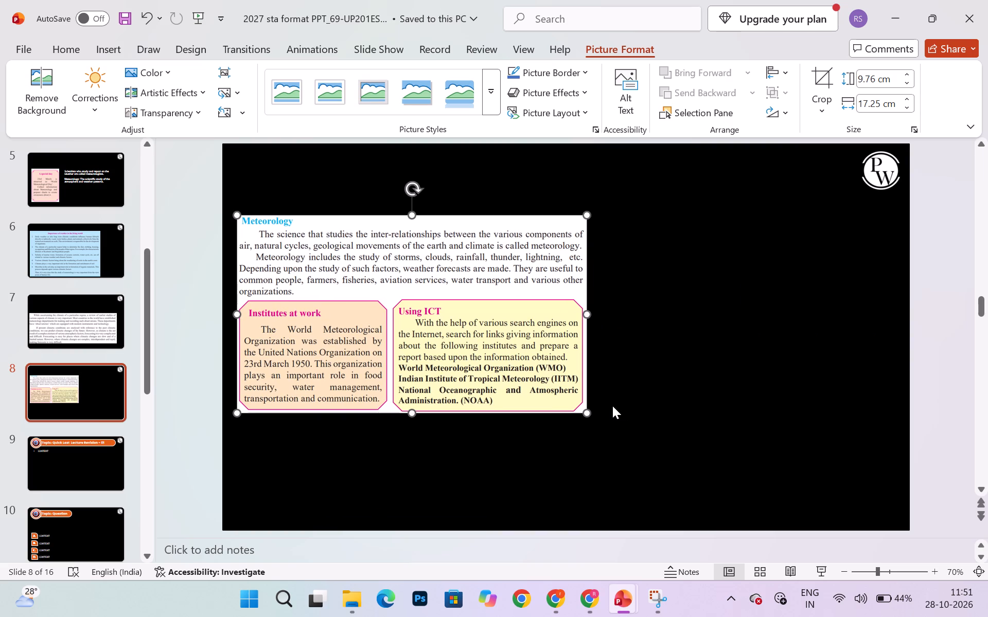
{"action": "left_click_drag", "start_coordinate": [591, 411], "coordinate": [687, 493]}
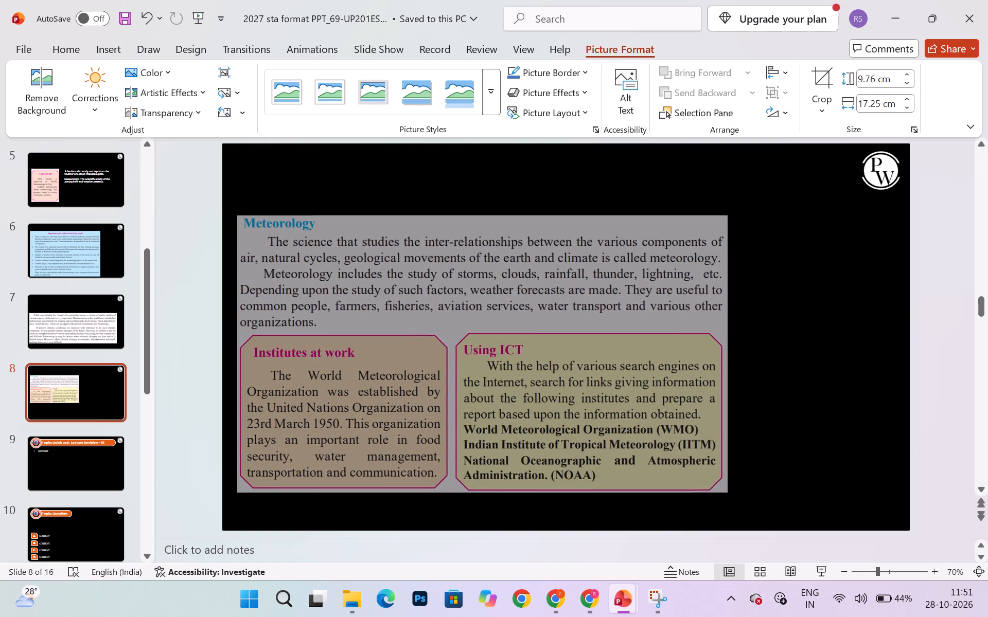
{"action": "left_click_drag", "start_coordinate": [687, 493], "coordinate": [700, 495]}
{"action": "left_click", "coordinate": [754, 497]}
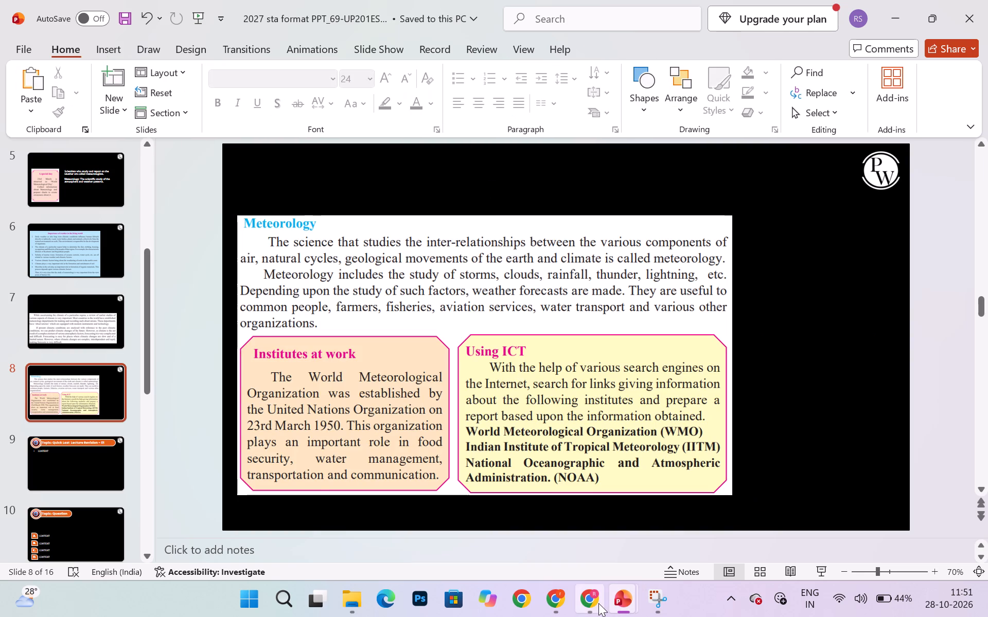
Switch to the science textbook PDF in Chrome, snip the "India Meteorological Department" heading with its two paragraphs and copy the snip.
{"action": "left_click", "coordinate": [598, 603]}
{"action": "scroll", "coordinate": [531, 409], "scroll_direction": "down", "scroll_amount": 4}
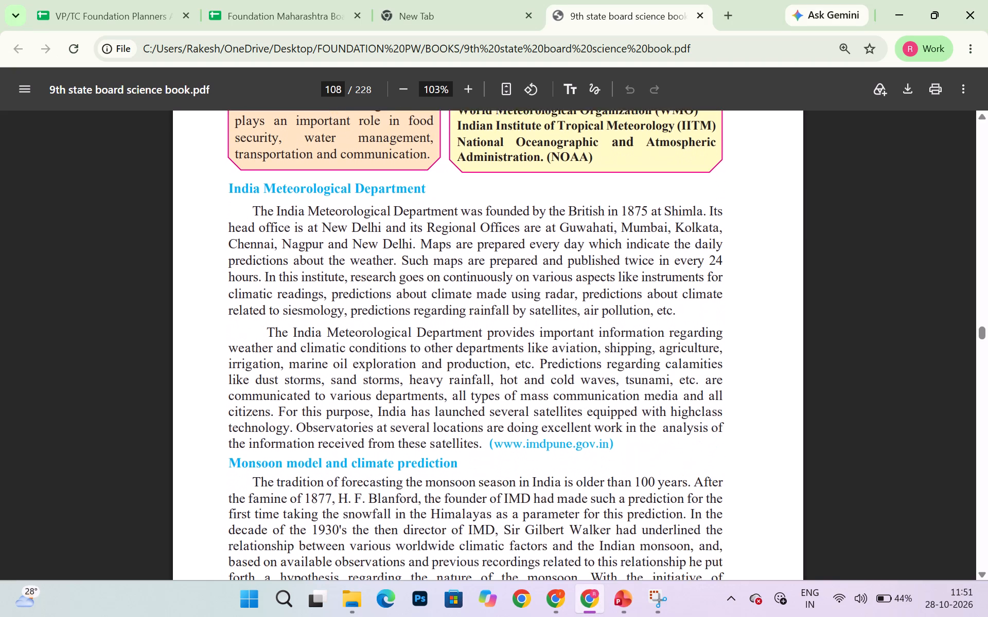
{"action": "scroll", "coordinate": [531, 409], "scroll_direction": "down", "scroll_amount": 1}
{"action": "key", "text": "Print"}
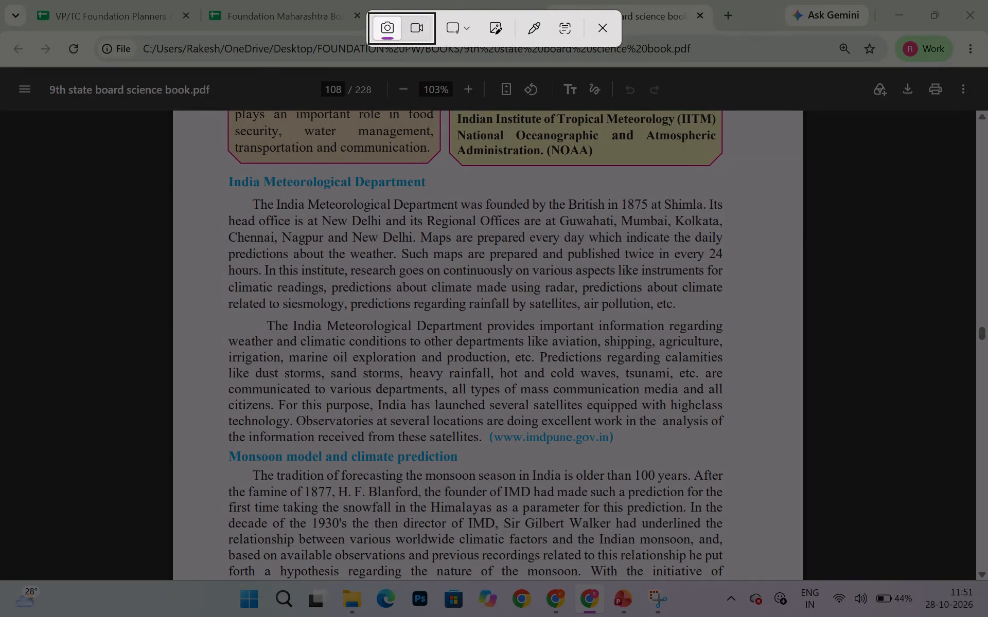
{"action": "left_click_drag", "start_coordinate": [223, 173], "coordinate": [567, 285]}
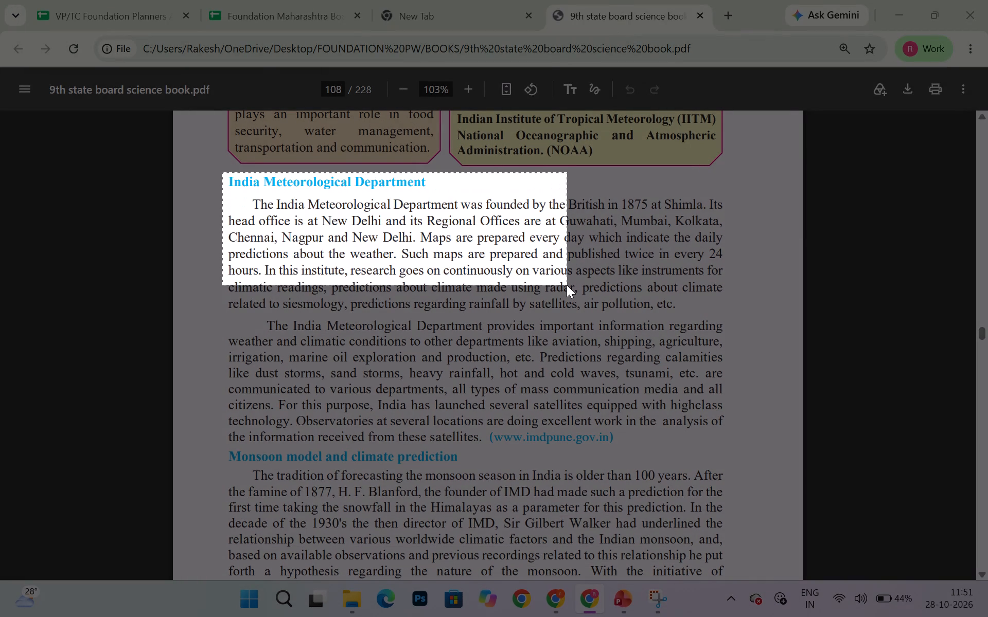
{"action": "left_click_drag", "start_coordinate": [567, 285], "coordinate": [731, 446]}
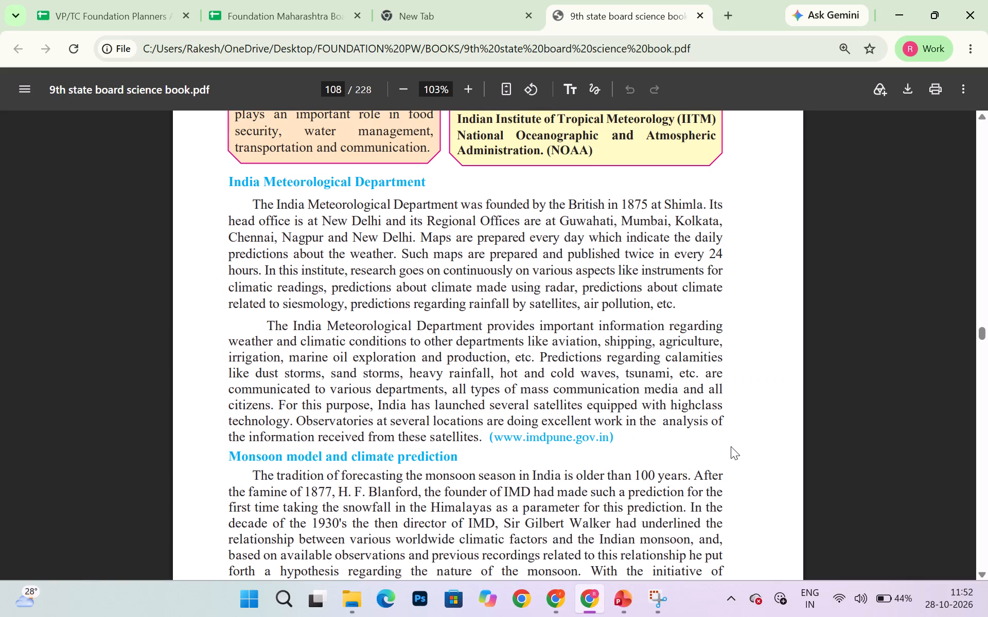
{"action": "left_click", "coordinate": [822, 386]}
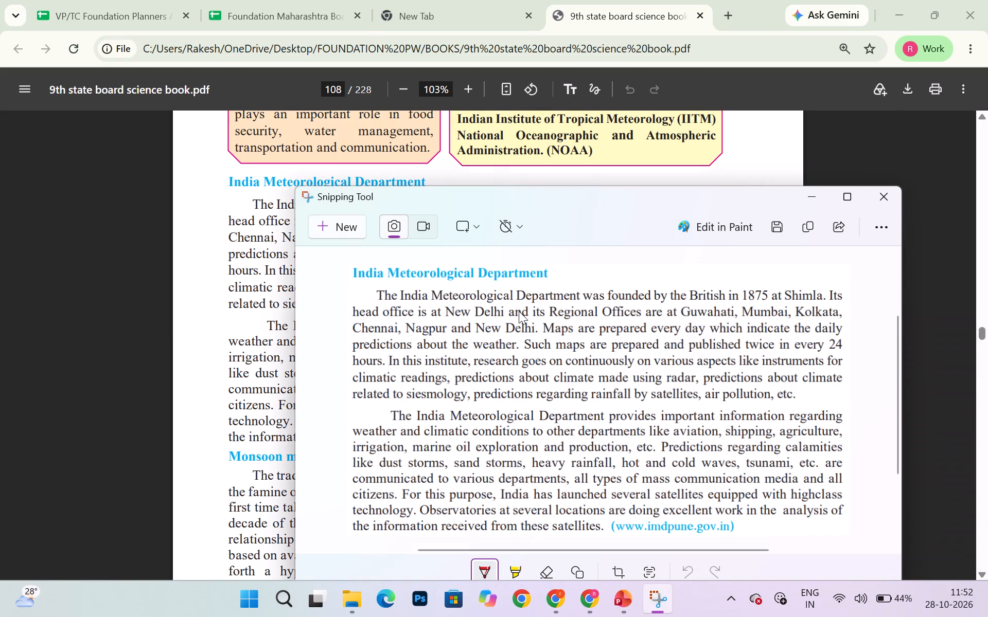
{"action": "right_click", "coordinate": [519, 311]}
{"action": "left_click", "coordinate": [542, 354]}
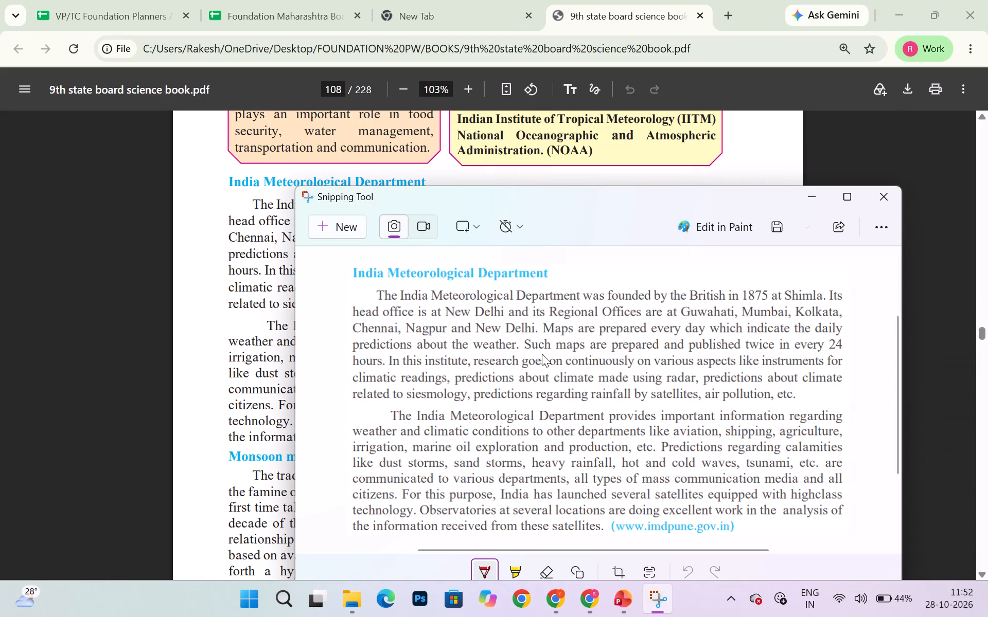
In the 2027 format presentation, add slide 9, paste the snip, move it toward the slide's left edge, enlarge it nearly to the bottom and deselect it.
{"action": "left_click", "coordinate": [690, 523]}
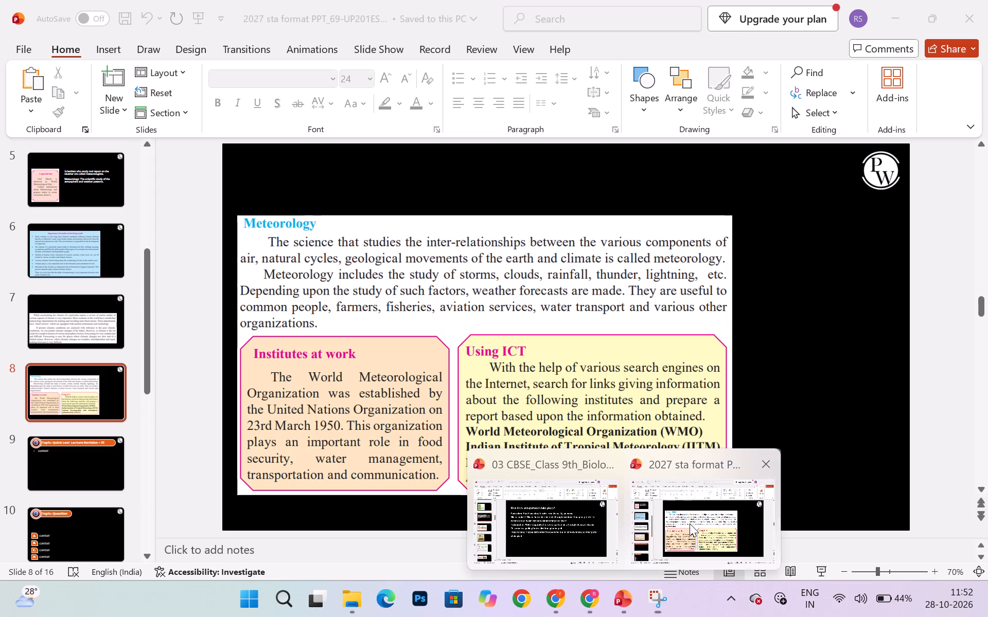
{"action": "left_click", "coordinate": [115, 85]}
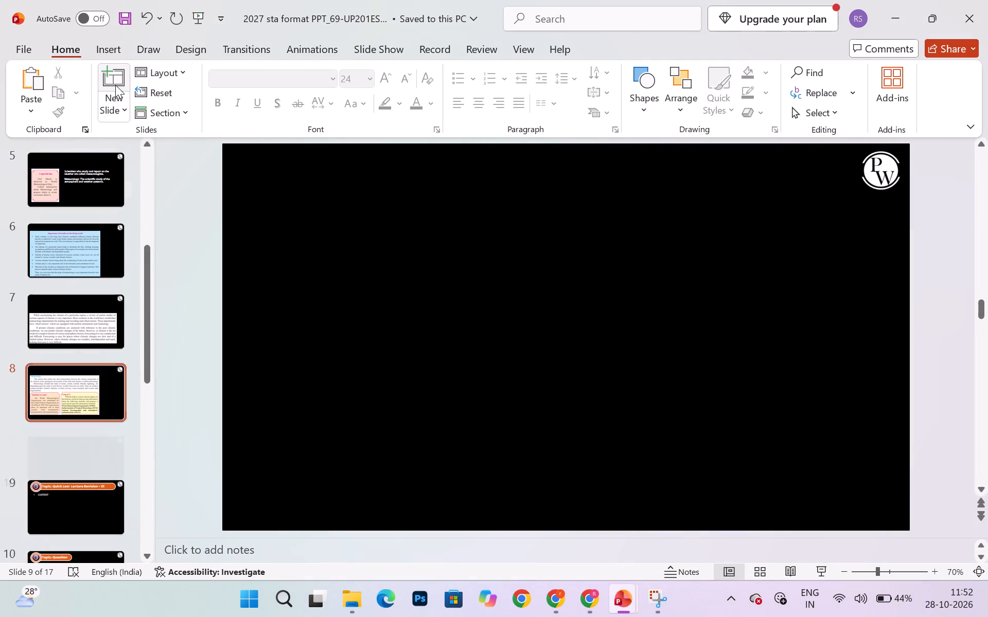
{"action": "key", "text": "ctrl+v"}
{"action": "left_click_drag", "start_coordinate": [508, 333], "coordinate": [366, 323]}
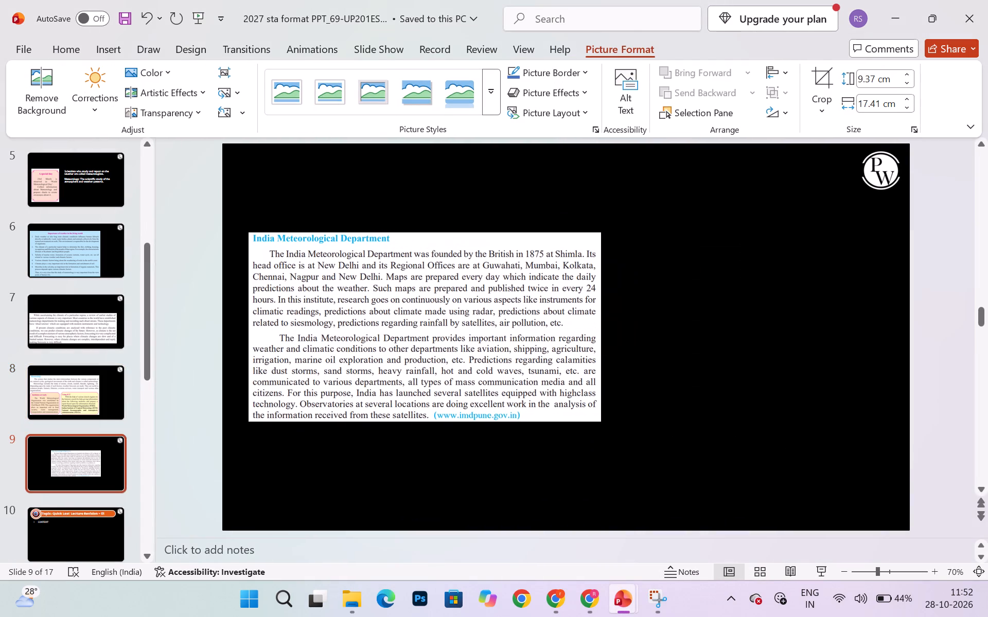
{"action": "left_click_drag", "start_coordinate": [366, 323], "coordinate": [354, 320]}
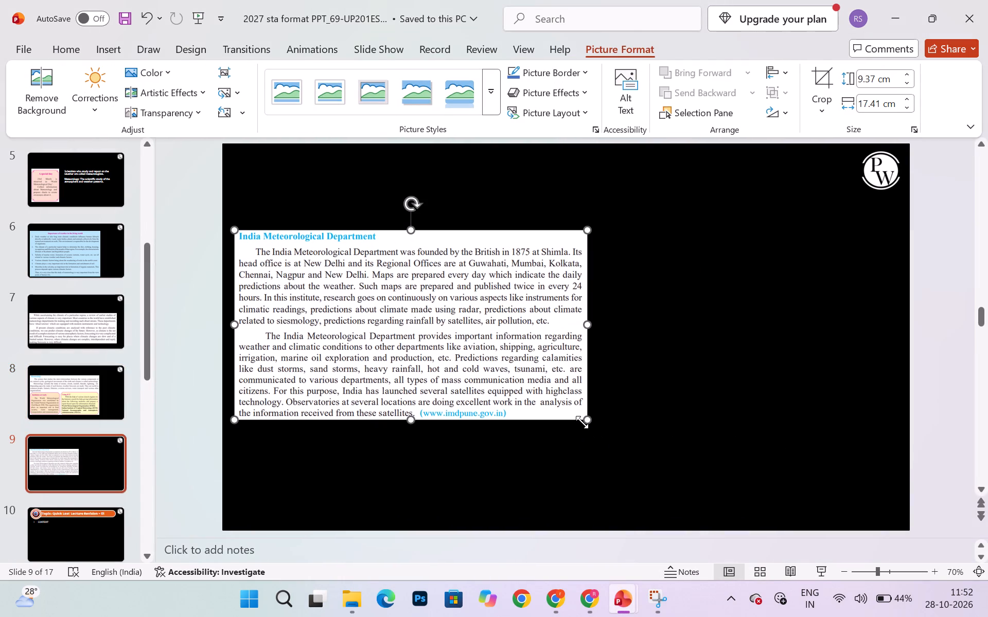
{"action": "left_click_drag", "start_coordinate": [582, 422], "coordinate": [737, 520]}
{"action": "left_click_drag", "start_coordinate": [871, 488], "coordinate": [600, 594]}
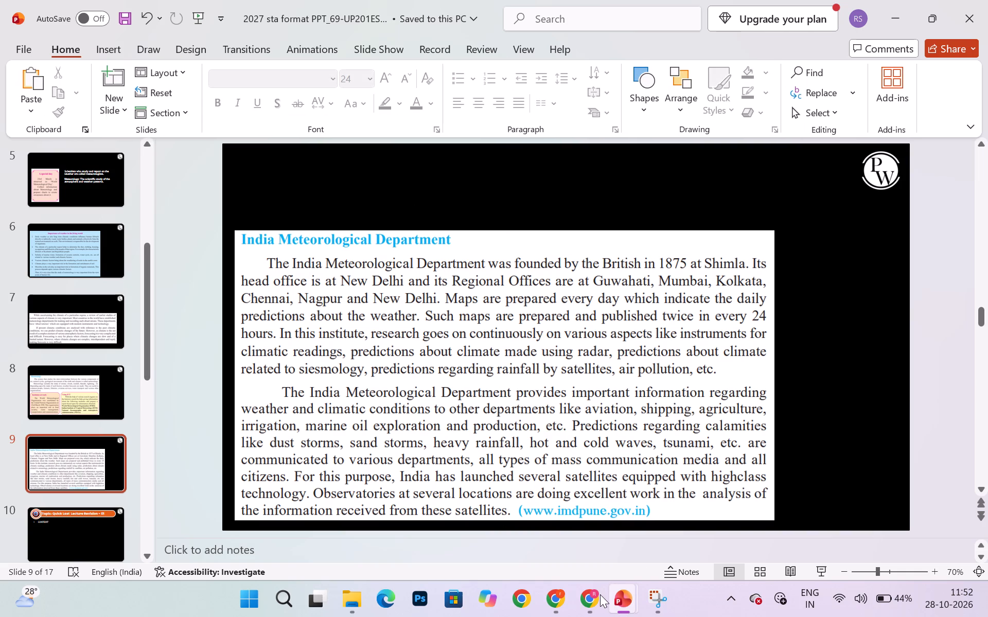
Switch to the textbook PDF, snip the "Monsoon model and climate prediction" section at the end of page 98 and copy the snip.
{"action": "left_click", "coordinate": [585, 594]}
{"action": "scroll", "coordinate": [453, 388], "scroll_direction": "down", "scroll_amount": 1}
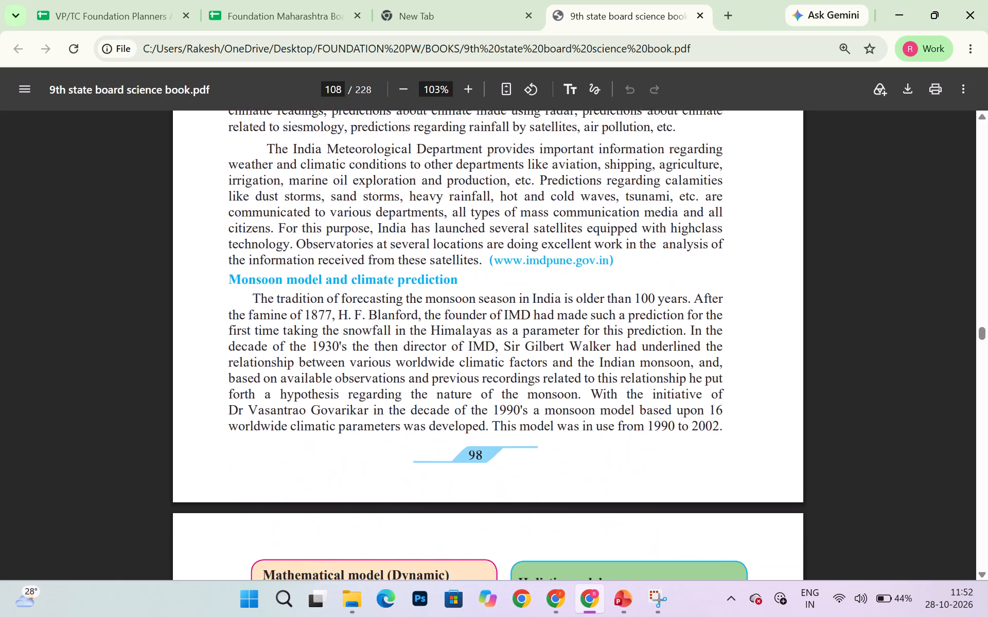
{"action": "scroll", "coordinate": [453, 388], "scroll_direction": "down", "scroll_amount": 2}
{"action": "key", "text": "Print"}
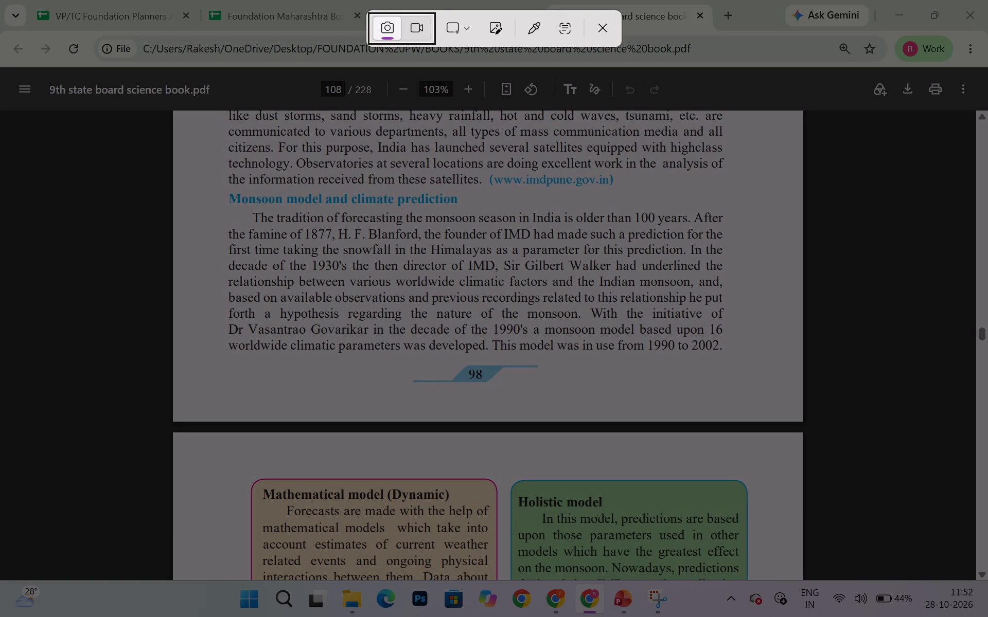
{"action": "left_click_drag", "start_coordinate": [224, 190], "coordinate": [626, 297]}
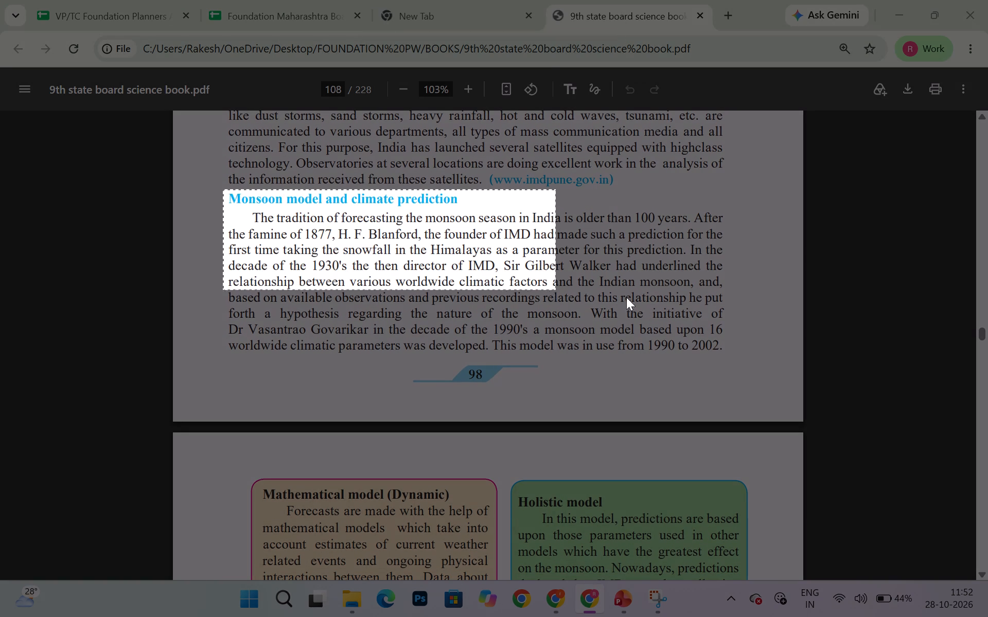
{"action": "left_click_drag", "start_coordinate": [626, 297], "coordinate": [728, 358]}
{"action": "left_click", "coordinate": [790, 372]}
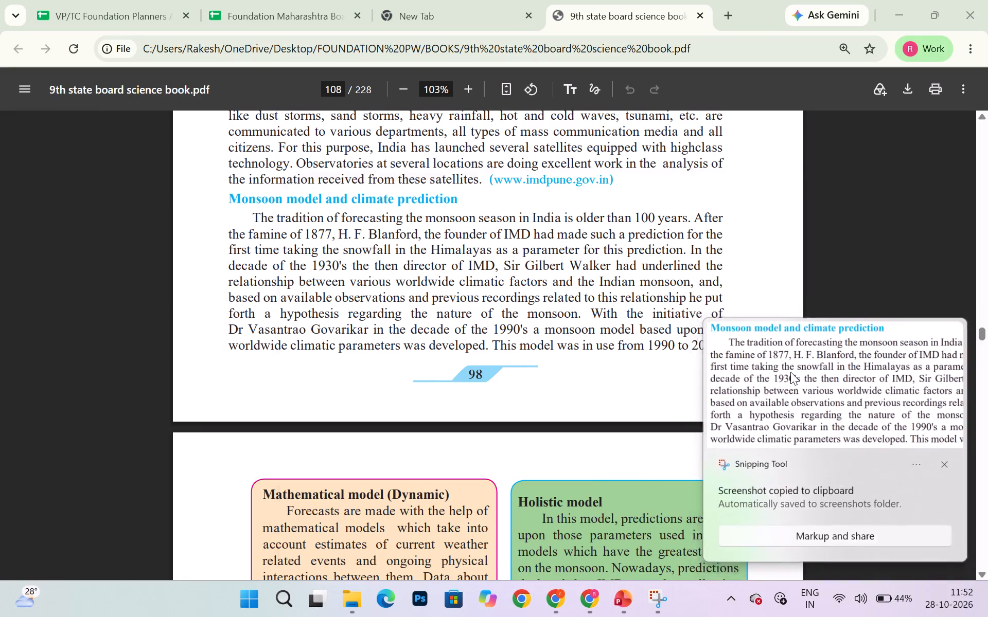
{"action": "right_click", "coordinate": [634, 387]}
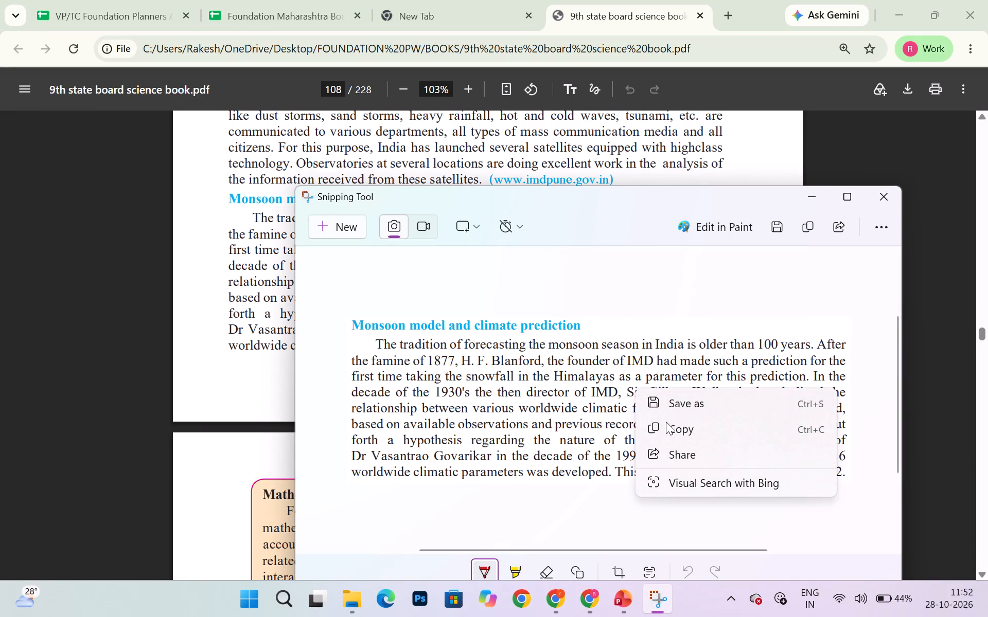
{"action": "left_click", "coordinate": [667, 427]}
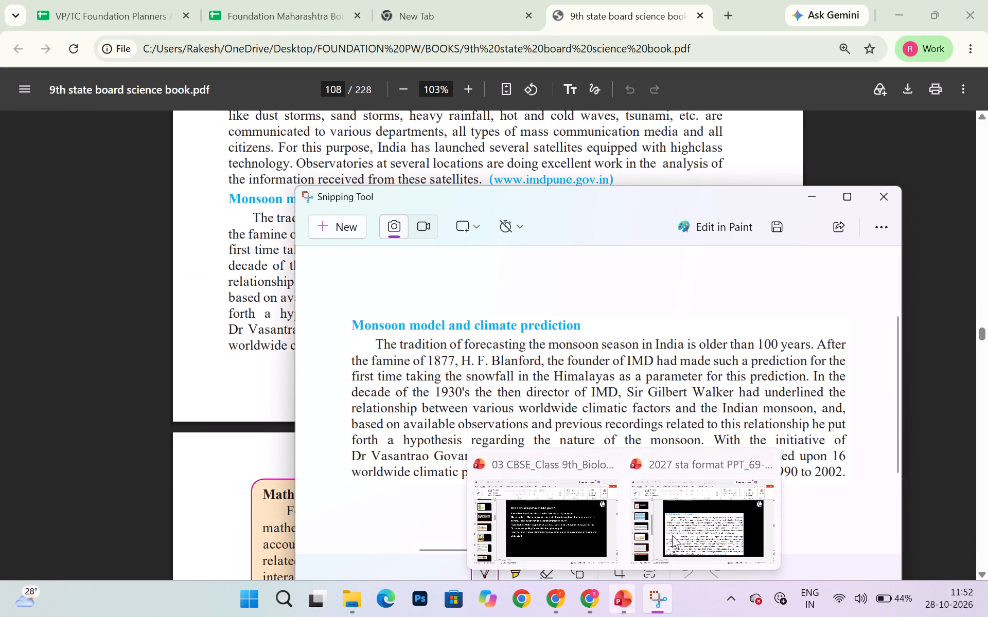
In the 2027 format presentation, add slide 10, paste the snip, move it toward the slide's left edge and enlarge it to about 10.4 × 31.2 cm.
{"action": "left_click", "coordinate": [699, 513]}
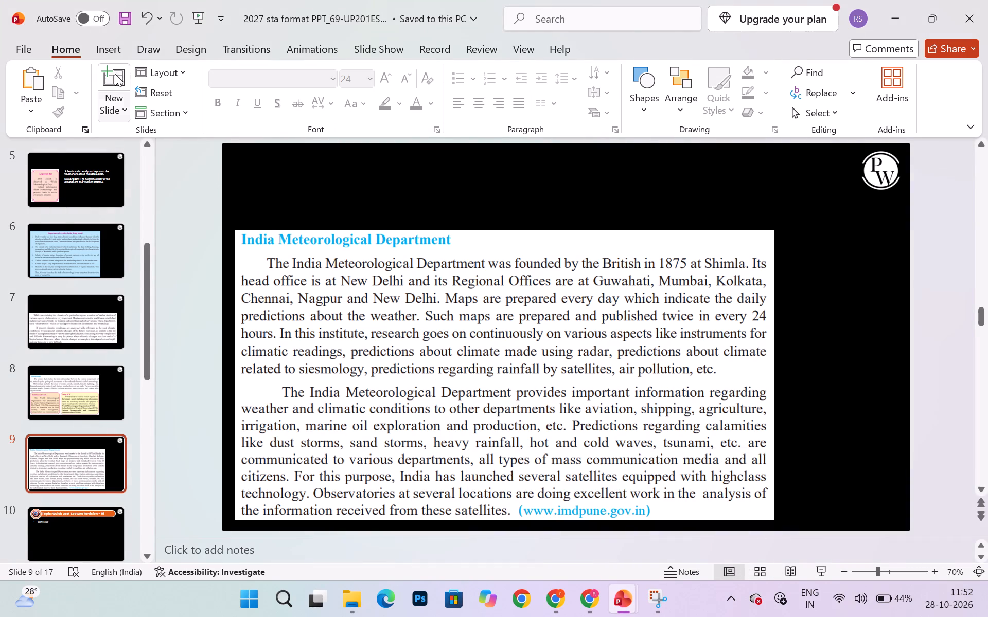
{"action": "left_click", "coordinate": [115, 74]}
{"action": "key", "text": "ctrl+v"}
{"action": "left_click_drag", "start_coordinate": [496, 335], "coordinate": [340, 329]}
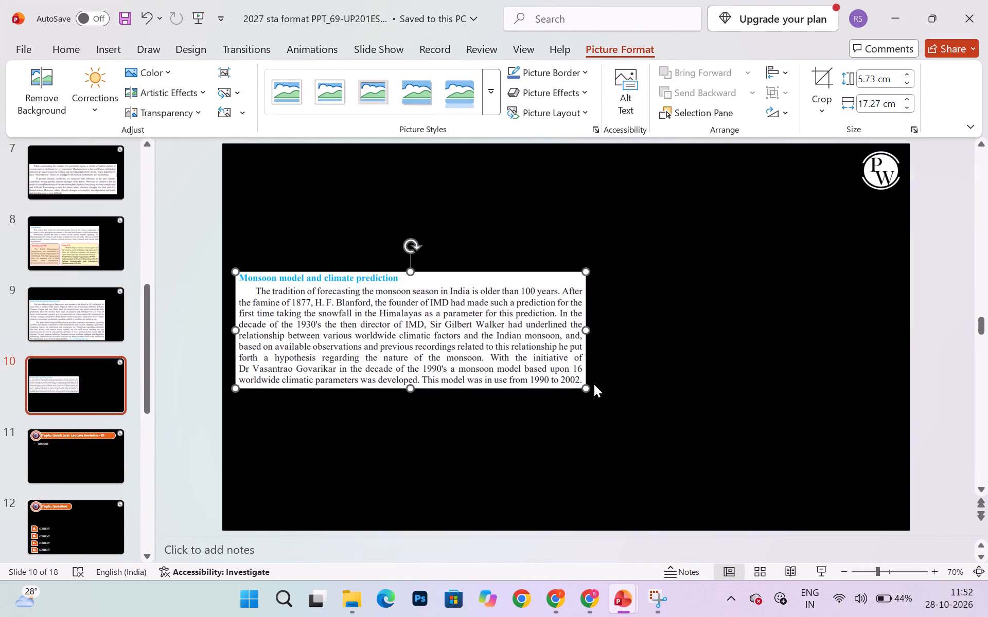
{"action": "left_click_drag", "start_coordinate": [585, 388], "coordinate": [758, 482]}
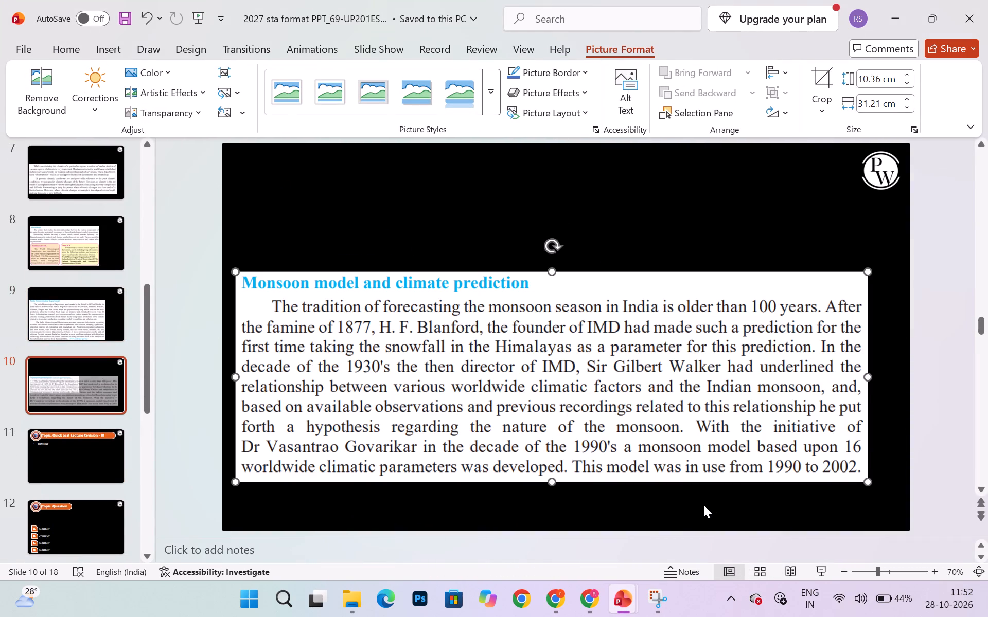
{"action": "left_click", "coordinate": [703, 505]}
Switch to the textbook PDF, snip the Mathematical, Holistic and Statistical model boxes including the "Presently, new models" paragraph, and copy the snip.
{"action": "left_click", "coordinate": [593, 591]}
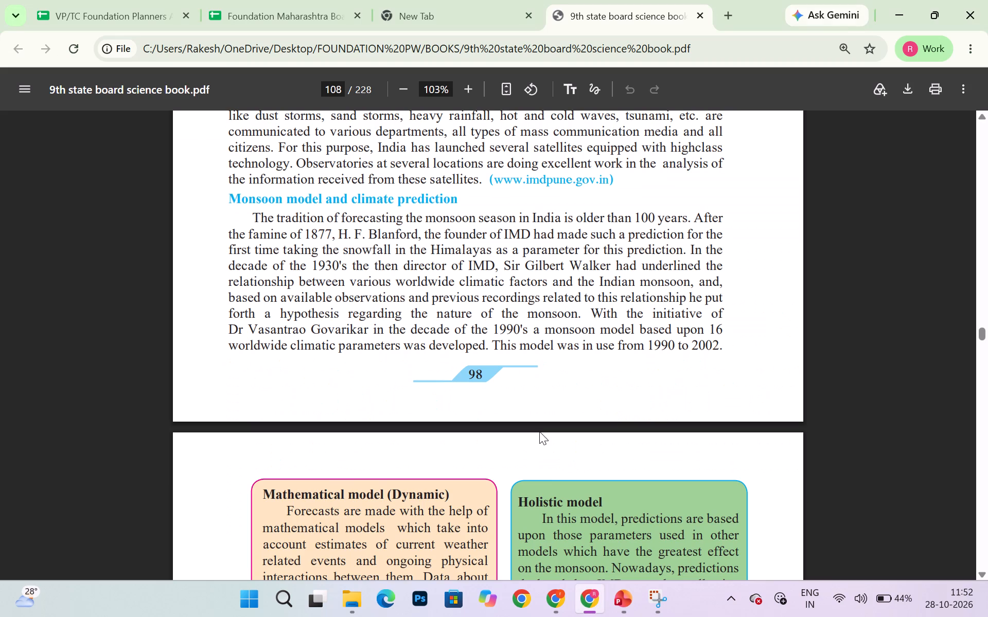
{"action": "scroll", "coordinate": [539, 431], "scroll_direction": "down", "scroll_amount": 4}
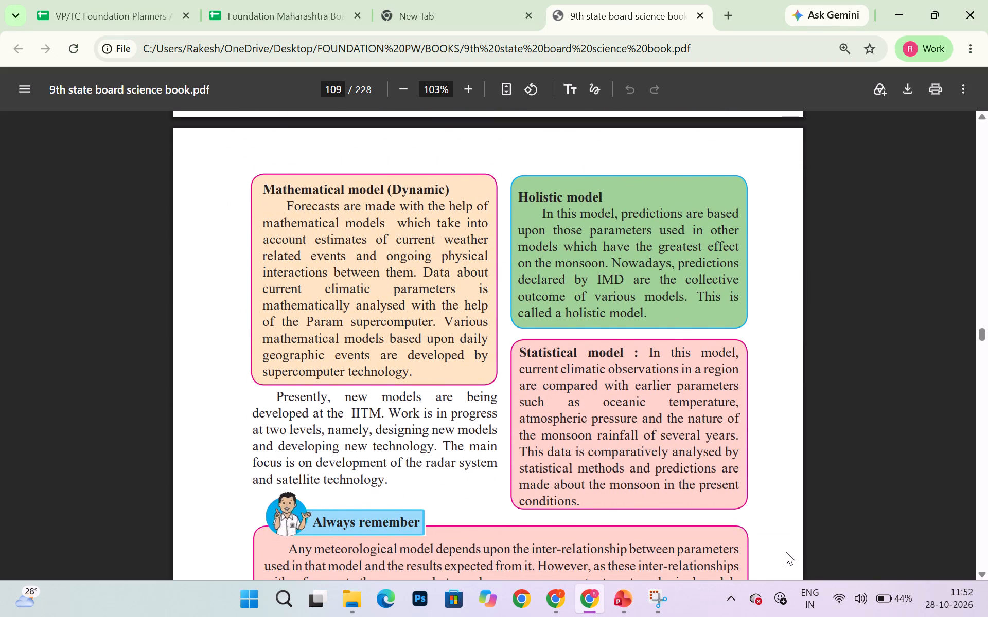
{"action": "key", "text": "Print"}
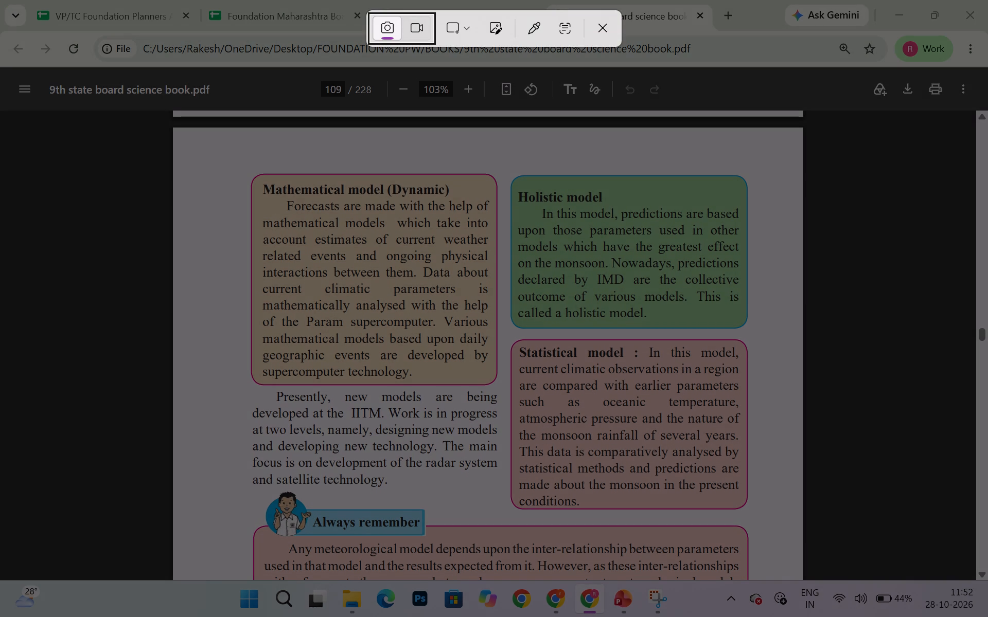
{"action": "left_click_drag", "start_coordinate": [244, 165], "coordinate": [799, 451]}
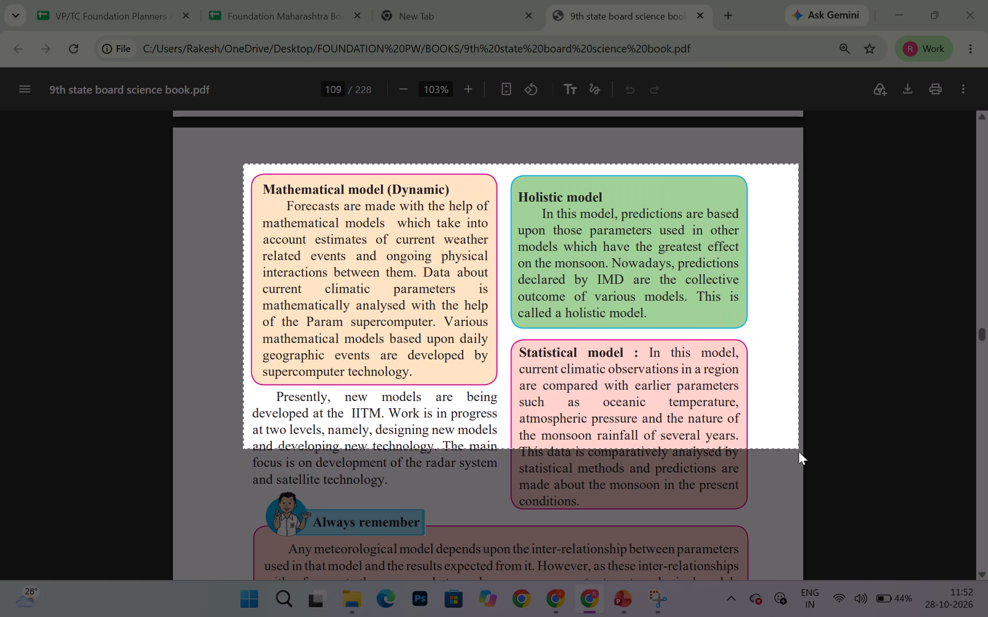
{"action": "left_click_drag", "start_coordinate": [799, 451], "coordinate": [760, 514]}
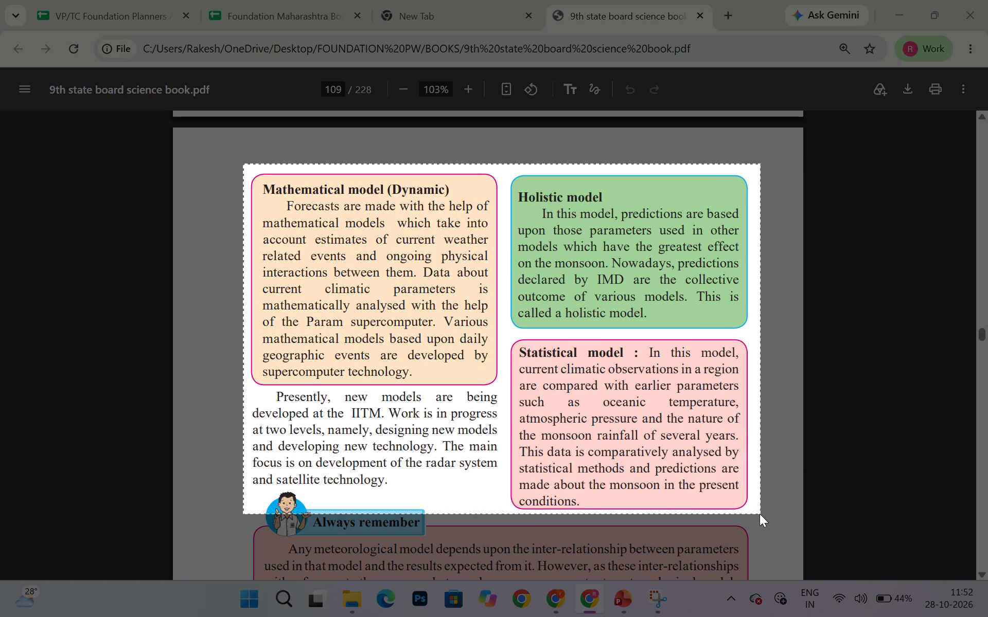
{"action": "left_click_drag", "start_coordinate": [760, 514], "coordinate": [756, 512]}
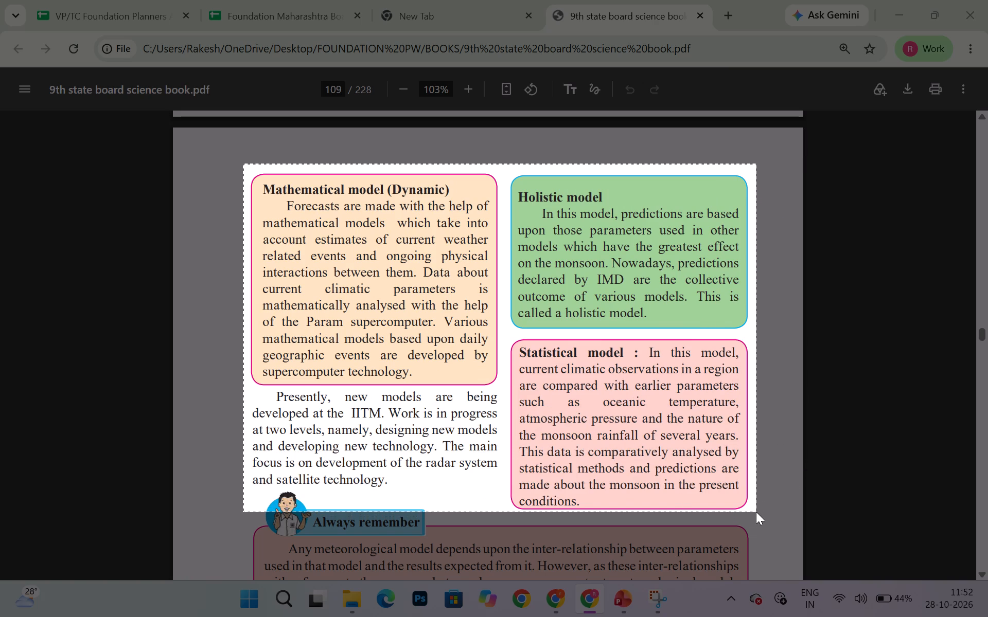
{"action": "left_click_drag", "start_coordinate": [756, 512], "coordinate": [756, 510]}
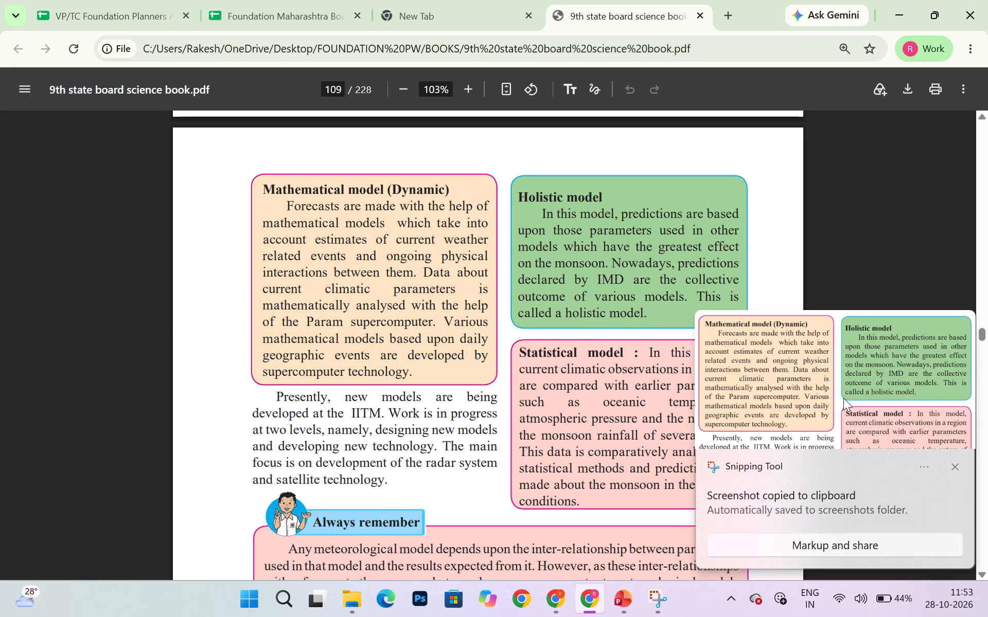
{"action": "left_click", "coordinate": [843, 398]}
{"action": "right_click", "coordinate": [623, 349]}
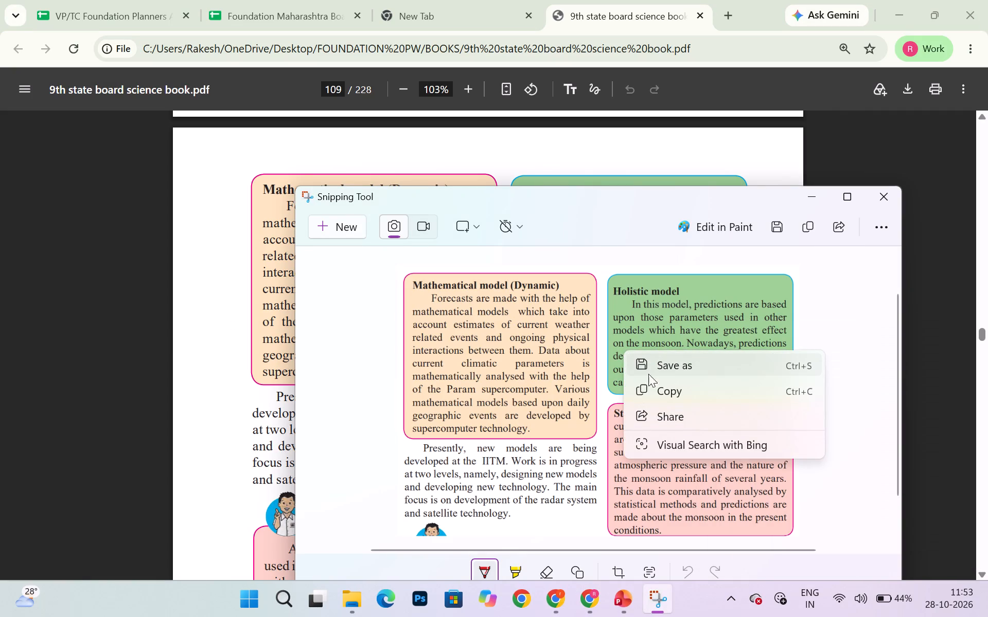
{"action": "left_click", "coordinate": [664, 388]}
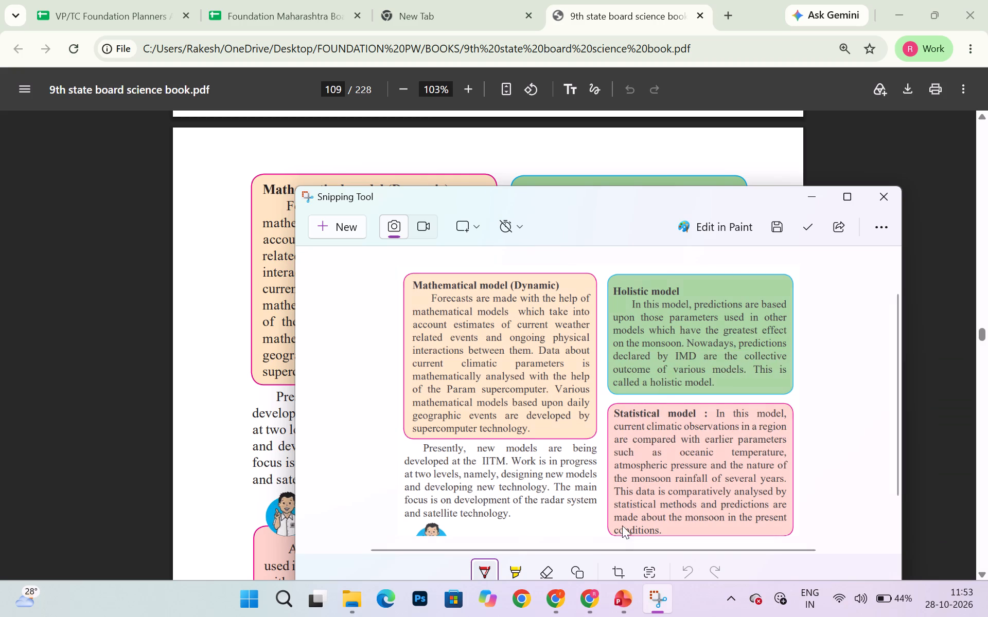
In the 2027 format presentation, add slide 11, paste the models snip, move it left, enlarge it to about 15.9 × 23.6 cm and nudge it upward.
{"action": "left_click", "coordinate": [675, 538]}
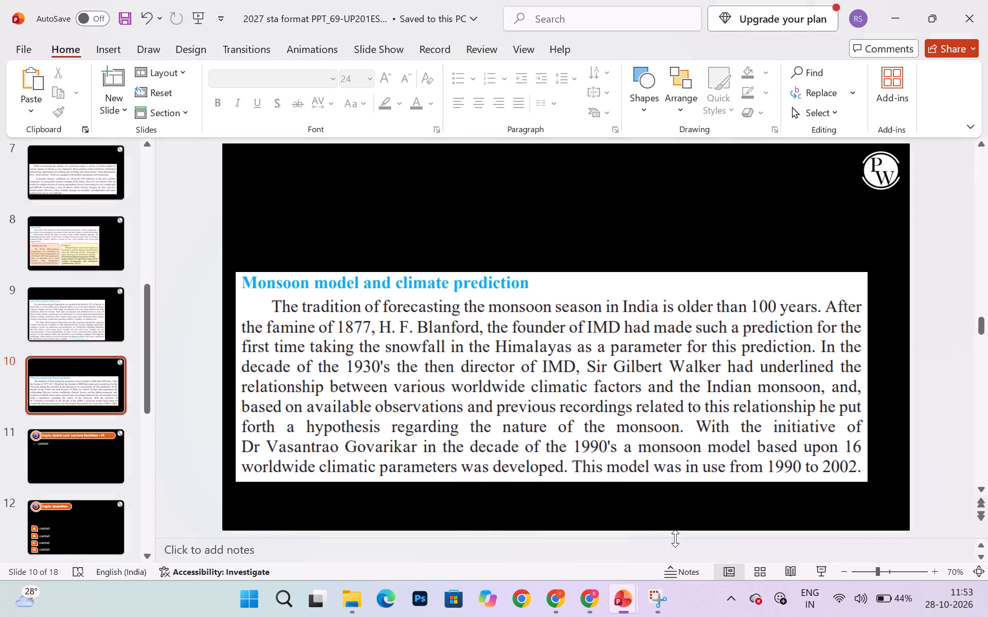
{"action": "left_click", "coordinate": [110, 72]}
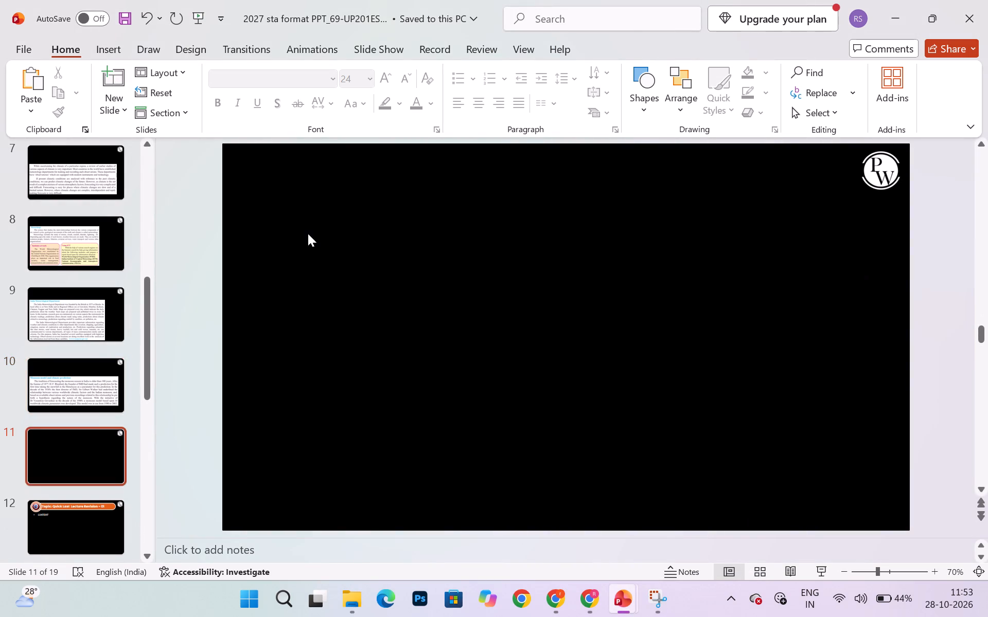
{"action": "key", "text": "ctrl+v"}
{"action": "left_click_drag", "start_coordinate": [461, 326], "coordinate": [307, 313]}
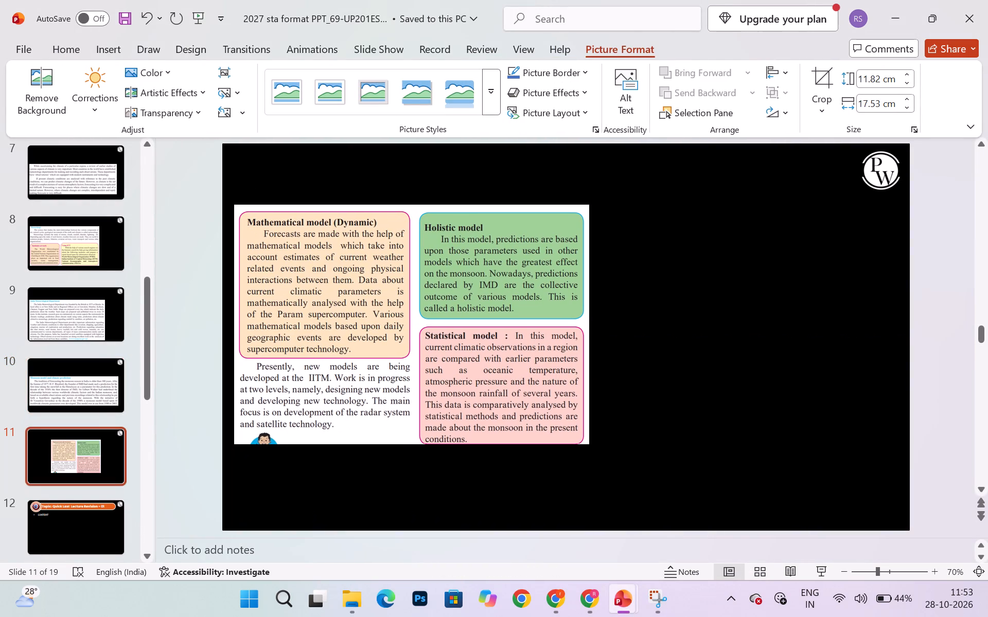
{"action": "left_click_drag", "start_coordinate": [307, 313], "coordinate": [308, 313]}
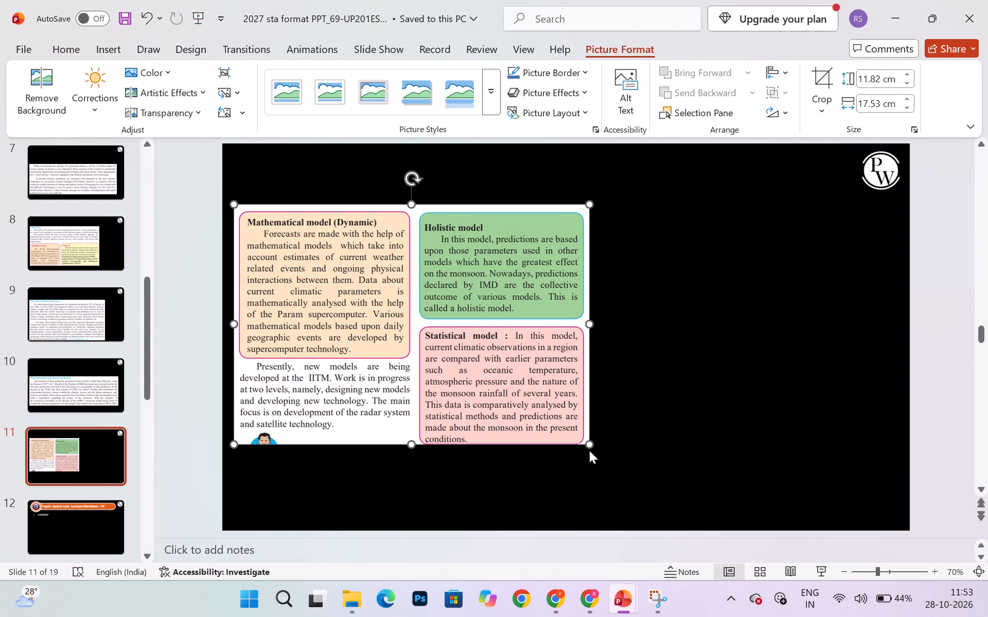
{"action": "left_click_drag", "start_coordinate": [592, 444], "coordinate": [706, 520]}
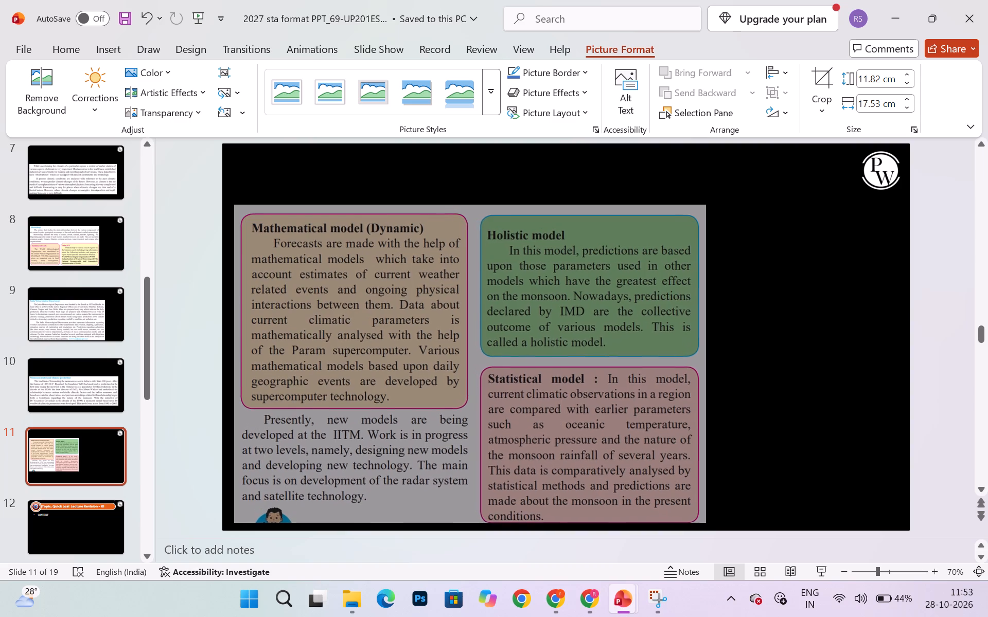
{"action": "left_click_drag", "start_coordinate": [706, 520], "coordinate": [712, 521]}
{"action": "left_click", "coordinate": [755, 494]}
{"action": "left_click_drag", "start_coordinate": [662, 446], "coordinate": [659, 437]}
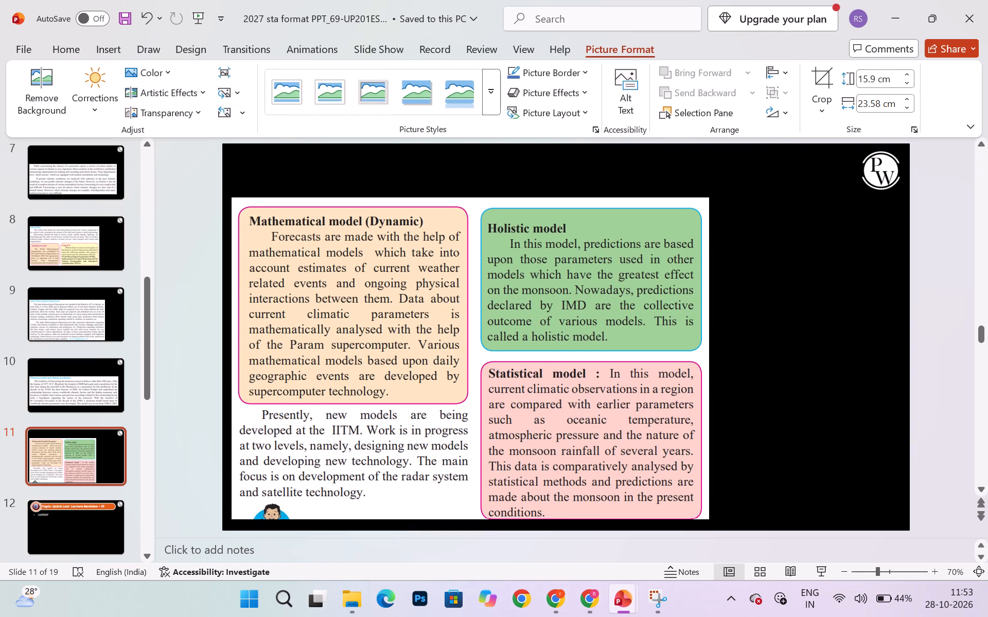
Nudge the models snip on slide 11 slightly upward and deselect it.
{"action": "left_click_drag", "start_coordinate": [659, 437], "coordinate": [659, 435]}
{"action": "left_click", "coordinate": [777, 472]}
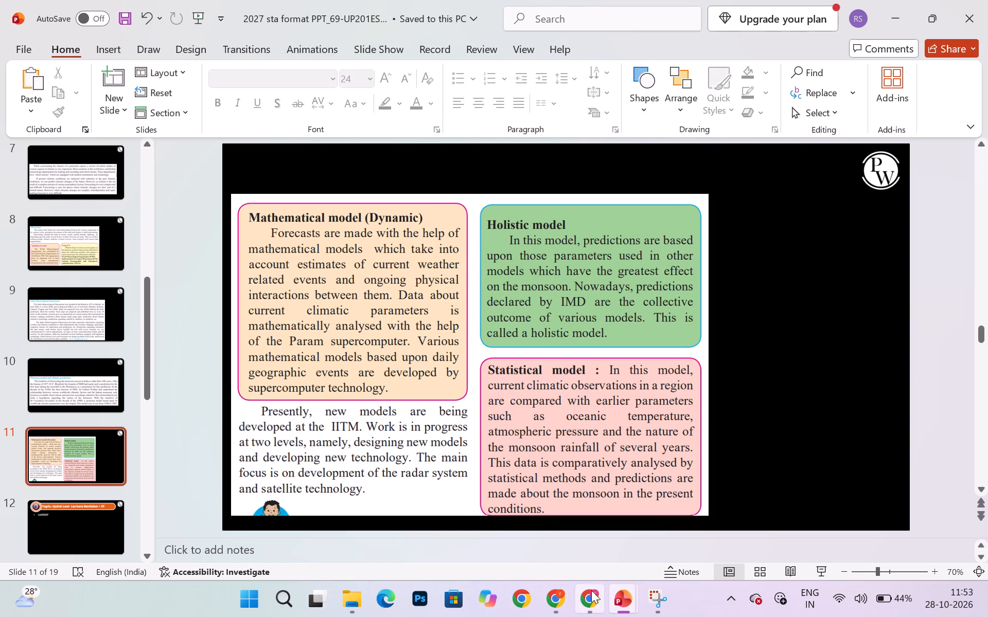
Switch to the textbook PDF and go to the "Always remember" box on page 99.
{"action": "left_click", "coordinate": [591, 590]}
{"action": "scroll", "coordinate": [590, 462], "scroll_direction": "down", "scroll_amount": 1}
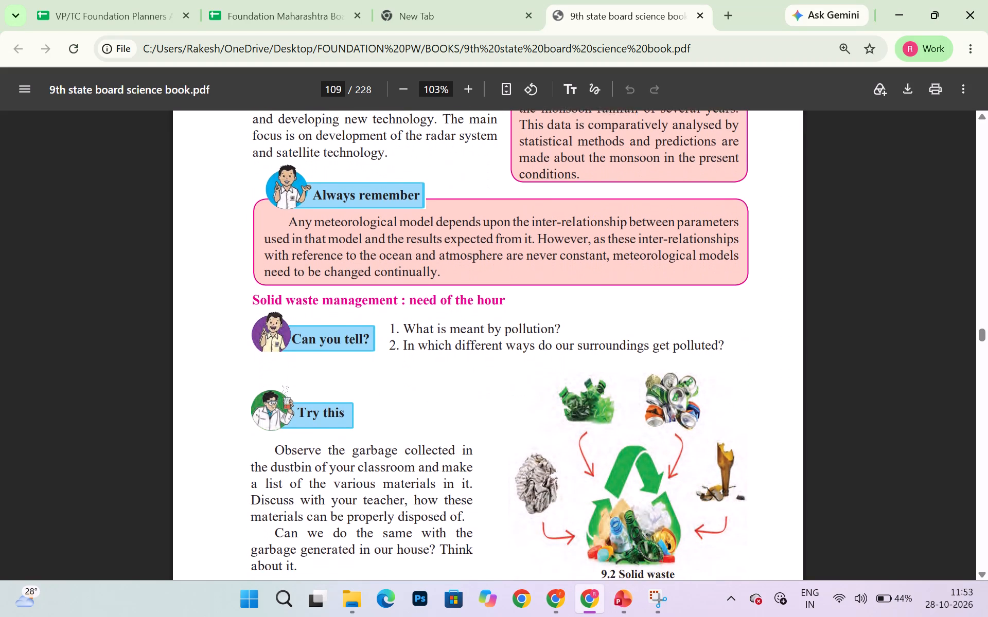
{"action": "scroll", "coordinate": [590, 462], "scroll_direction": "down", "scroll_amount": 2}
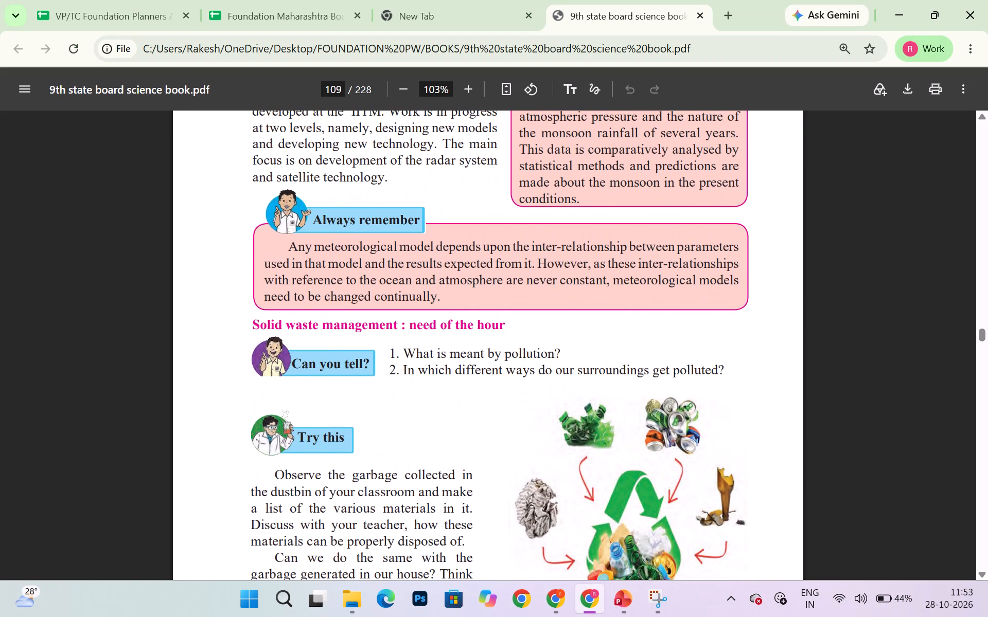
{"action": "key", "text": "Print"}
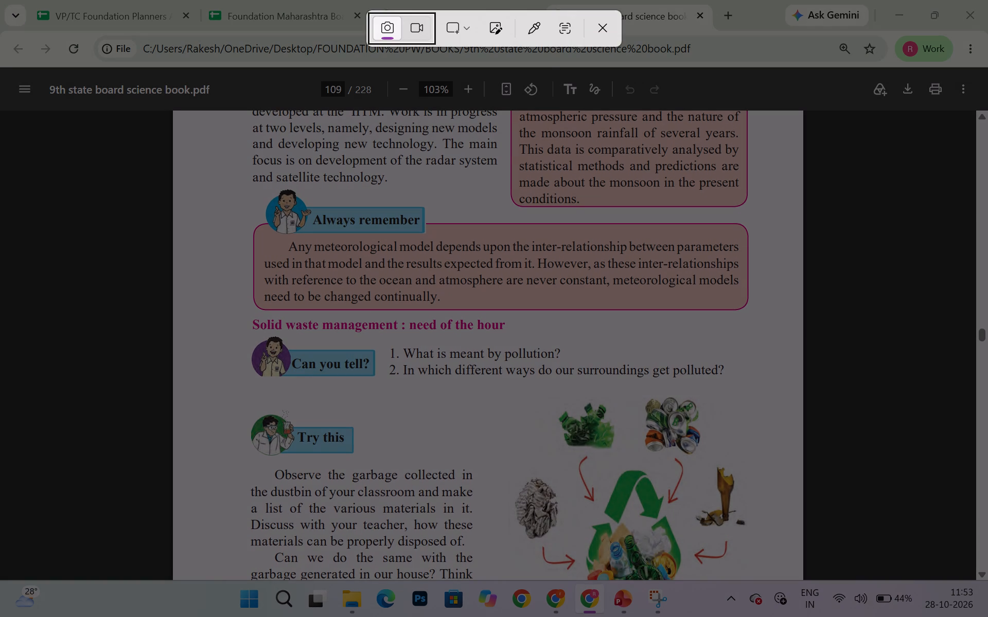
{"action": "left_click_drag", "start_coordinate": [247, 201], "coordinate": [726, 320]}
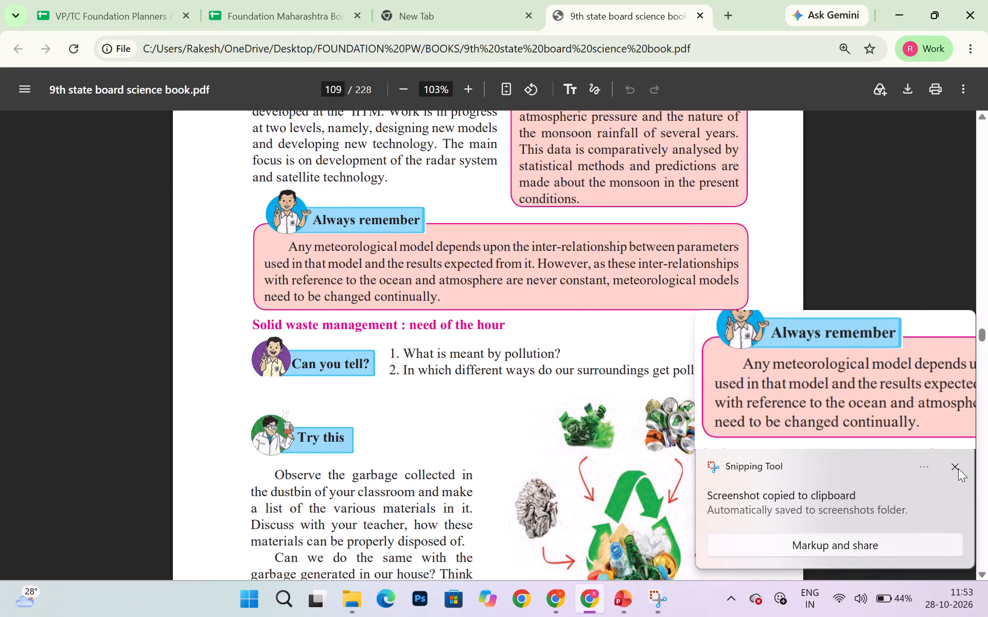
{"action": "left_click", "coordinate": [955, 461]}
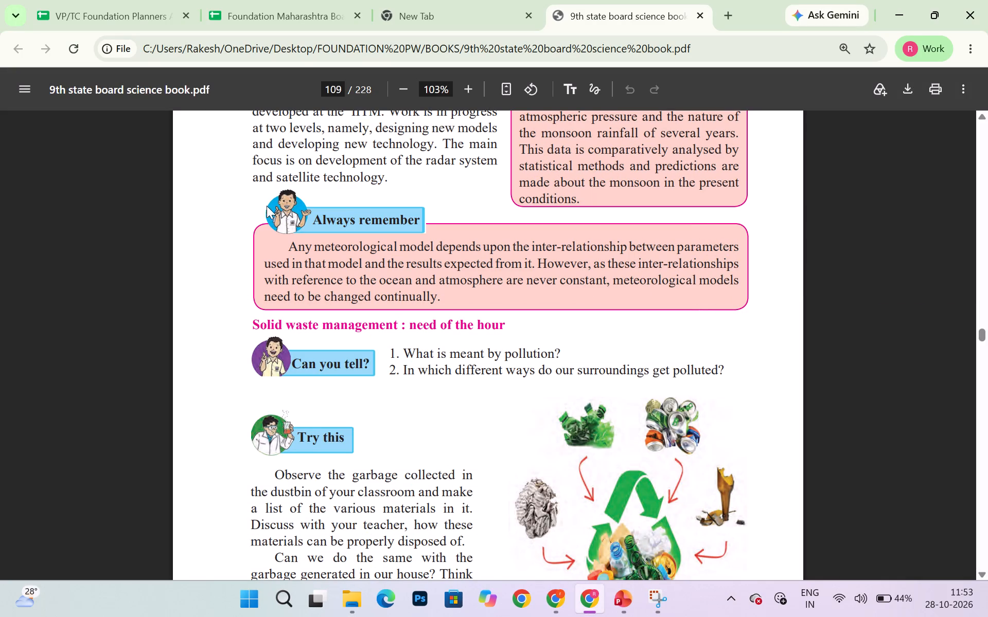
Snip the full width of the "Always remember" box about meteorological models and copy the snip.
{"action": "key", "text": "Print"}
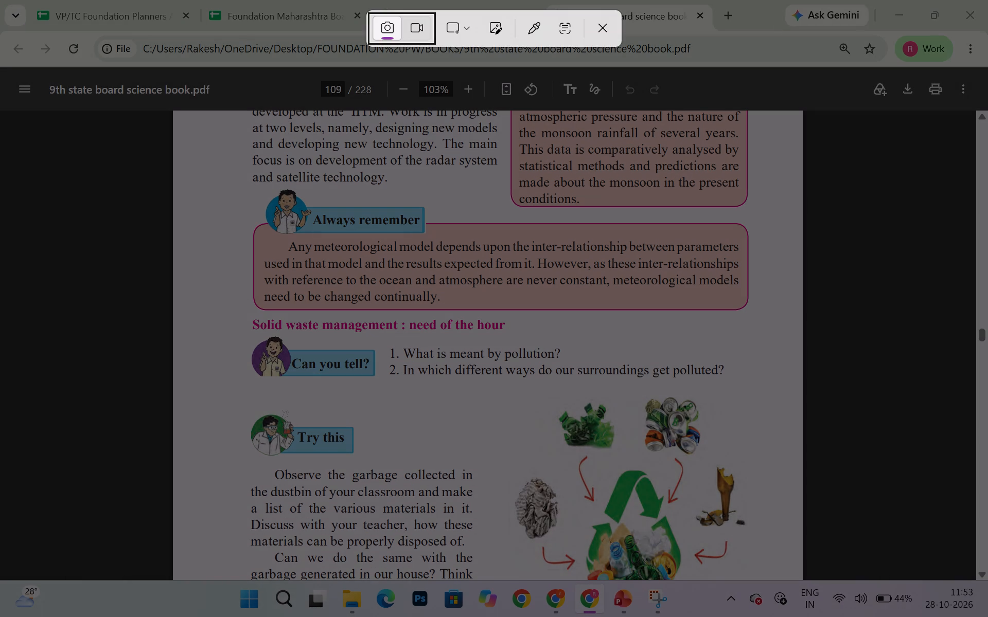
{"action": "left_click_drag", "start_coordinate": [251, 211], "coordinate": [660, 300]}
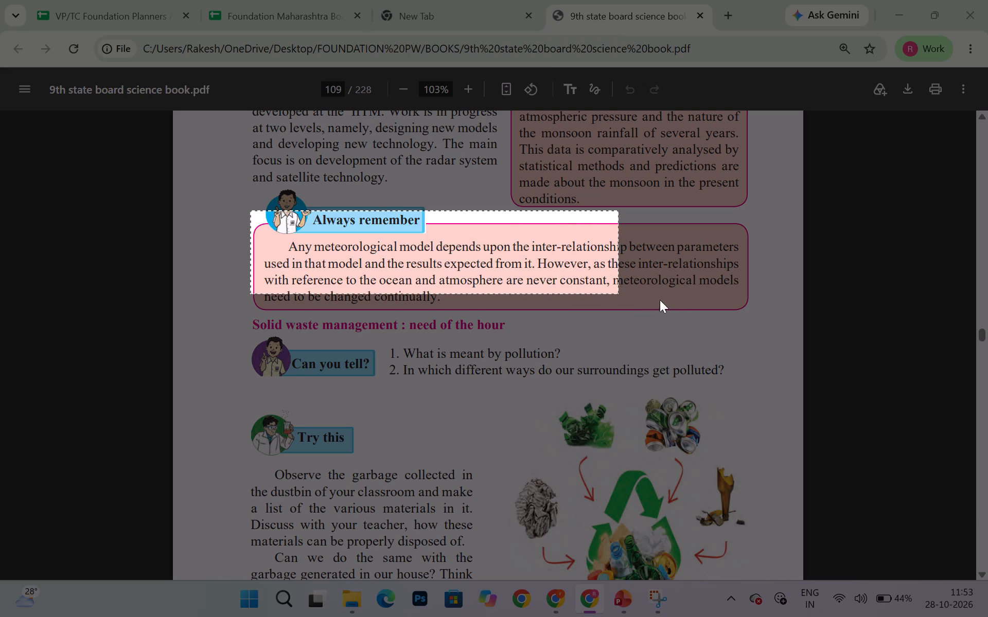
{"action": "left_click_drag", "start_coordinate": [660, 300], "coordinate": [753, 318]}
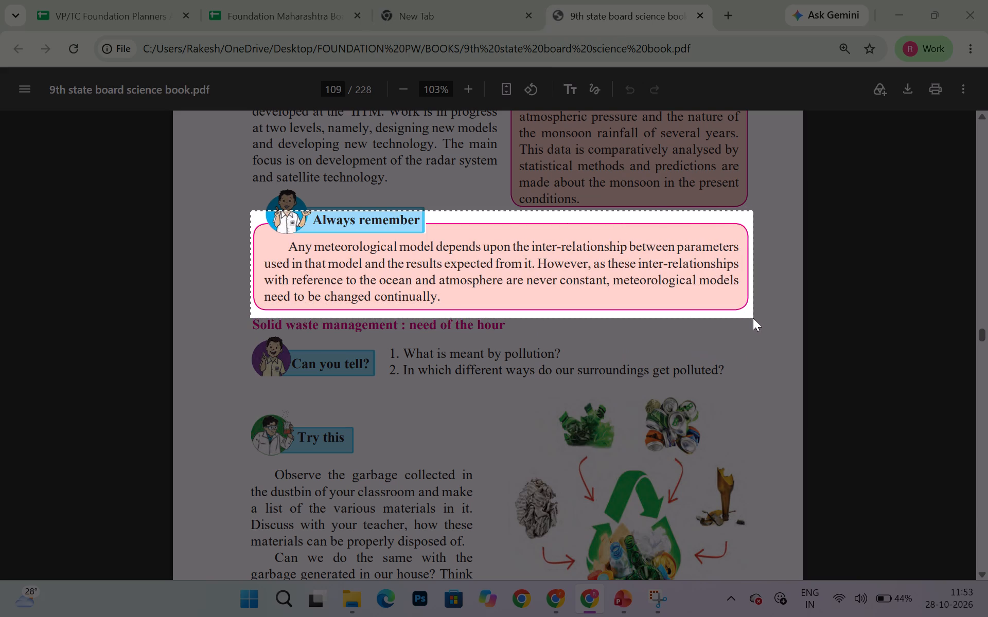
{"action": "left_click_drag", "start_coordinate": [753, 318], "coordinate": [752, 315]}
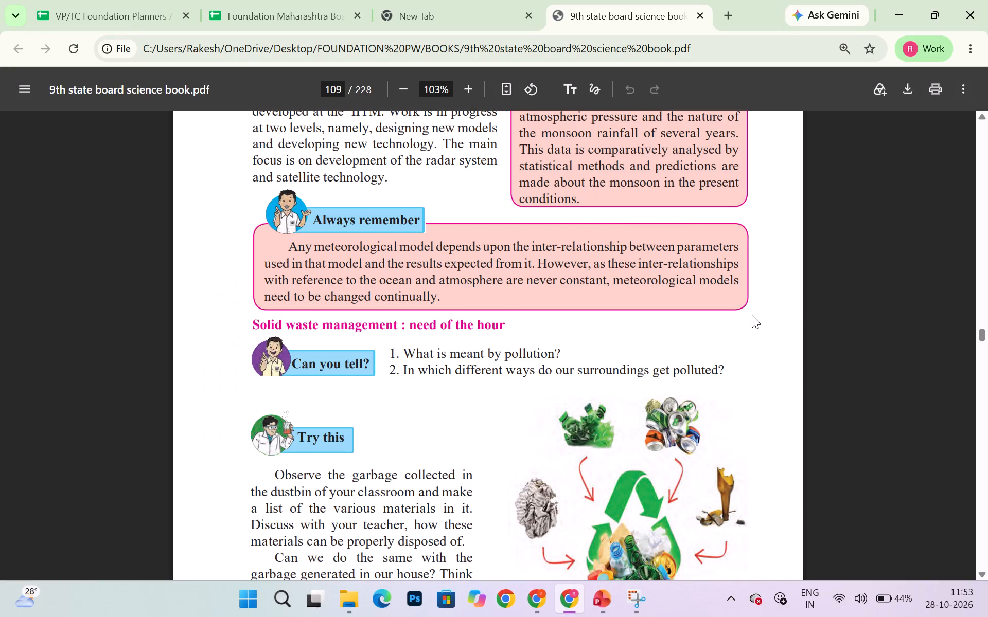
{"action": "left_click", "coordinate": [798, 356]}
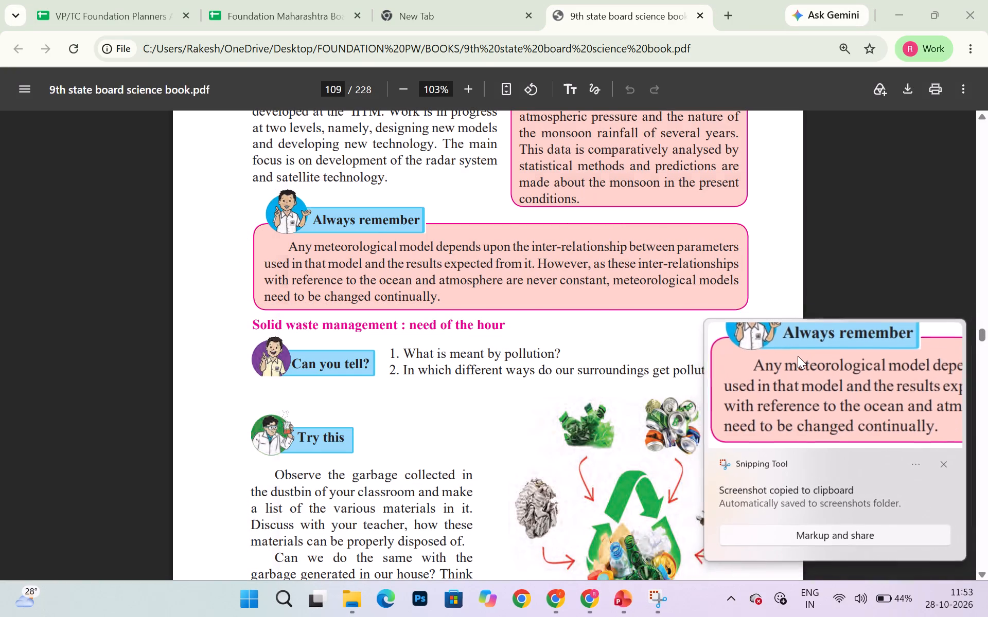
{"action": "right_click", "coordinate": [614, 393]}
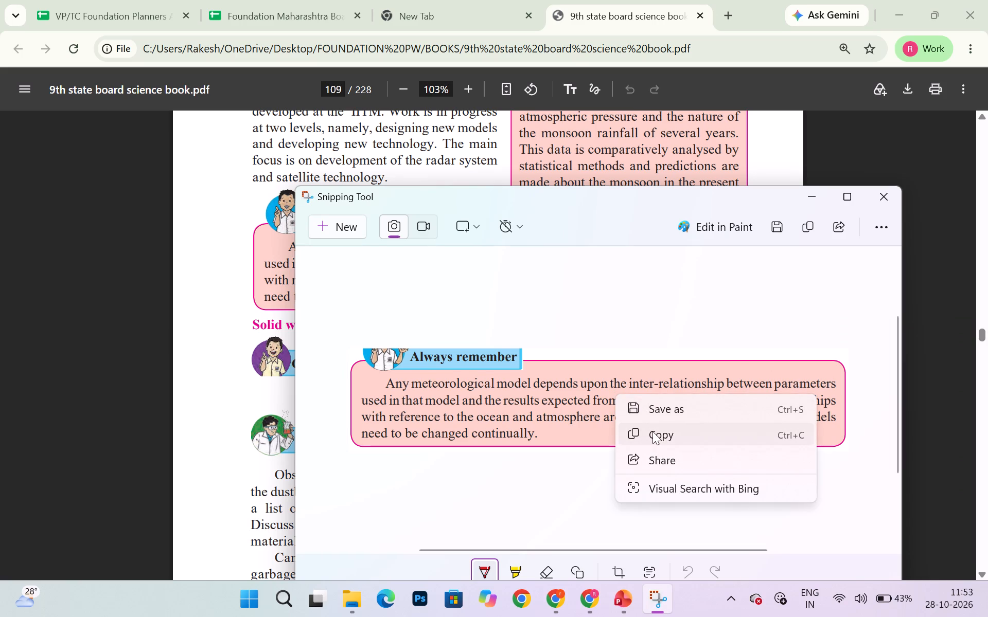
{"action": "left_click", "coordinate": [652, 431]}
In the 2027 format presentation, add slide 12, paste the snip, move it toward the slide's left edge and enlarge it to about 6.3 × 30.4 cm.
{"action": "left_click", "coordinate": [621, 605]}
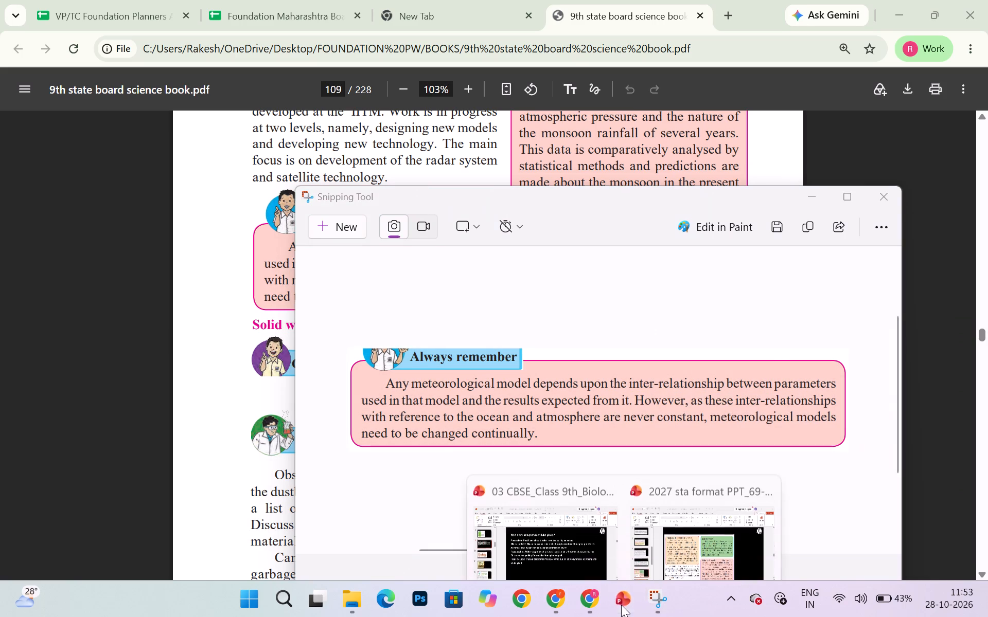
{"action": "left_click", "coordinate": [705, 534]}
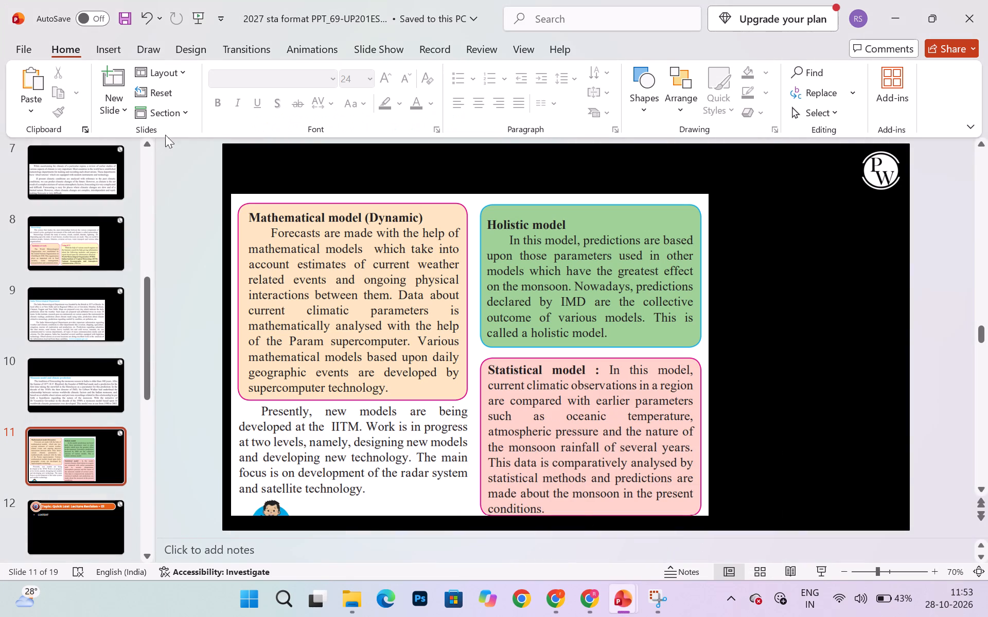
{"action": "left_click", "coordinate": [114, 77]}
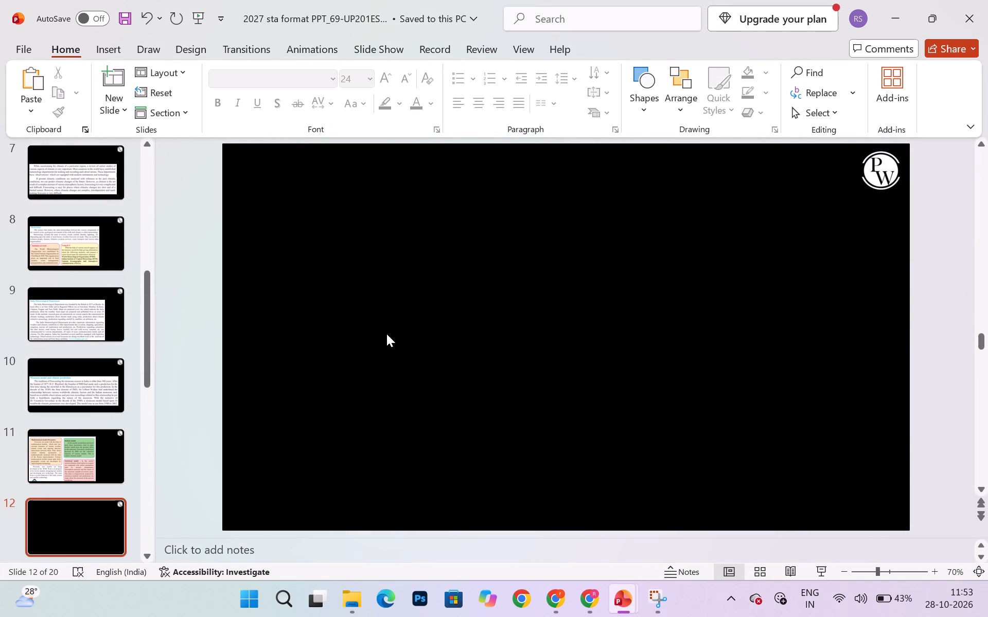
{"action": "key", "text": "ctrl+v"}
{"action": "left_click_drag", "start_coordinate": [498, 337], "coordinate": [347, 315]}
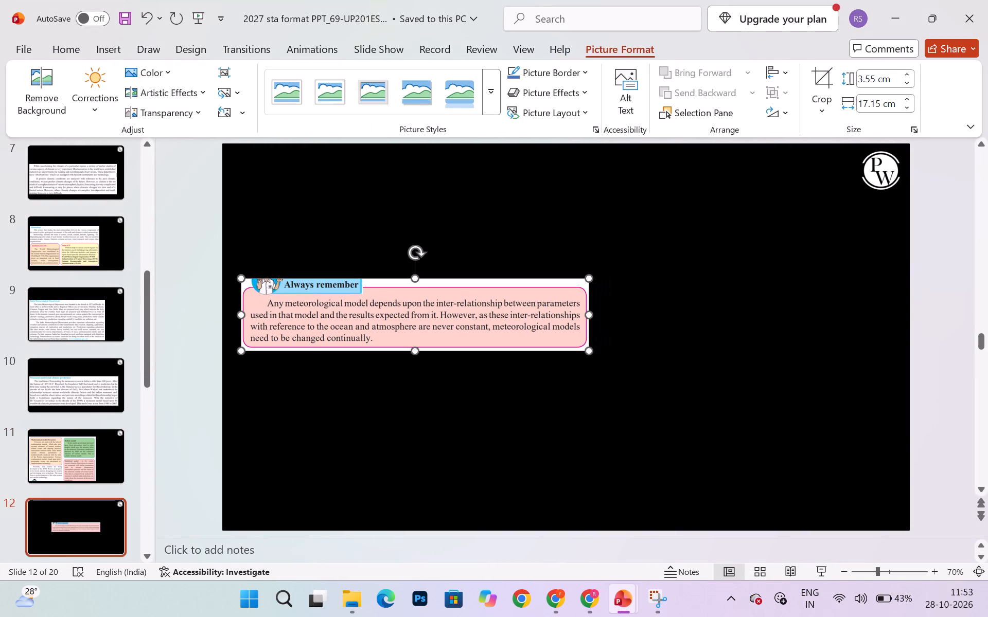
{"action": "left_click_drag", "start_coordinate": [591, 351], "coordinate": [763, 406]}
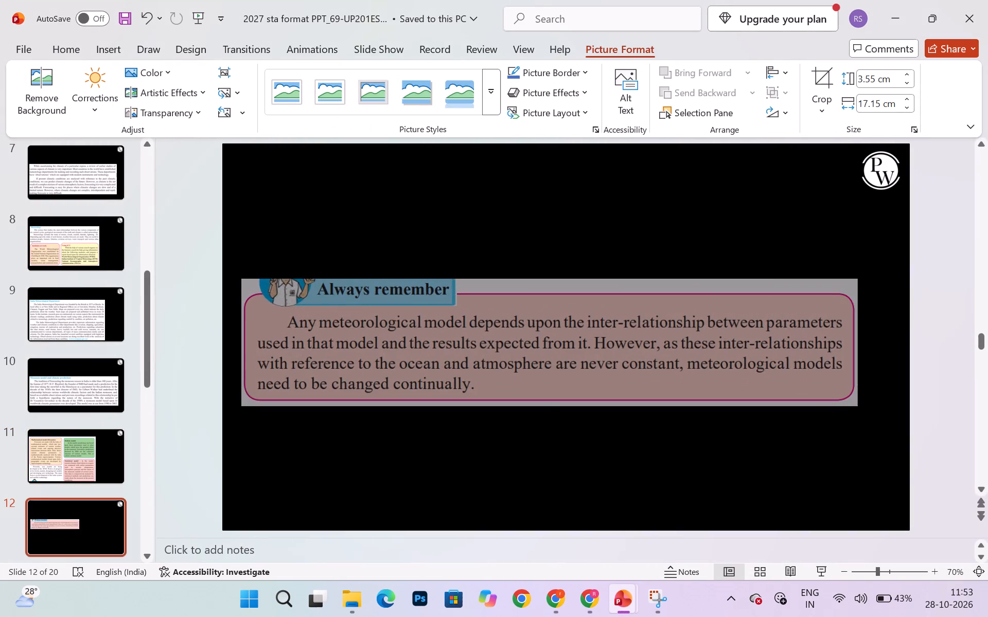
{"action": "left_click_drag", "start_coordinate": [763, 406], "coordinate": [737, 406]}
Switch to the textbook PDF, snip the "Solid waste management : need of the hour" section including figure 9.2, and copy the snip.
{"action": "left_click", "coordinate": [587, 598]}
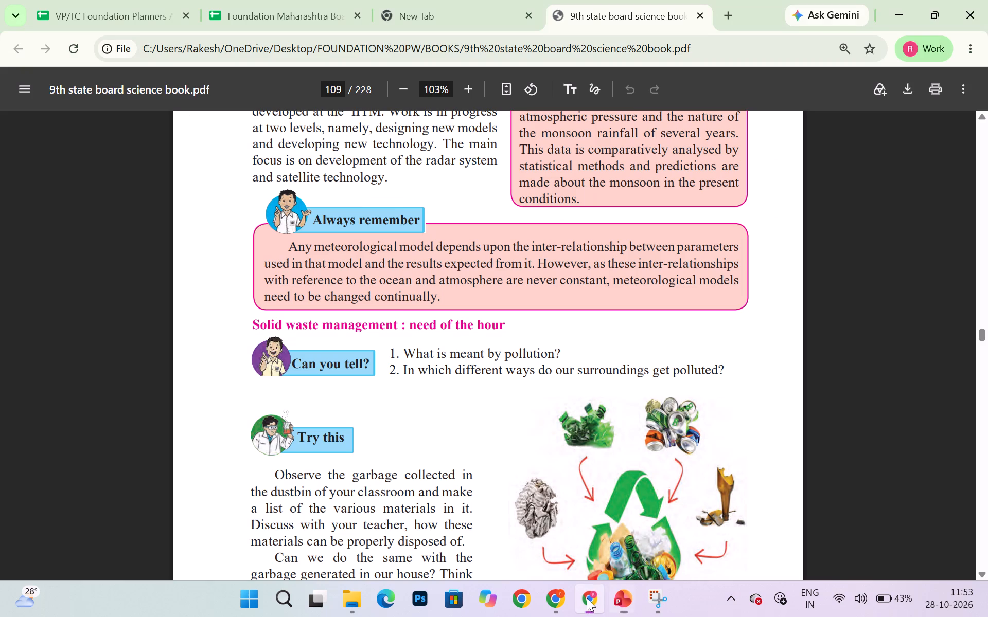
{"action": "scroll", "coordinate": [463, 374], "scroll_direction": "down", "scroll_amount": 3}
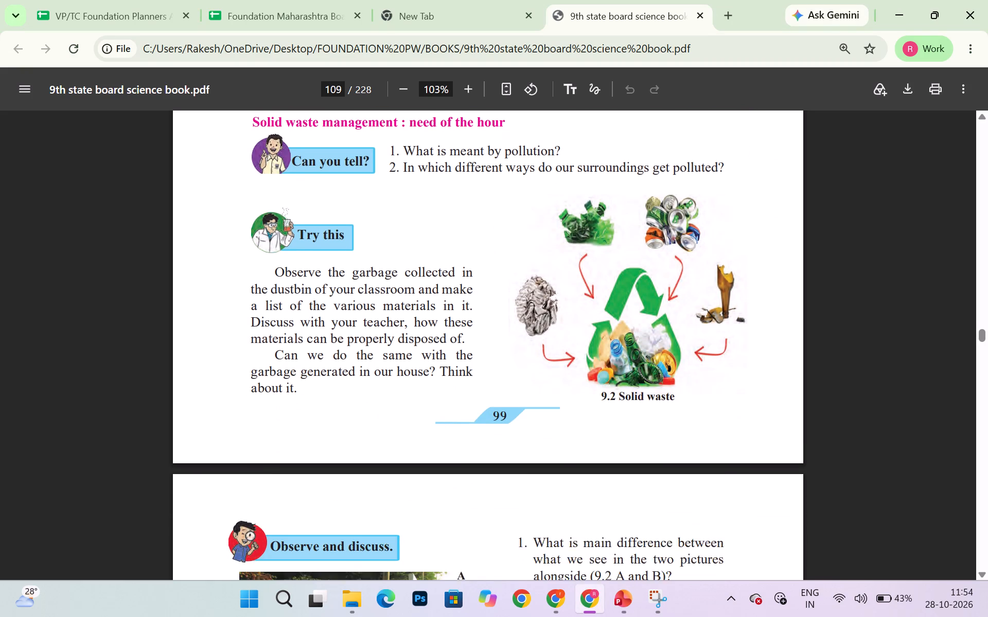
{"action": "scroll", "coordinate": [463, 374], "scroll_direction": "down", "scroll_amount": 1}
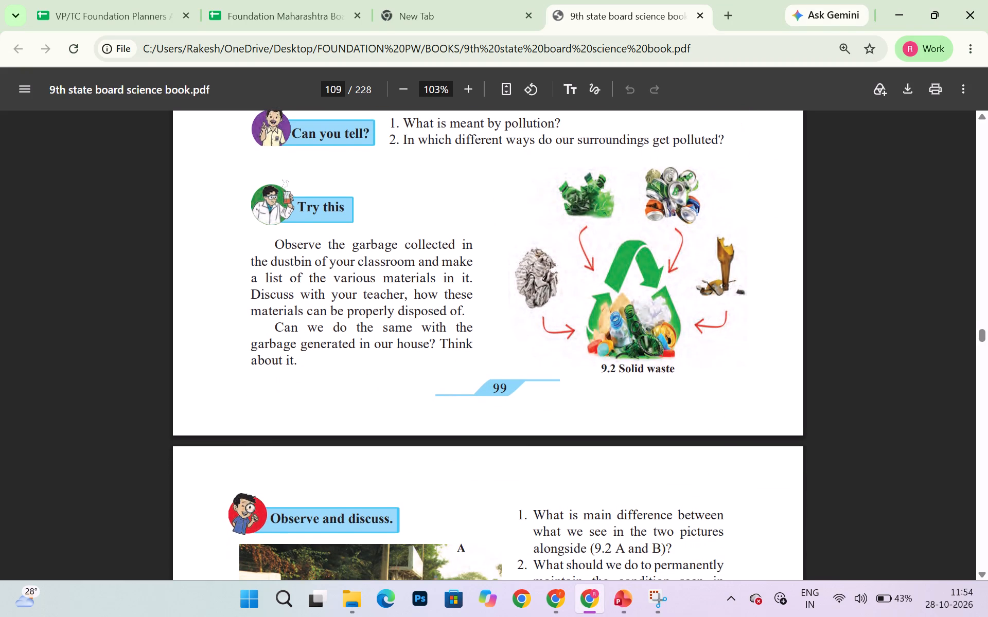
{"action": "scroll", "coordinate": [463, 374], "scroll_direction": "up", "scroll_amount": 1}
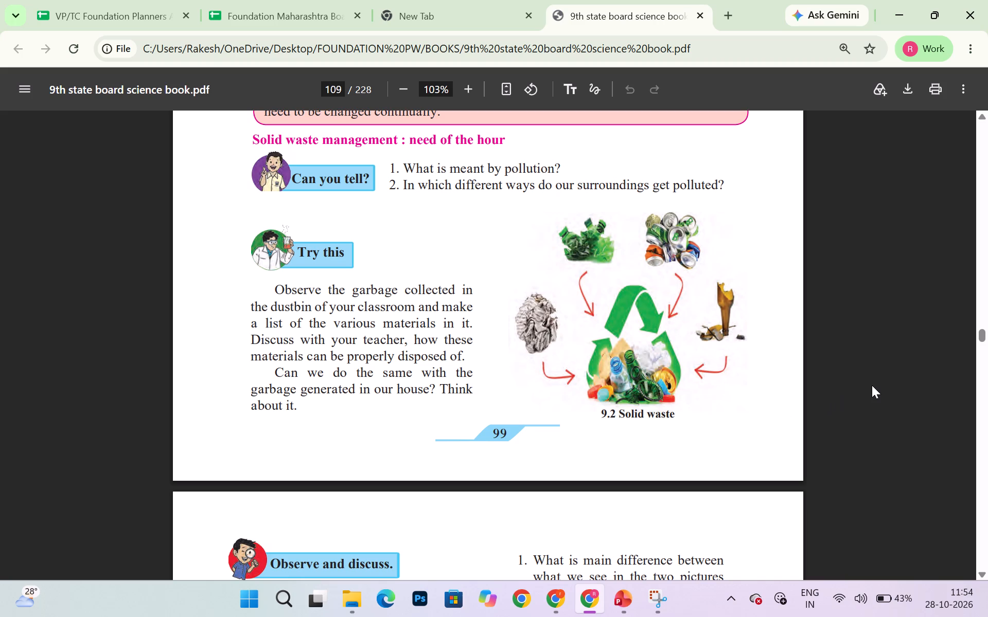
{"action": "key", "text": "Print"}
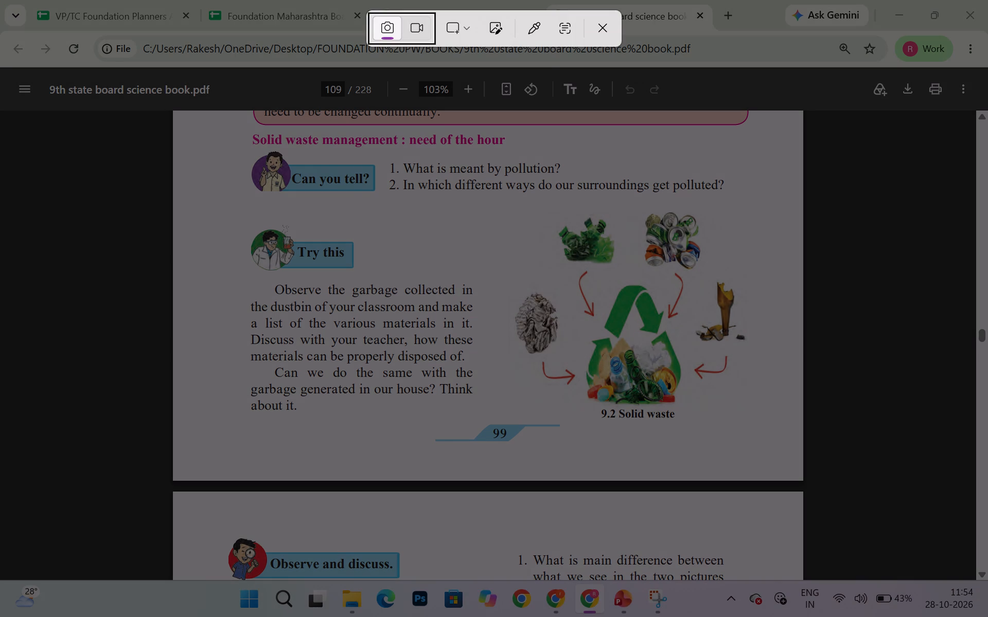
{"action": "left_click_drag", "start_coordinate": [246, 131], "coordinate": [746, 416]}
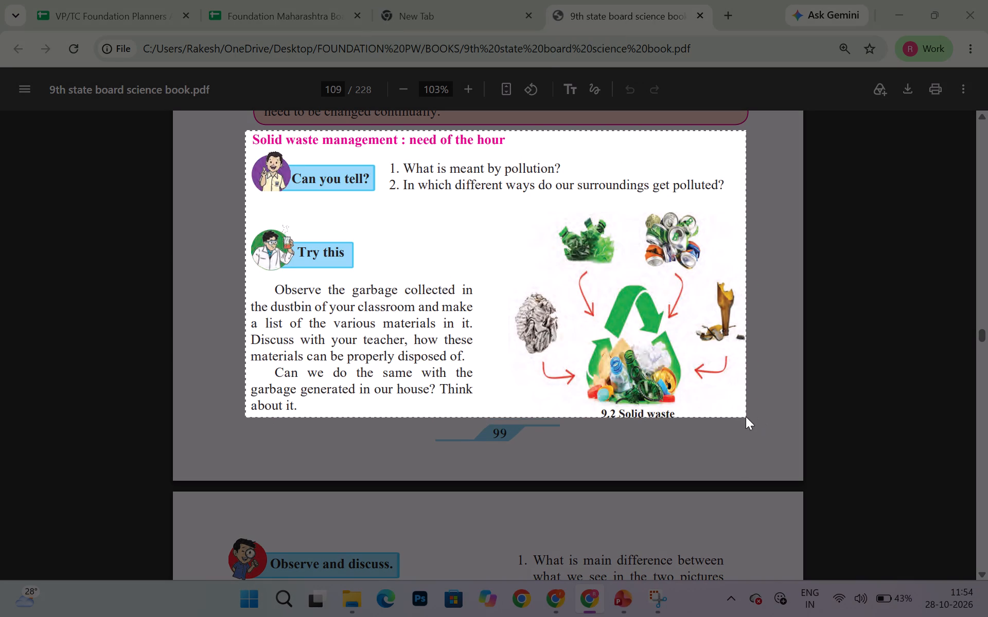
{"action": "left_click_drag", "start_coordinate": [746, 416], "coordinate": [754, 422]}
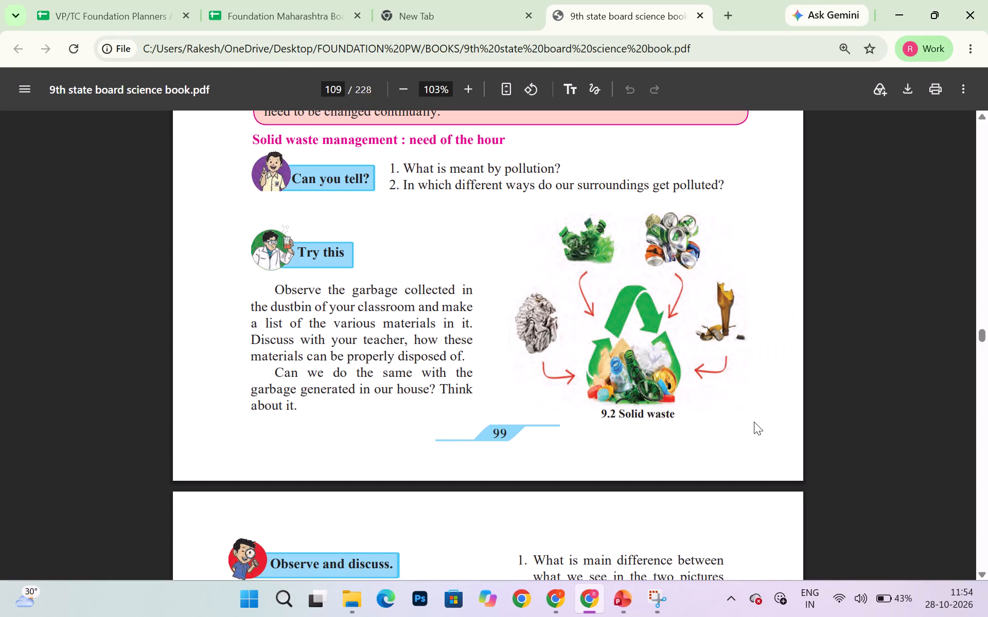
{"action": "left_click", "coordinate": [829, 388]}
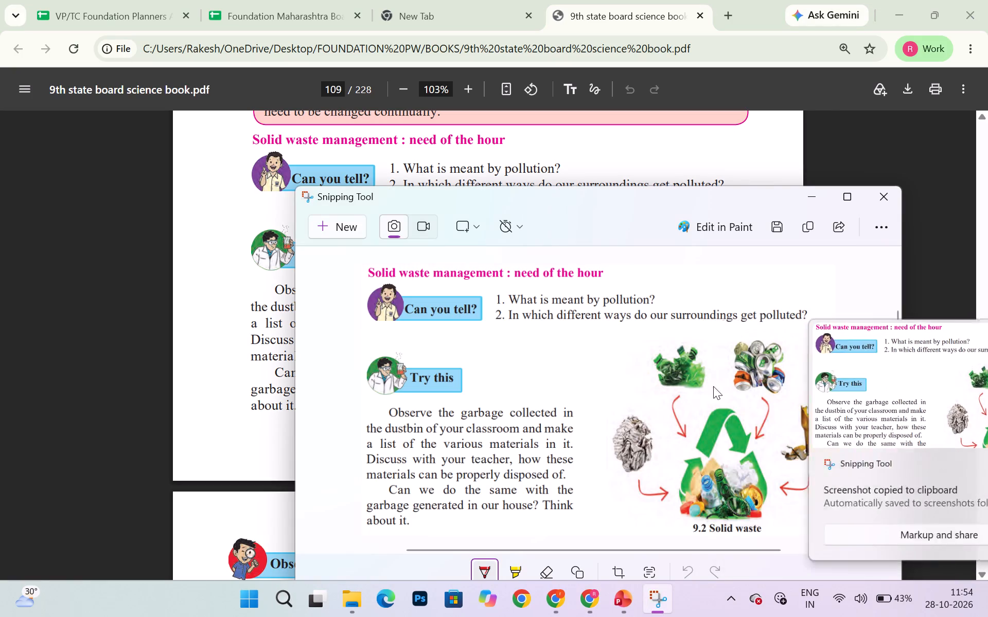
{"action": "right_click", "coordinate": [660, 397]}
{"action": "left_click", "coordinate": [679, 439]}
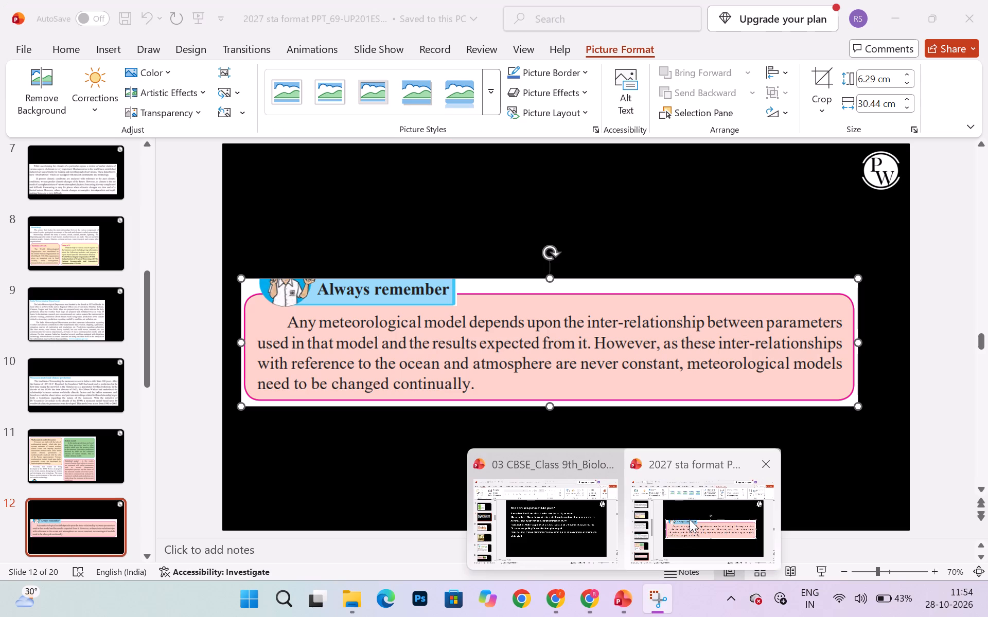
In the 2027 format presentation, add slide 13, paste the solid waste snip, move it up and left, and enlarge it to nearly the slide's bottom edge.
{"action": "left_click", "coordinate": [690, 519]}
{"action": "left_click", "coordinate": [66, 51]}
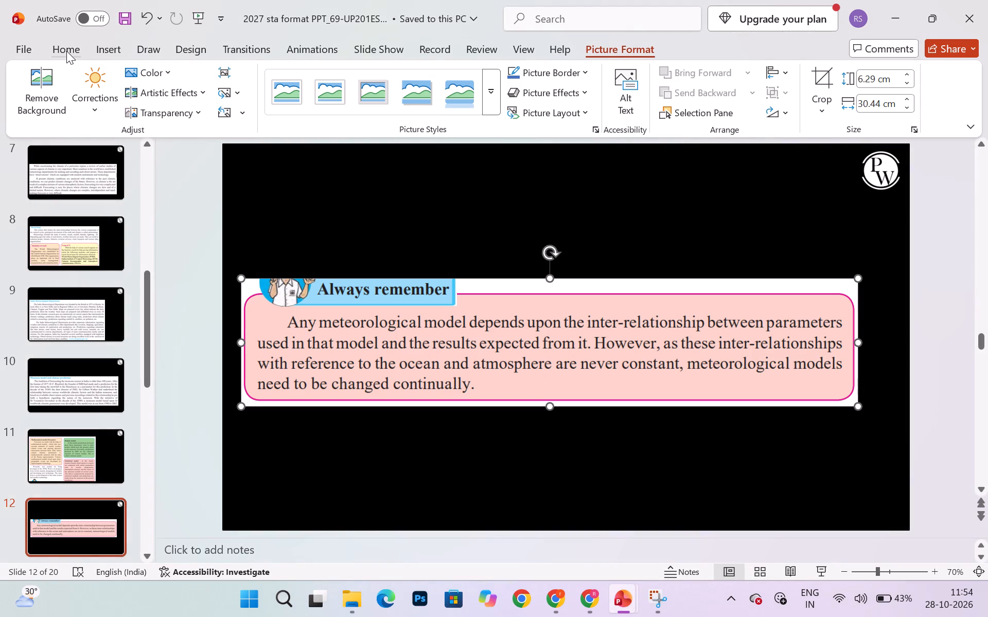
{"action": "left_click", "coordinate": [103, 66]}
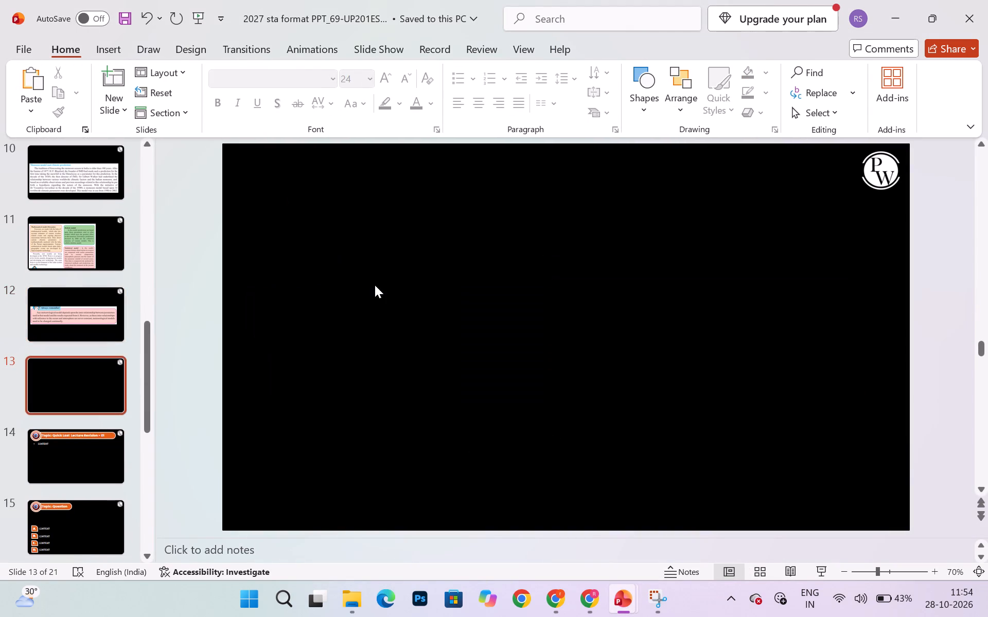
{"action": "key", "text": "ctrl+v"}
{"action": "left_click_drag", "start_coordinate": [431, 319], "coordinate": [263, 308]}
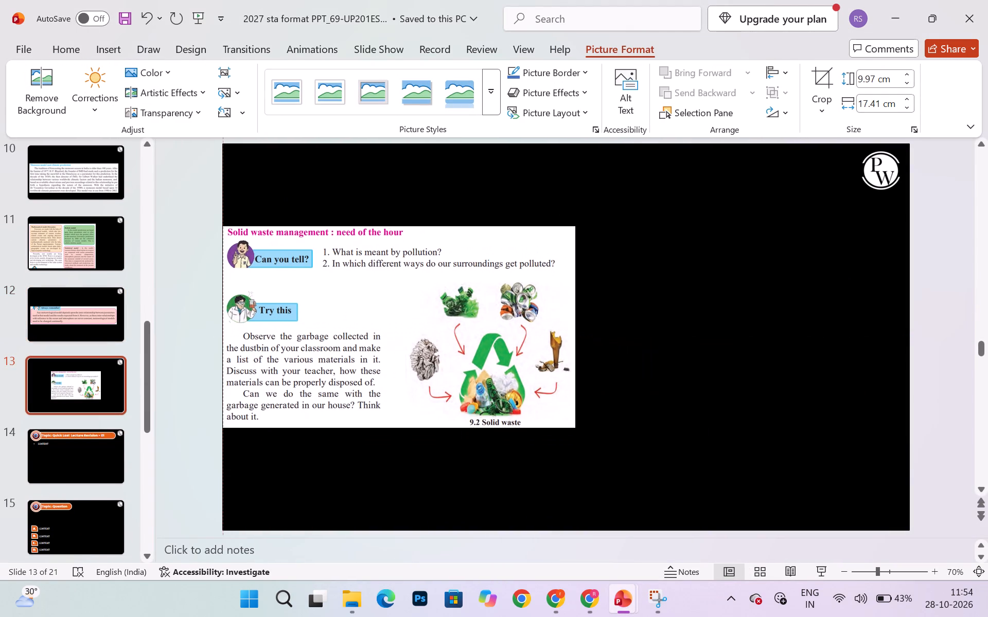
{"action": "left_click_drag", "start_coordinate": [263, 308], "coordinate": [277, 292]}
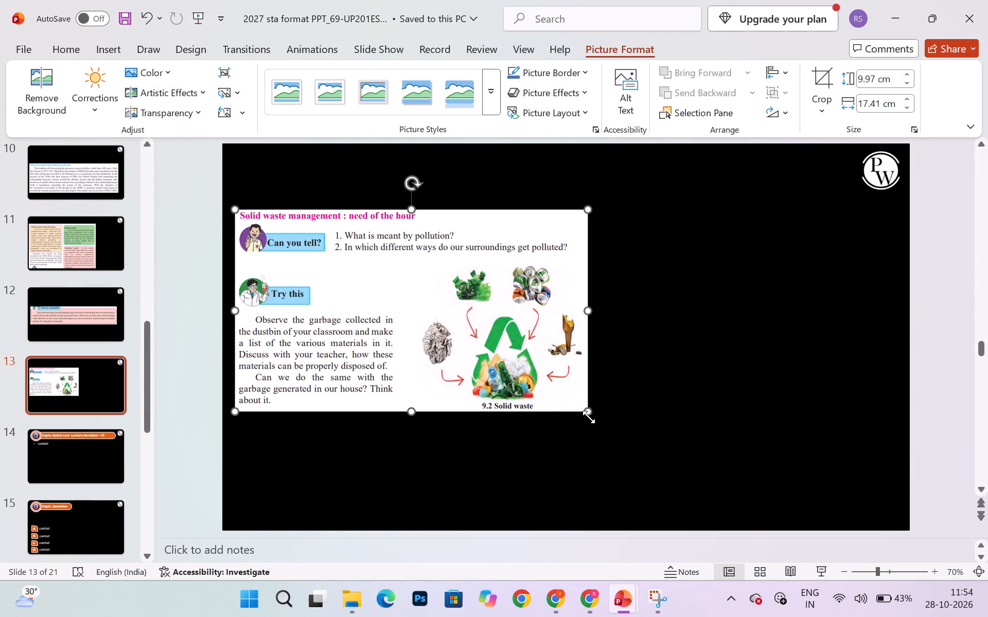
{"action": "left_click_drag", "start_coordinate": [589, 413], "coordinate": [683, 515]}
{"action": "left_click_drag", "start_coordinate": [800, 485], "coordinate": [588, 588]}
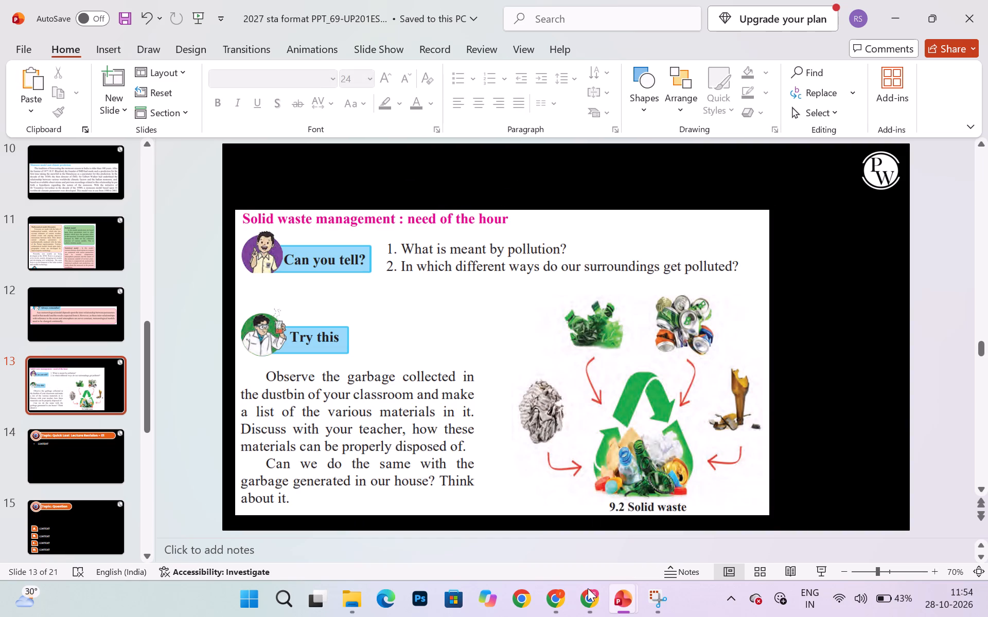
Switch to the textbook PDF, snip the "Observe and discuss" section with figure 9.3 and its adjoining text, and copy the snip.
{"action": "left_click", "coordinate": [585, 597]}
{"action": "left_click", "coordinate": [498, 440]}
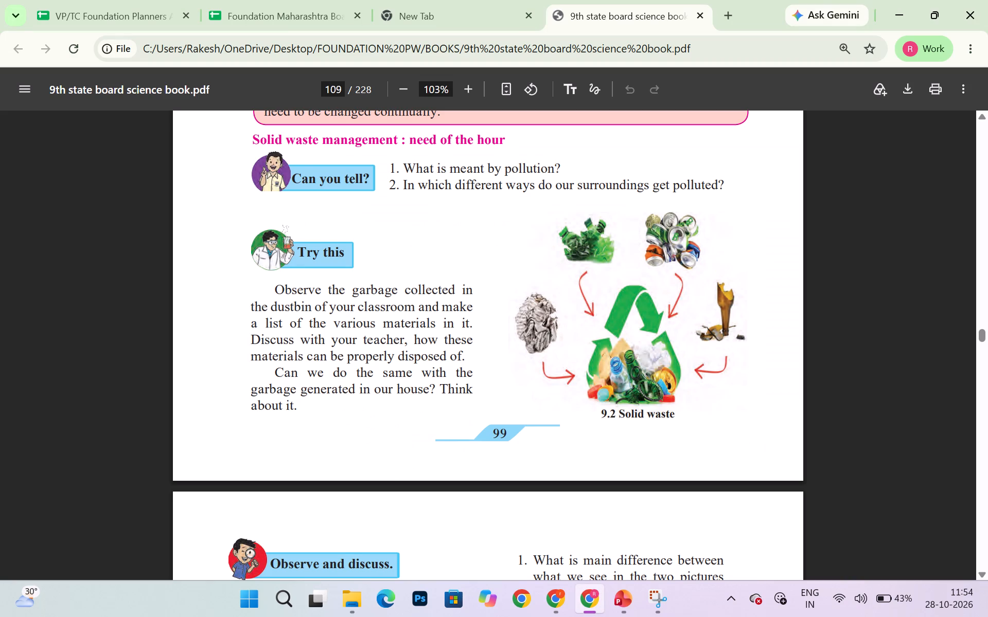
{"action": "scroll", "coordinate": [498, 440], "scroll_direction": "down", "scroll_amount": 3}
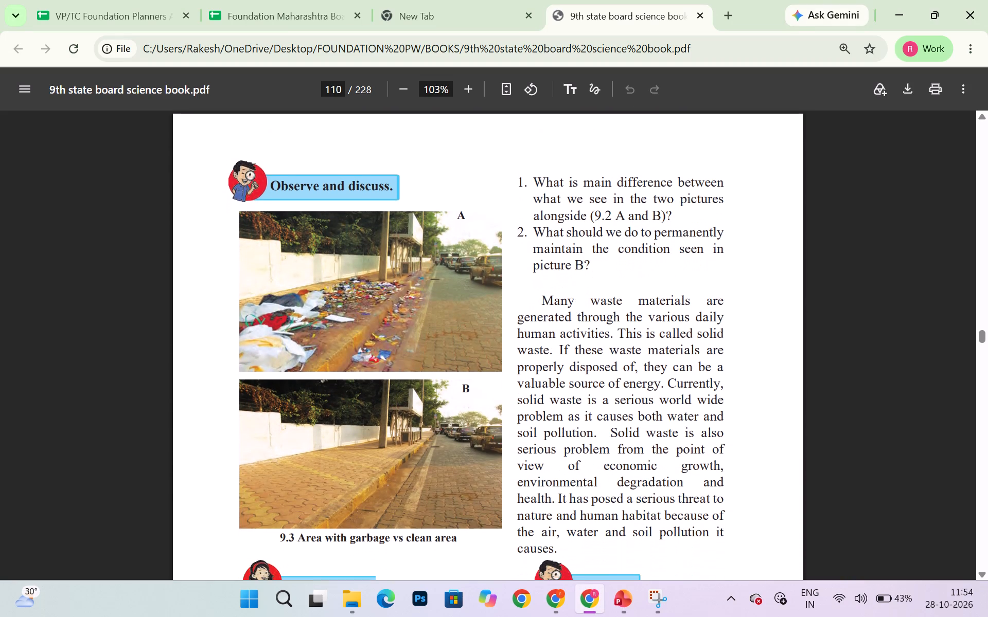
{"action": "scroll", "coordinate": [498, 440], "scroll_direction": "down", "scroll_amount": 3}
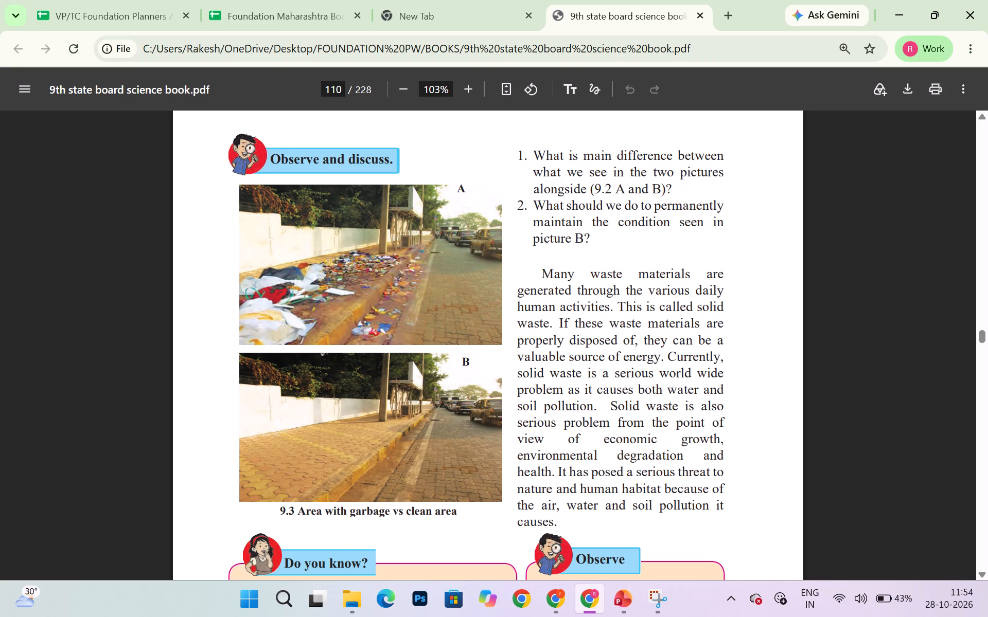
{"action": "key", "text": "Print"}
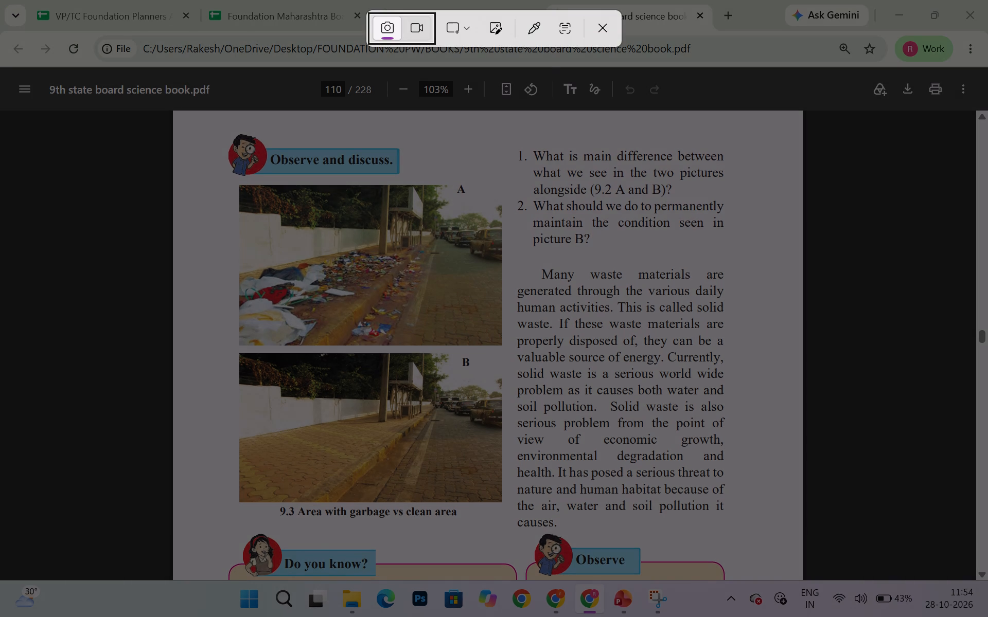
{"action": "left_click_drag", "start_coordinate": [234, 133], "coordinate": [737, 512]}
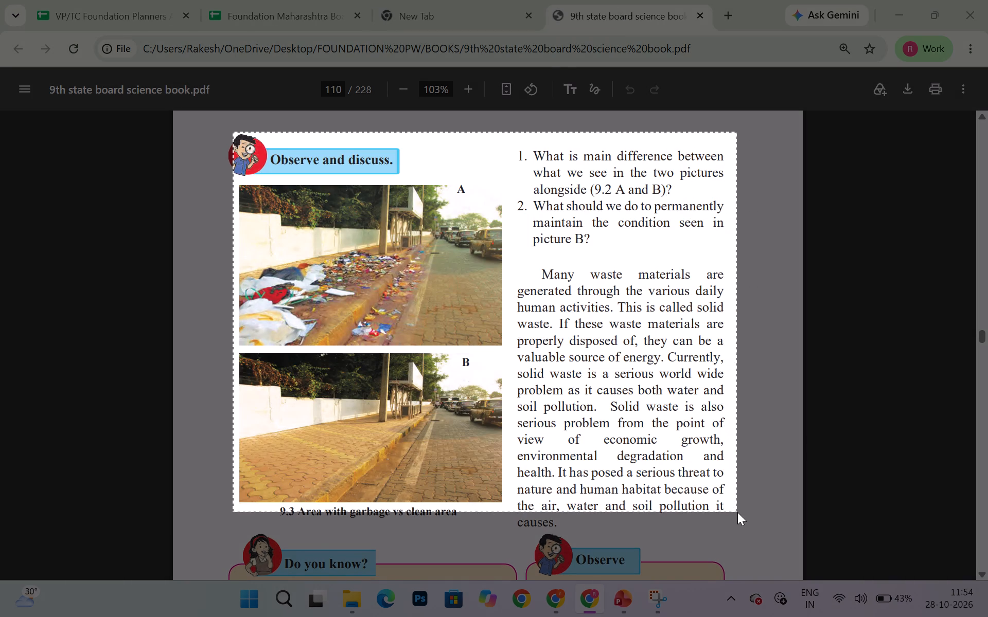
{"action": "left_click_drag", "start_coordinate": [737, 512], "coordinate": [738, 532]}
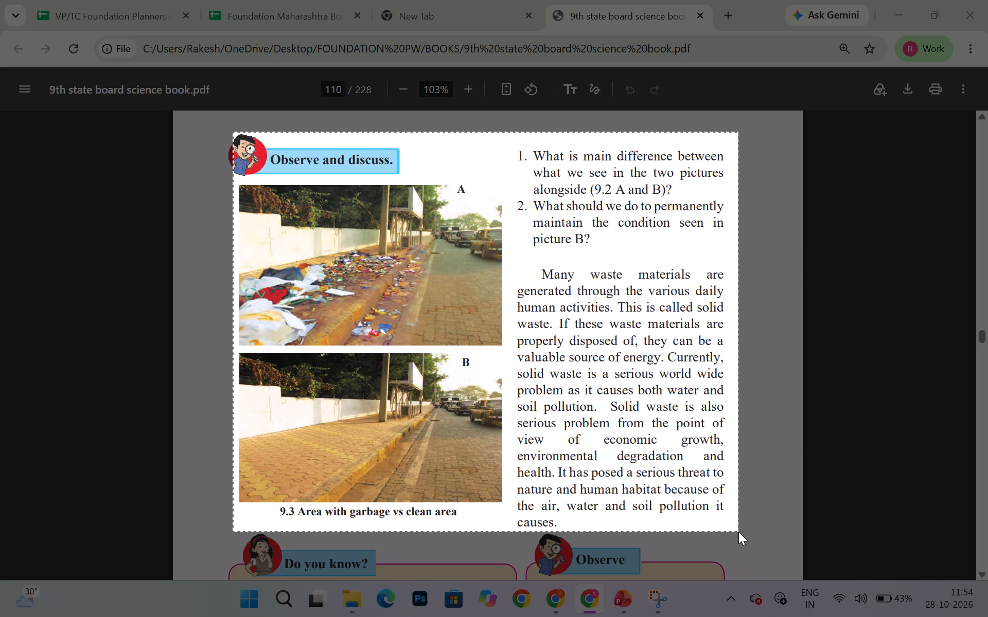
{"action": "left_click_drag", "start_coordinate": [738, 532], "coordinate": [742, 529]}
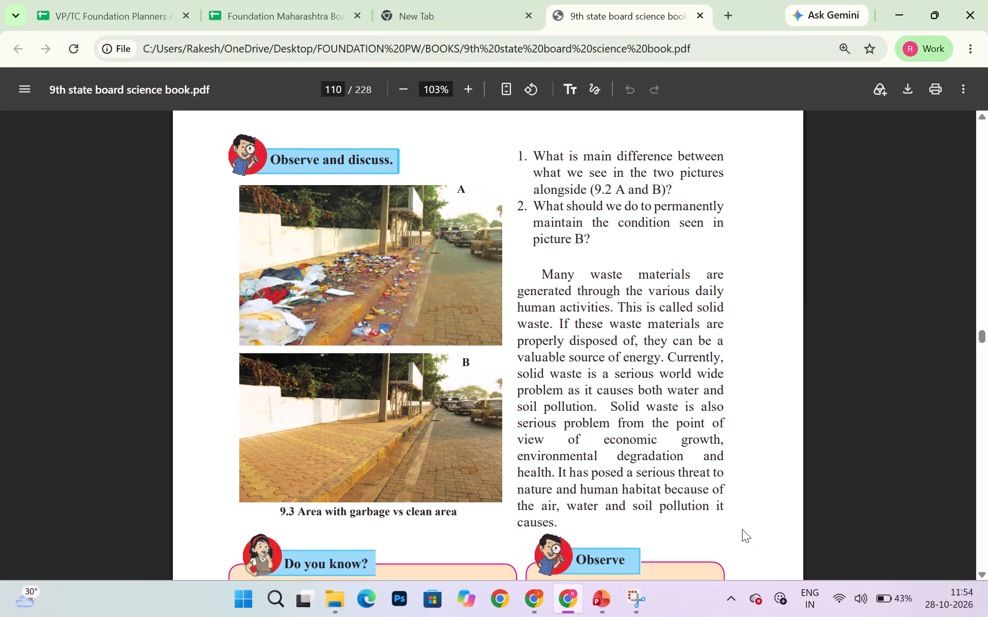
{"action": "left_click", "coordinate": [815, 403]}
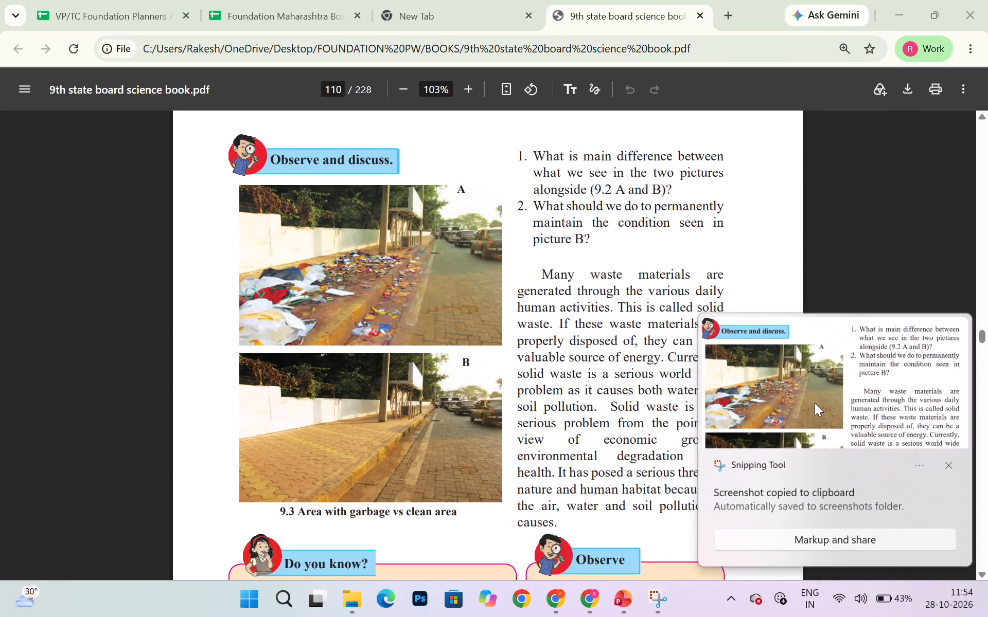
{"action": "right_click", "coordinate": [551, 369]}
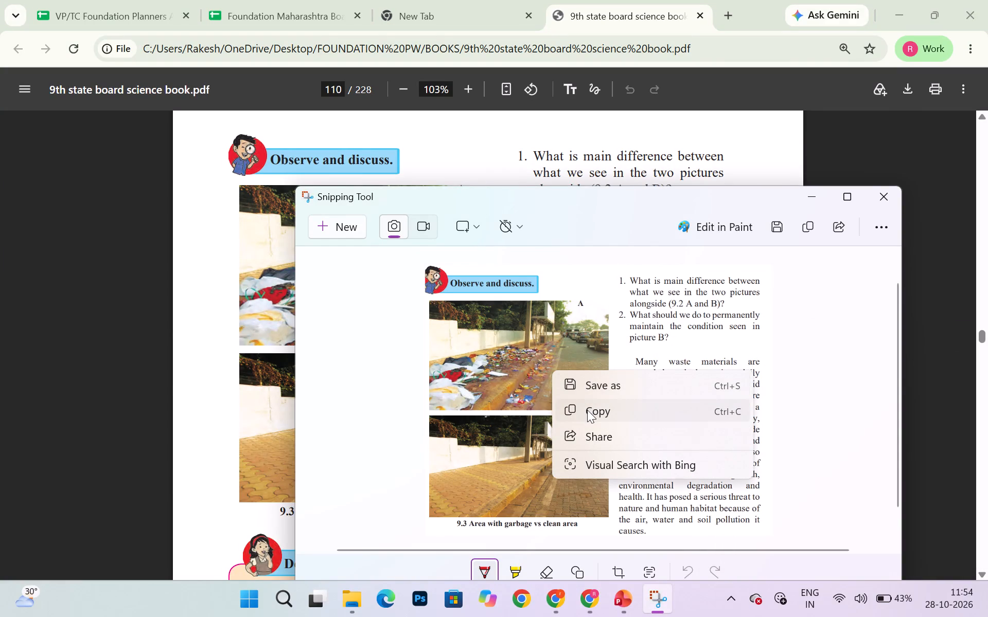
{"action": "left_click", "coordinate": [587, 410]}
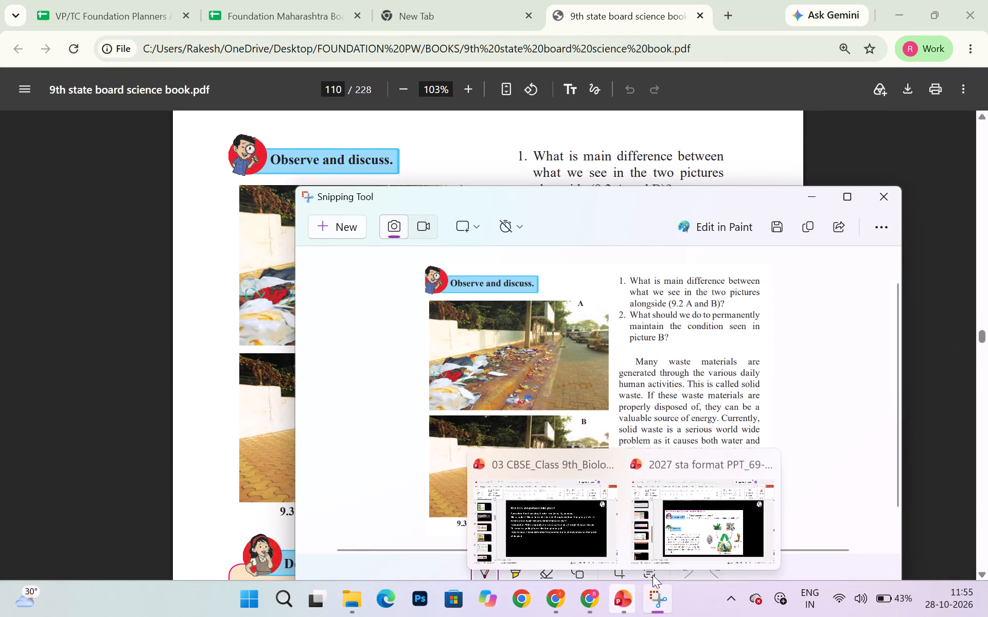
In the 2027 format presentation, add slide 14, paste the snip, move it up and left, and enlarge it to nearly the slide's bottom edge.
{"action": "left_click", "coordinate": [687, 537]}
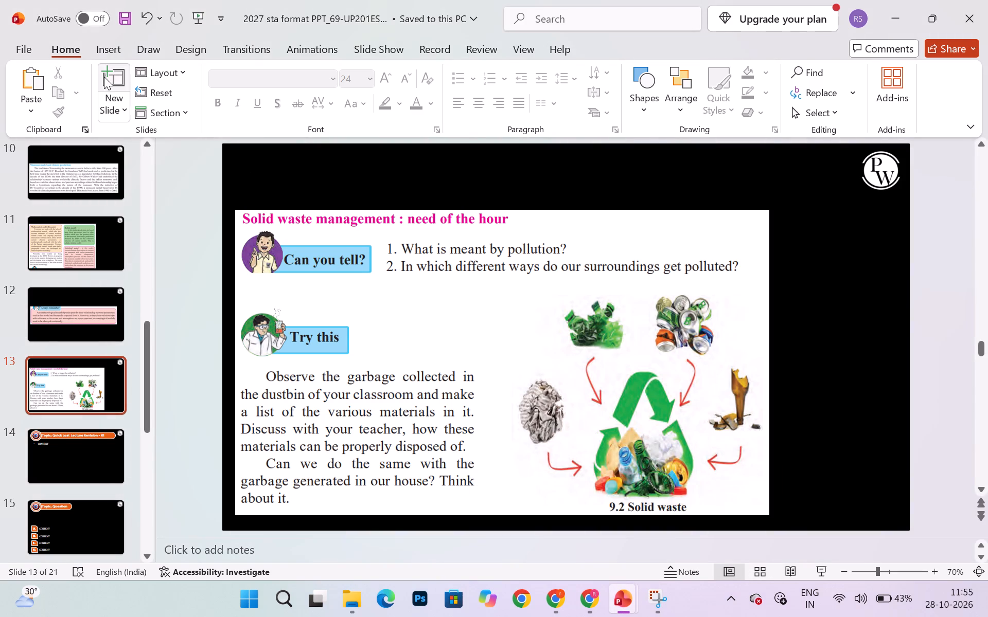
{"action": "left_click", "coordinate": [104, 89]}
{"action": "key", "text": "ctrl+v"}
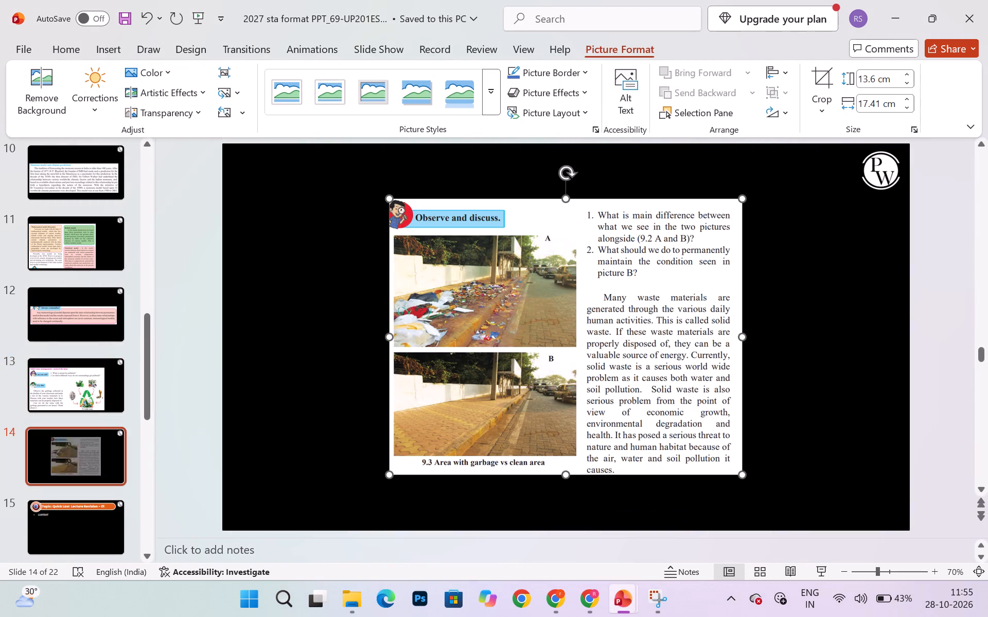
{"action": "left_click_drag", "start_coordinate": [510, 314], "coordinate": [354, 294]}
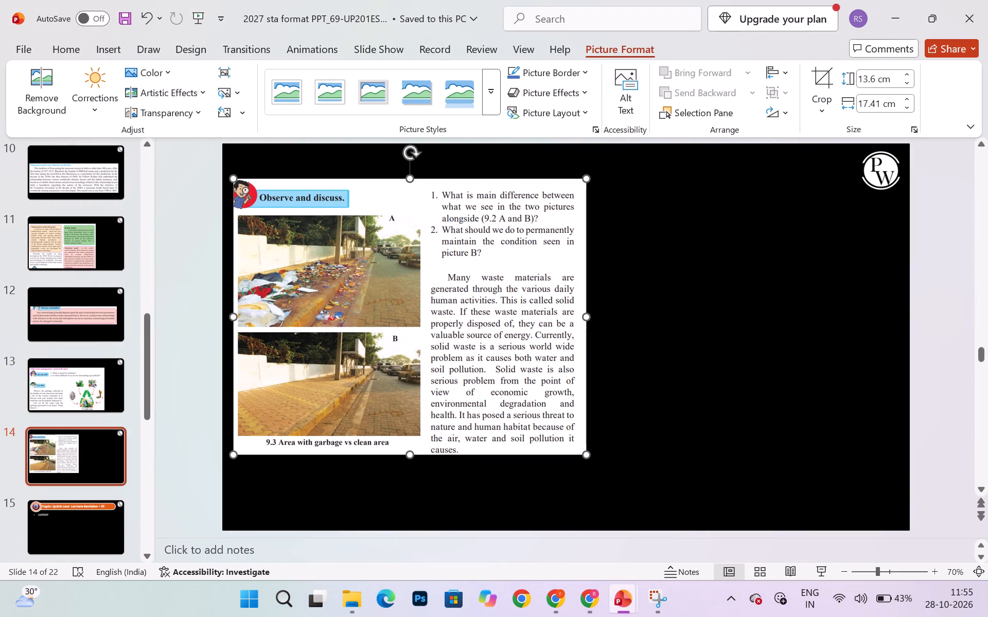
{"action": "left_click_drag", "start_coordinate": [588, 449], "coordinate": [678, 508]}
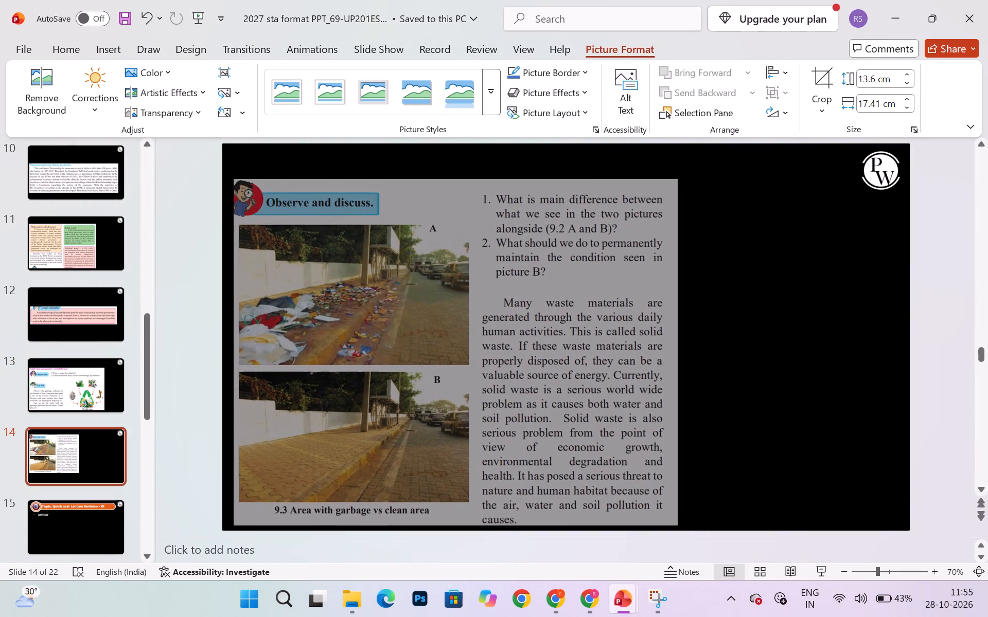
{"action": "left_click_drag", "start_coordinate": [678, 508], "coordinate": [674, 509]}
{"action": "left_click", "coordinate": [756, 480]}
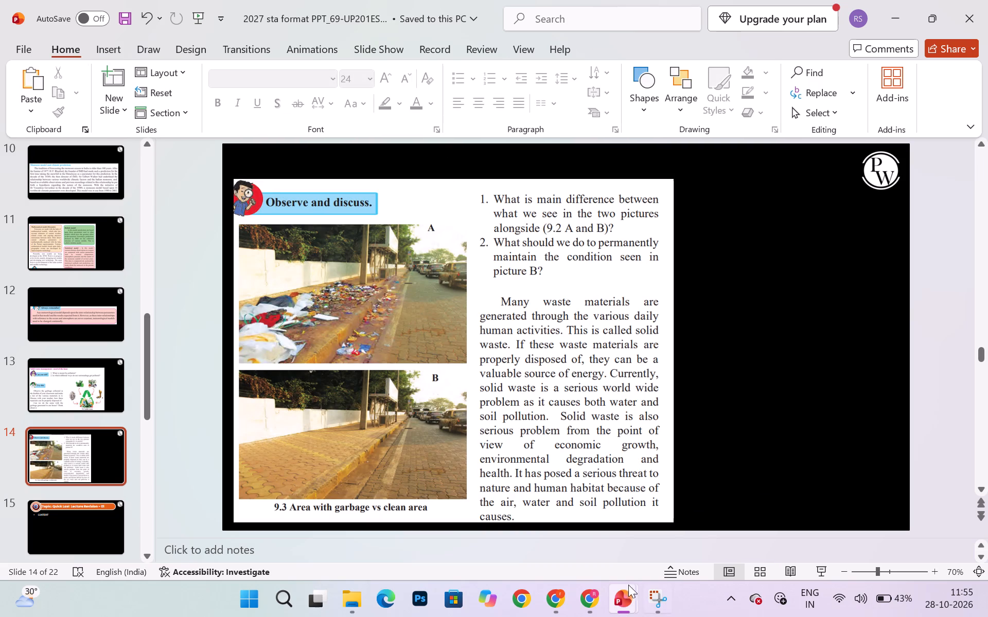
Switch to the textbook PDF, snip the "Do you know?" garbage production and "Observe" boxes together, and copy the snip.
{"action": "left_click", "coordinate": [587, 591]}
{"action": "scroll", "coordinate": [516, 430], "scroll_direction": "down", "scroll_amount": 2}
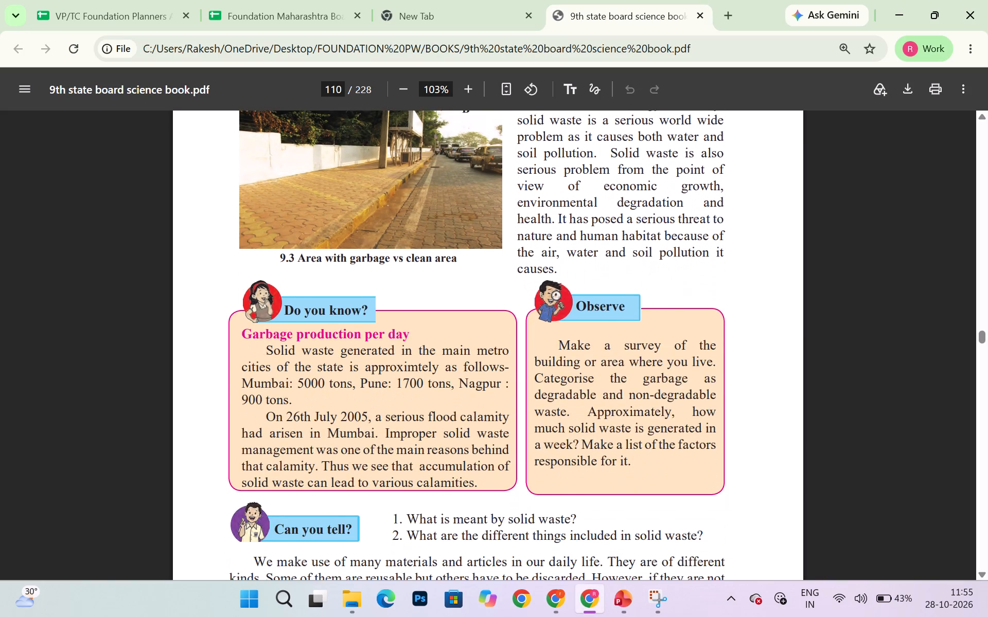
{"action": "scroll", "coordinate": [516, 430], "scroll_direction": "down", "scroll_amount": 4}
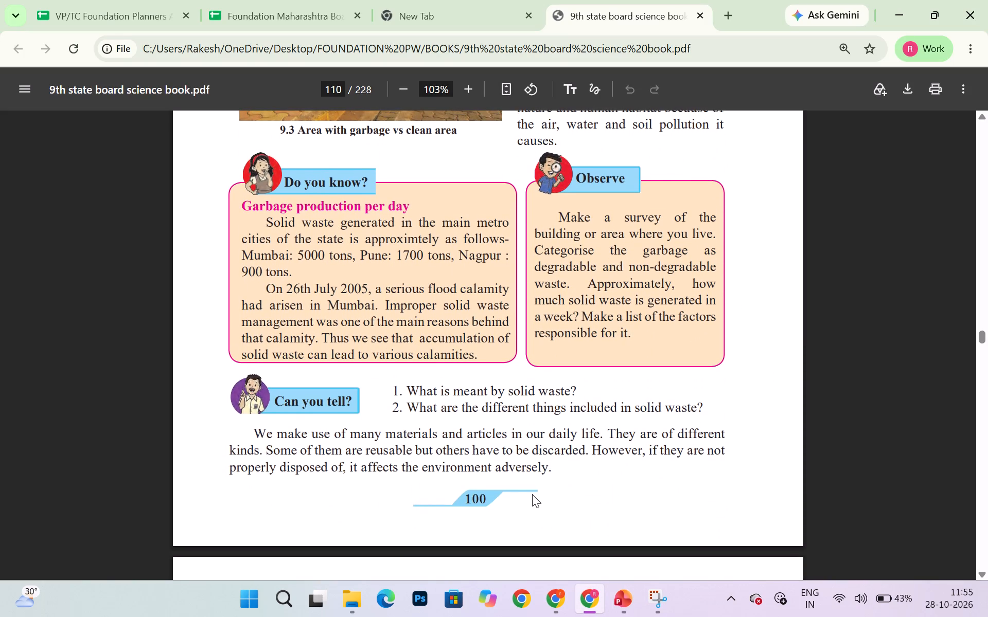
{"action": "key", "text": "Print"}
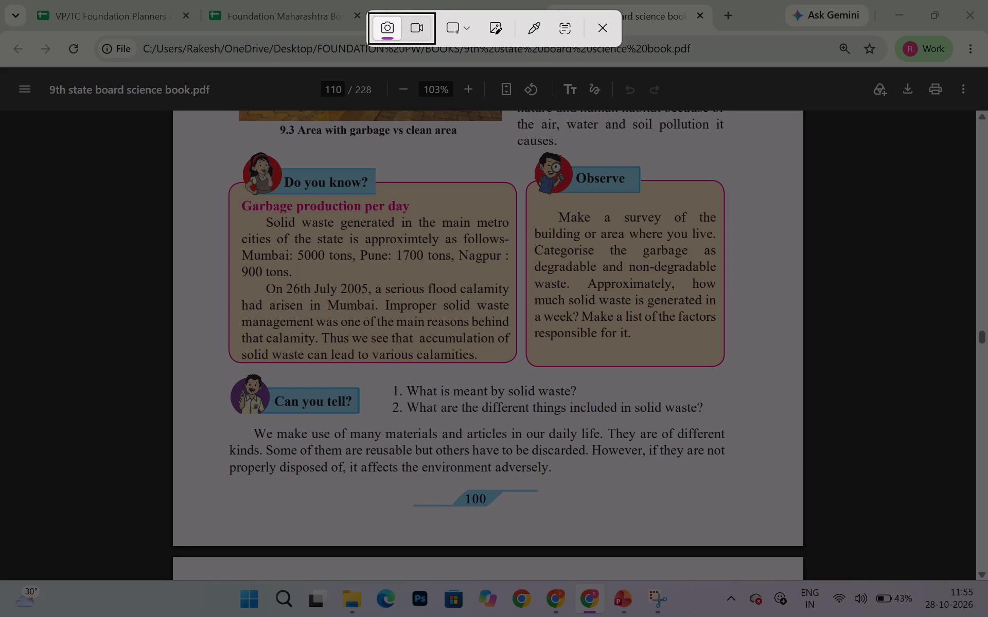
{"action": "left_click_drag", "start_coordinate": [232, 151], "coordinate": [548, 358]}
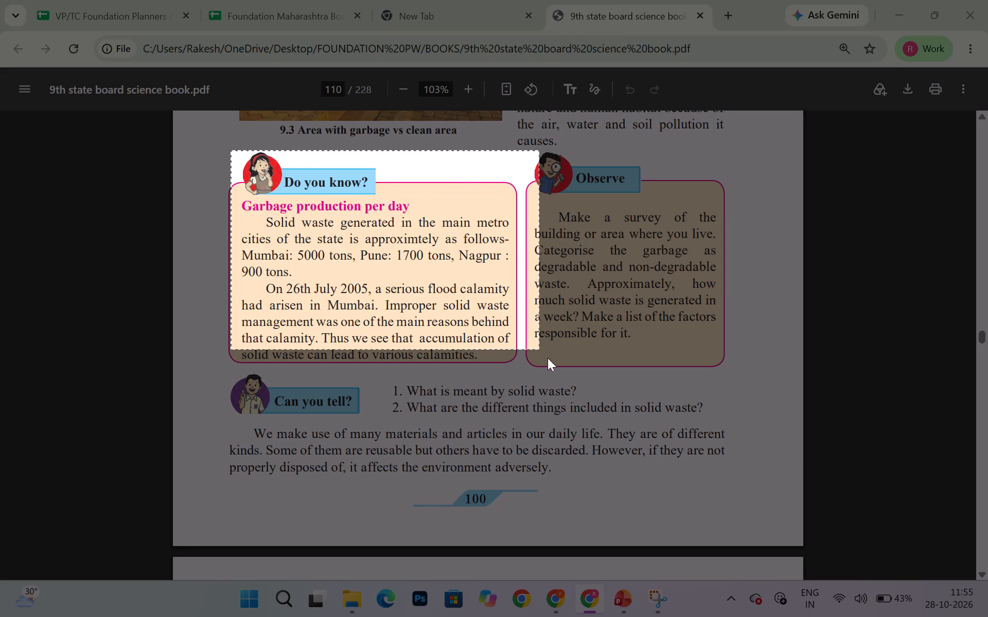
{"action": "left_click_drag", "start_coordinate": [548, 358], "coordinate": [725, 367]}
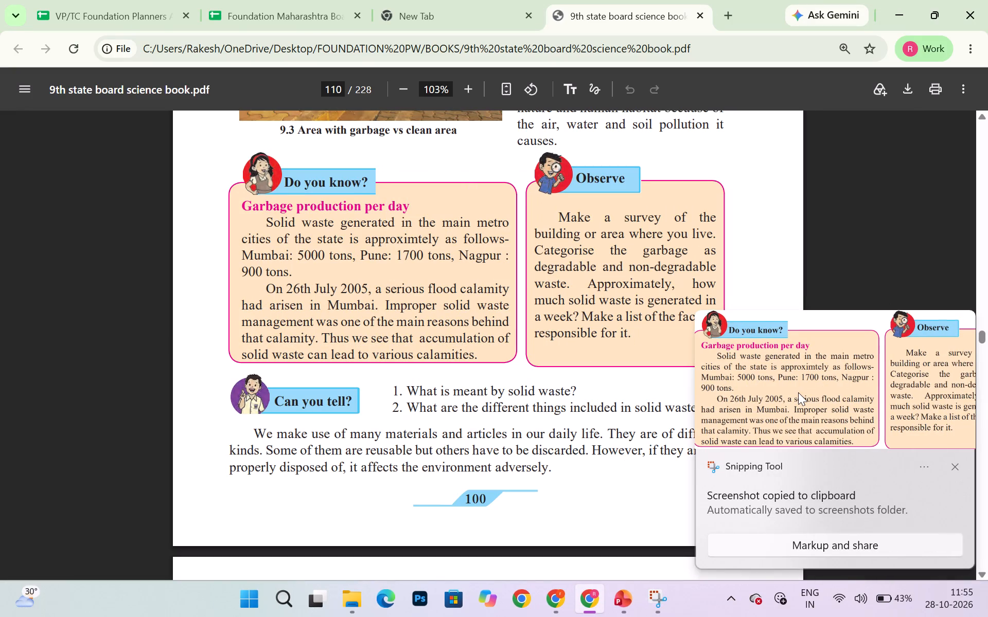
{"action": "left_click", "coordinate": [798, 392]}
{"action": "right_click", "coordinate": [577, 345]}
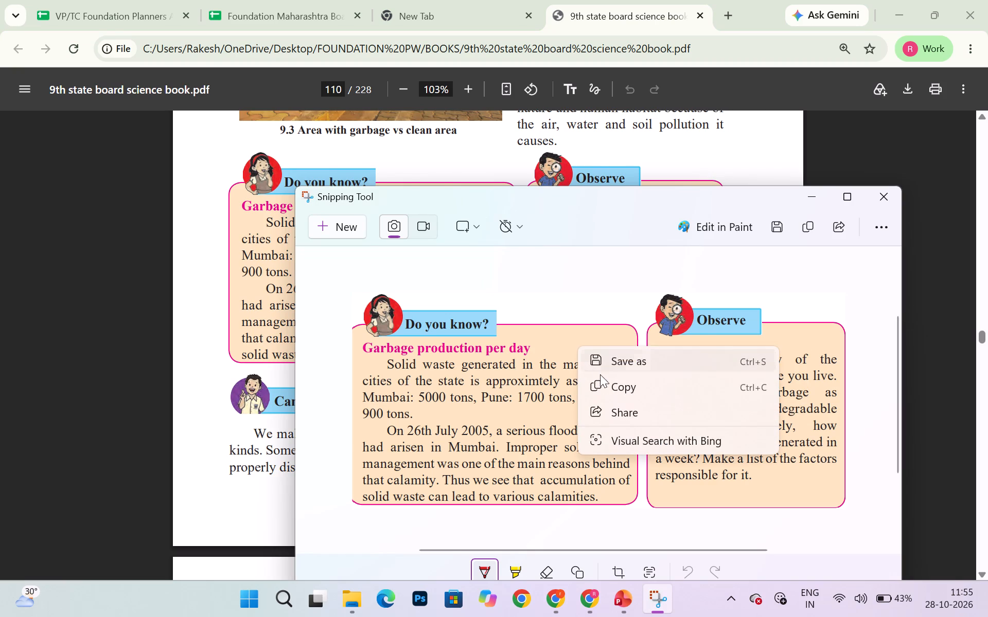
{"action": "left_click", "coordinate": [606, 377]}
In the 2027 format presentation, add slide 15, paste the snip, move it toward the slide's left edge and enlarge it to about 12.6 × 28.8 cm.
{"action": "left_click", "coordinate": [620, 591]}
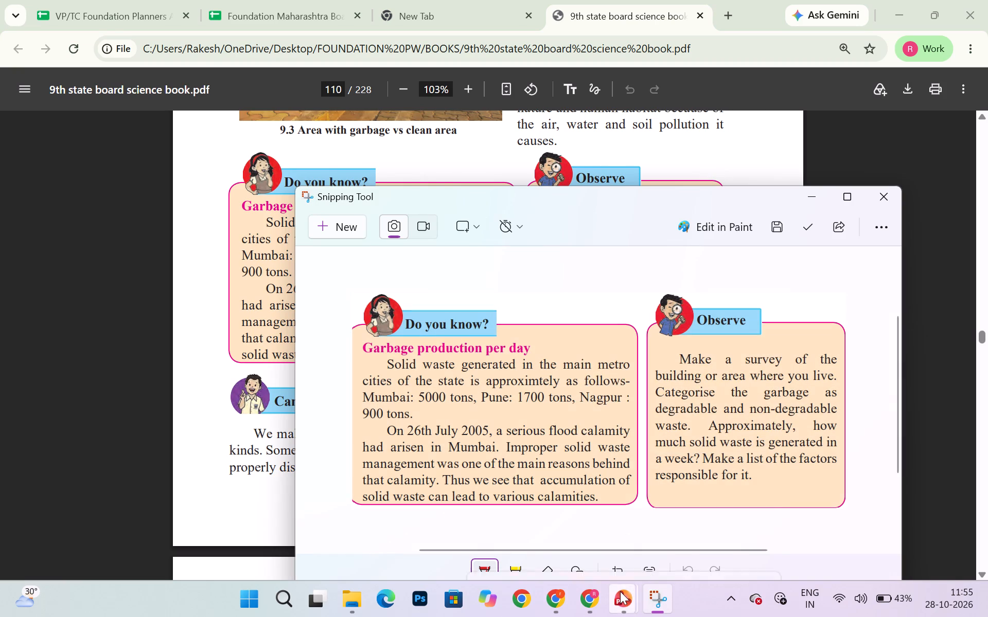
{"action": "left_click", "coordinate": [705, 512]}
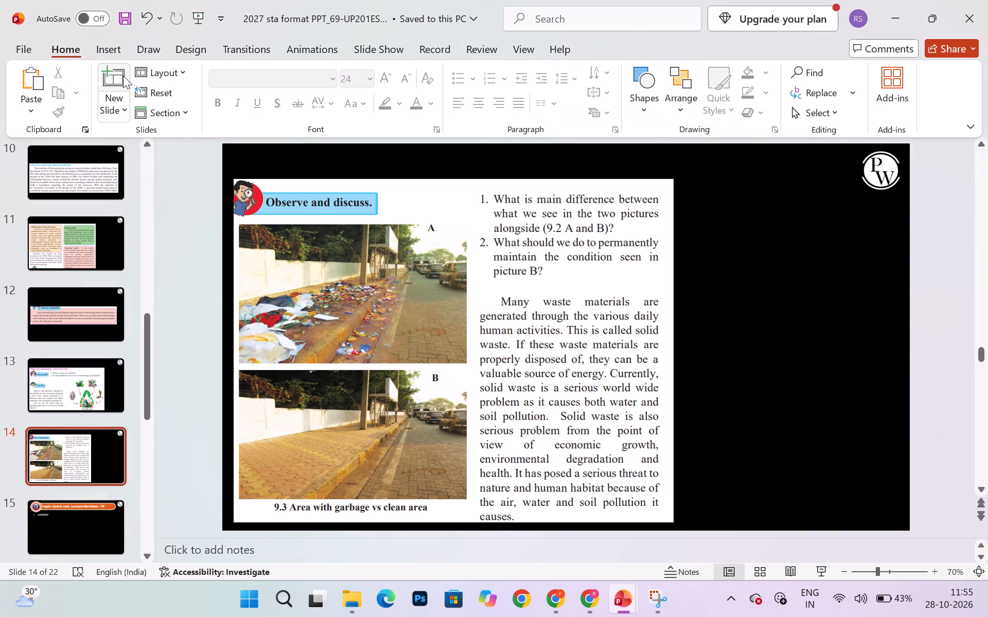
{"action": "left_click", "coordinate": [121, 76]}
{"action": "key", "text": "ctrl+v"}
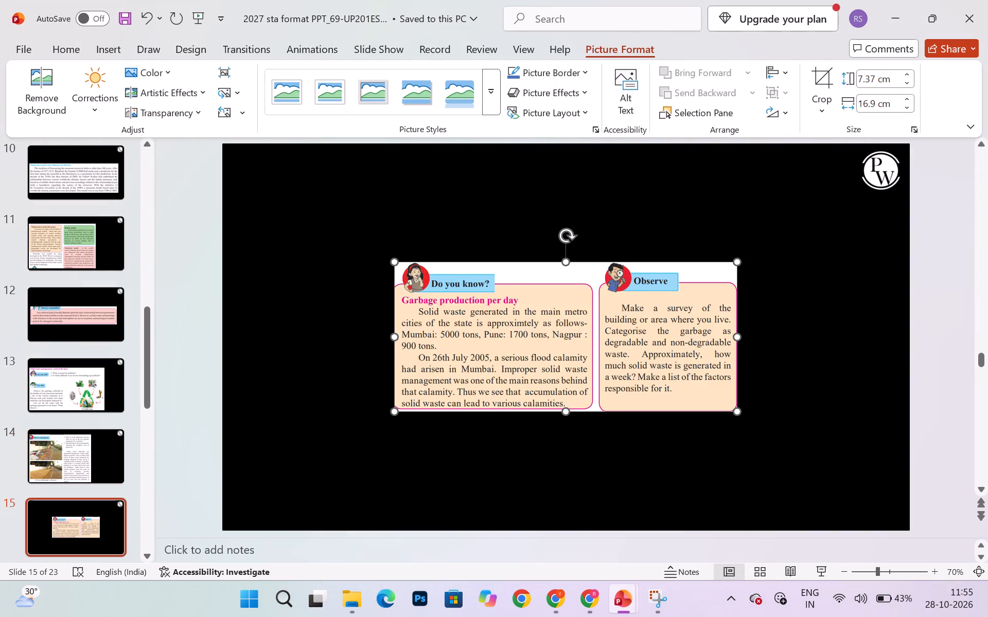
{"action": "left_click_drag", "start_coordinate": [455, 347], "coordinate": [293, 340]}
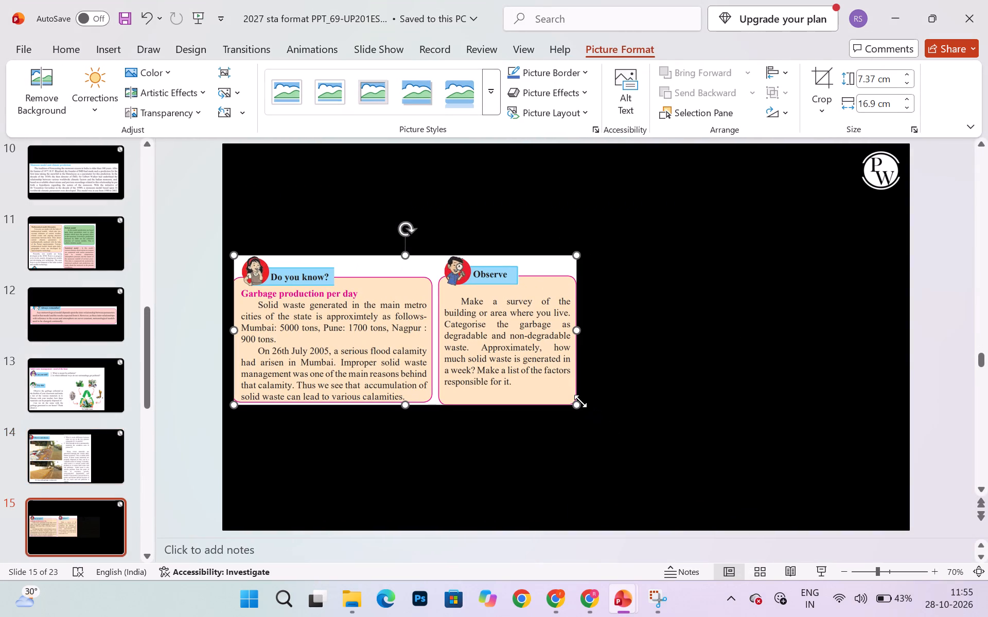
{"action": "left_click_drag", "start_coordinate": [579, 403], "coordinate": [818, 497]}
Switch to the textbook PDF, snip the "Can you tell?" solid waste questions with the paragraph below them, and copy the snip.
{"action": "left_click", "coordinate": [587, 605]}
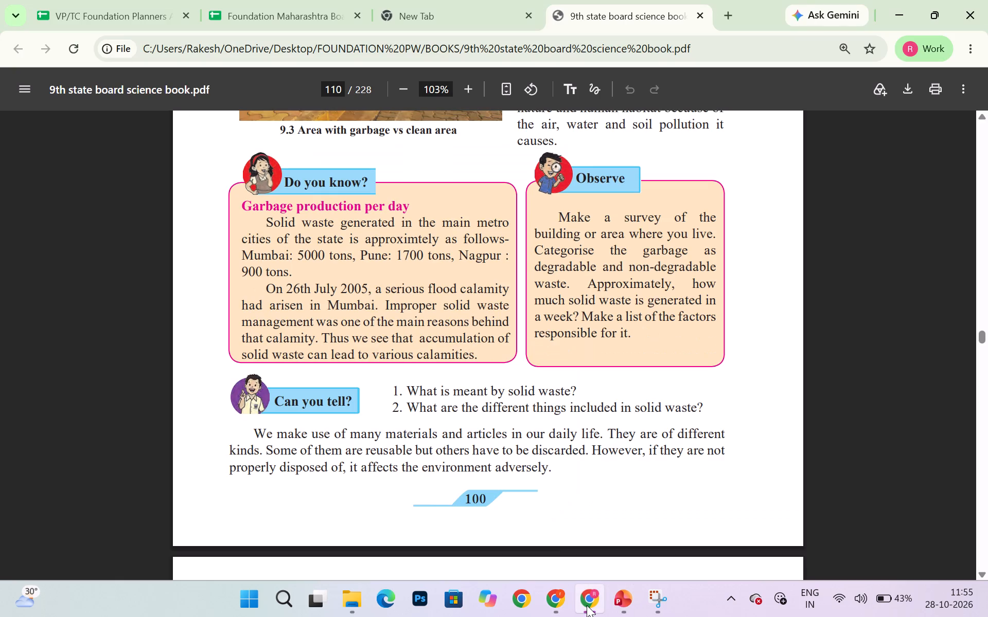
{"action": "scroll", "coordinate": [537, 474], "scroll_direction": "down", "scroll_amount": 3}
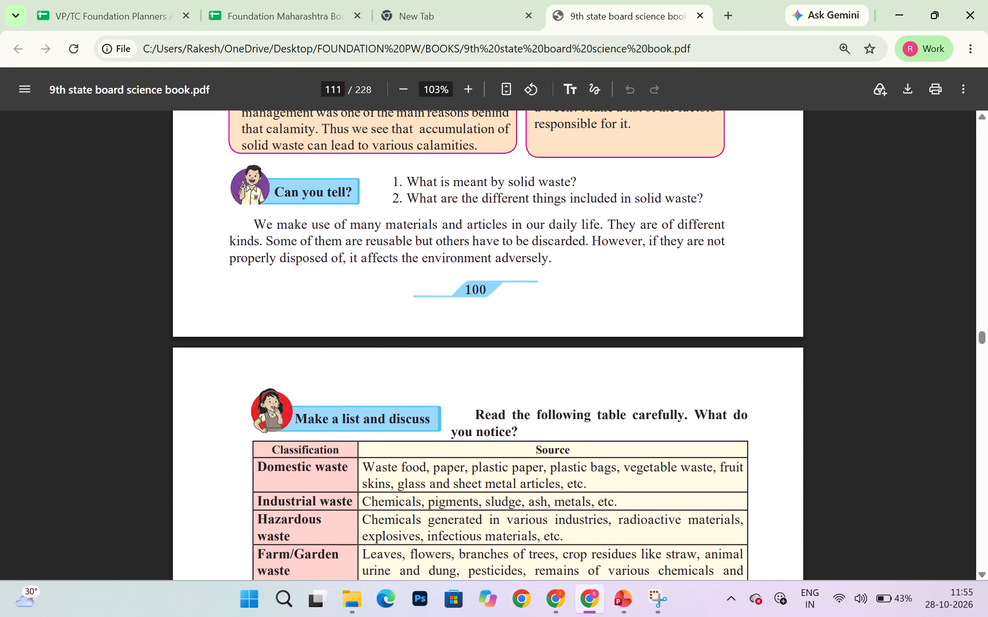
{"action": "key", "text": "Print"}
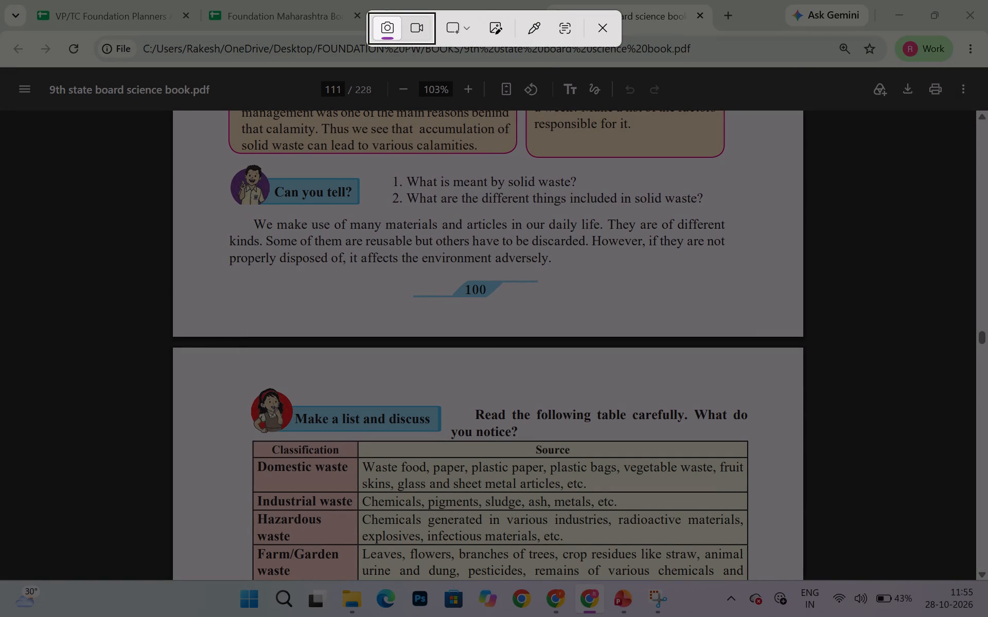
{"action": "left_click_drag", "start_coordinate": [223, 166], "coordinate": [736, 270]}
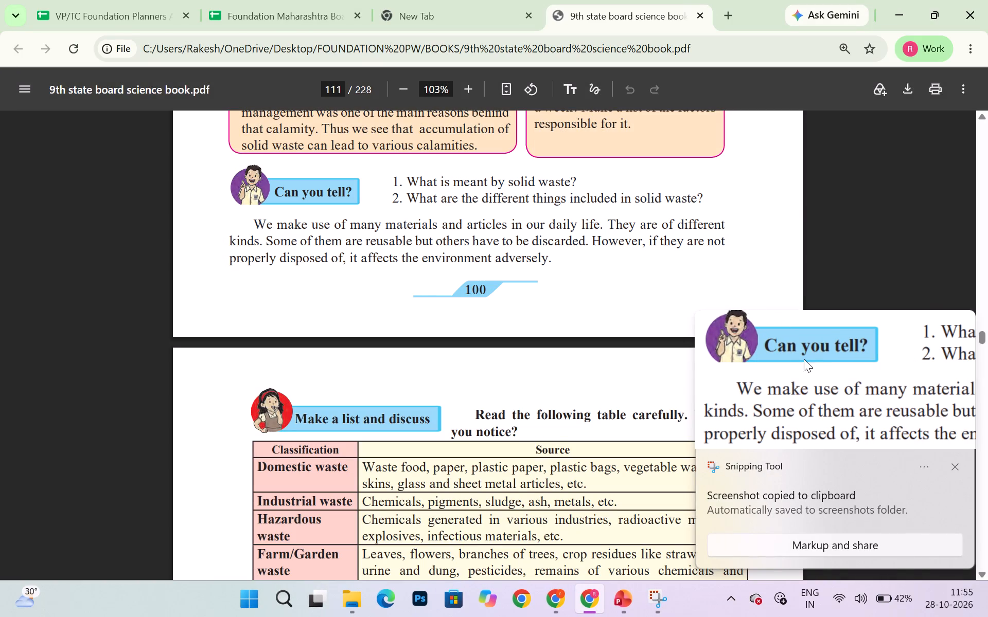
{"action": "right_click", "coordinate": [806, 372]}
{"action": "left_click", "coordinate": [836, 376]}
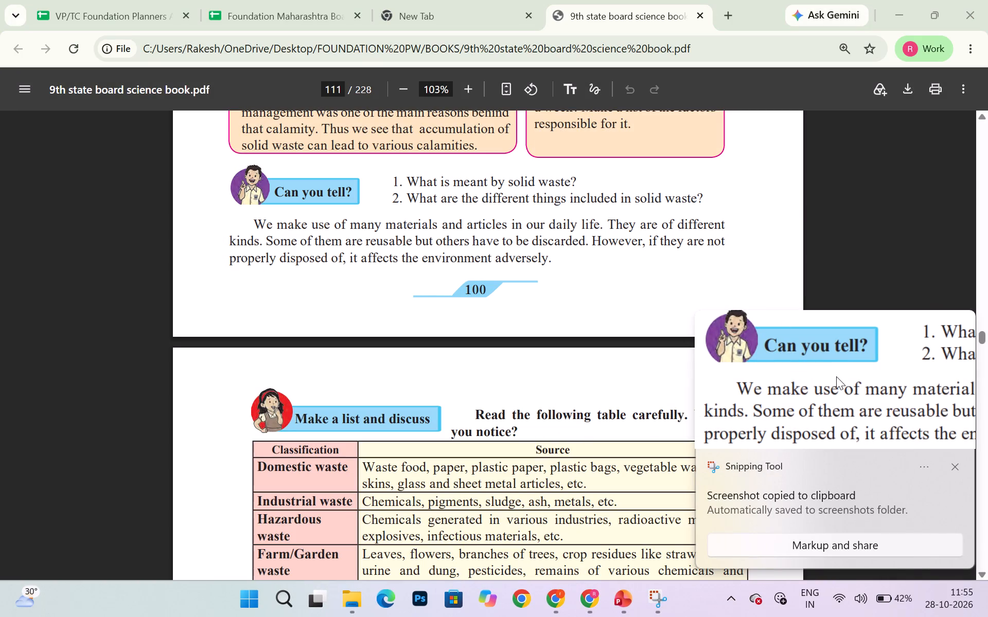
{"action": "left_click", "coordinate": [836, 376]}
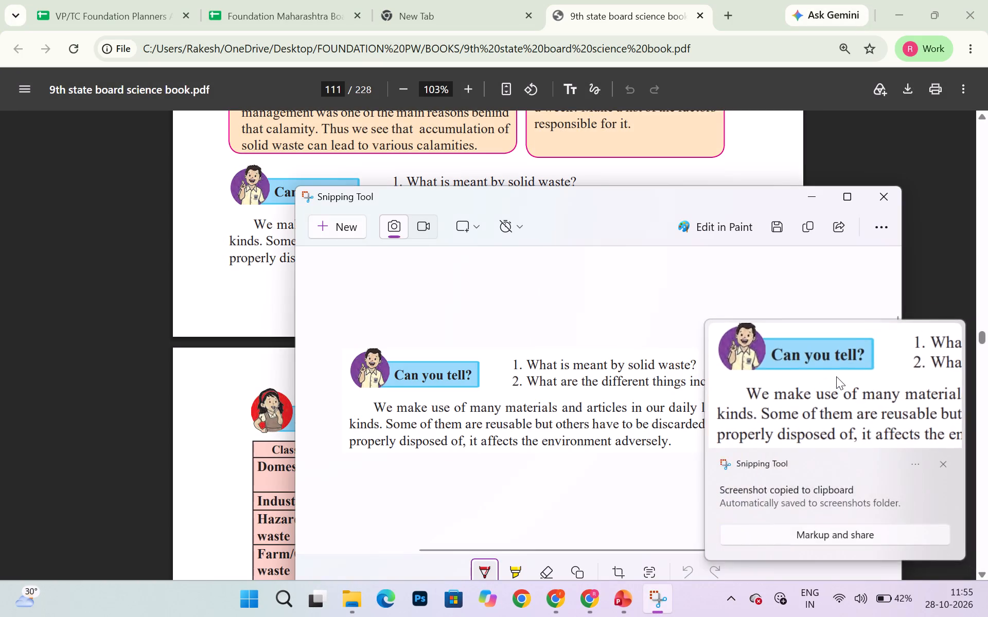
{"action": "right_click", "coordinate": [640, 365]}
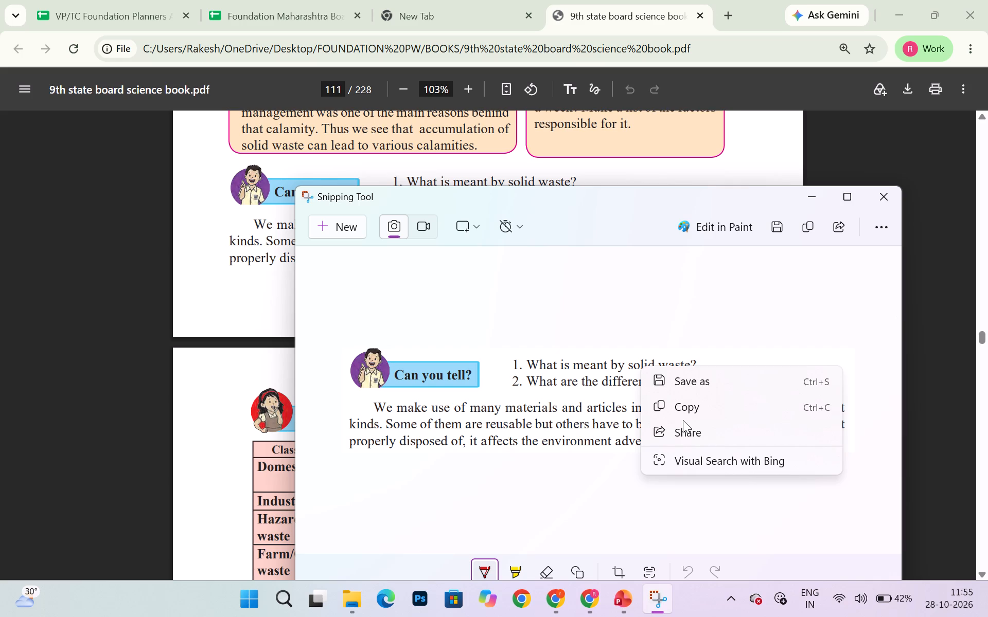
{"action": "left_click", "coordinate": [672, 402]}
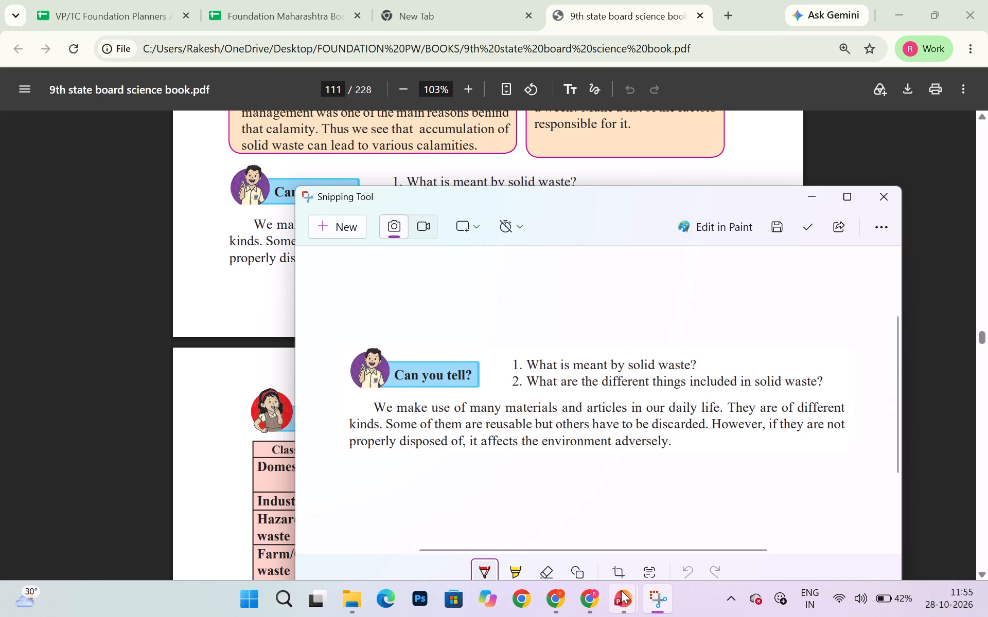
In the 2027 format presentation, add slide 16, paste the snip, move it to the slide's left edge and enlarge it to nearly full slide width.
{"action": "left_click", "coordinate": [695, 535]}
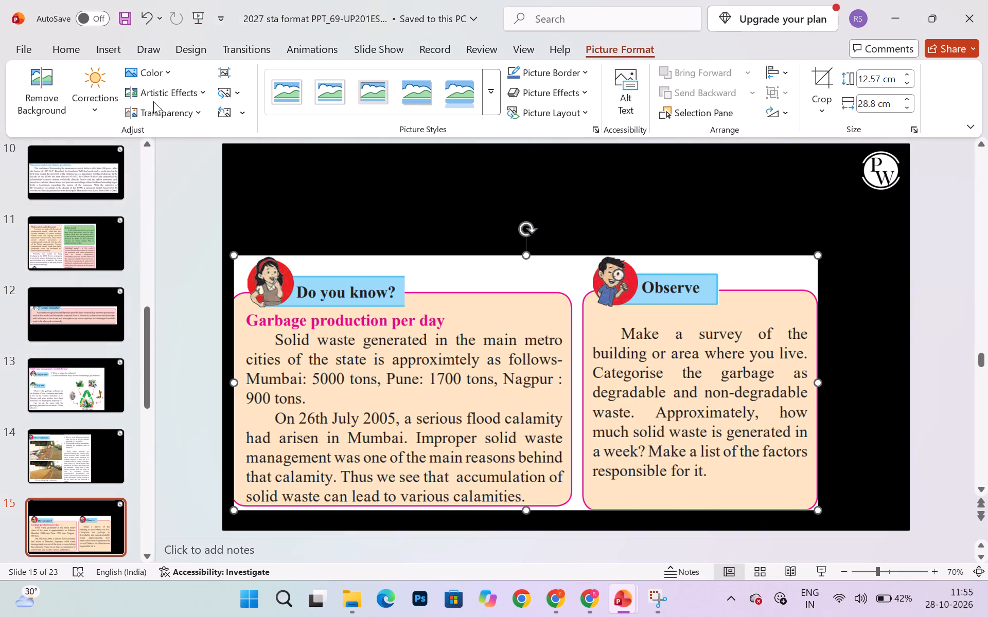
{"action": "left_click", "coordinate": [72, 51]}
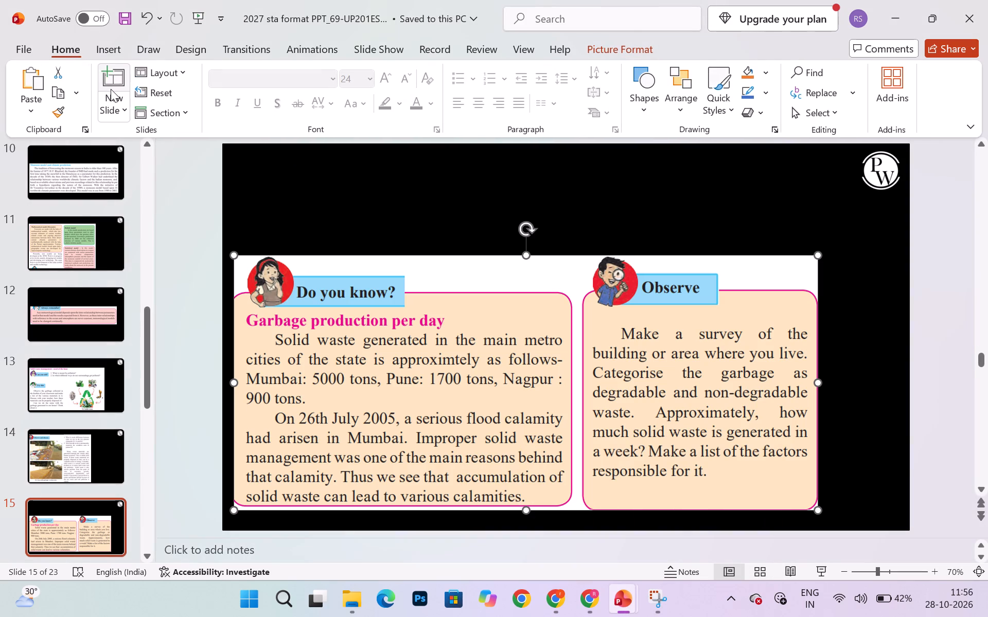
{"action": "left_click", "coordinate": [111, 89]}
{"action": "key", "text": "ctrl+v"}
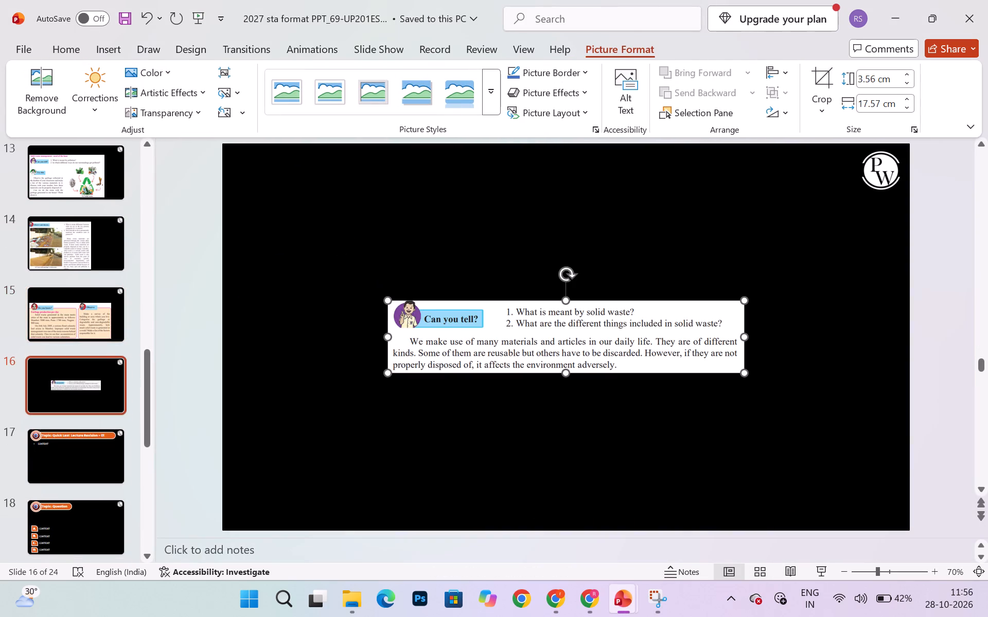
{"action": "left_click_drag", "start_coordinate": [402, 332], "coordinate": [247, 304]}
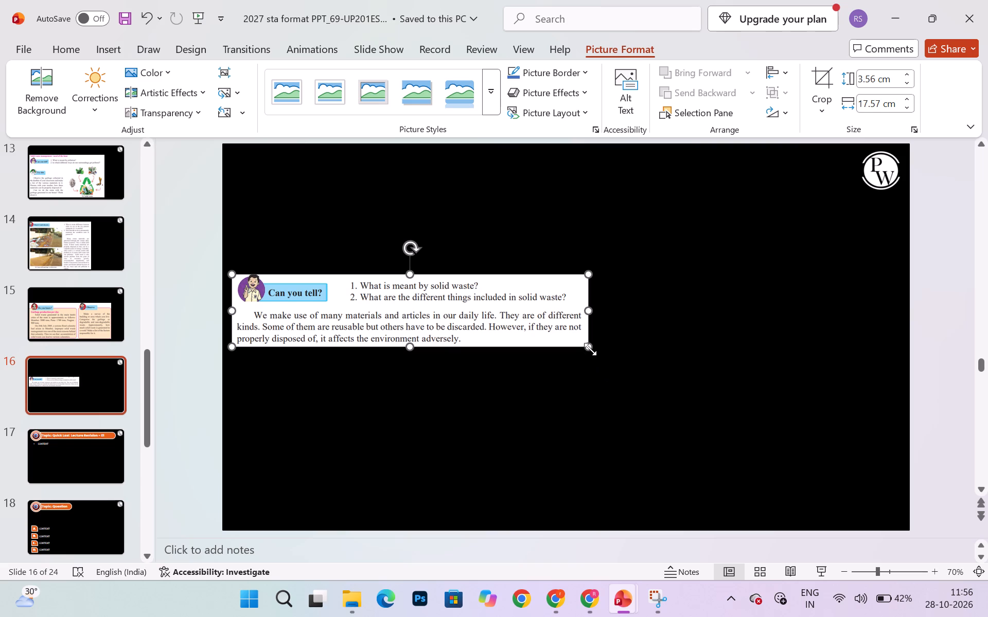
{"action": "left_click_drag", "start_coordinate": [590, 349], "coordinate": [642, 409]}
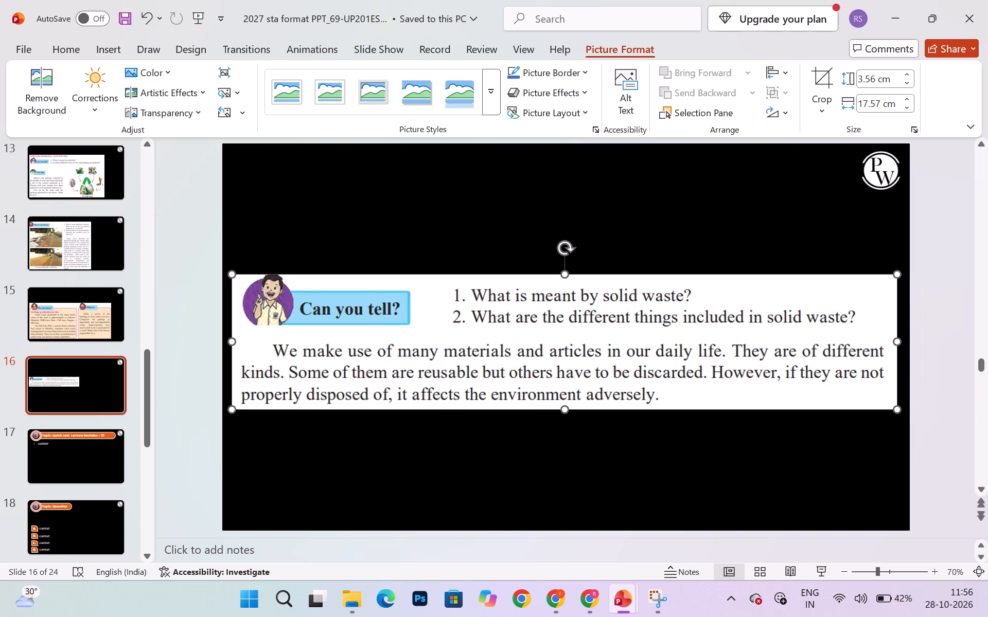
{"action": "left_click", "coordinate": [590, 470]}
Switch to the textbook PDF, snip the whole waste classification and source table from Domestic waste to Mining waste, and copy the snip.
{"action": "left_click", "coordinate": [590, 609]}
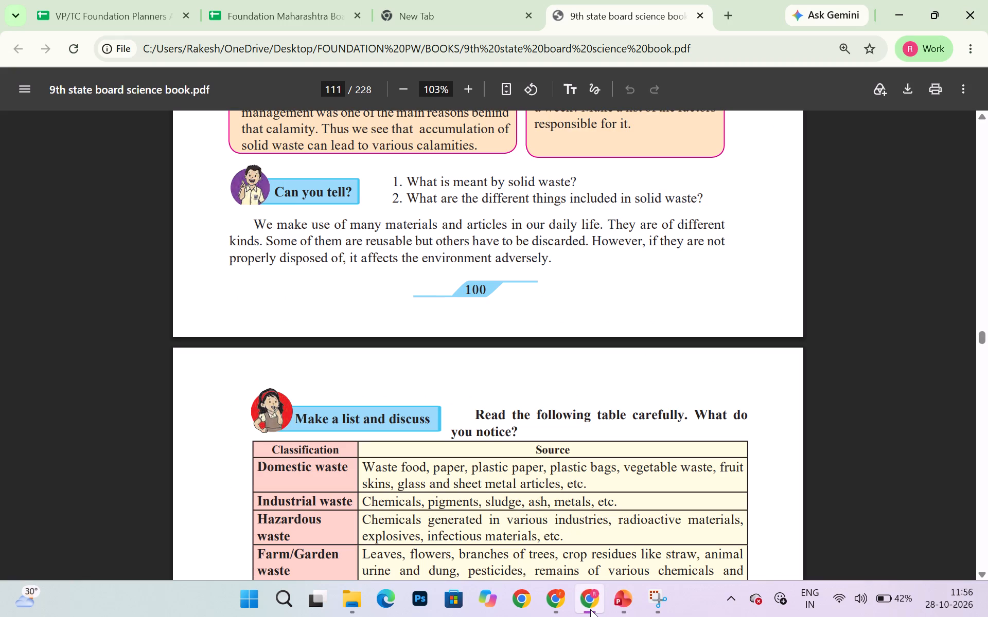
{"action": "scroll", "coordinate": [432, 403], "scroll_direction": "down", "scroll_amount": 4}
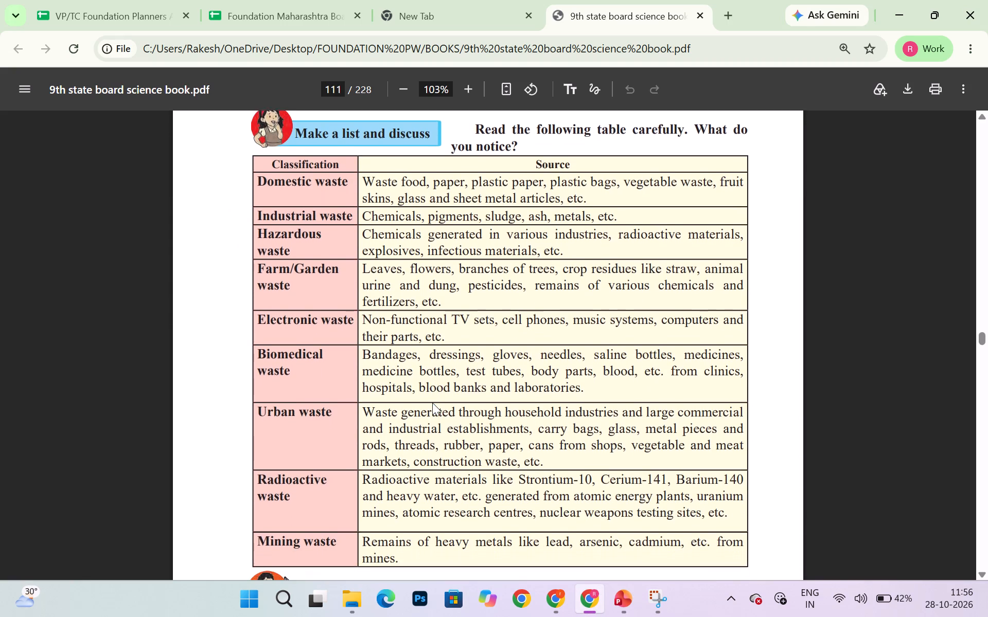
{"action": "scroll", "coordinate": [432, 403], "scroll_direction": "down", "scroll_amount": 2}
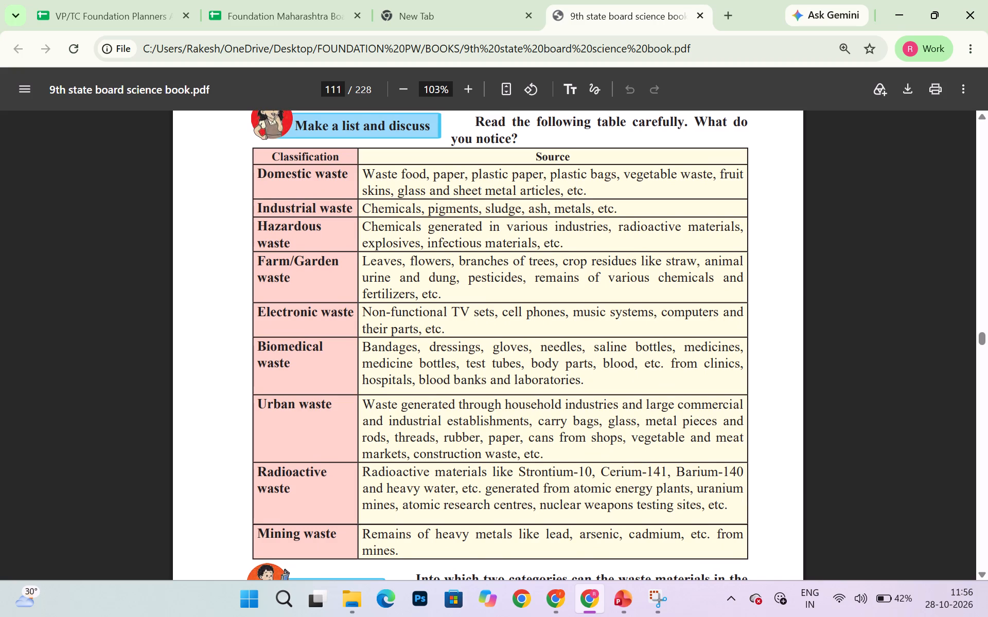
{"action": "scroll", "coordinate": [791, 334], "scroll_direction": "down", "scroll_amount": 2}
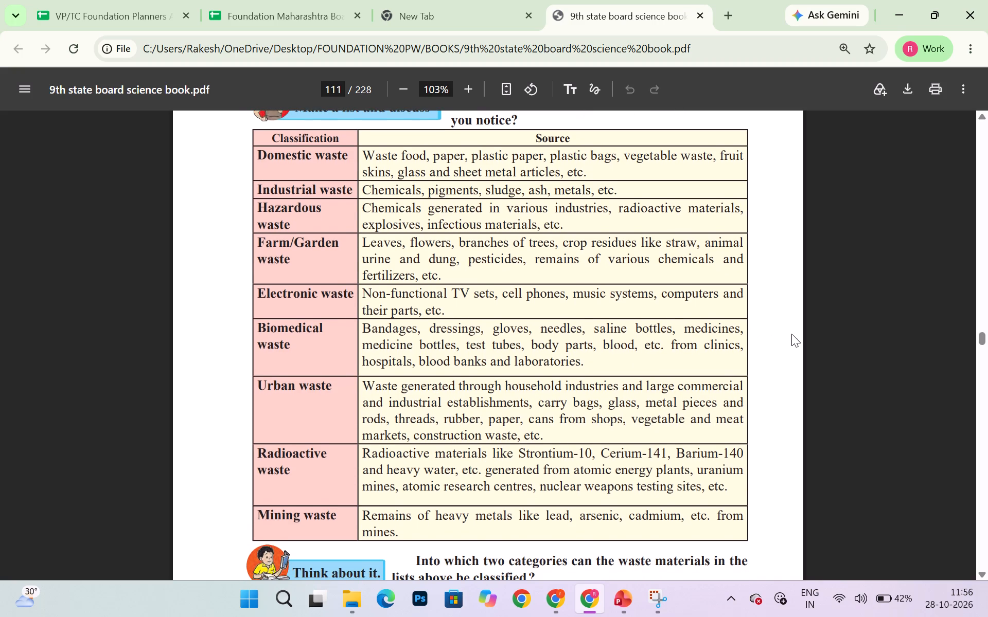
{"action": "key", "text": "Print"}
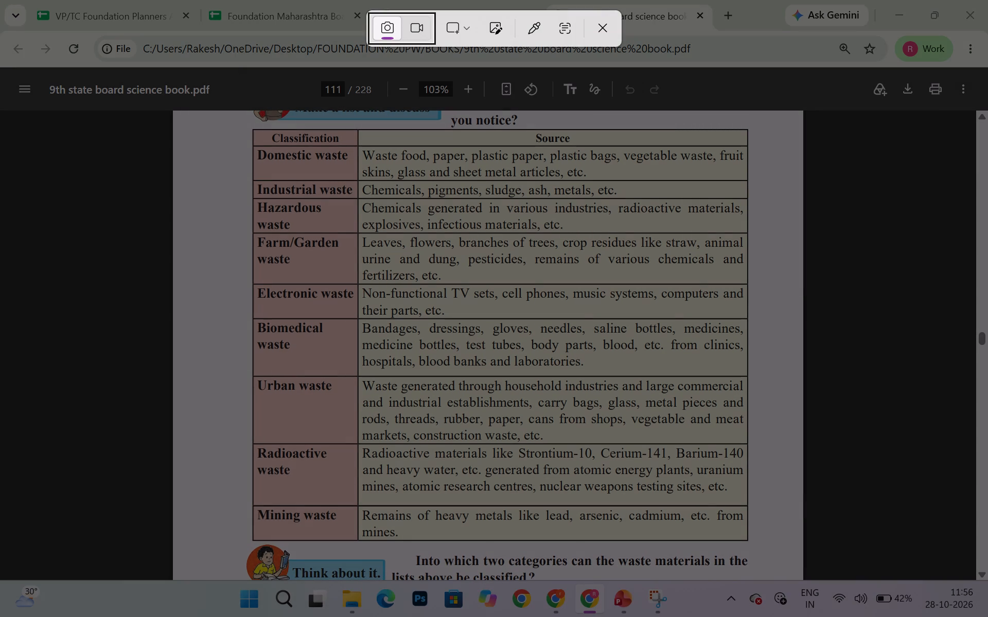
{"action": "left_click_drag", "start_coordinate": [251, 126], "coordinate": [750, 379]}
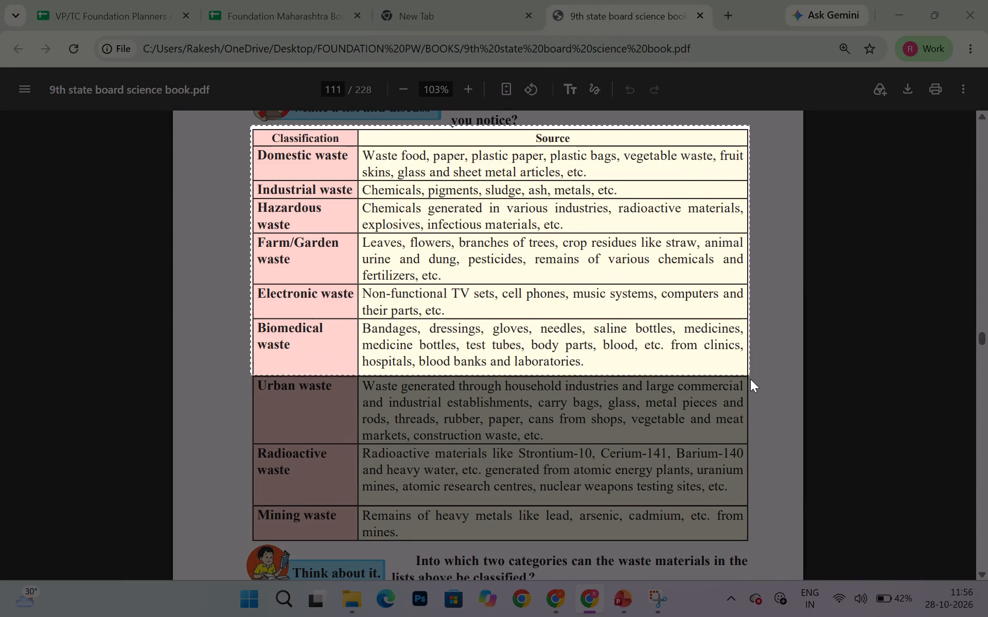
{"action": "left_click_drag", "start_coordinate": [750, 379], "coordinate": [747, 541]}
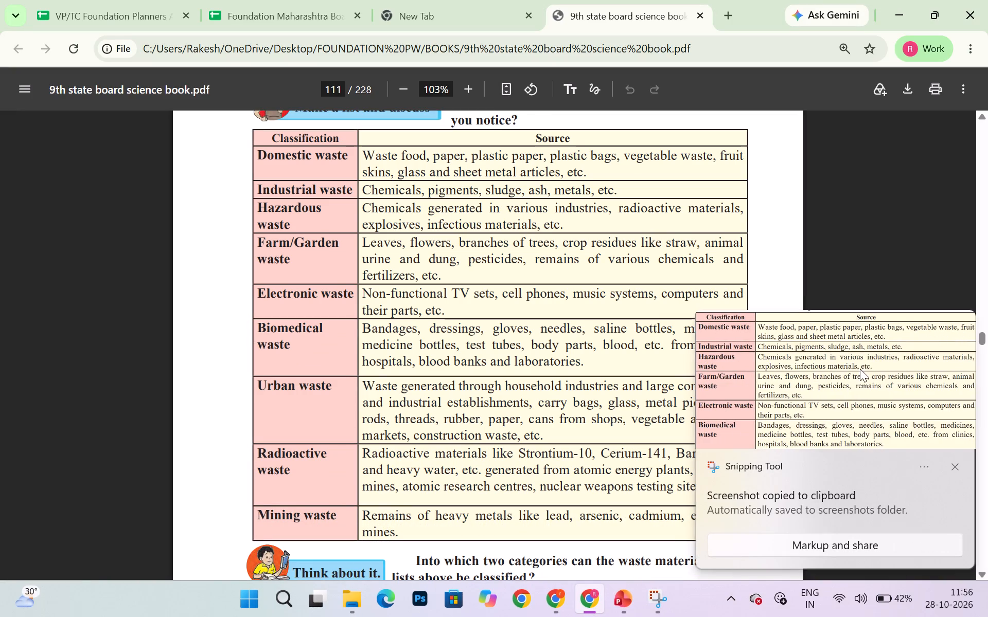
{"action": "left_click", "coordinate": [860, 369]}
{"action": "right_click", "coordinate": [561, 436]}
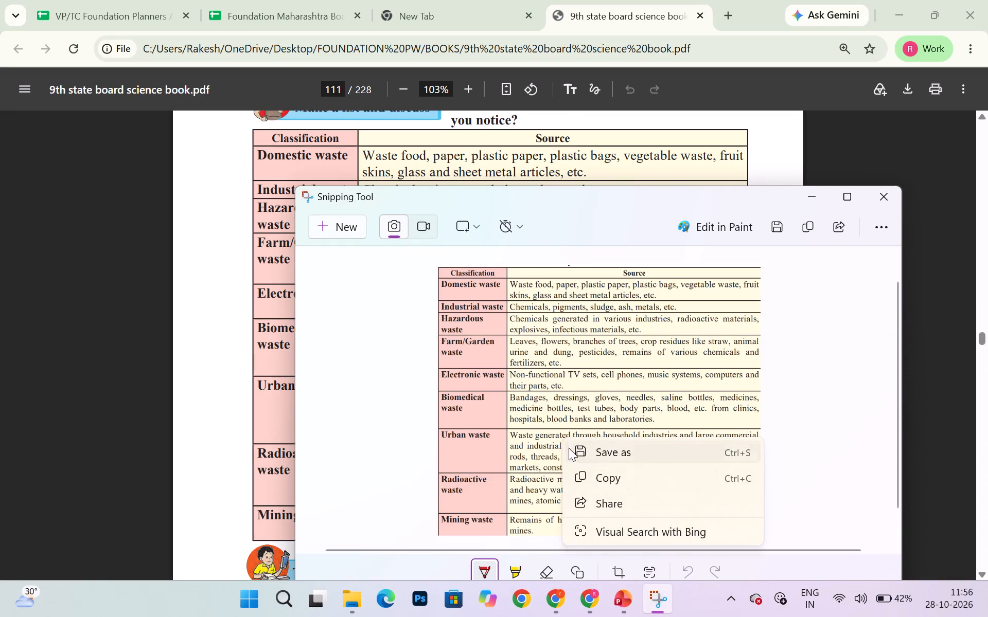
{"action": "left_click", "coordinate": [583, 482]}
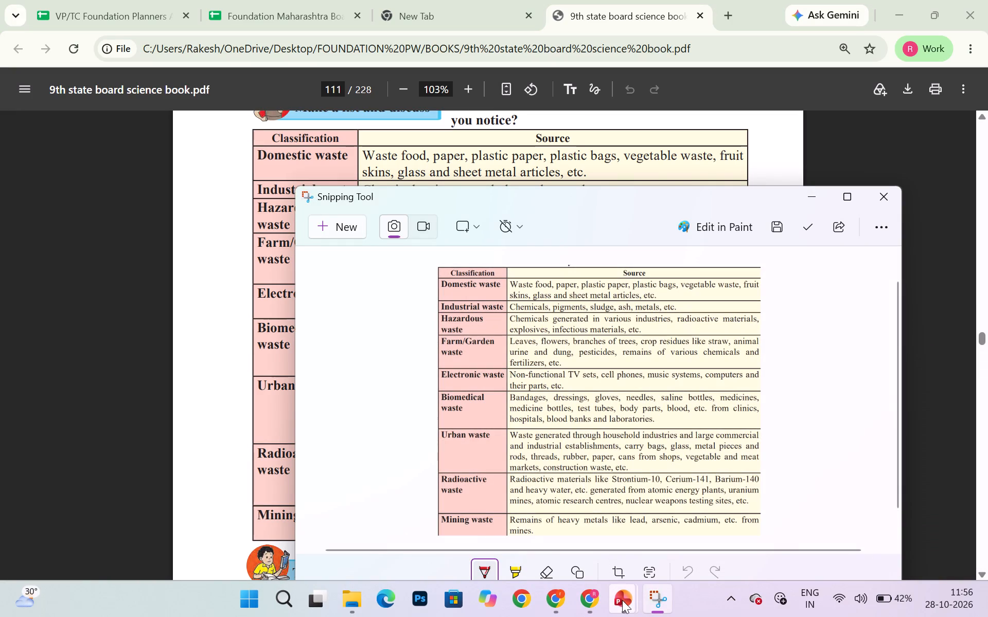
In the 2027 format presentation, add slide 17, paste the table snip, move it to the slide's upper left and enlarge it to nearly the bottom edge.
{"action": "left_click", "coordinate": [685, 533]}
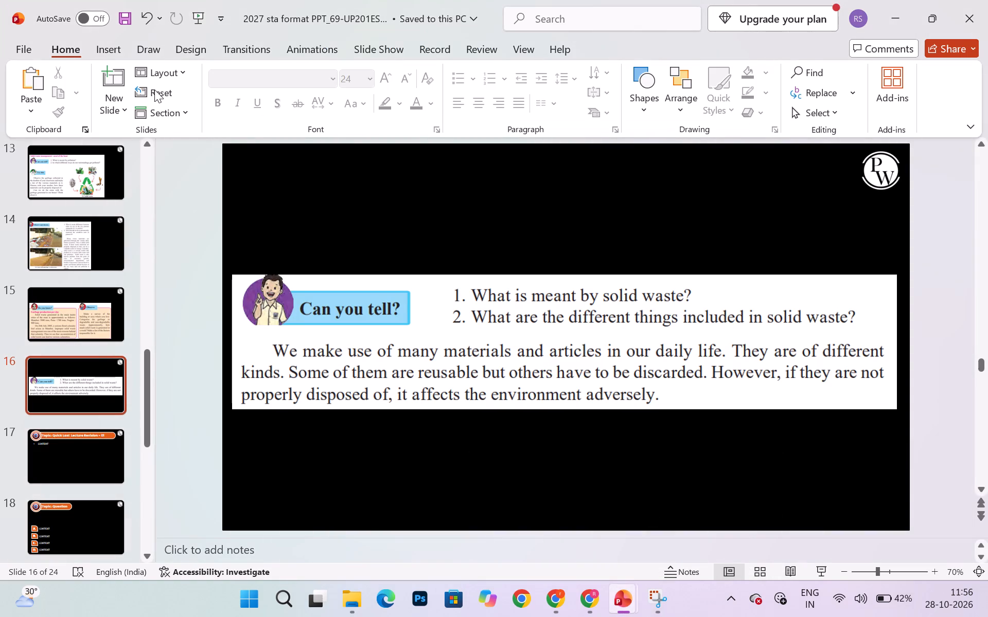
{"action": "left_click", "coordinate": [121, 79]}
{"action": "key", "text": "ctrl+v"}
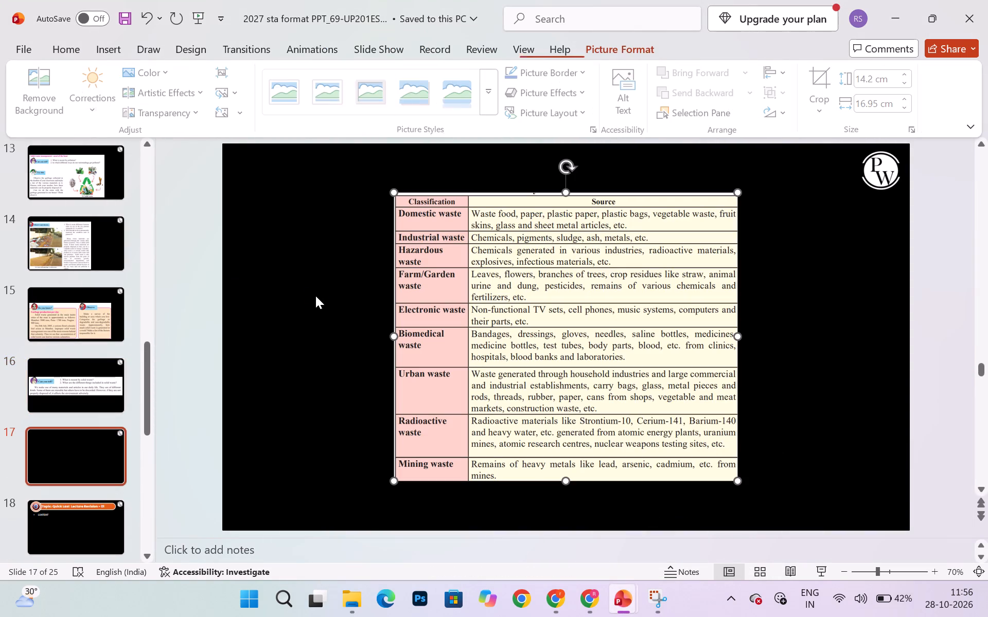
{"action": "left_click_drag", "start_coordinate": [434, 285], "coordinate": [272, 249]}
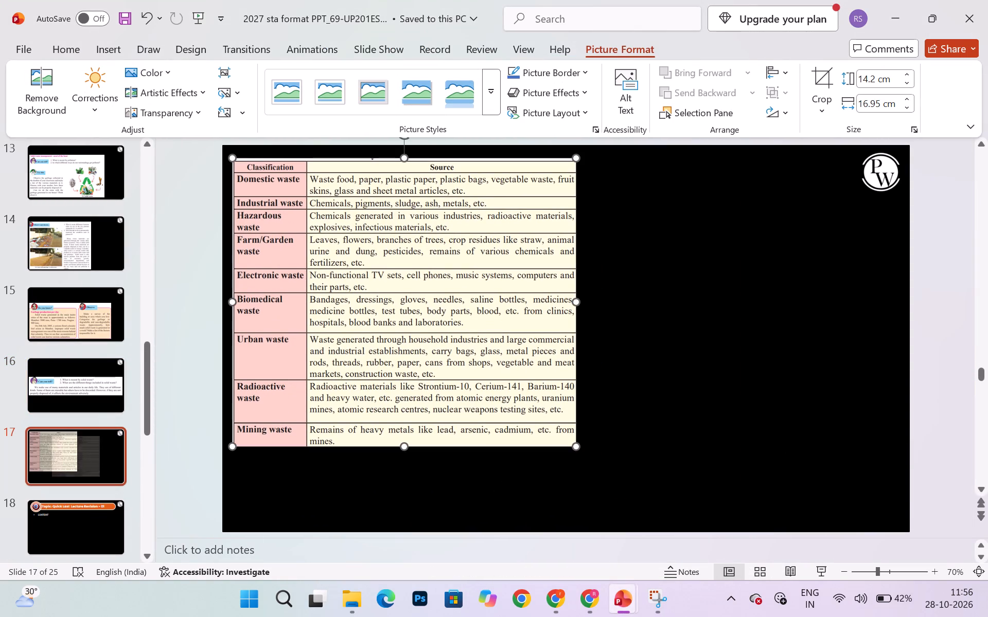
{"action": "left_click_drag", "start_coordinate": [576, 451], "coordinate": [602, 469]}
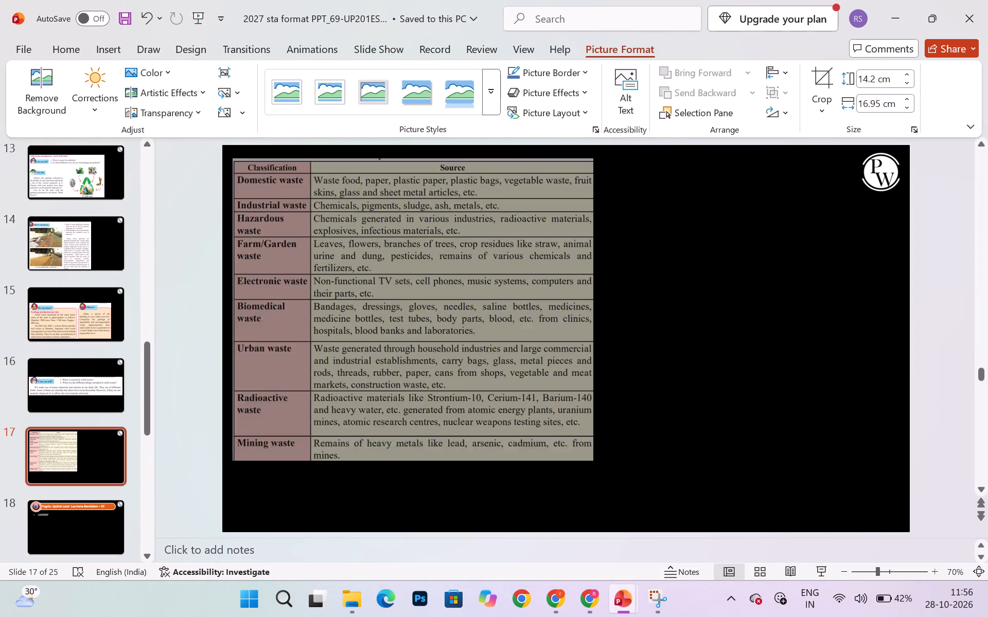
{"action": "left_click_drag", "start_coordinate": [602, 469], "coordinate": [672, 519]}
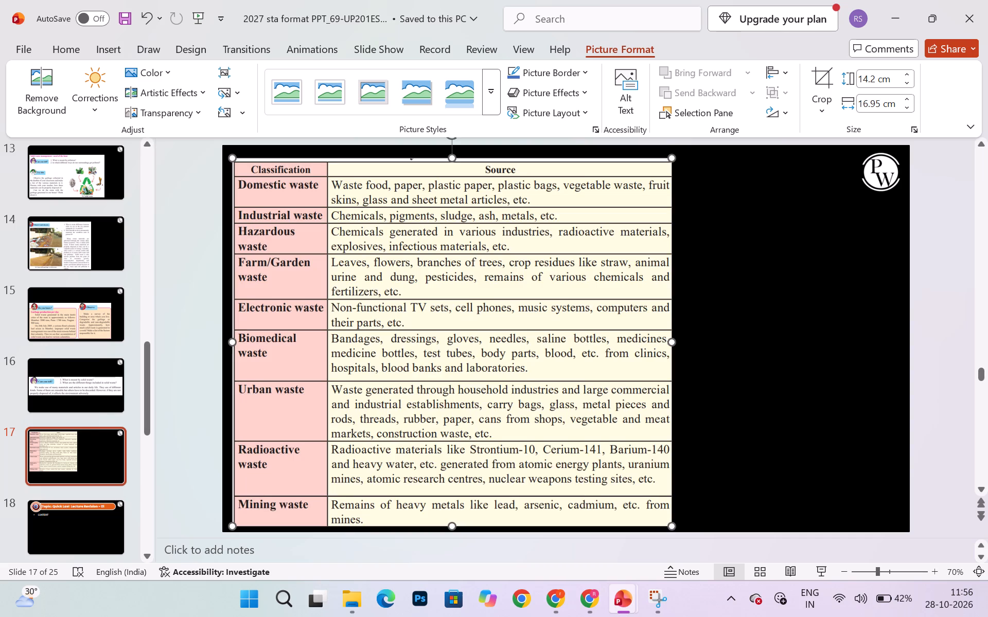
{"action": "left_click", "coordinate": [754, 470]}
Switch to the textbook PDF, snip from "Think about it" through the biodegradable and non-biodegradable waste text to "Use your brain power!", and copy the snip.
{"action": "left_click", "coordinate": [591, 598]}
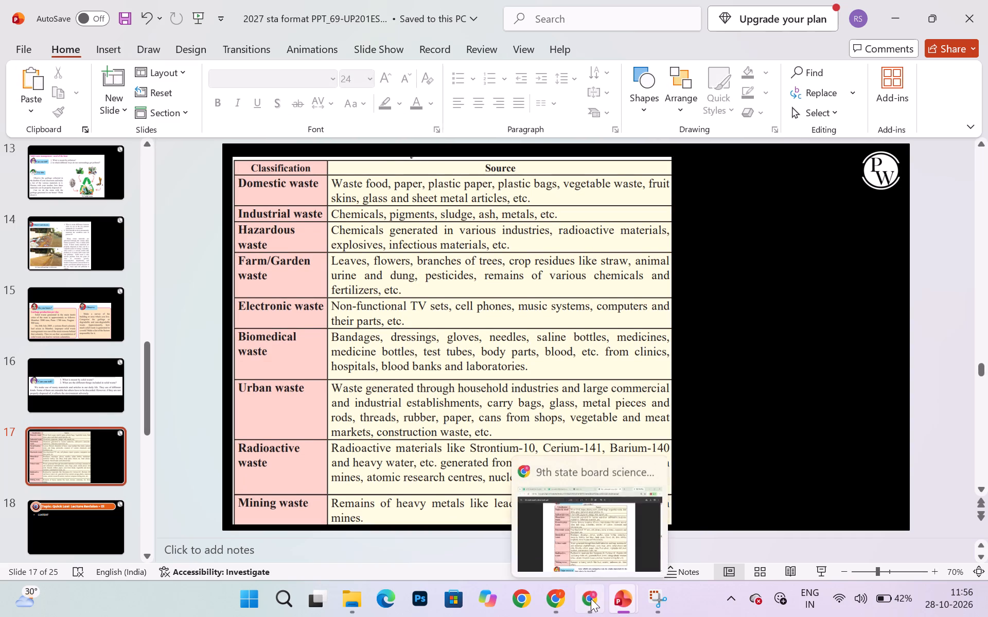
{"action": "scroll", "coordinate": [524, 423], "scroll_direction": "down", "scroll_amount": 2}
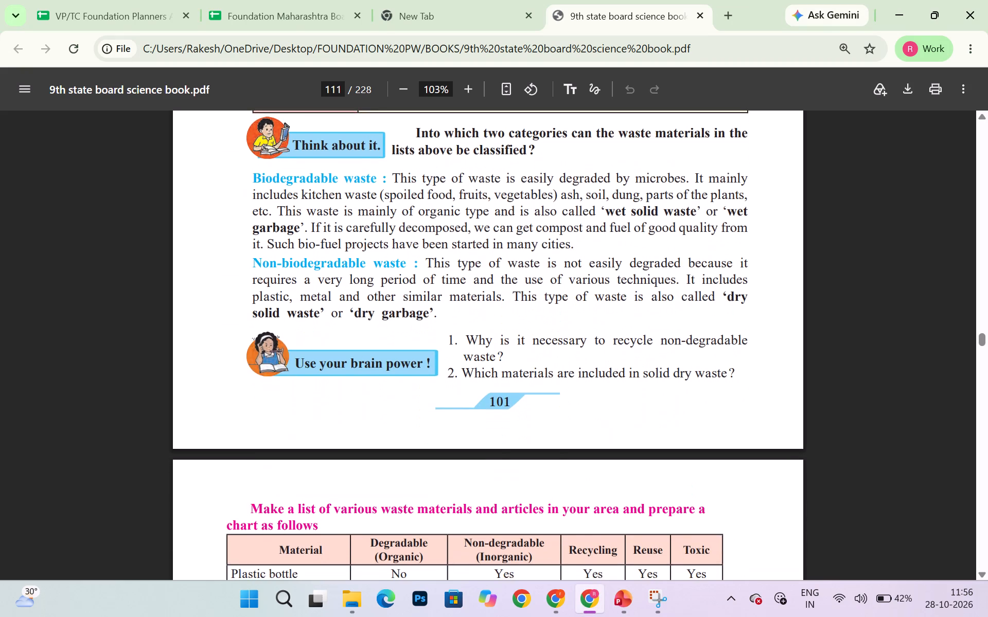
{"action": "scroll", "coordinate": [524, 423], "scroll_direction": "down", "scroll_amount": 2}
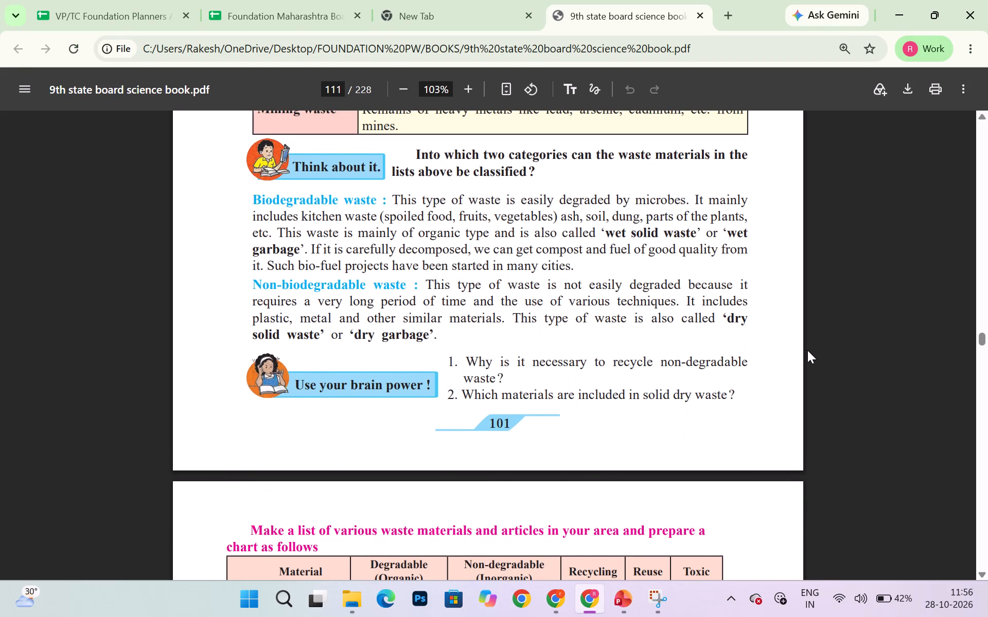
{"action": "key", "text": "Print"}
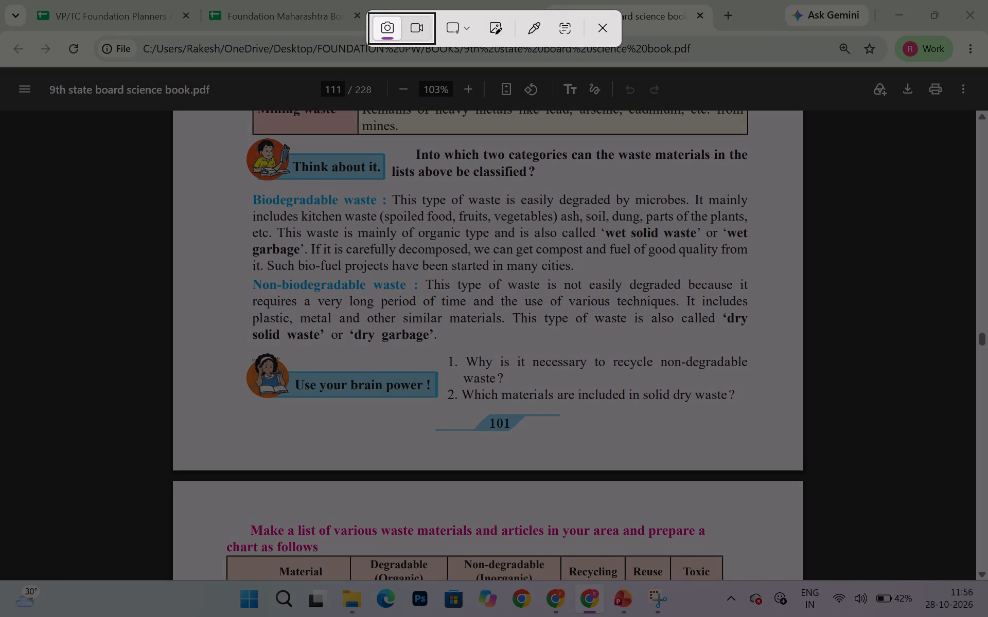
{"action": "left_click_drag", "start_coordinate": [248, 139], "coordinate": [475, 216]}
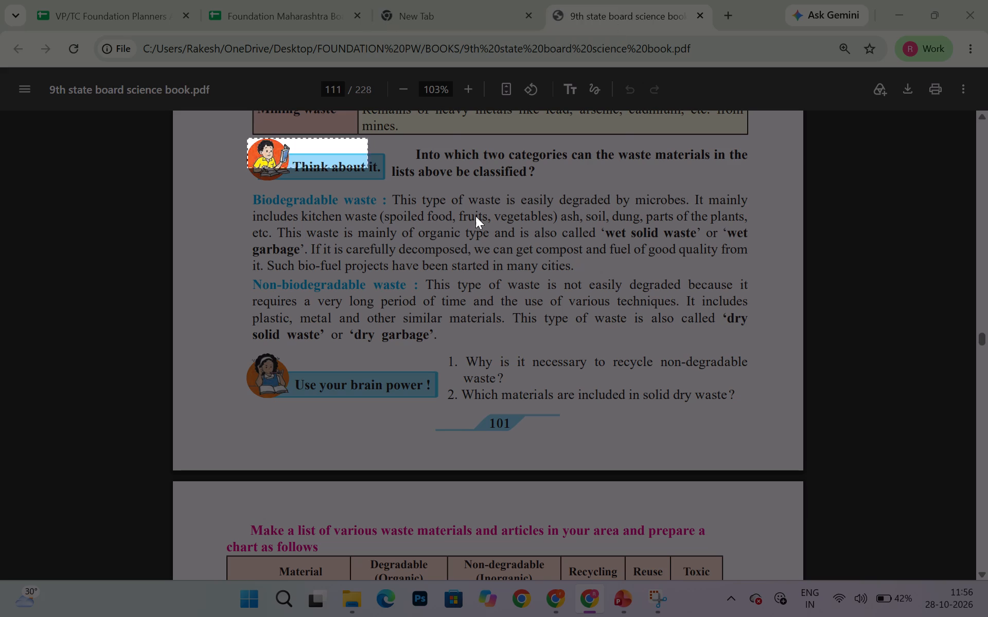
{"action": "left_click_drag", "start_coordinate": [475, 216], "coordinate": [756, 411]}
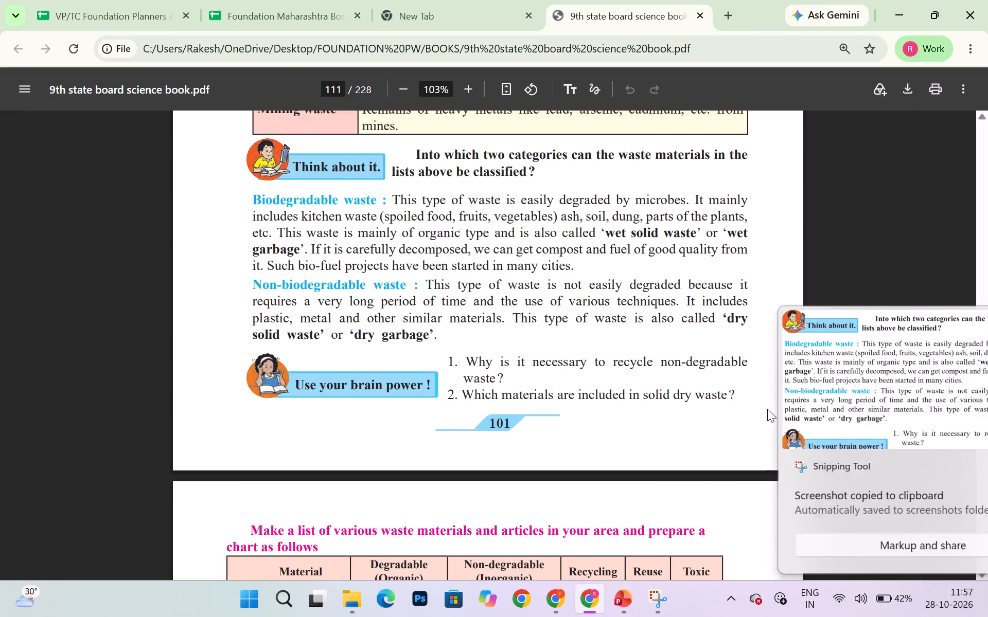
{"action": "left_click", "coordinate": [867, 385]}
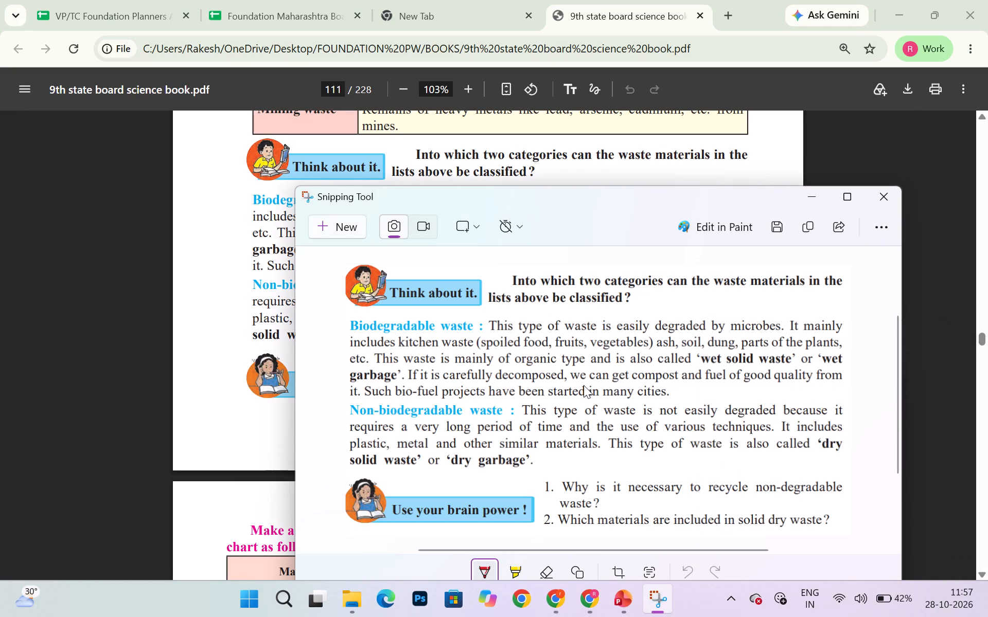
{"action": "right_click", "coordinate": [584, 385]}
{"action": "left_click", "coordinate": [635, 421]}
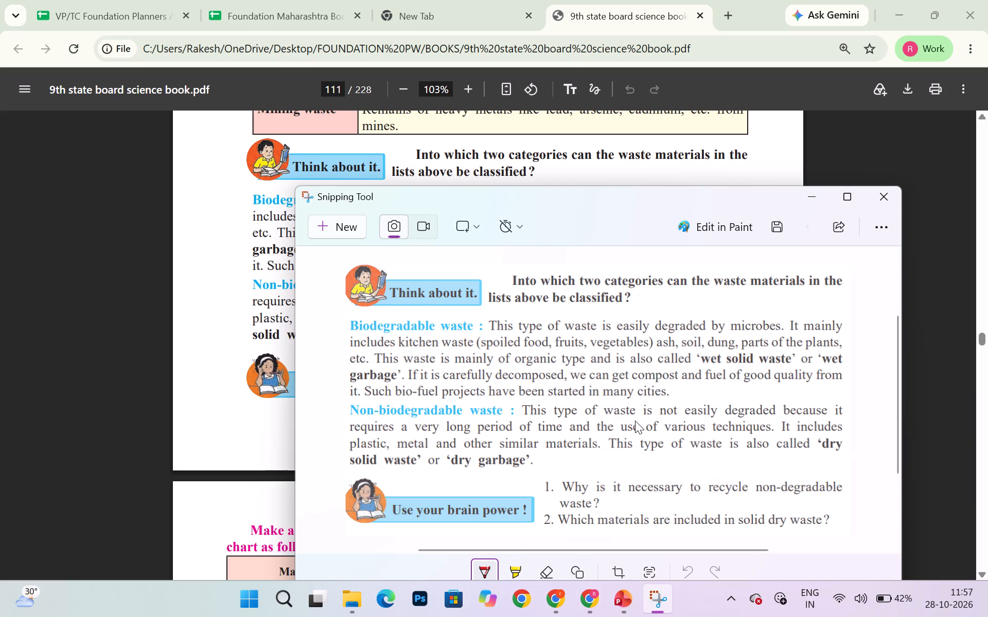
In the 2027 format presentation, add slide 18, paste the snip, move it near the slide's left edge and enlarge it to nearly the bottom edge.
{"action": "left_click", "coordinate": [622, 608]}
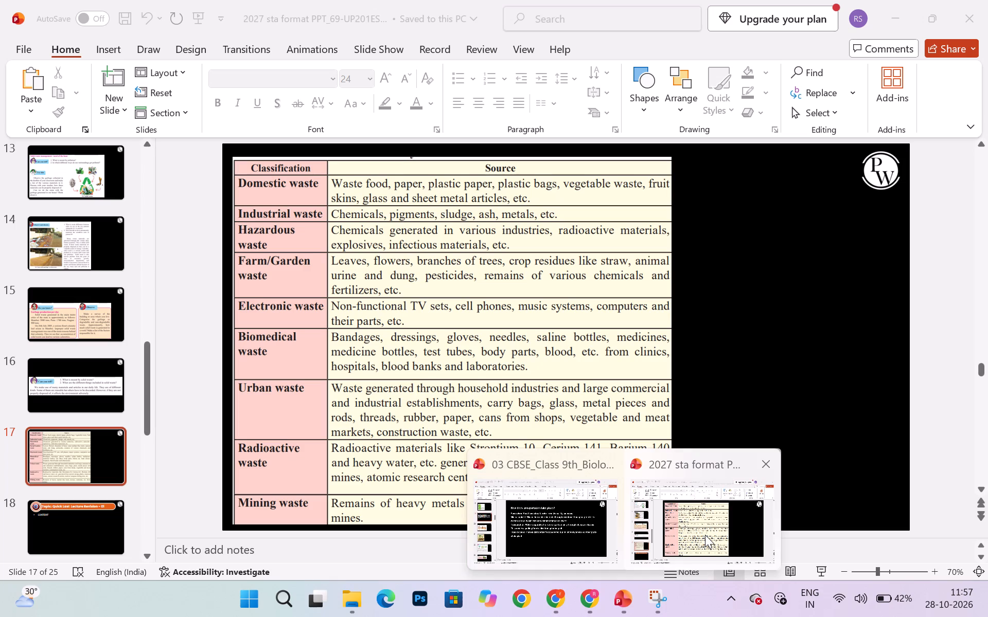
{"action": "left_click", "coordinate": [705, 535]}
{"action": "left_click", "coordinate": [113, 75]}
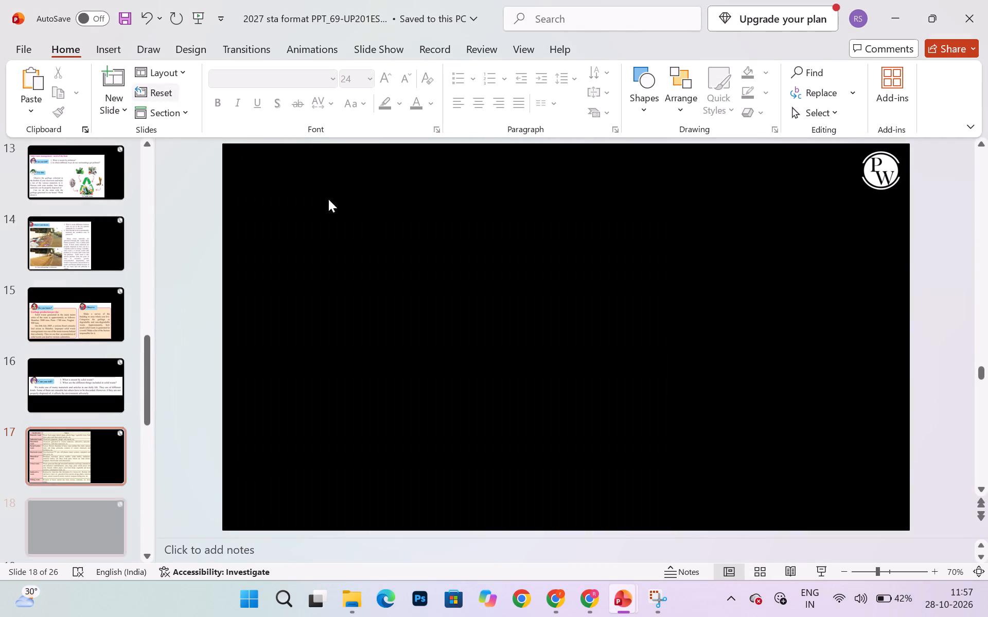
{"action": "key", "text": "ctrl+v"}
{"action": "left_click_drag", "start_coordinate": [475, 316], "coordinate": [307, 305]}
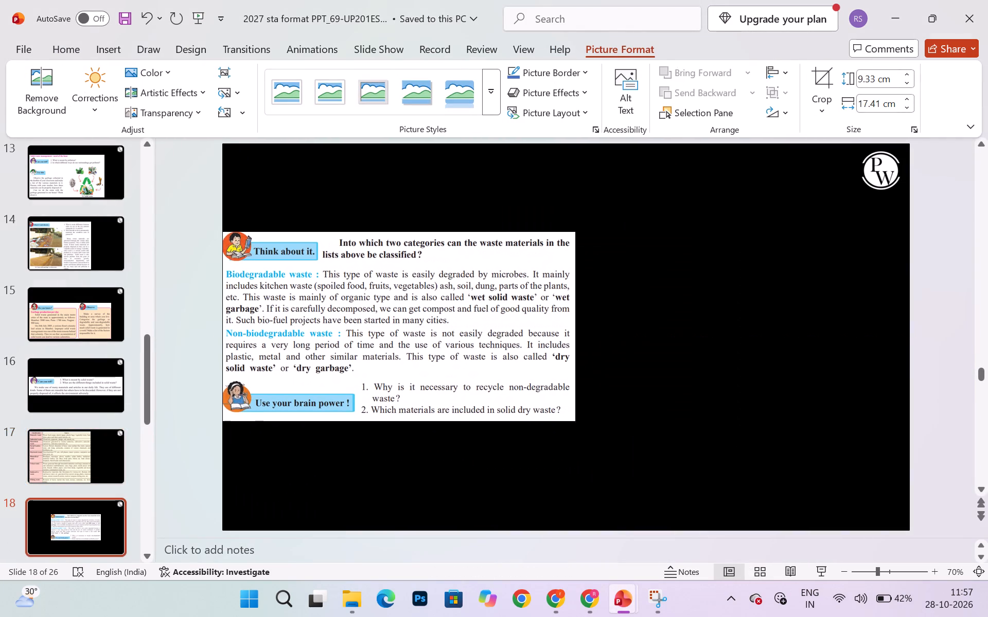
{"action": "left_click_drag", "start_coordinate": [307, 305], "coordinate": [317, 305]}
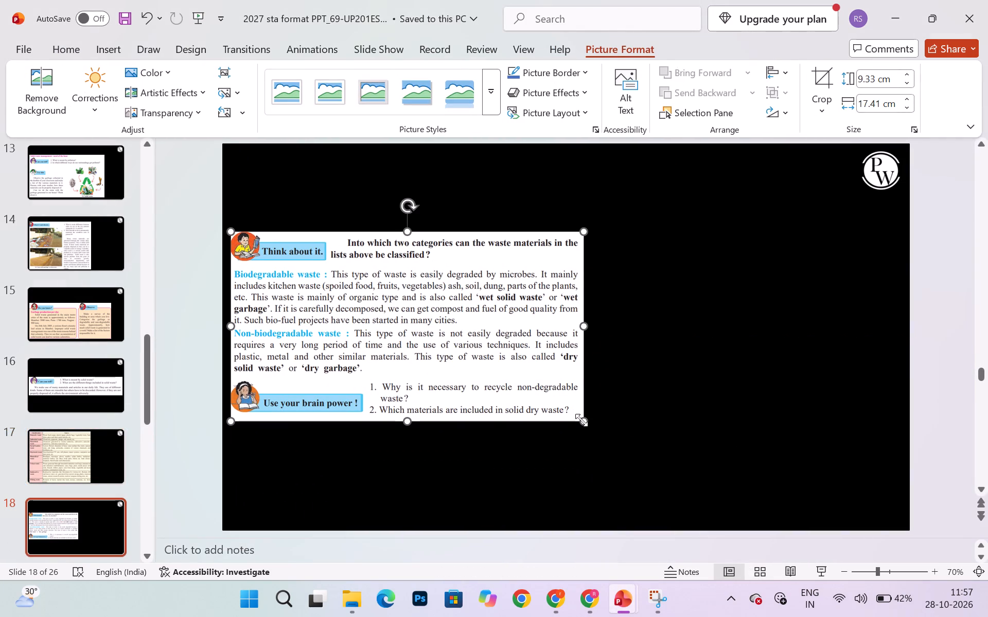
{"action": "left_click_drag", "start_coordinate": [581, 420], "coordinate": [733, 516]}
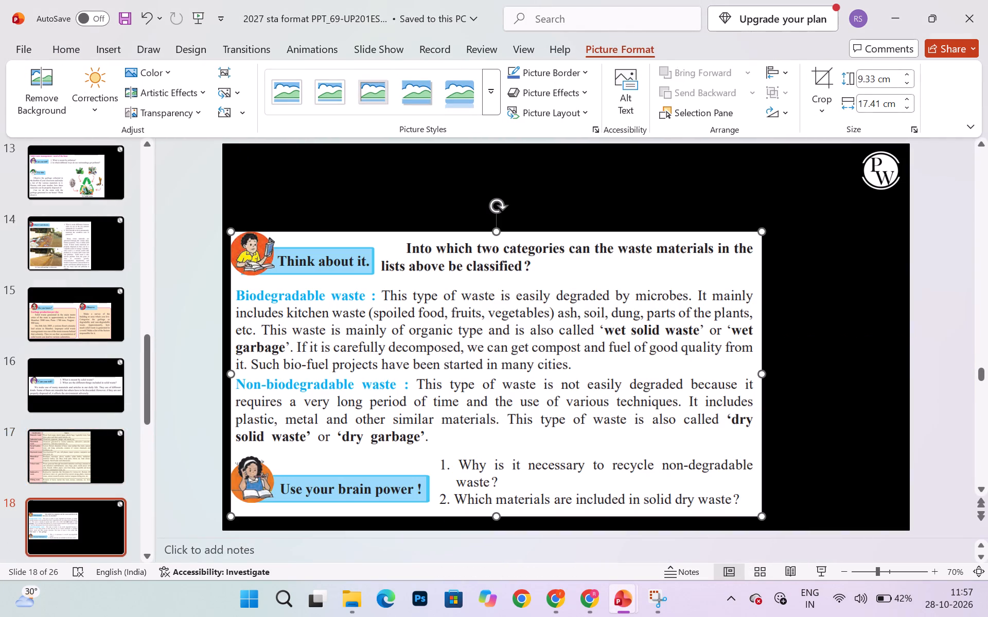
Switch to the textbook PDF, snip the "Using ICT" box with figure 9.4 Harmful effects of solid waste, and copy the snip.
{"action": "left_click", "coordinate": [568, 594]}
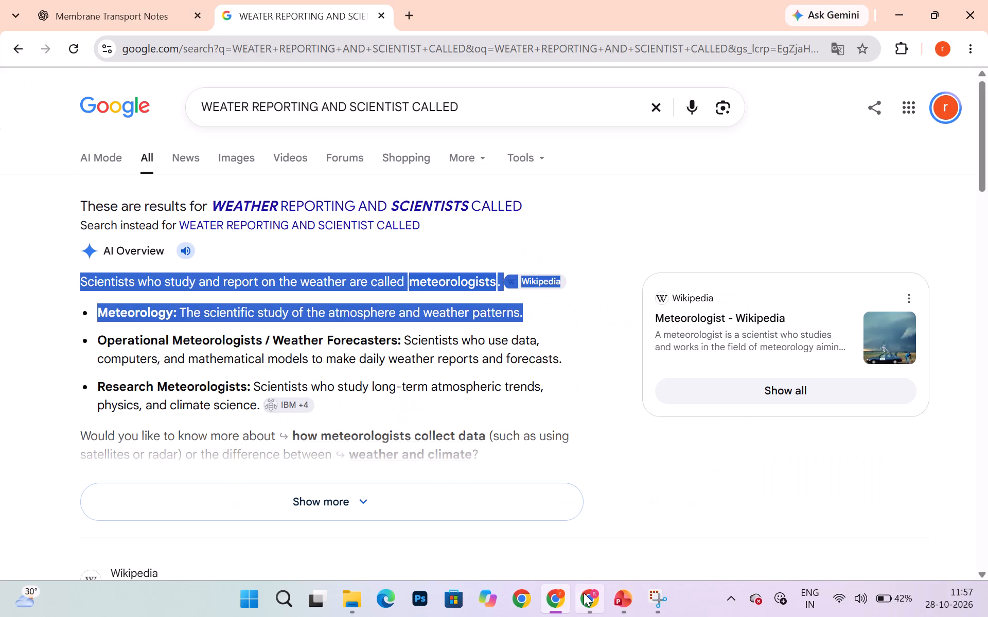
{"action": "left_click", "coordinate": [584, 593]}
{"action": "left_click", "coordinate": [567, 448]}
{"action": "scroll", "coordinate": [567, 448], "scroll_direction": "down", "scroll_amount": 2}
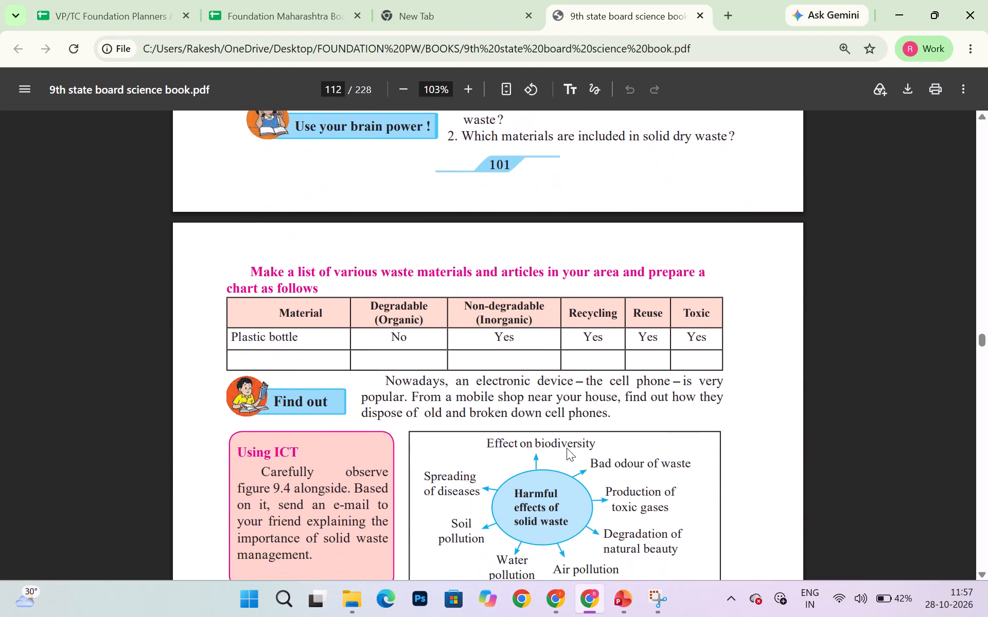
{"action": "scroll", "coordinate": [567, 448], "scroll_direction": "down", "scroll_amount": 4}
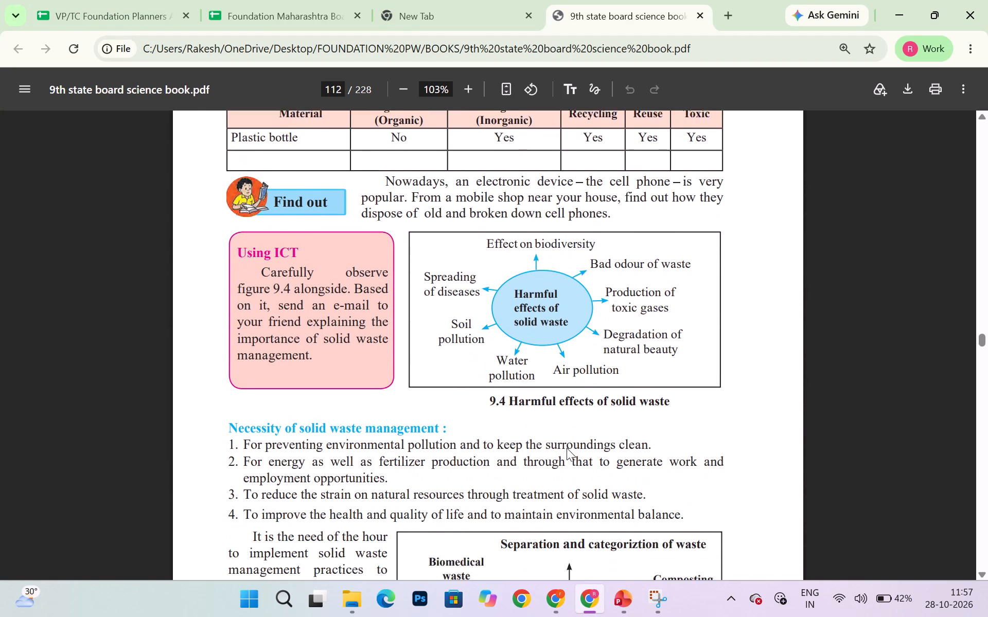
{"action": "scroll", "coordinate": [567, 448], "scroll_direction": "down", "scroll_amount": 2}
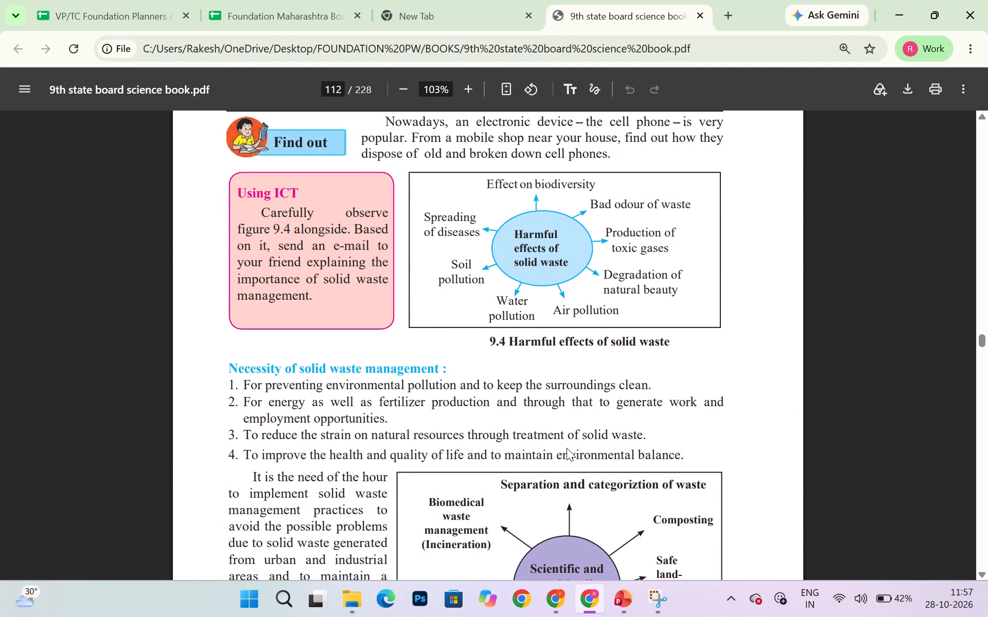
{"action": "key", "text": "Print"}
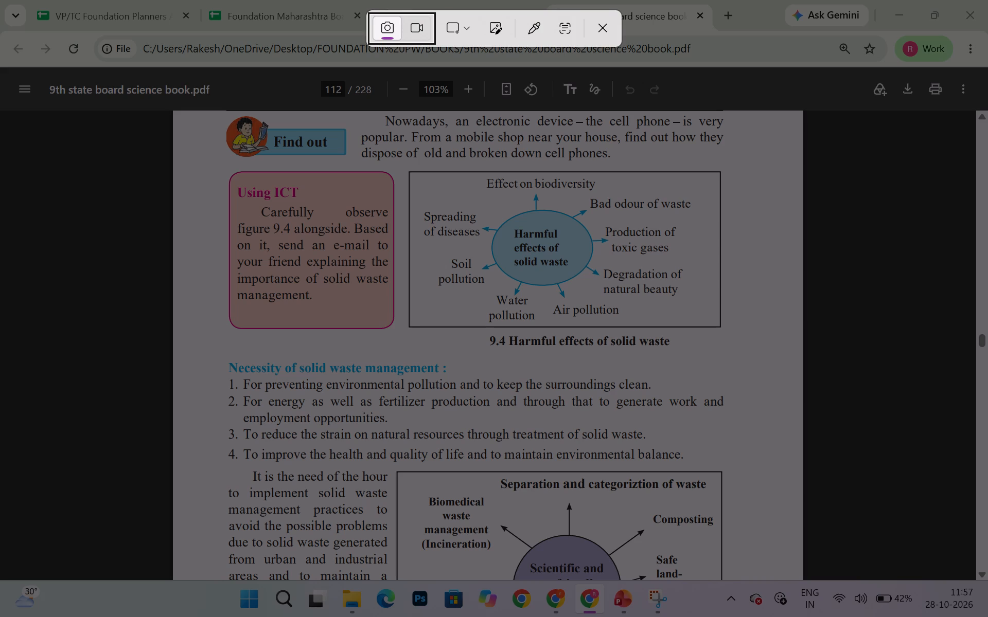
{"action": "left_click_drag", "start_coordinate": [229, 166], "coordinate": [744, 339]}
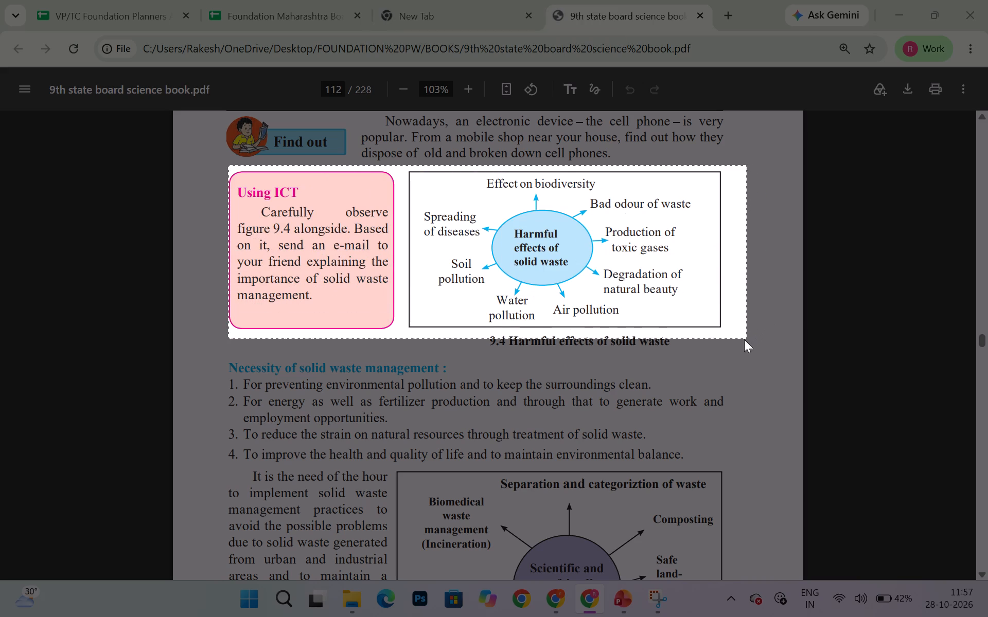
{"action": "left_click_drag", "start_coordinate": [744, 339], "coordinate": [724, 355]}
{"action": "left_click", "coordinate": [793, 346]}
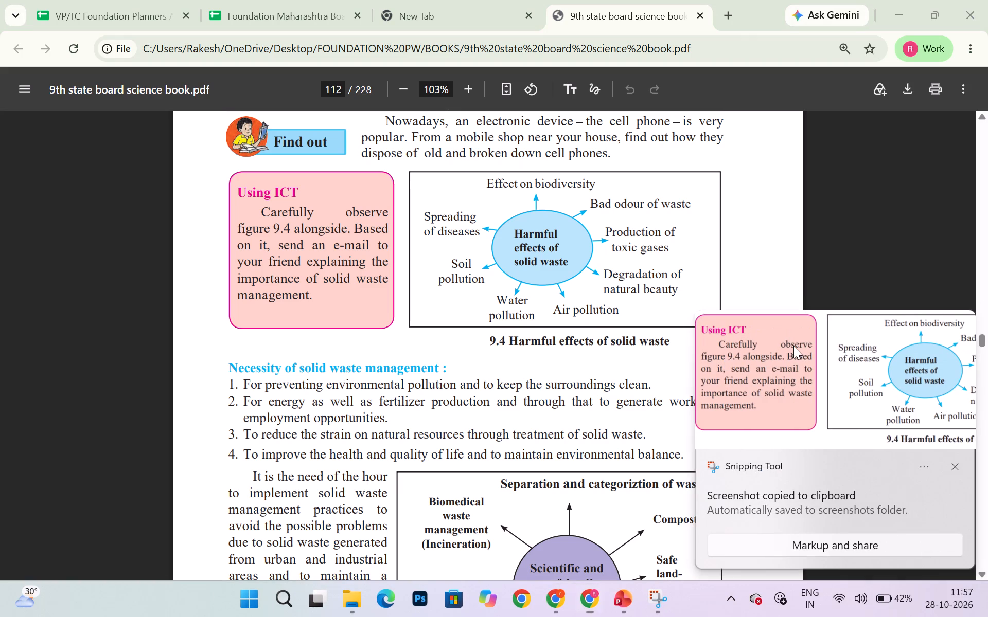
{"action": "right_click", "coordinate": [622, 339]}
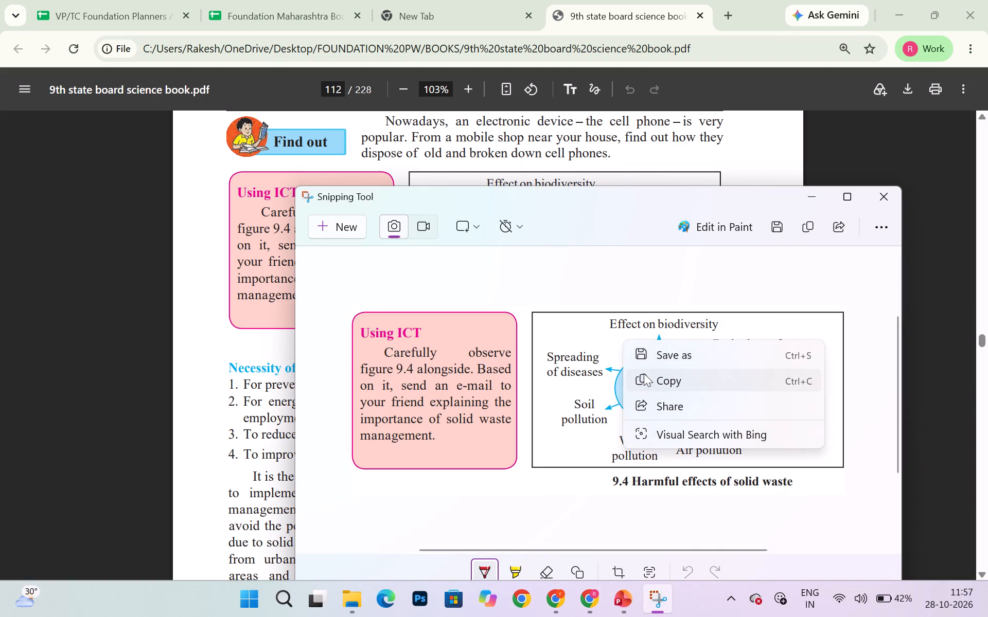
{"action": "left_click", "coordinate": [644, 376]}
In the 2027 format presentation, add slide 19, paste the snip, move it near the slide's left edge and enlarge it across most of the slide.
{"action": "left_click", "coordinate": [623, 597]}
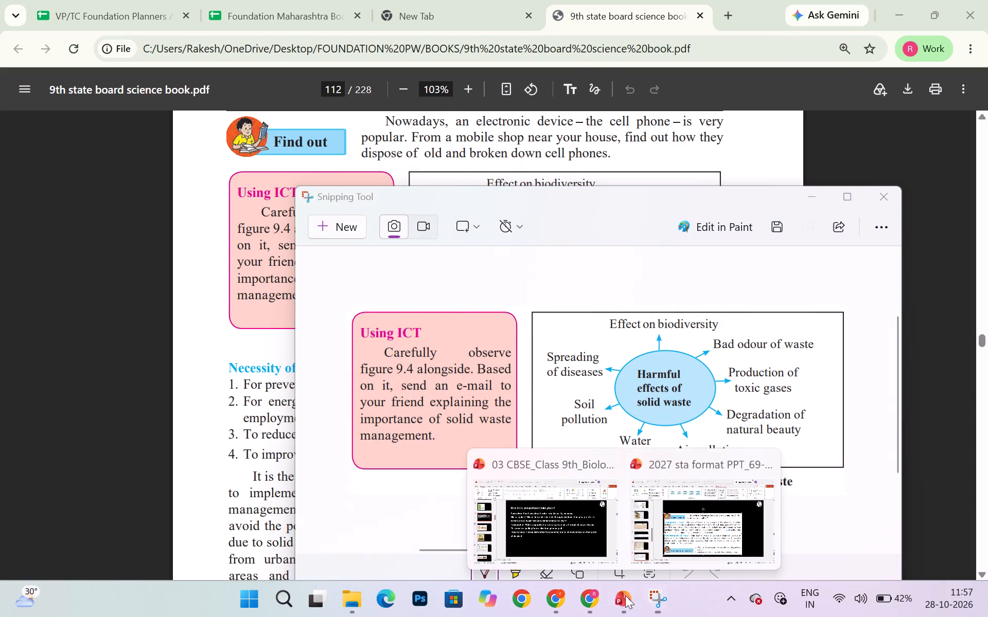
{"action": "left_click", "coordinate": [709, 531]}
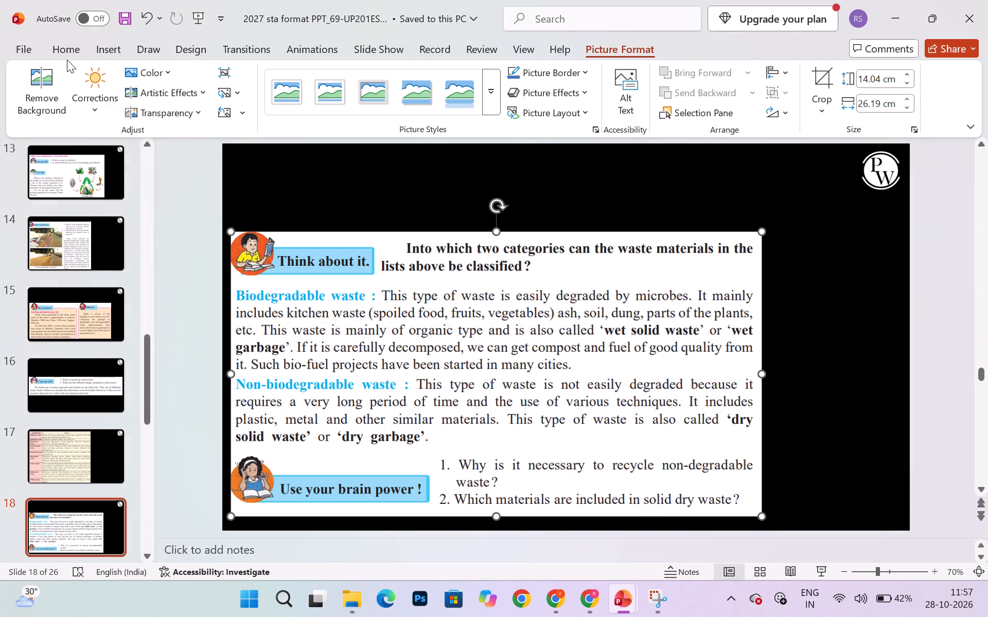
{"action": "left_click", "coordinate": [60, 53]}
{"action": "left_click", "coordinate": [113, 84]}
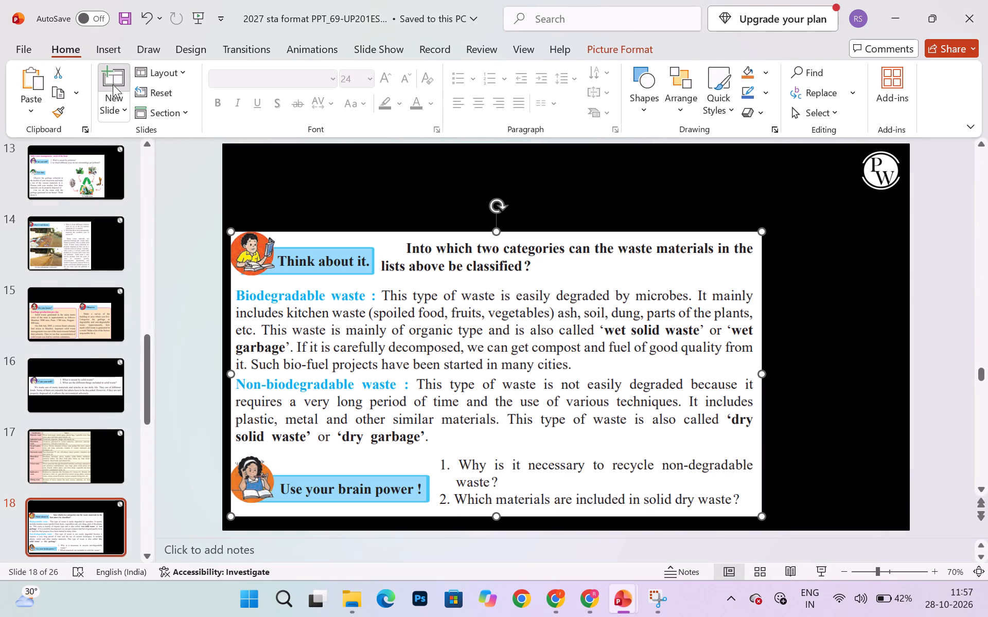
{"action": "key", "text": "ctrl+v"}
{"action": "left_click_drag", "start_coordinate": [458, 304], "coordinate": [313, 287]}
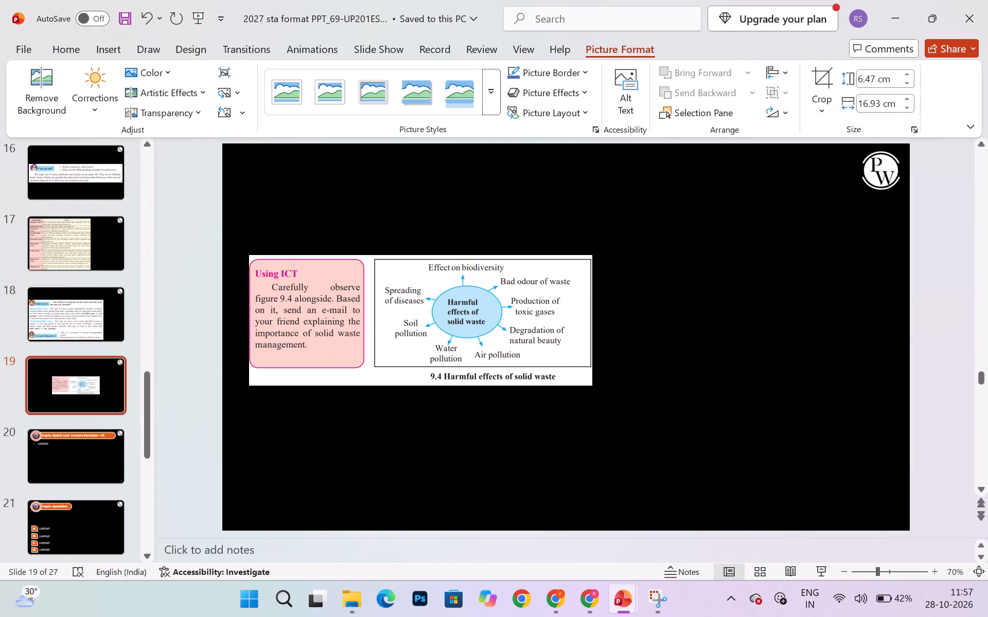
{"action": "left_click_drag", "start_coordinate": [313, 287], "coordinate": [298, 280]}
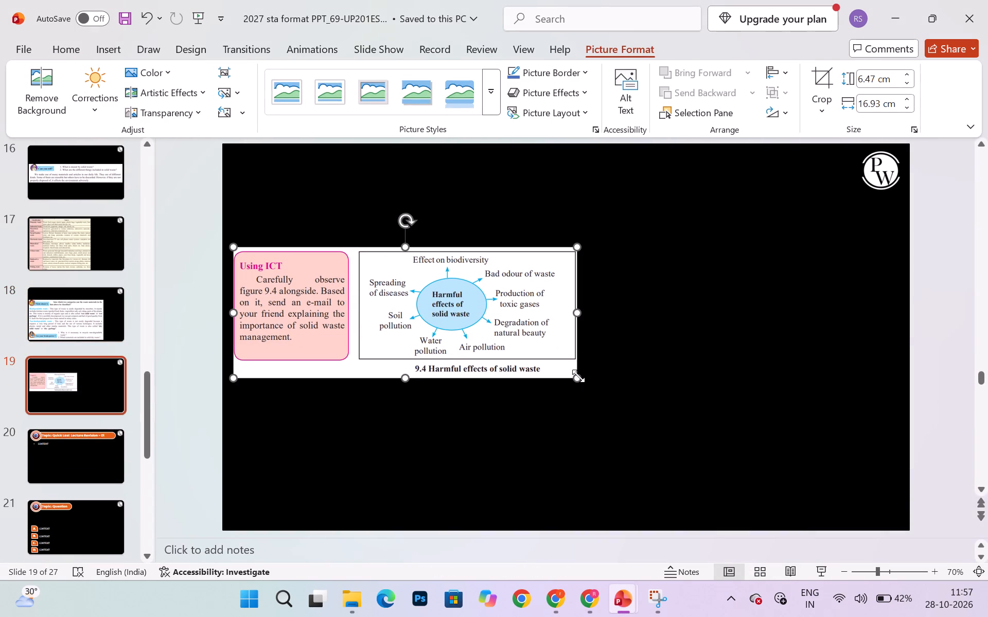
{"action": "left_click_drag", "start_coordinate": [578, 376], "coordinate": [743, 473]}
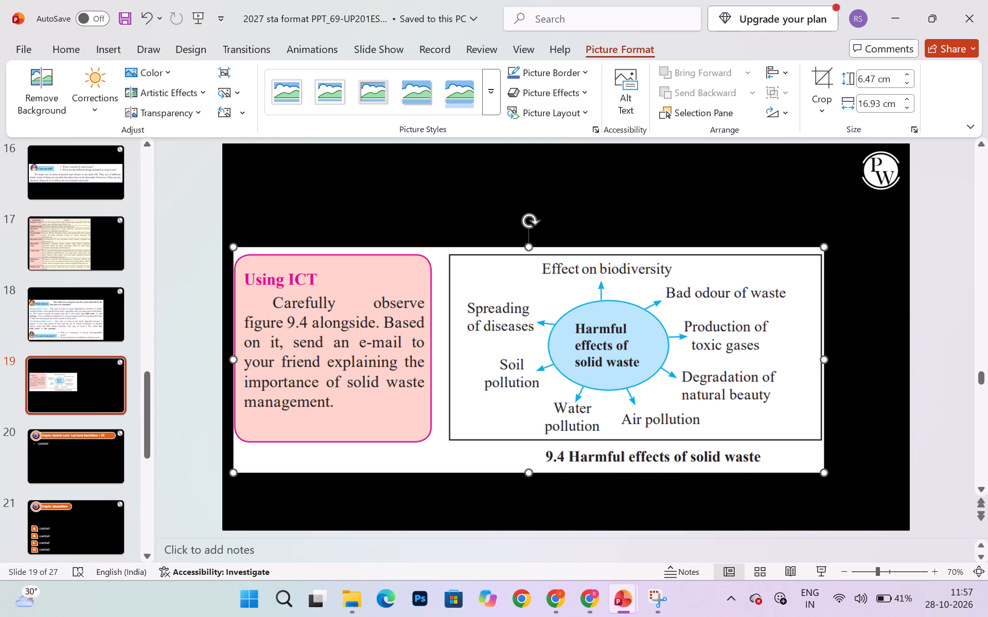
{"action": "left_click", "coordinate": [677, 480]}
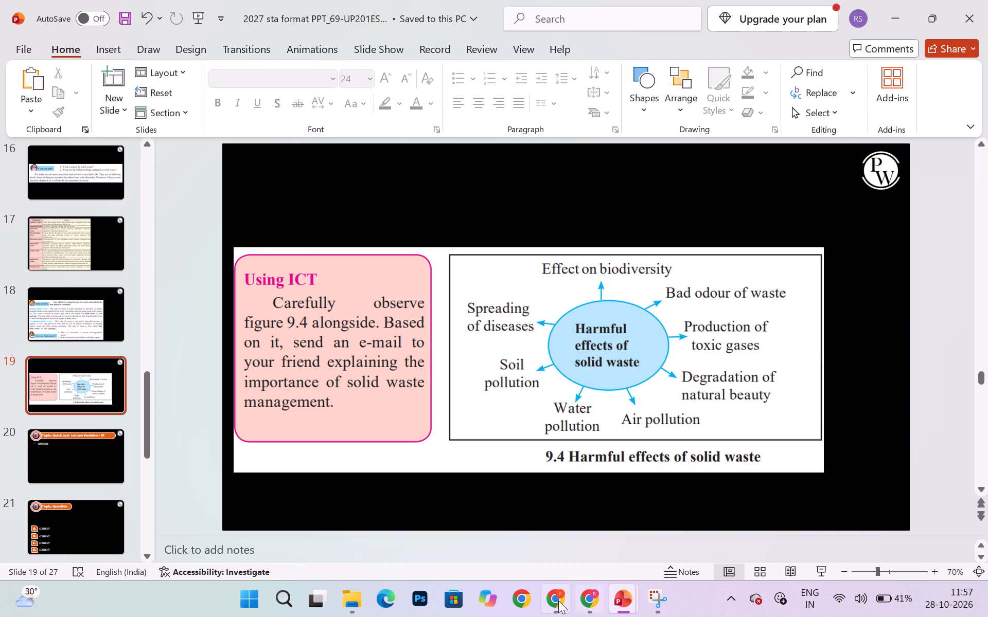
Switch to the textbook PDF, snip the "Necessity of solid waste management" heading with its four points, copy the snip and close the Snipping Tool.
{"action": "left_click", "coordinate": [558, 601]}
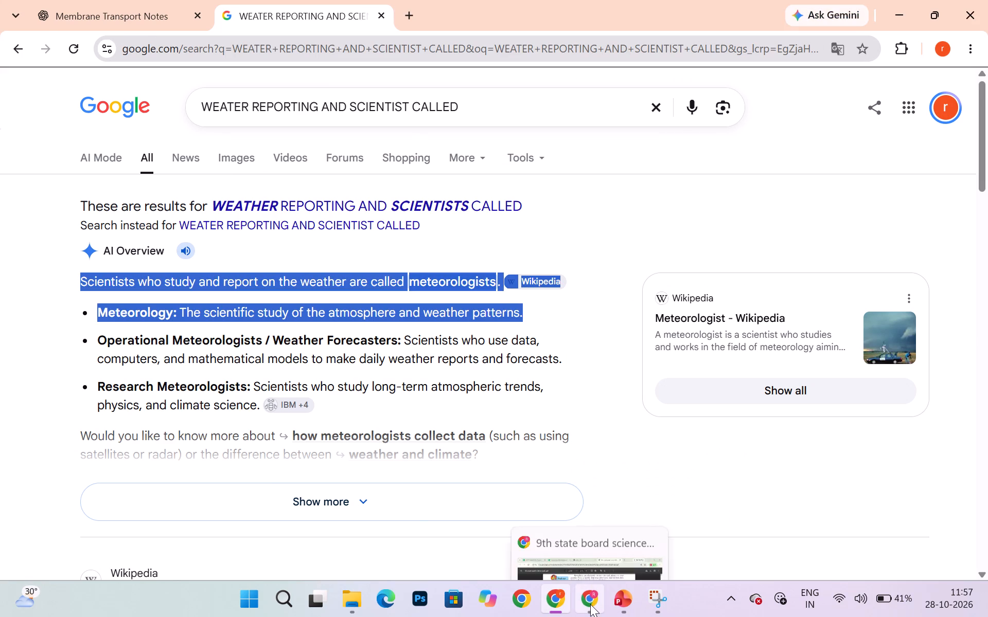
{"action": "left_click", "coordinate": [590, 604]}
{"action": "scroll", "coordinate": [544, 419], "scroll_direction": "down", "scroll_amount": 2}
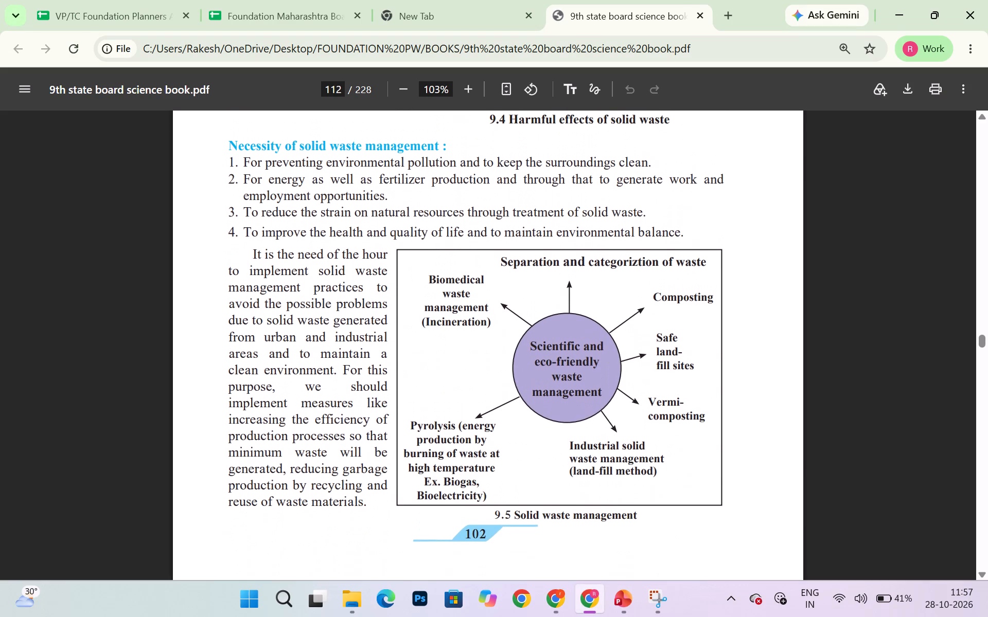
{"action": "scroll", "coordinate": [544, 419], "scroll_direction": "down", "scroll_amount": 1}
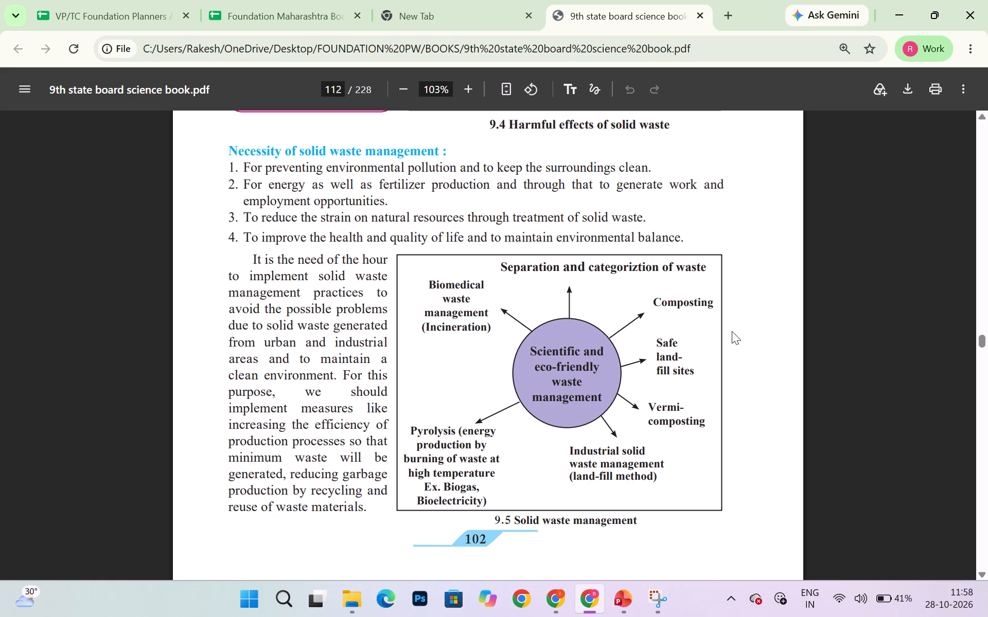
{"action": "key", "text": "Print"}
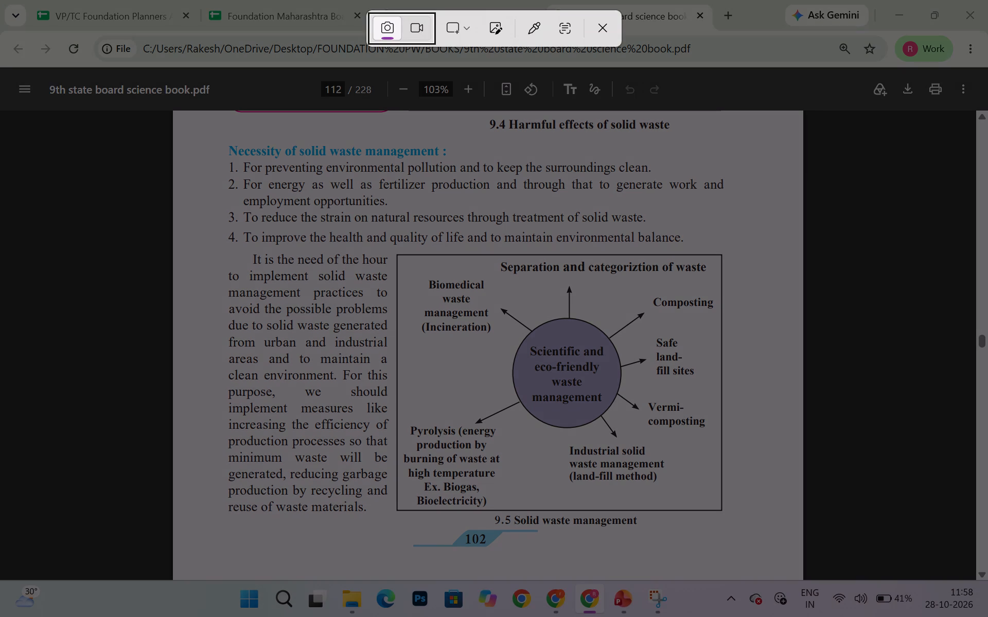
{"action": "left_click_drag", "start_coordinate": [224, 143], "coordinate": [537, 269]}
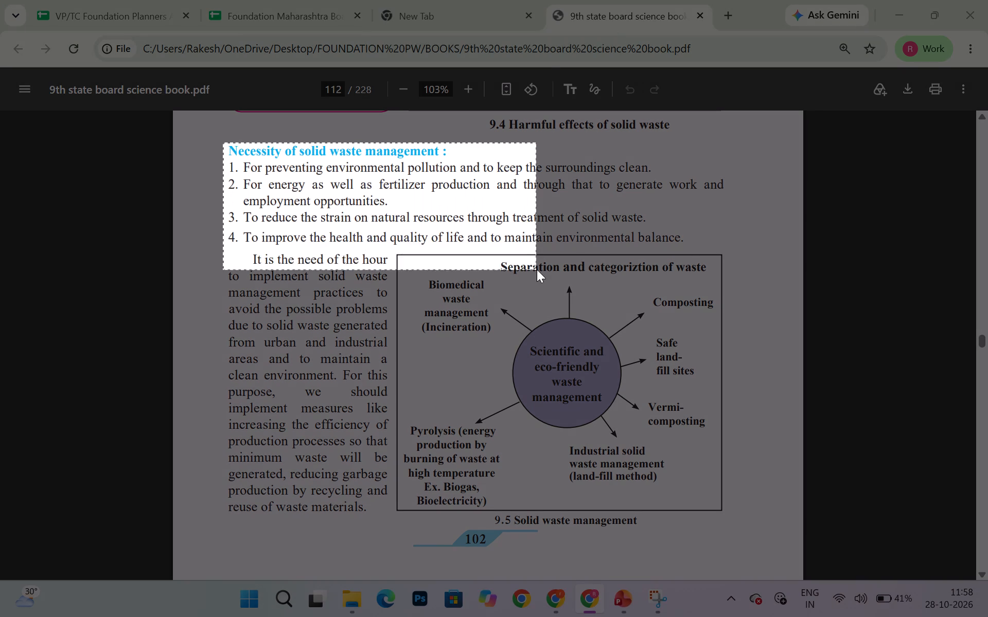
{"action": "left_click_drag", "start_coordinate": [537, 269], "coordinate": [728, 253]}
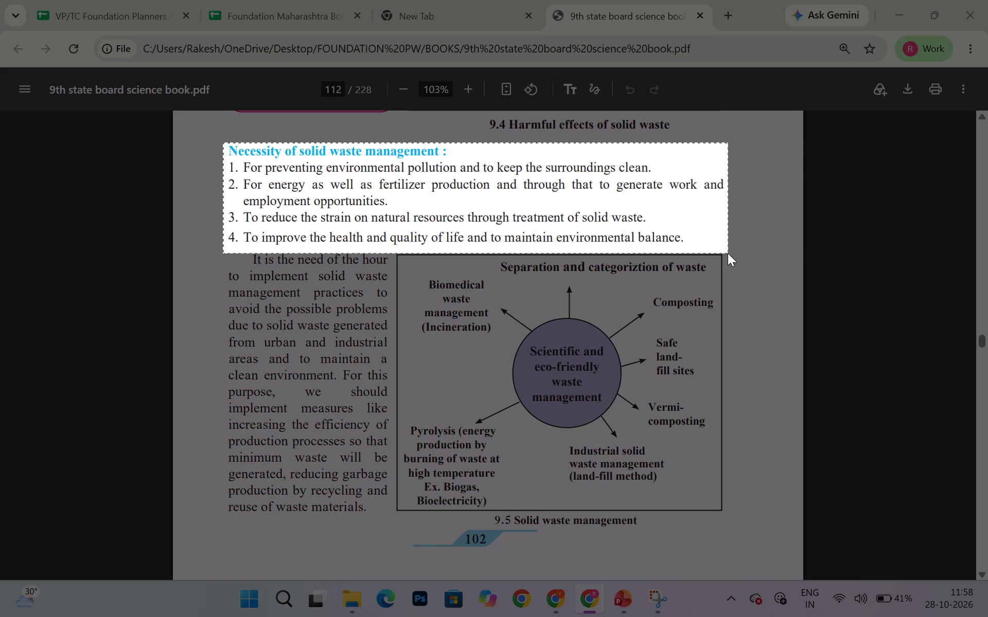
{"action": "left_click_drag", "start_coordinate": [728, 253], "coordinate": [728, 252]}
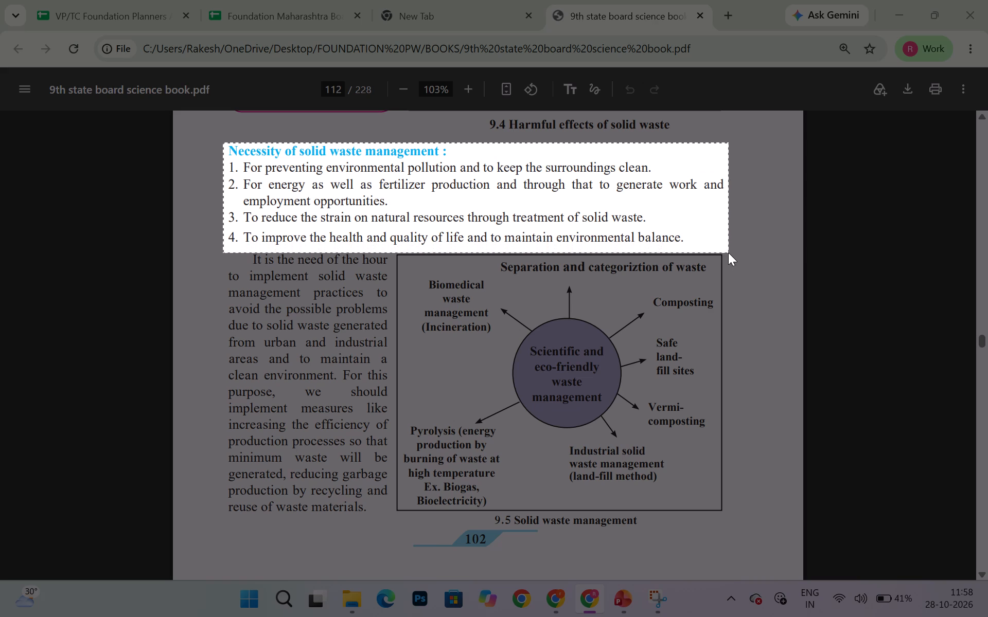
{"action": "left_click_drag", "start_coordinate": [728, 252], "coordinate": [728, 251]}
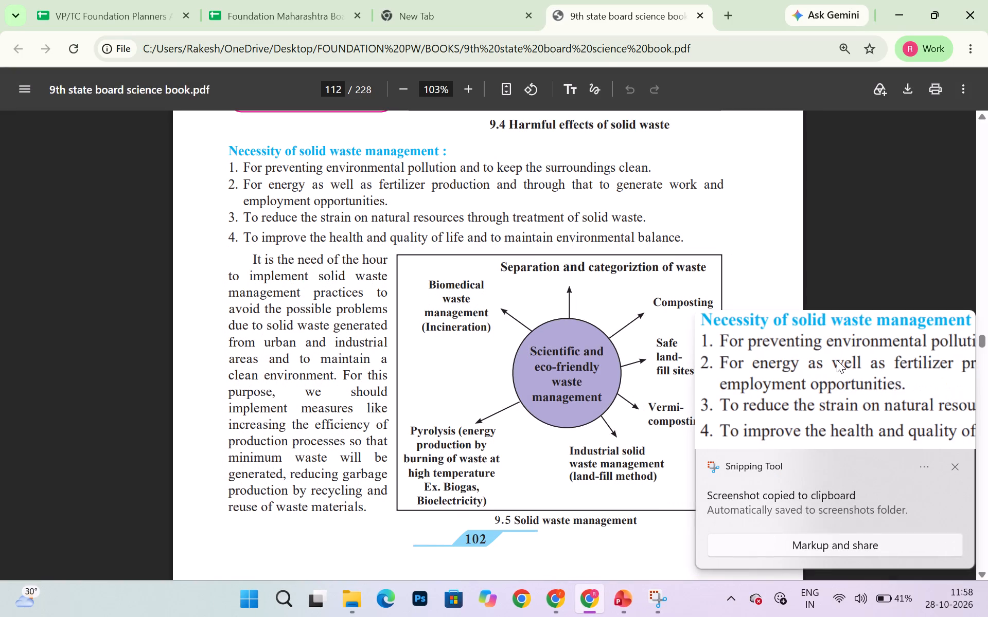
{"action": "left_click", "coordinate": [837, 360]}
{"action": "right_click", "coordinate": [588, 375]}
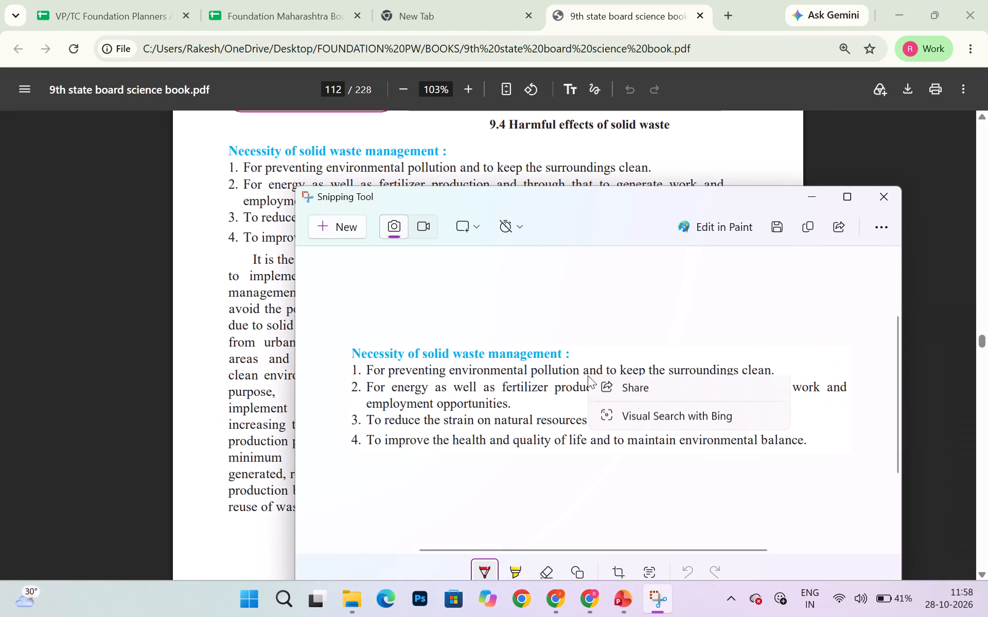
{"action": "left_click", "coordinate": [611, 411]}
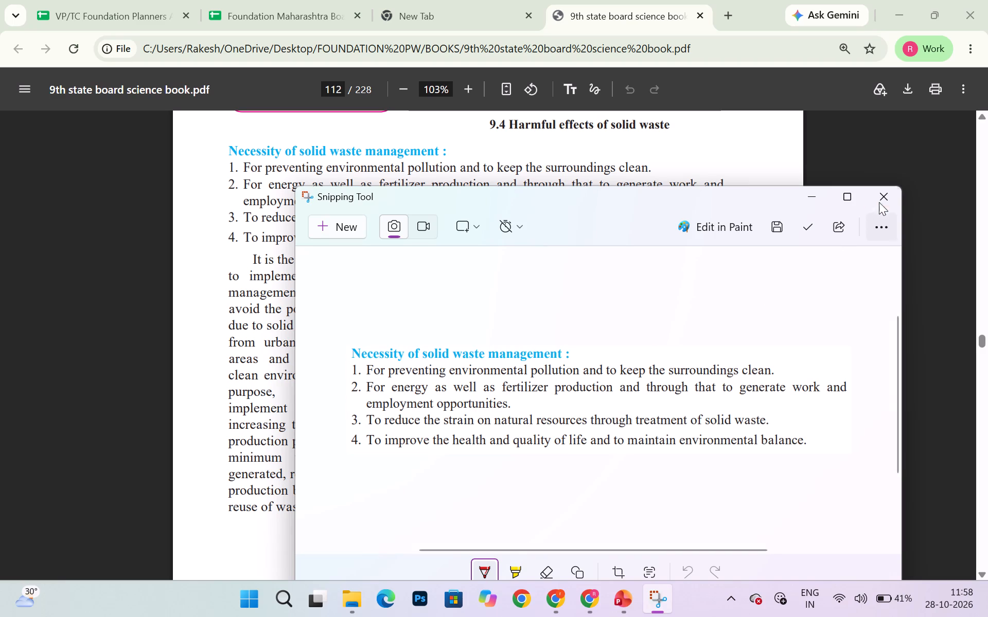
{"action": "left_click", "coordinate": [880, 199]}
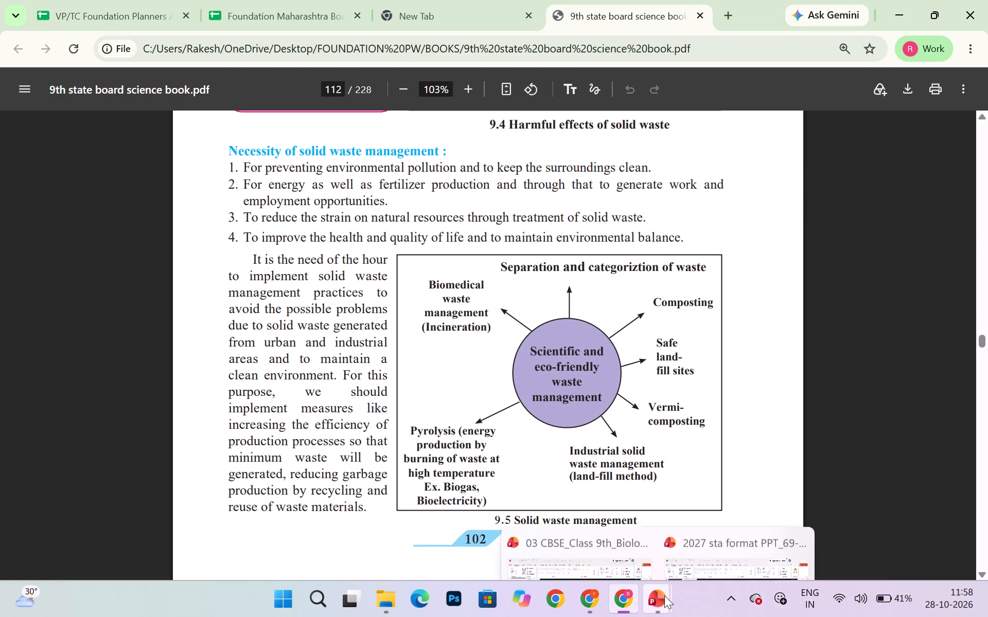
In the 2027 format presentation, add slide 20, paste the snip, move it near the slide's left edge and enlarge it to about 6.58 × 30.66 cm.
{"action": "left_click", "coordinate": [731, 522]}
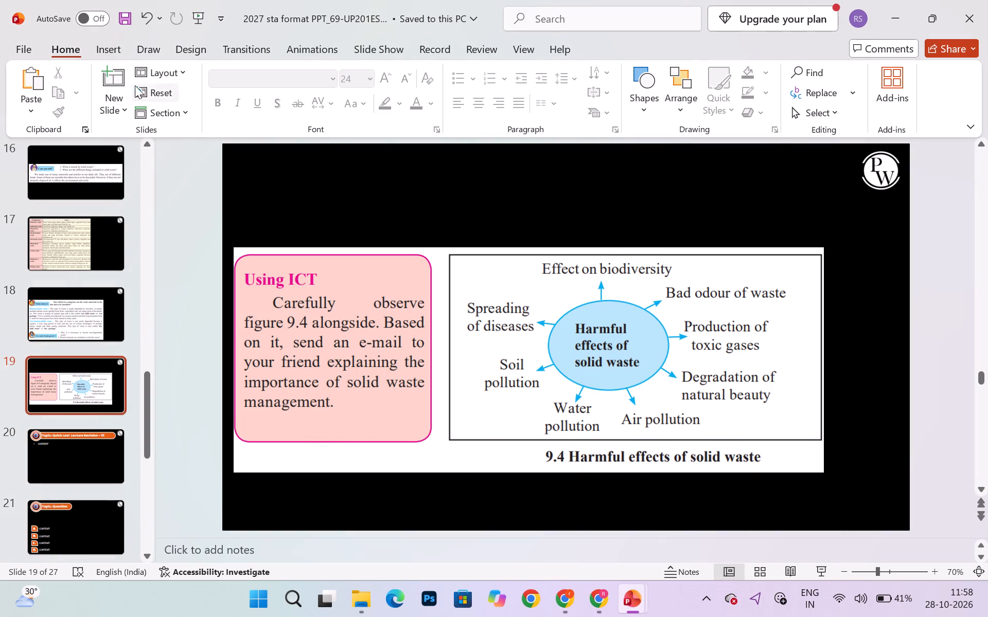
{"action": "left_click", "coordinate": [115, 77]}
{"action": "key", "text": "ctrl+v"}
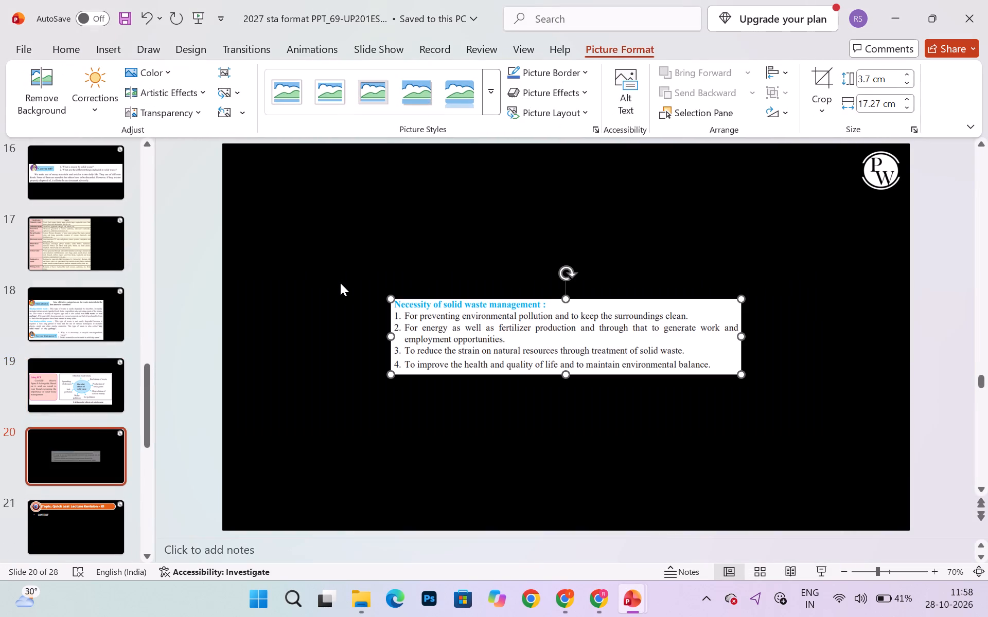
{"action": "left_click_drag", "start_coordinate": [442, 336], "coordinate": [283, 315]}
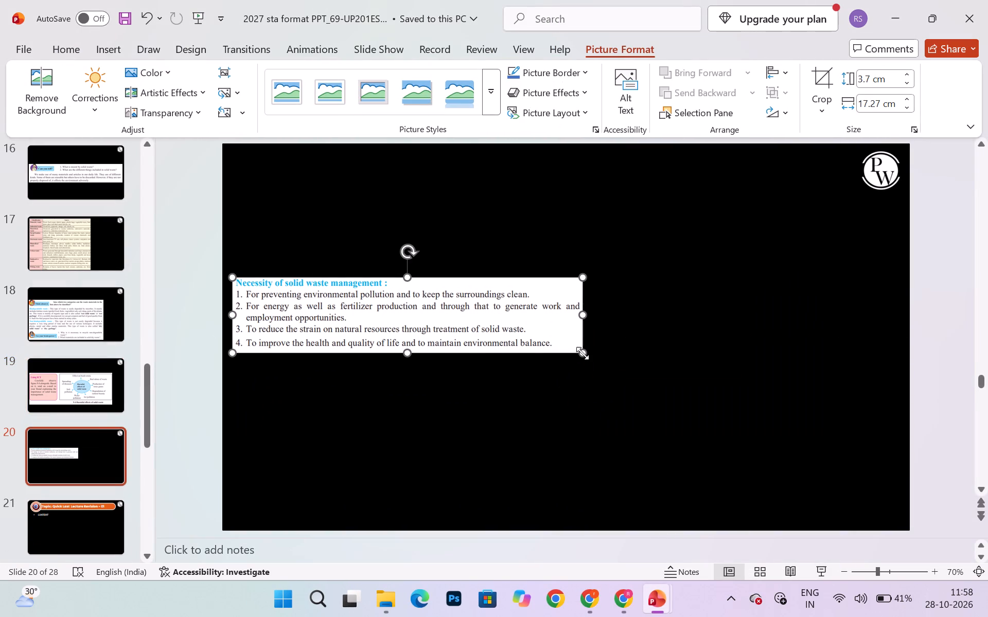
{"action": "left_click_drag", "start_coordinate": [583, 353], "coordinate": [710, 411]}
Switch to the textbook PDF, snip the solid waste management paragraph together with figure 9.5 Solid waste management, and copy the snip.
{"action": "left_click", "coordinate": [626, 598]}
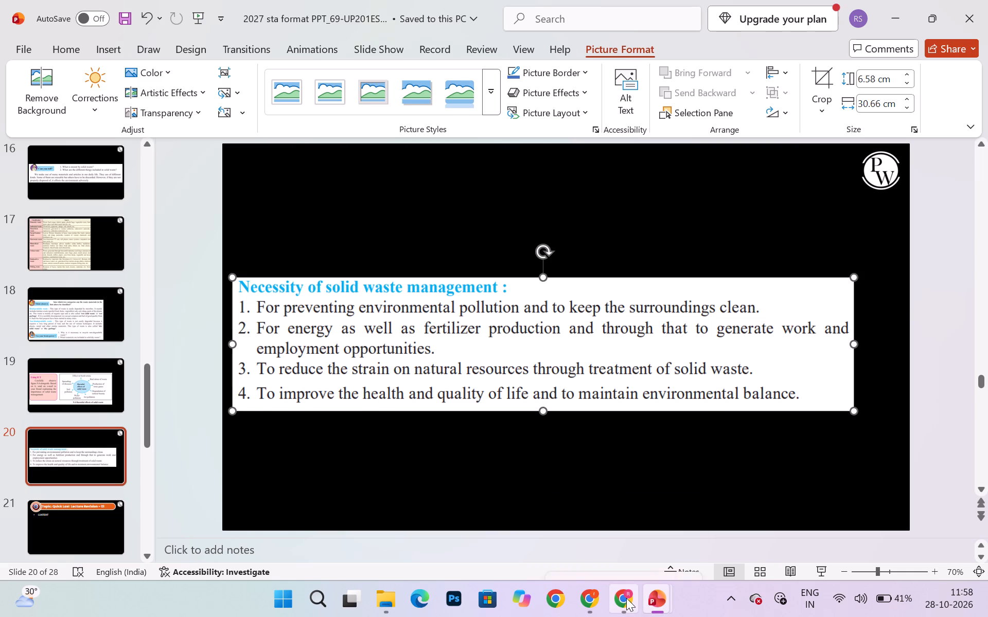
{"action": "scroll", "coordinate": [443, 332], "scroll_direction": "down", "scroll_amount": 1}
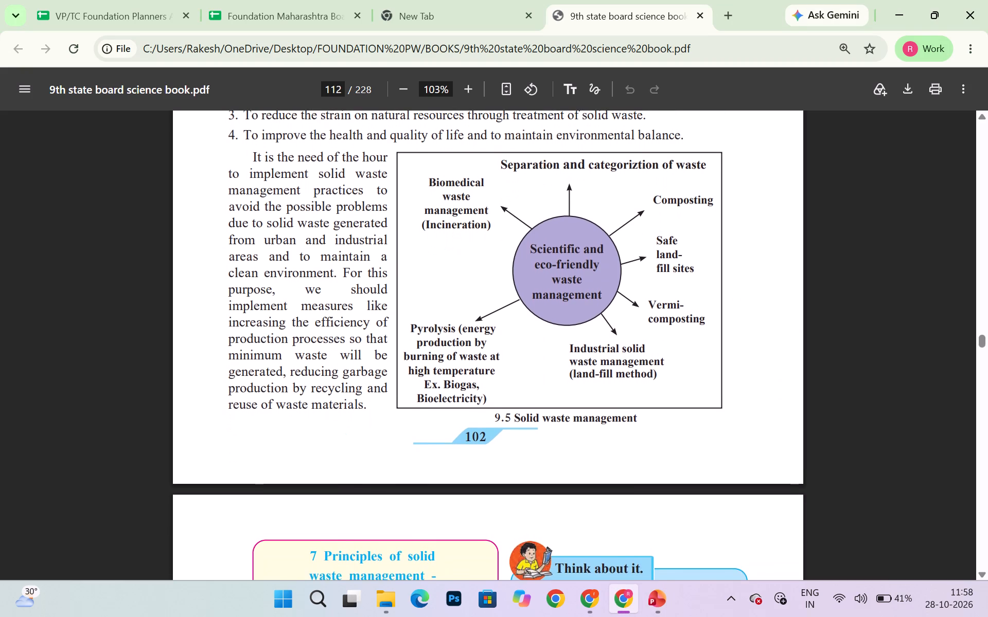
{"action": "scroll", "coordinate": [443, 332], "scroll_direction": "down", "scroll_amount": 1}
{"action": "key", "text": "Print"}
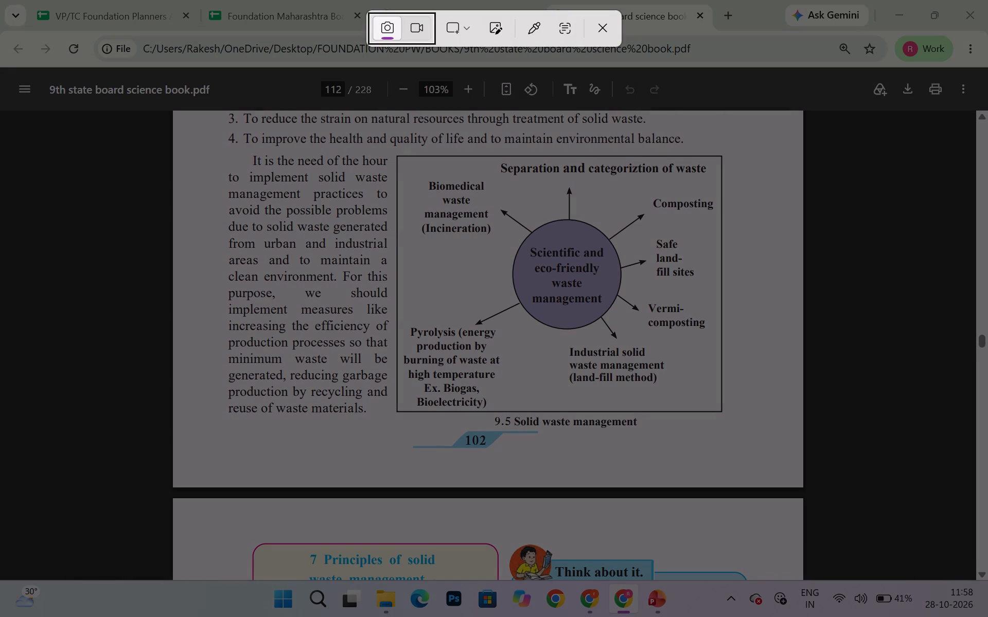
{"action": "left_click_drag", "start_coordinate": [224, 150], "coordinate": [572, 238]}
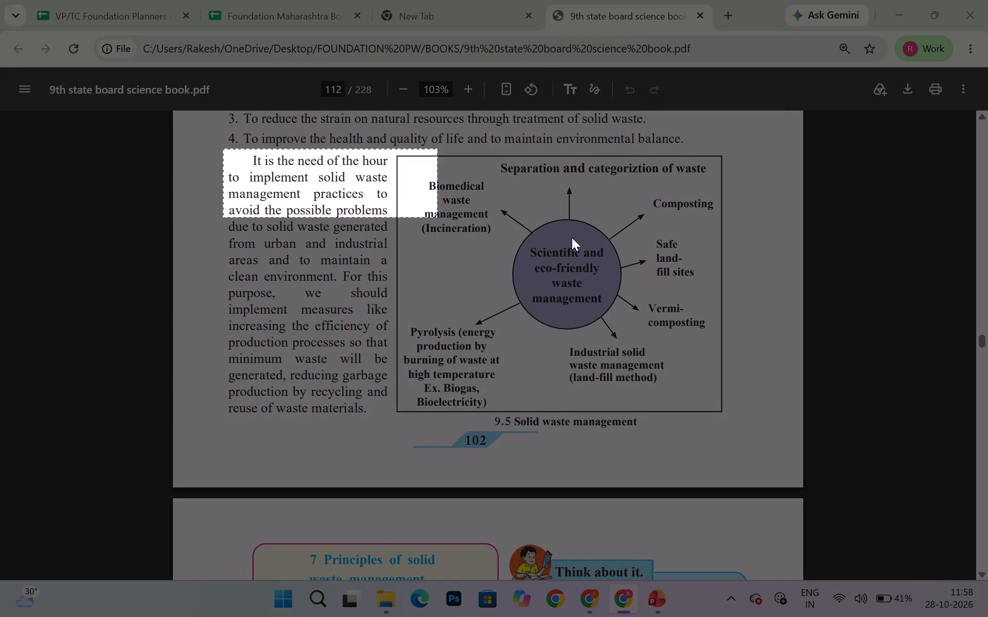
{"action": "left_click_drag", "start_coordinate": [572, 238], "coordinate": [736, 428]}
{"action": "left_click", "coordinate": [800, 364]}
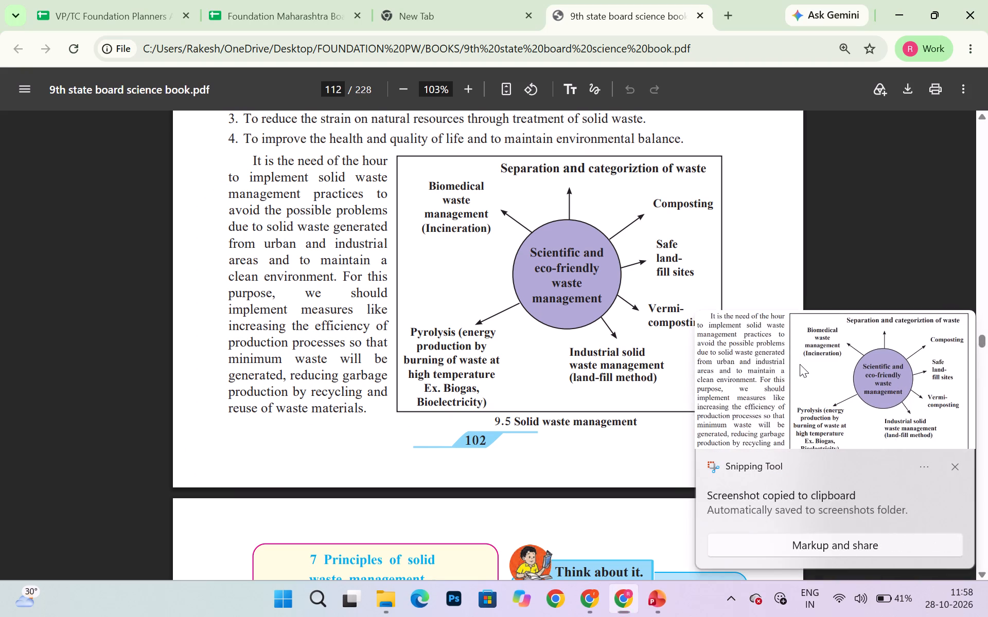
{"action": "right_click", "coordinate": [560, 353]}
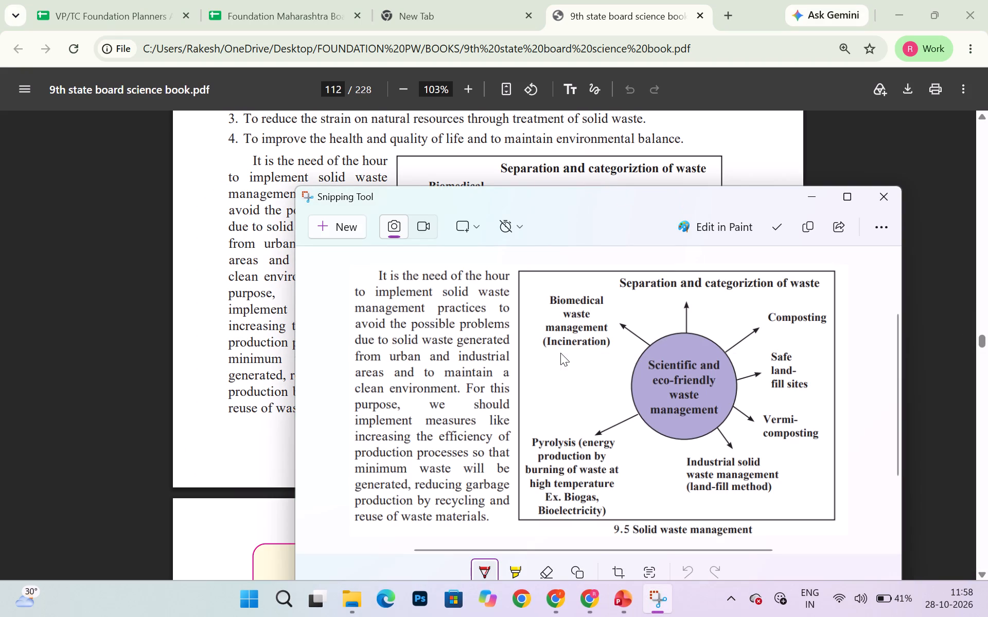
{"action": "left_click", "coordinate": [588, 391]}
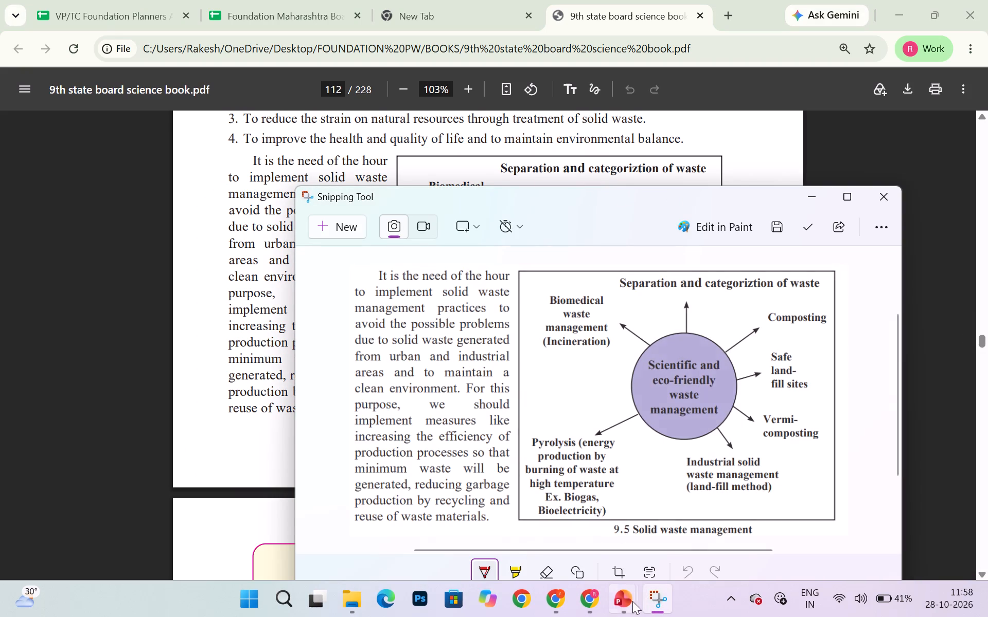
In the 2027 format presentation, add slide 21, paste the snip, move it near the slide's left edge and enlarge it to about 14.65 × 26.91 cm.
{"action": "left_click", "coordinate": [696, 524]}
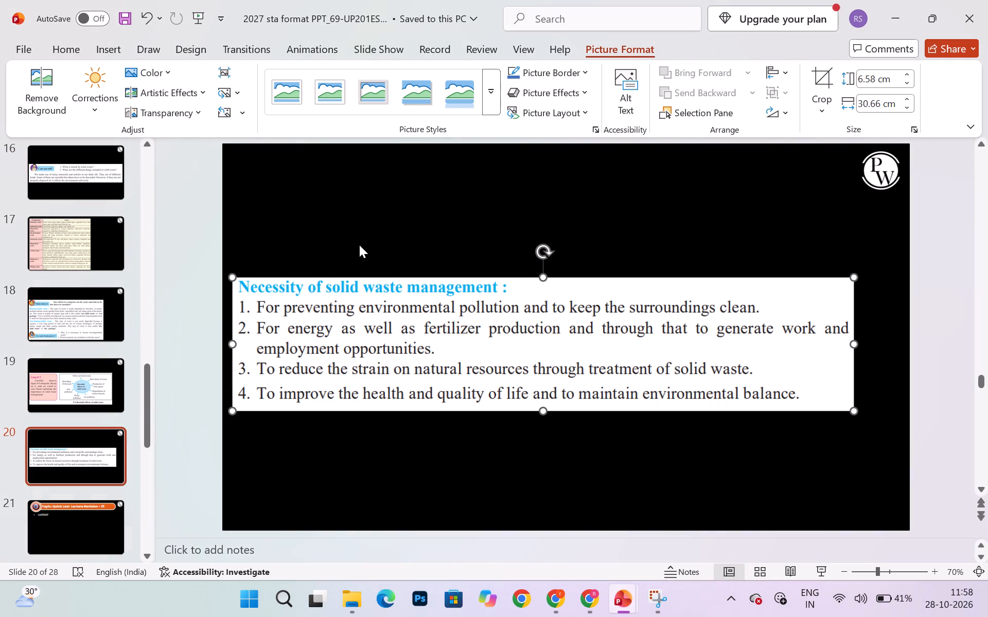
{"action": "left_click", "coordinate": [68, 51]}
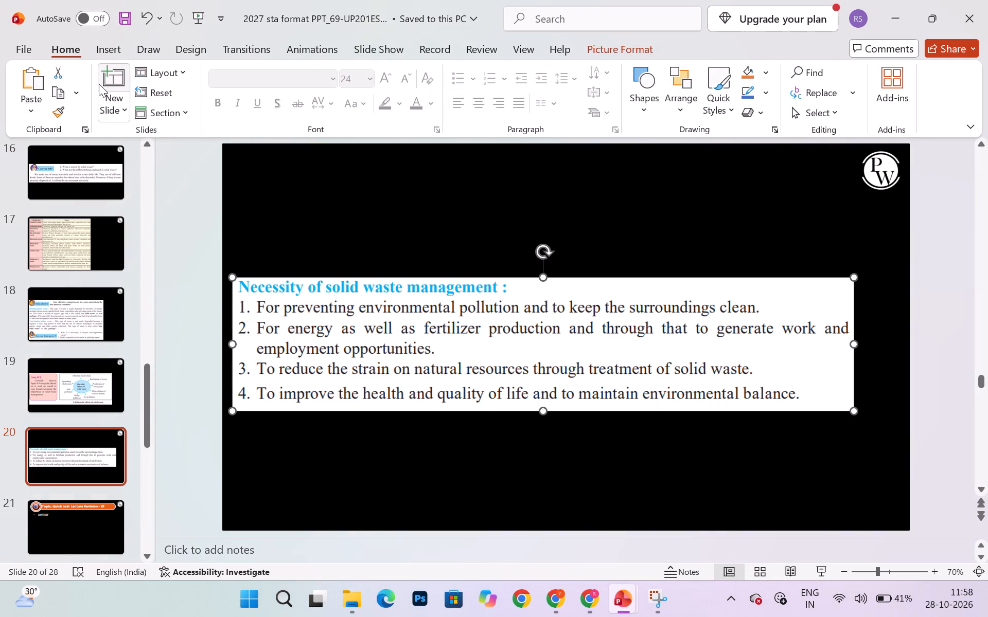
{"action": "left_click", "coordinate": [103, 83]}
{"action": "key", "text": "ctrl+v"}
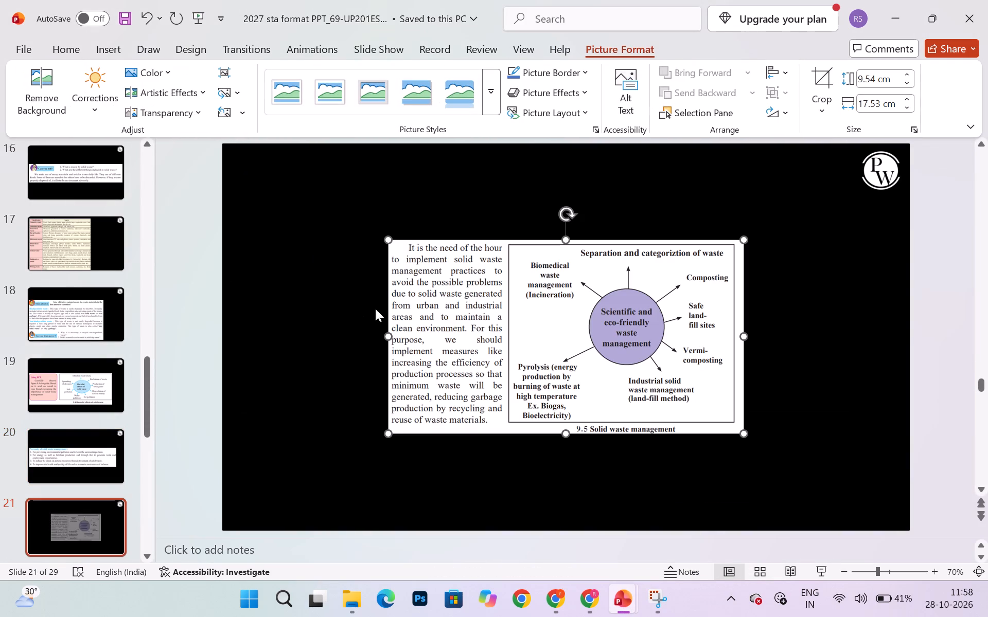
{"action": "left_click_drag", "start_coordinate": [474, 321], "coordinate": [317, 304]}
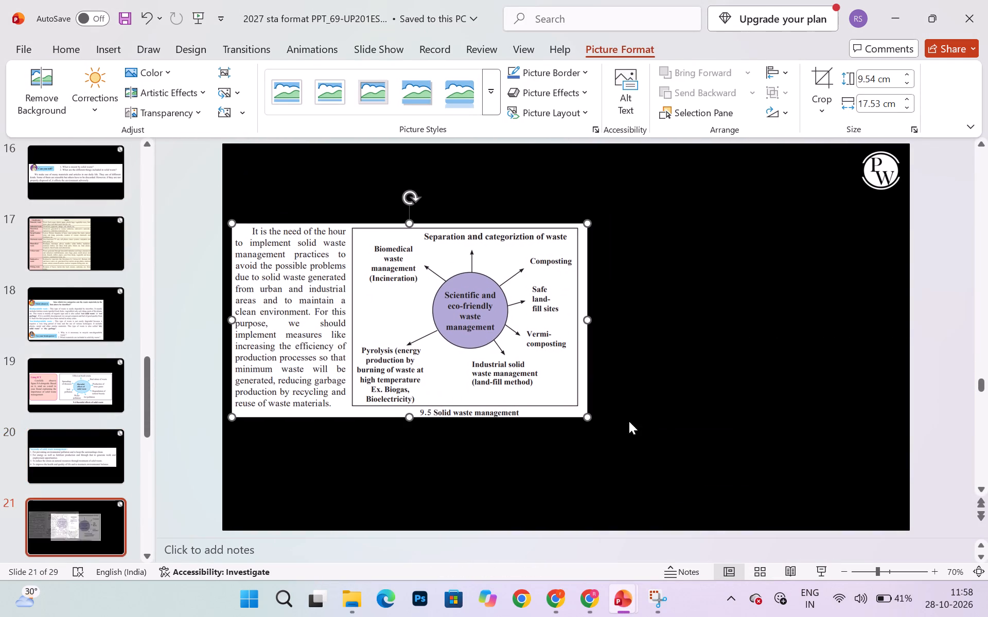
{"action": "left_click_drag", "start_coordinate": [587, 420], "coordinate": [719, 497]}
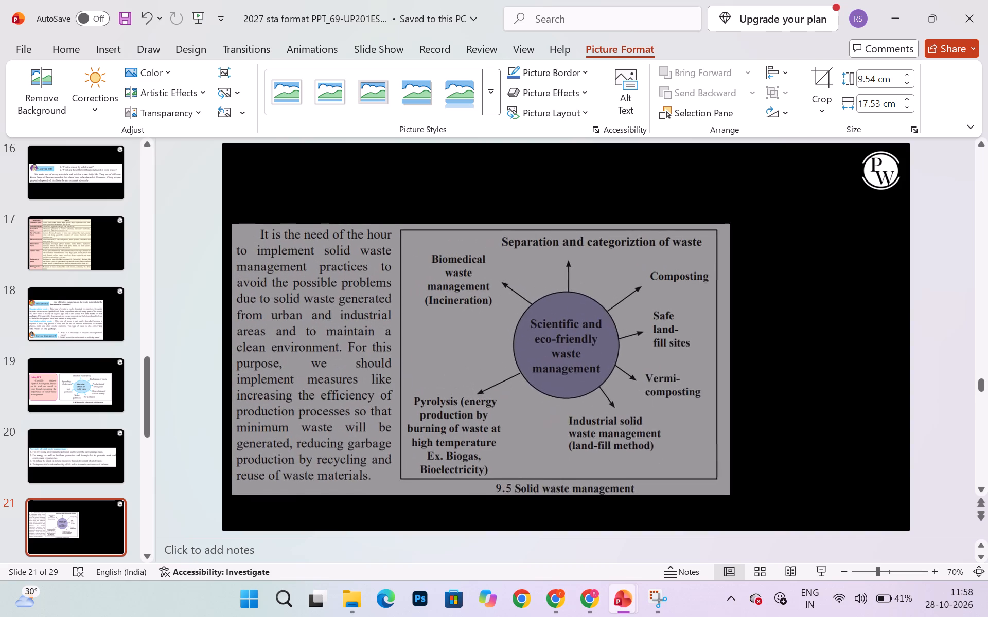
{"action": "left_click_drag", "start_coordinate": [719, 497], "coordinate": [777, 508]}
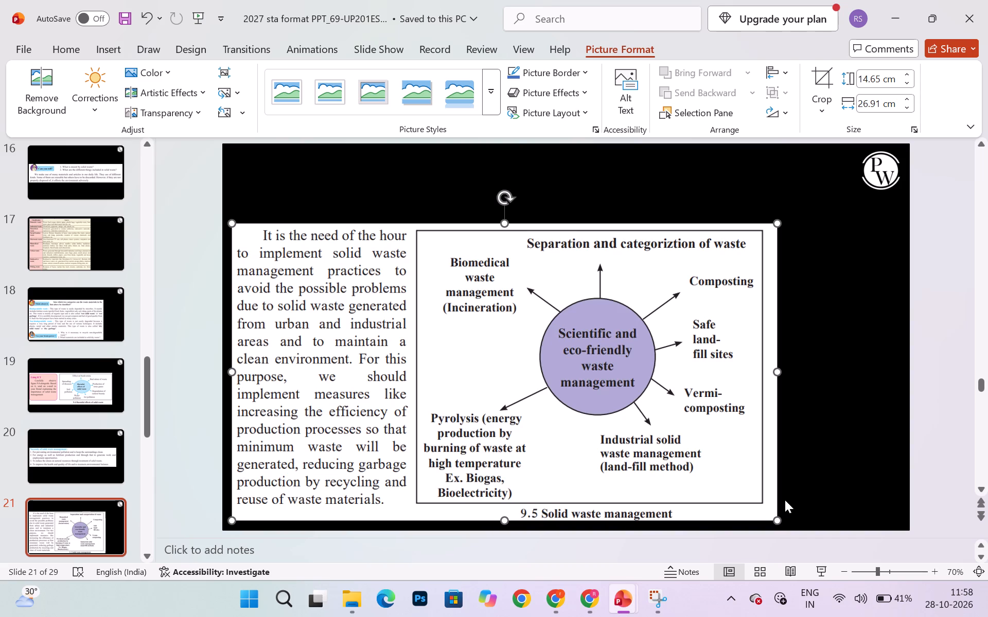
Switch to the textbook PDF and look through the pages following figure 9.5 for the next content to capture.
{"action": "left_click", "coordinate": [579, 596]}
{"action": "scroll", "coordinate": [496, 401], "scroll_direction": "down", "scroll_amount": 1}
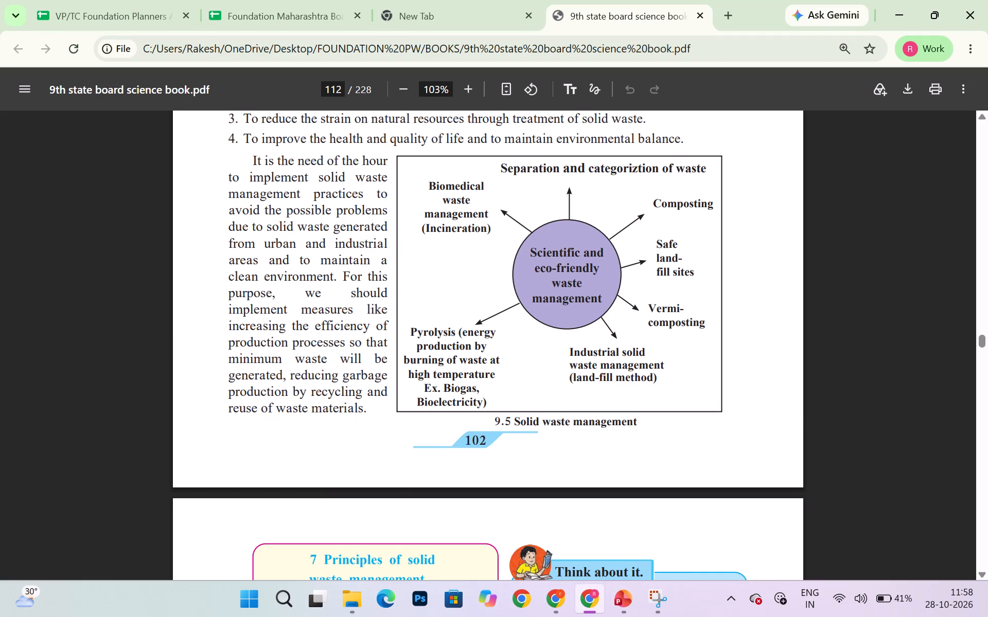
{"action": "scroll", "coordinate": [496, 401], "scroll_direction": "down", "scroll_amount": 5}
{"action": "scroll", "coordinate": [496, 401], "scroll_direction": "up", "scroll_amount": 1}
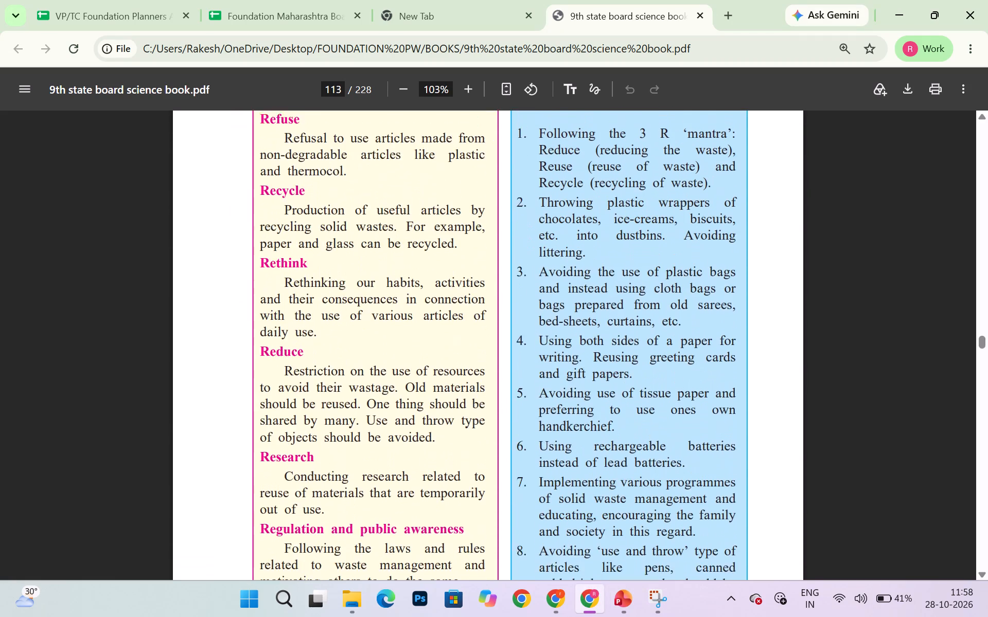
{"action": "scroll", "coordinate": [496, 401], "scroll_direction": "up", "scroll_amount": 2}
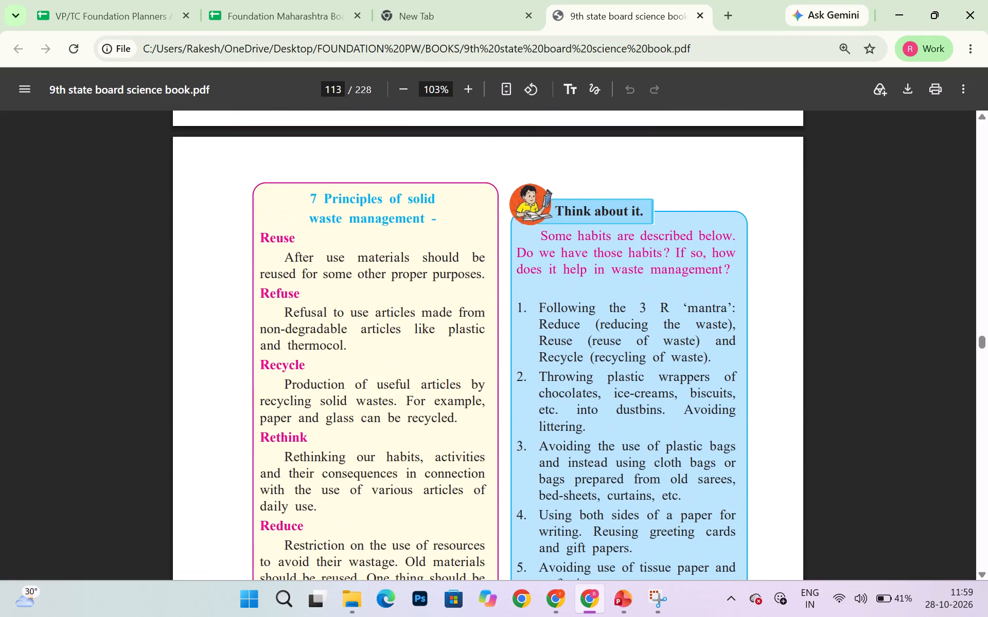
{"action": "scroll", "coordinate": [496, 401], "scroll_direction": "down", "scroll_amount": 1}
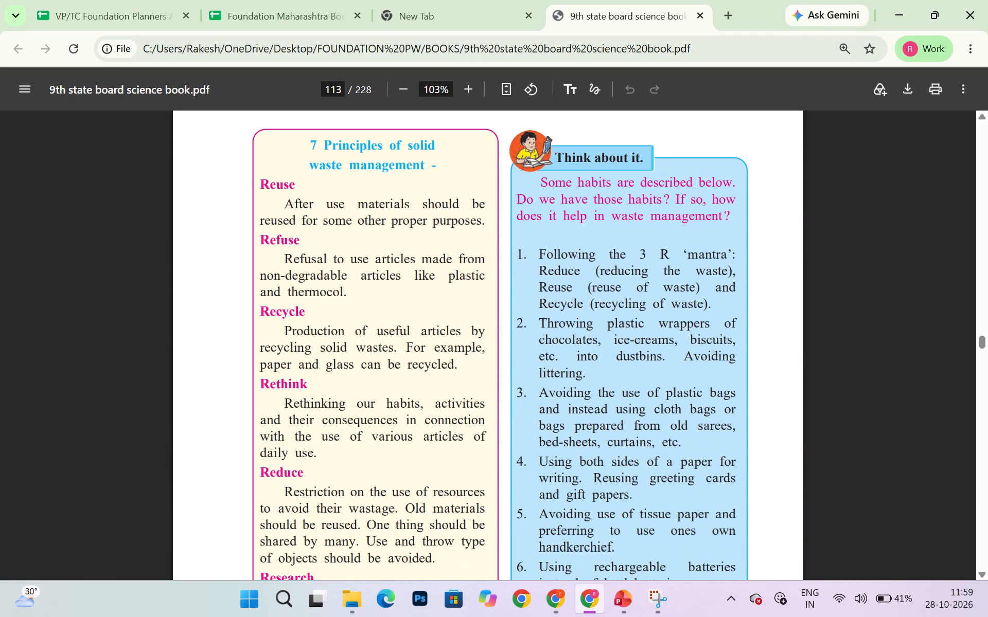
{"action": "scroll", "coordinate": [496, 401], "scroll_direction": "down", "scroll_amount": 1}
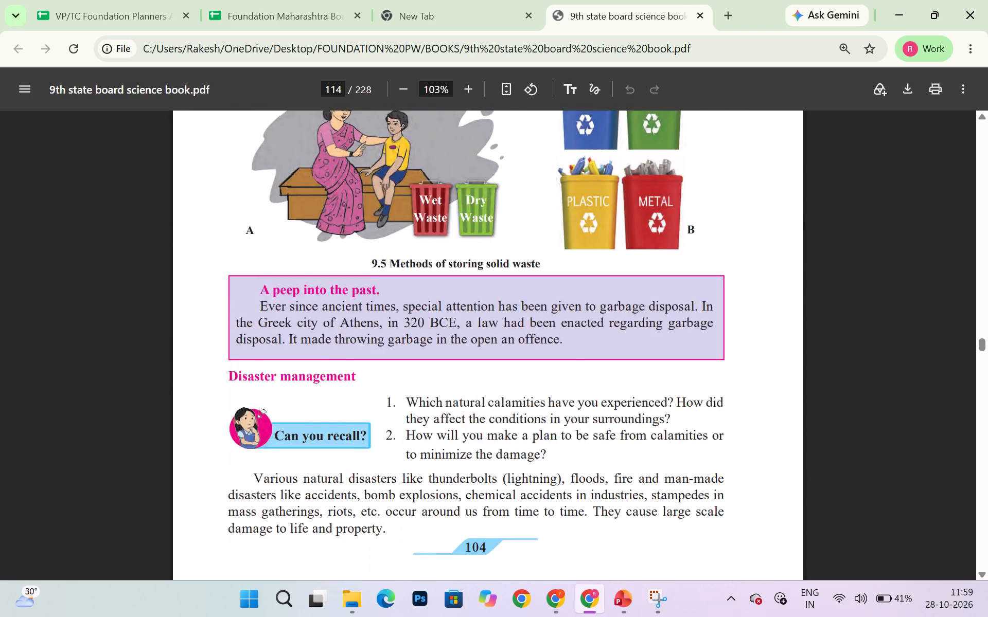
{"action": "scroll", "coordinate": [496, 401], "scroll_direction": "down", "scroll_amount": 1}
{"action": "scroll", "coordinate": [496, 401], "scroll_direction": "up", "scroll_amount": 10}
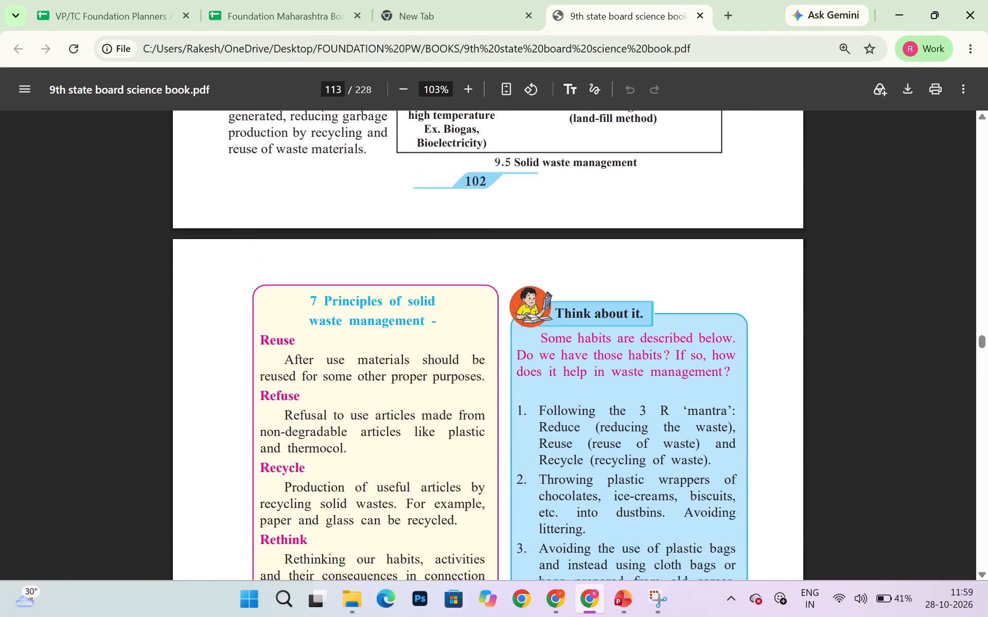
Fit the "7 Principles of solid waste management" box in view at 64% zoom, snip the whole box and copy the snip.
{"action": "scroll", "coordinate": [496, 401], "scroll_direction": "up", "scroll_amount": 1}
{"action": "scroll", "coordinate": [496, 401], "scroll_direction": "down", "scroll_amount": 1}
{"action": "scroll", "coordinate": [467, 317], "scroll_direction": "down", "scroll_amount": 2}
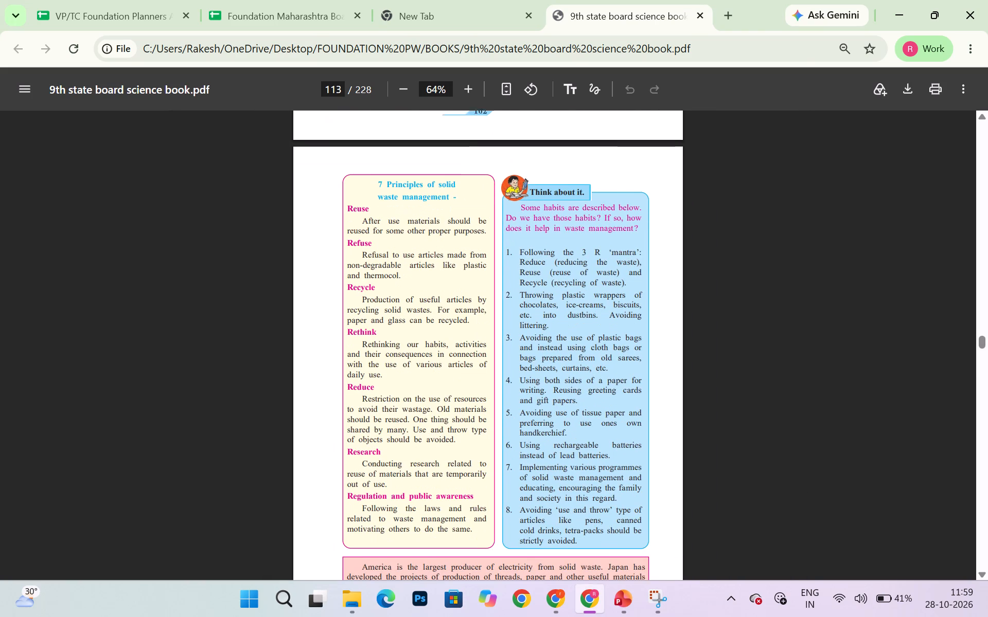
{"action": "scroll", "coordinate": [467, 317], "scroll_direction": "down", "scroll_amount": 1}
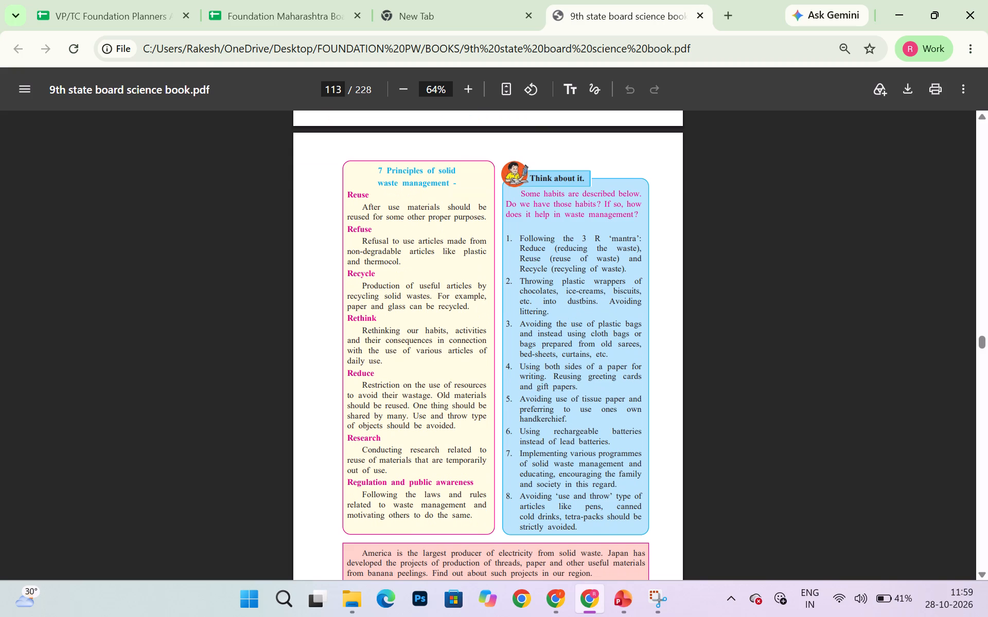
{"action": "key", "text": "Print"}
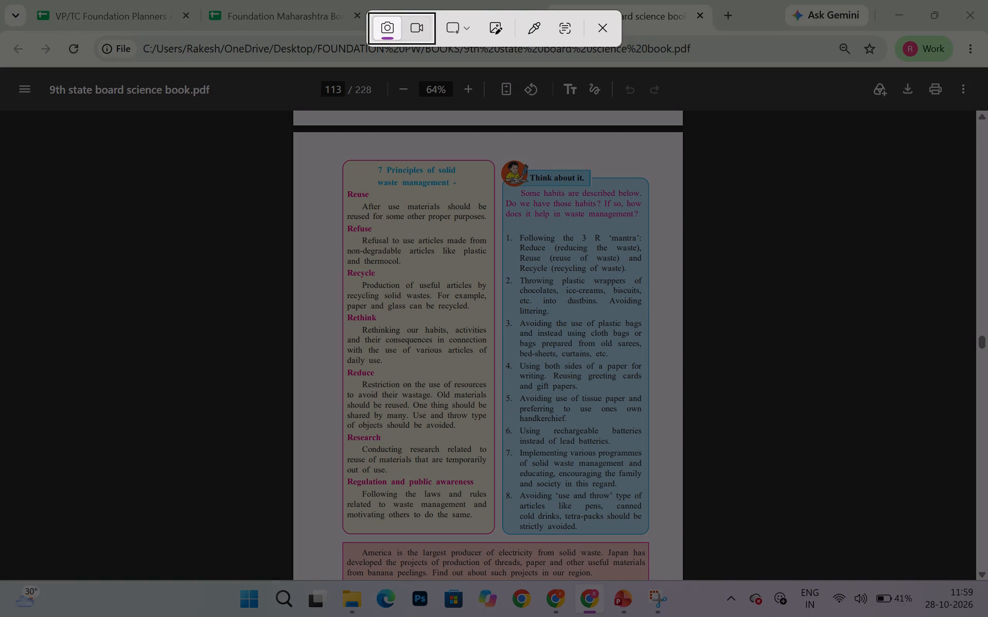
{"action": "left_click_drag", "start_coordinate": [339, 158], "coordinate": [413, 169]}
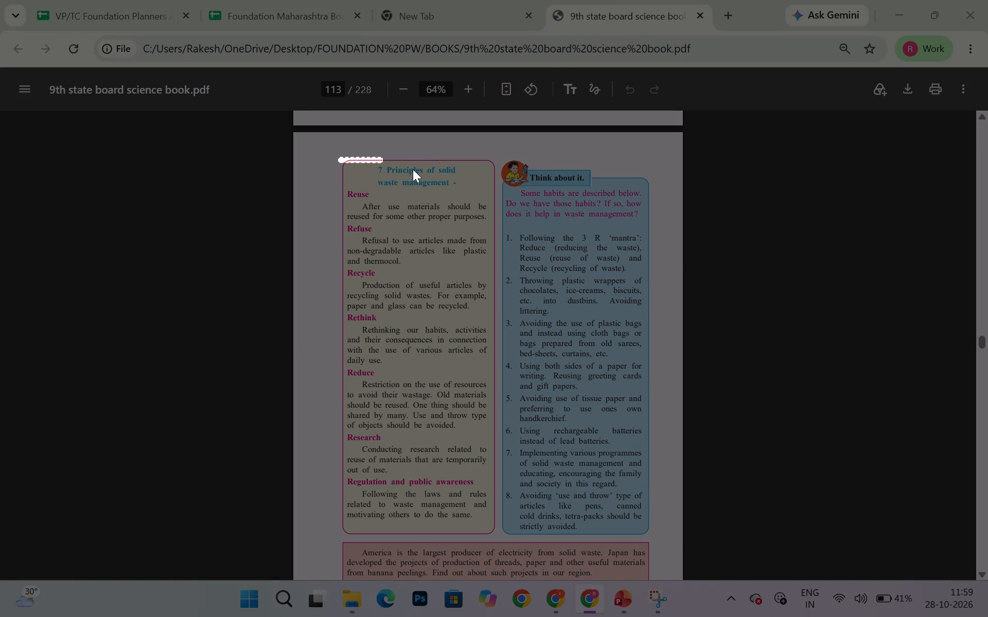
{"action": "left_click_drag", "start_coordinate": [413, 169], "coordinate": [498, 525]}
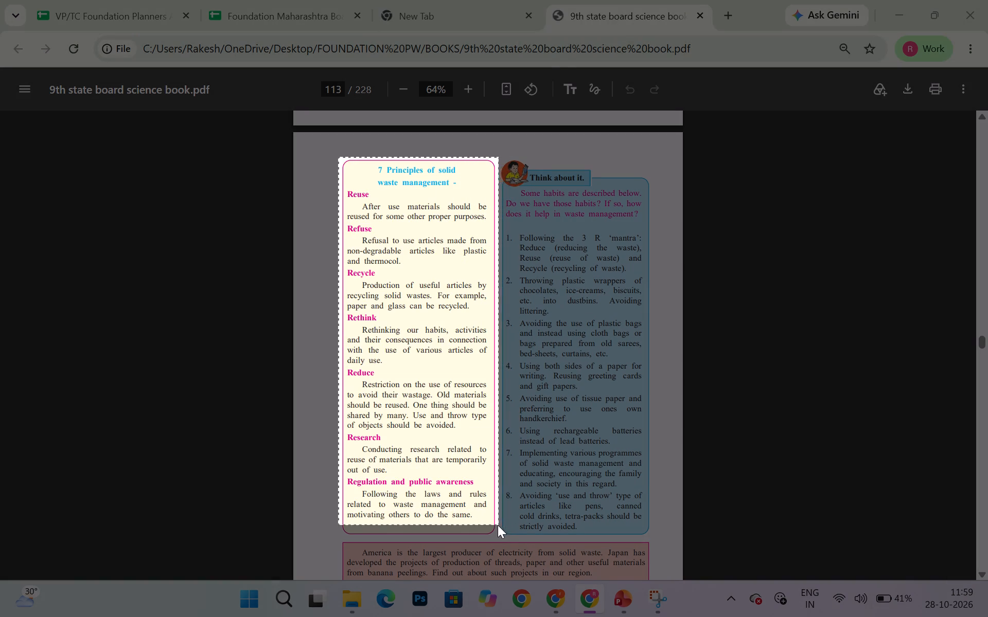
{"action": "left_click_drag", "start_coordinate": [498, 525], "coordinate": [497, 536]}
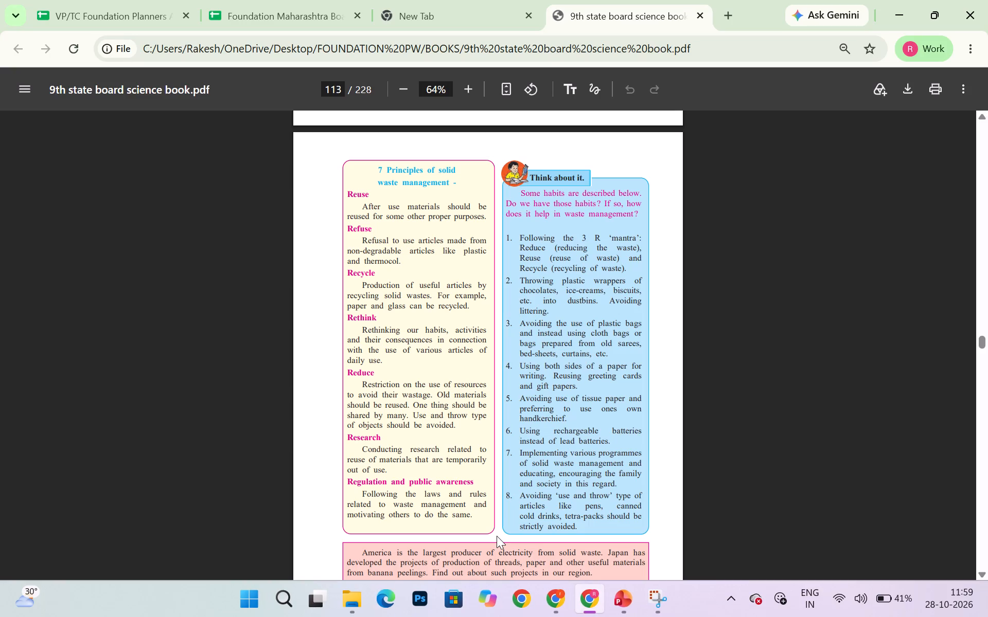
{"action": "left_click", "coordinate": [761, 426]}
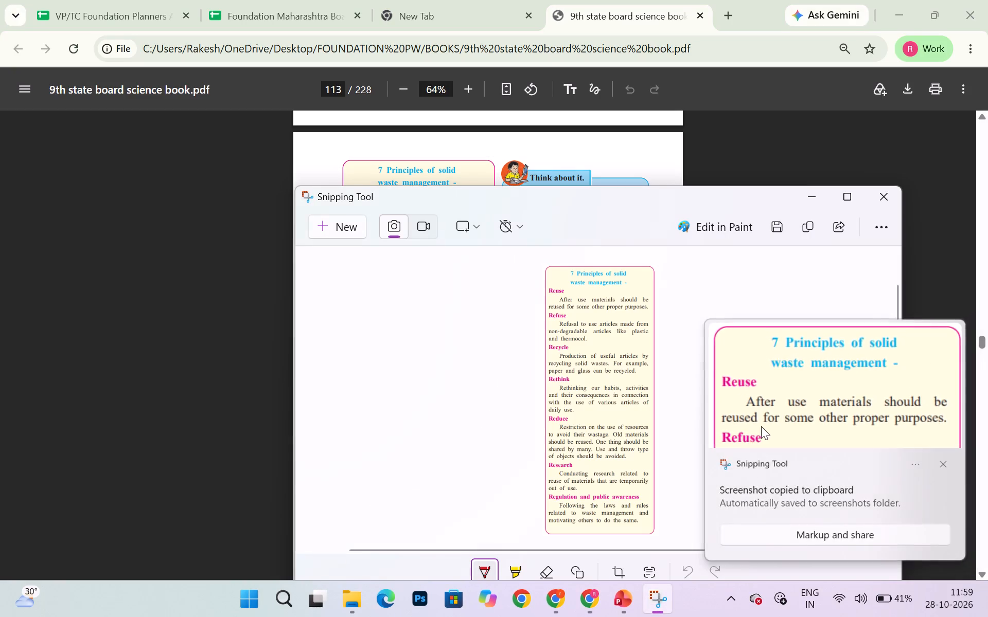
{"action": "right_click", "coordinate": [546, 340]}
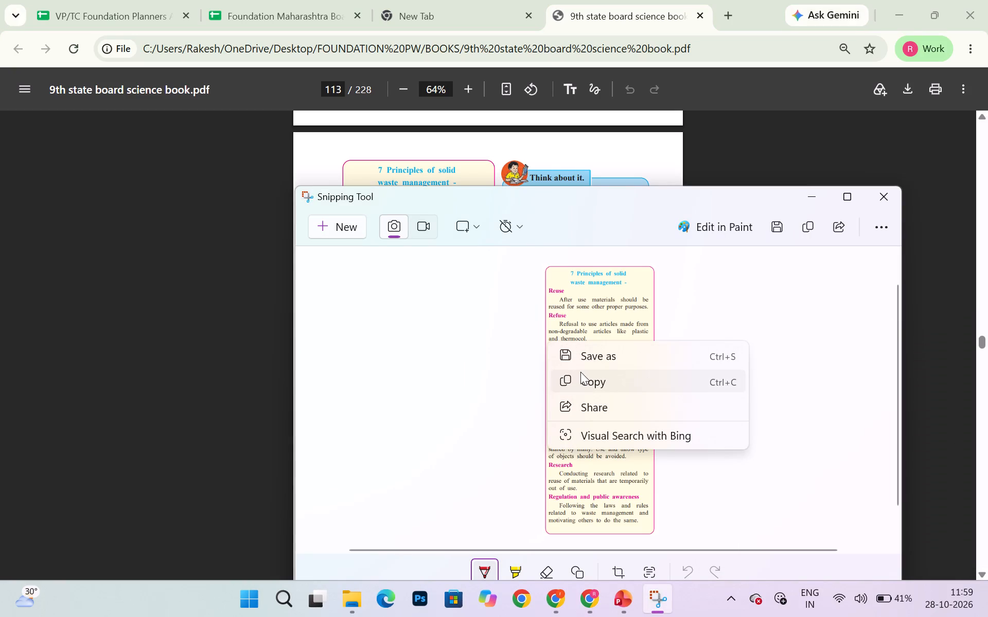
{"action": "left_click", "coordinate": [580, 372]}
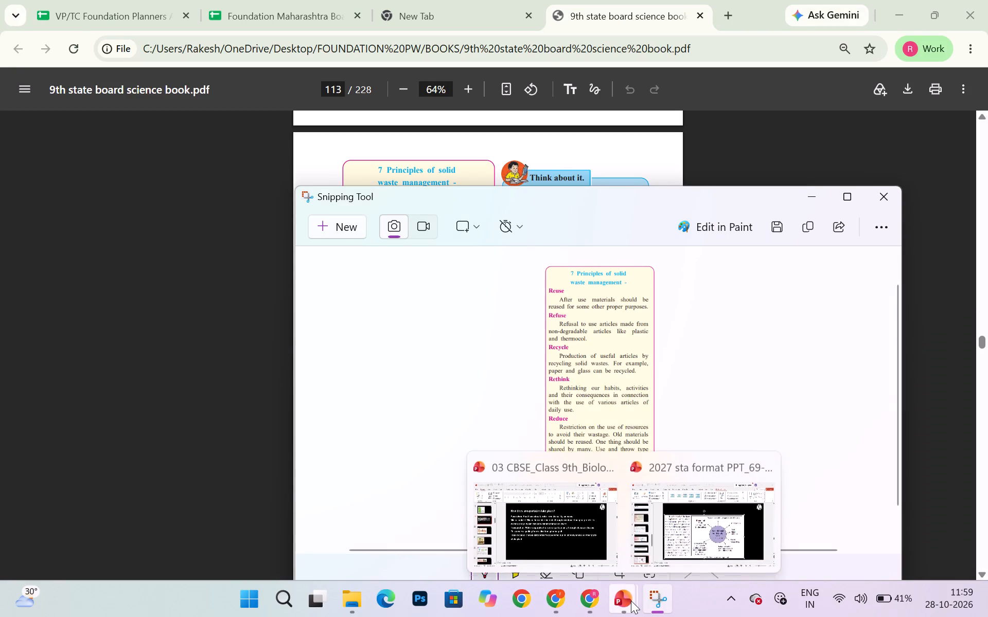
In the 2027 format presentation, add slide 22, paste the seven principles snip, move it to the slide's upper-left corner and enlarge it to about 18.11 × 7.49 cm.
{"action": "left_click", "coordinate": [714, 519]}
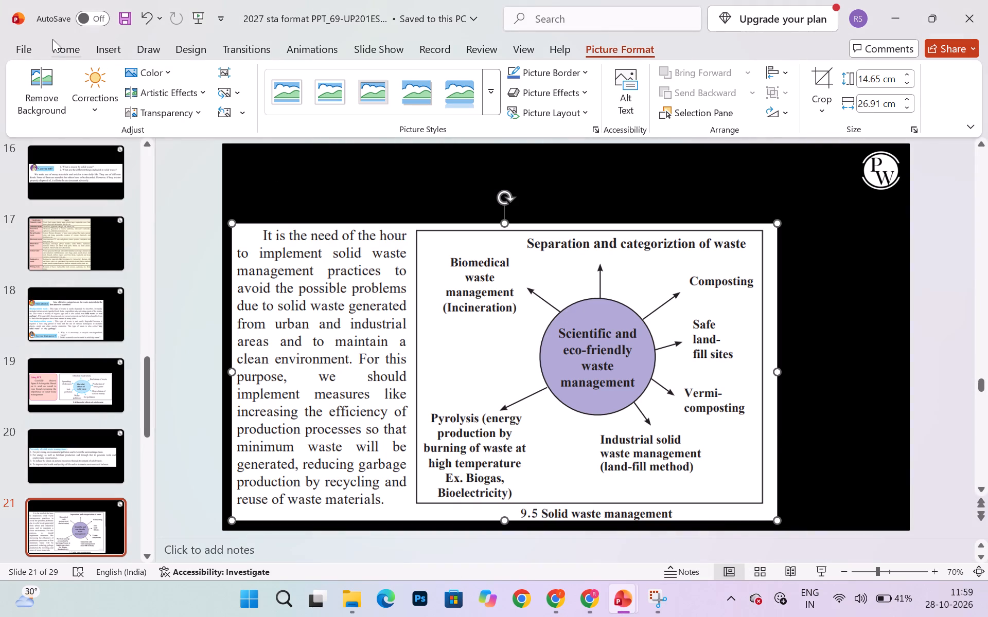
{"action": "left_click", "coordinate": [62, 46]}
{"action": "left_click", "coordinate": [111, 81]}
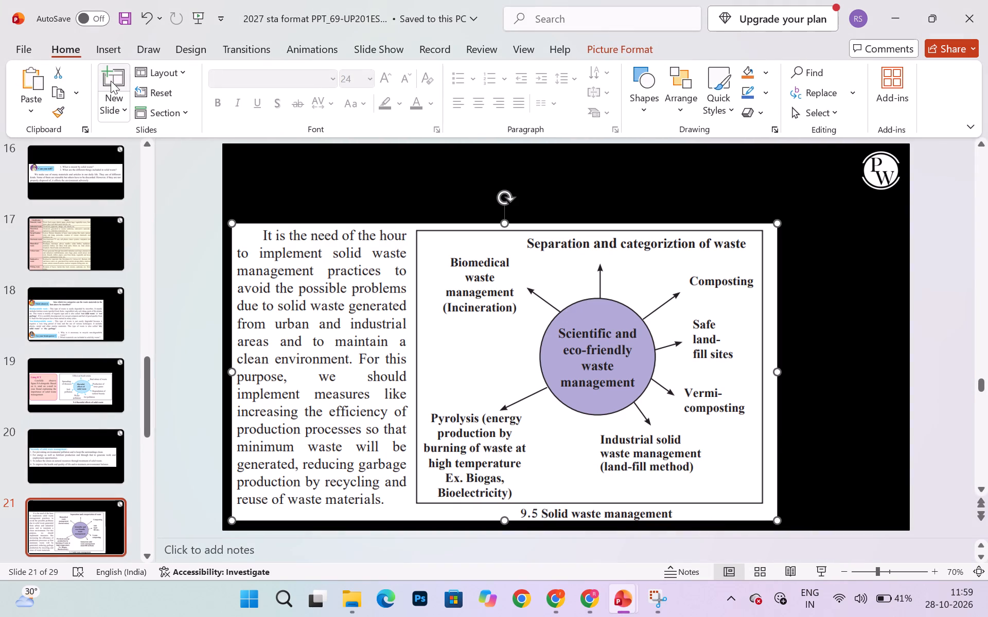
{"action": "key", "text": "ctrl+v"}
{"action": "left_click_drag", "start_coordinate": [540, 285], "coordinate": [313, 248]}
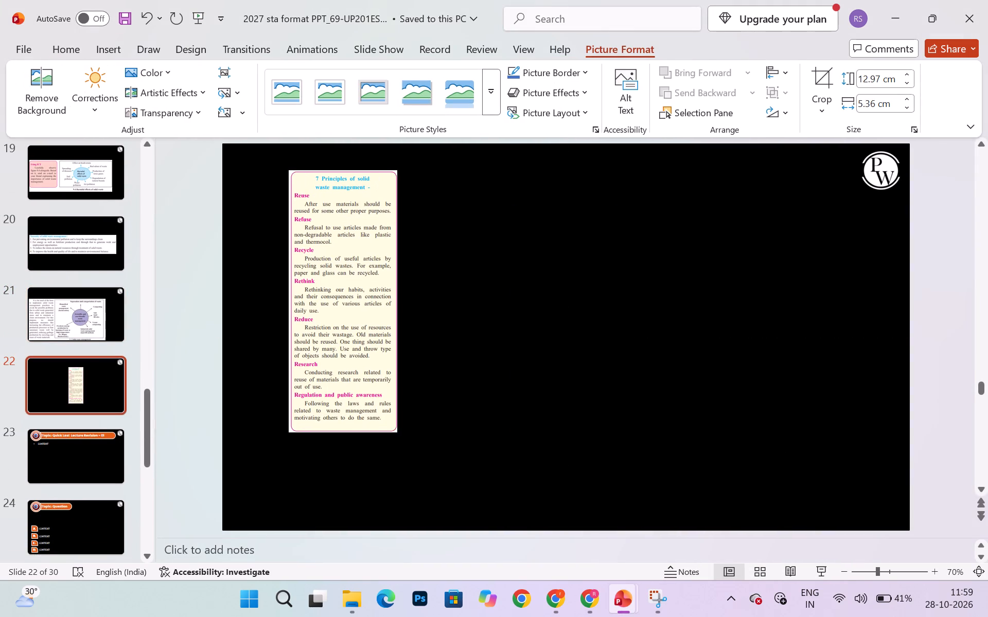
{"action": "left_click_drag", "start_coordinate": [313, 248], "coordinate": [266, 233]}
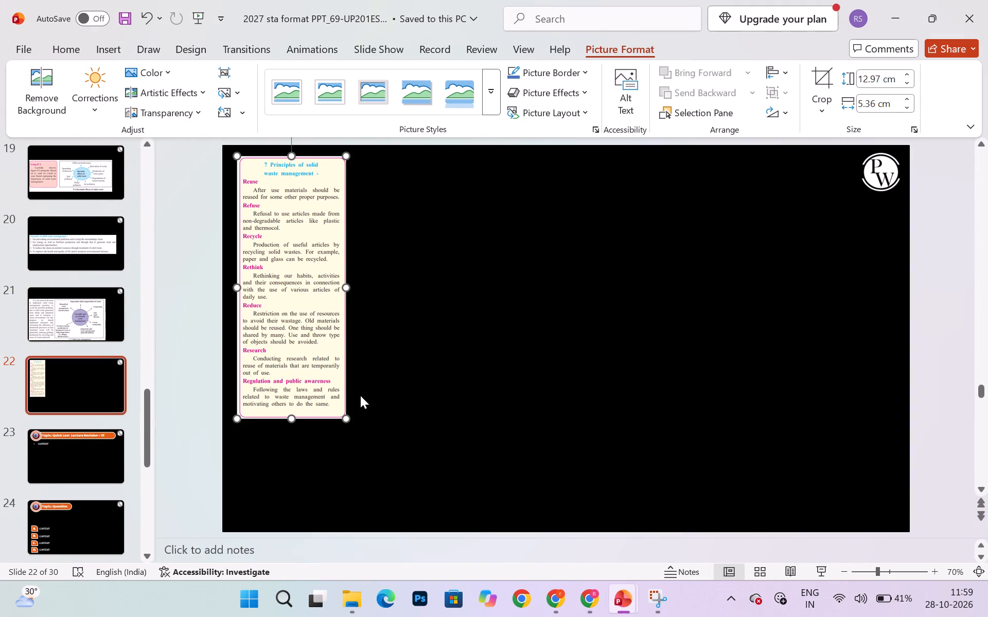
{"action": "left_click_drag", "start_coordinate": [345, 416], "coordinate": [373, 423]}
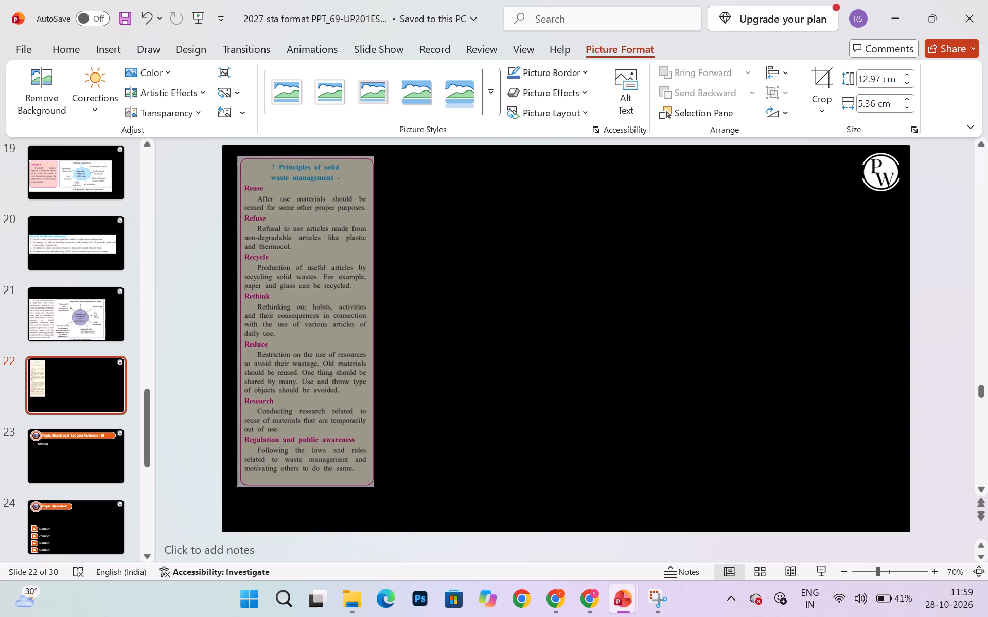
{"action": "left_click_drag", "start_coordinate": [373, 423], "coordinate": [389, 459]}
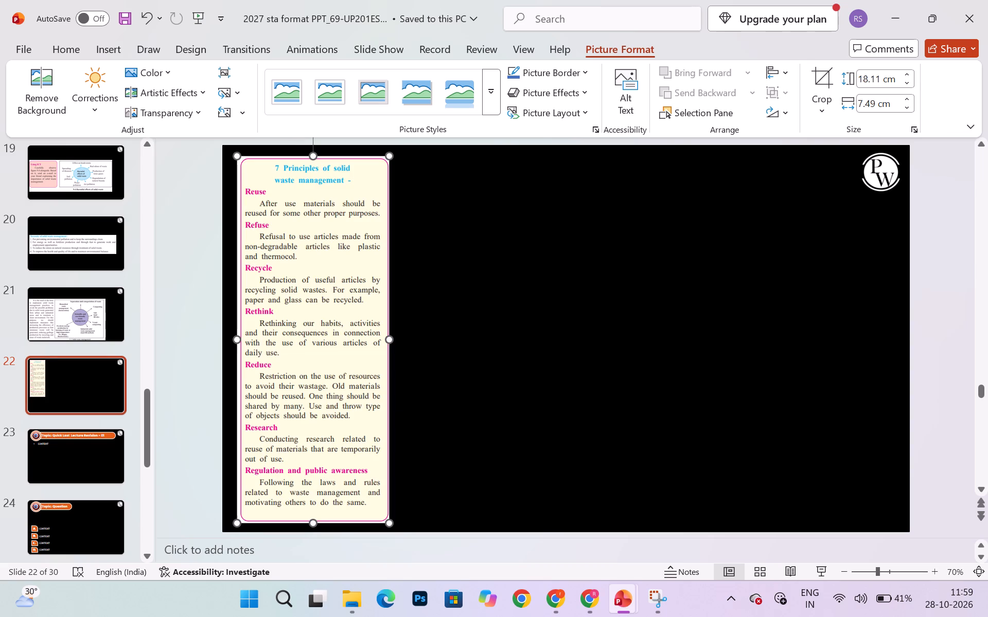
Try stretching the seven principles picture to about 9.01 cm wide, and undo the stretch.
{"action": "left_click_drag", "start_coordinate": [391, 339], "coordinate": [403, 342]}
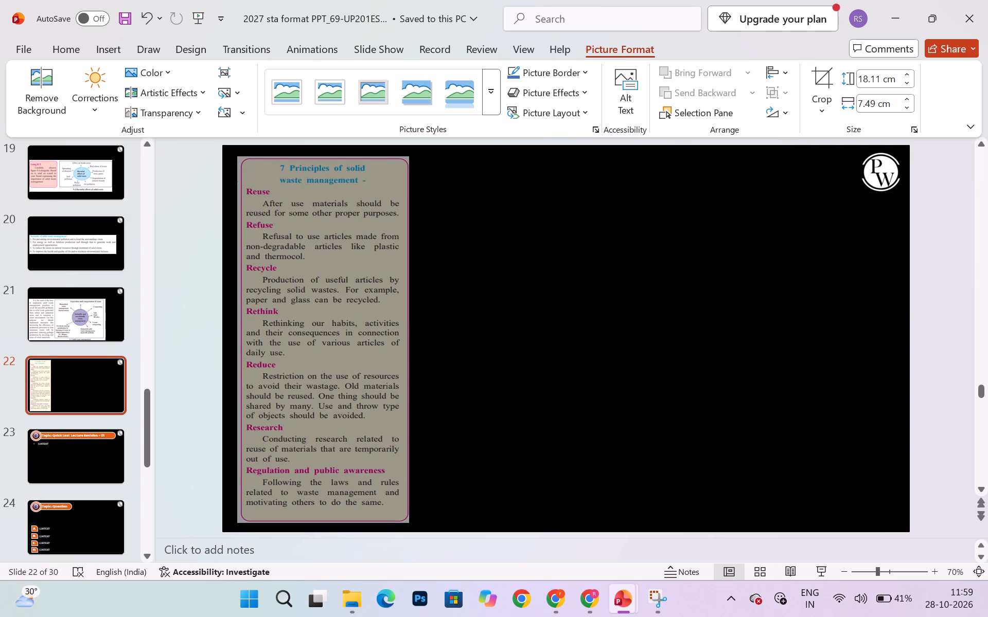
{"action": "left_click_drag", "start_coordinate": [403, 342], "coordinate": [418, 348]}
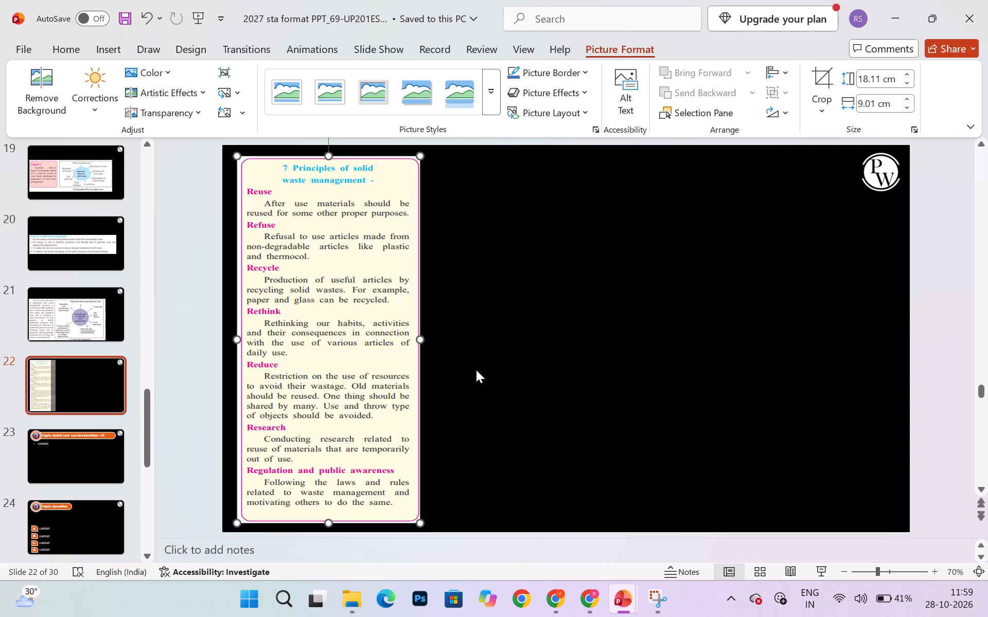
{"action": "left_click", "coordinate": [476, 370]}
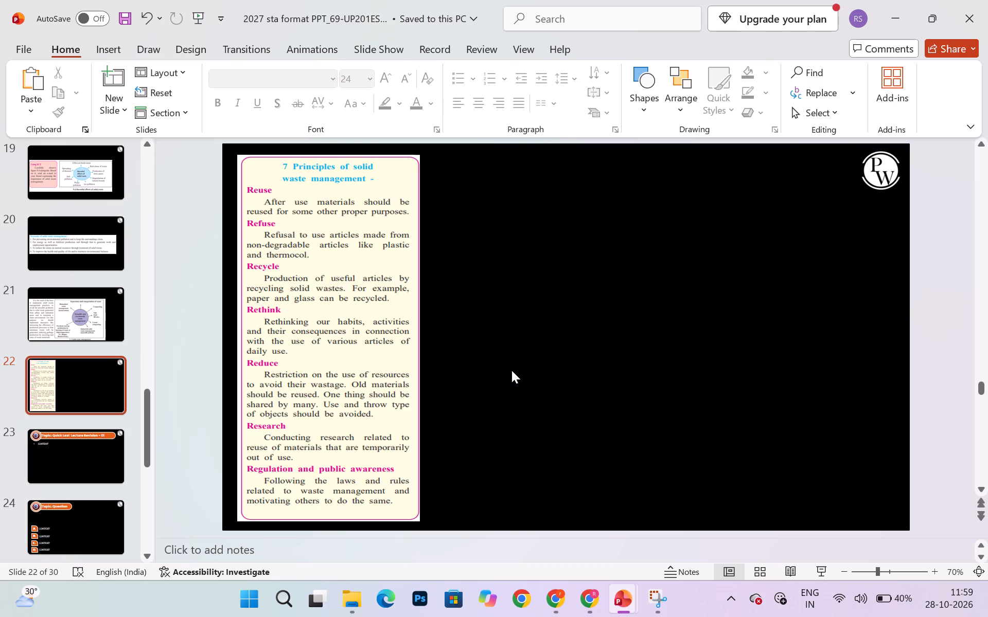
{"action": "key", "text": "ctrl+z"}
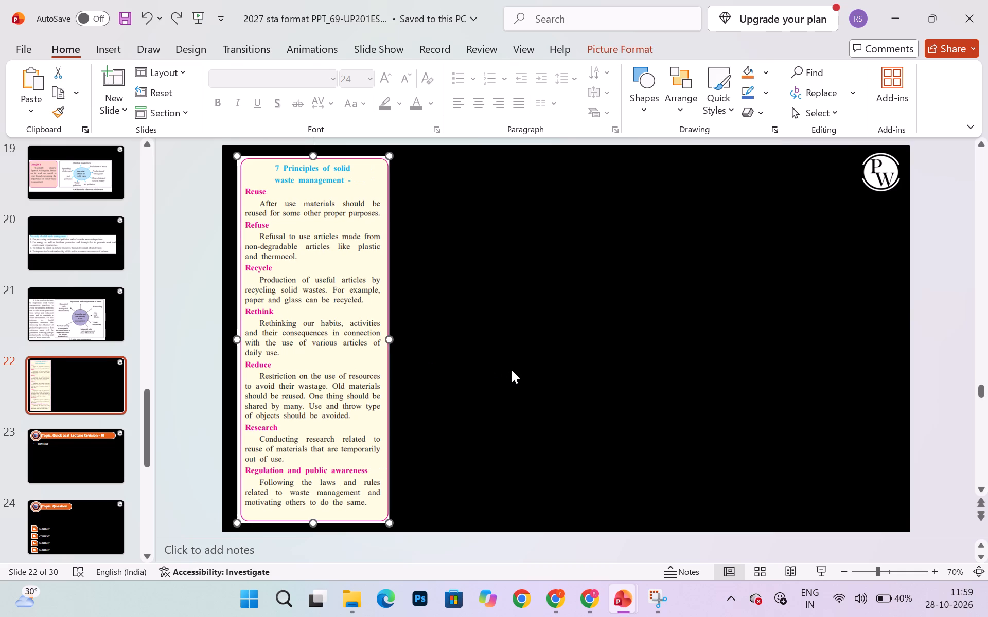
Crop the seven principles picture from below to about 7.45 cm high, keeping the heading and the Reuse, Refuse and Recycle entries.
{"action": "left_click", "coordinate": [352, 314]}
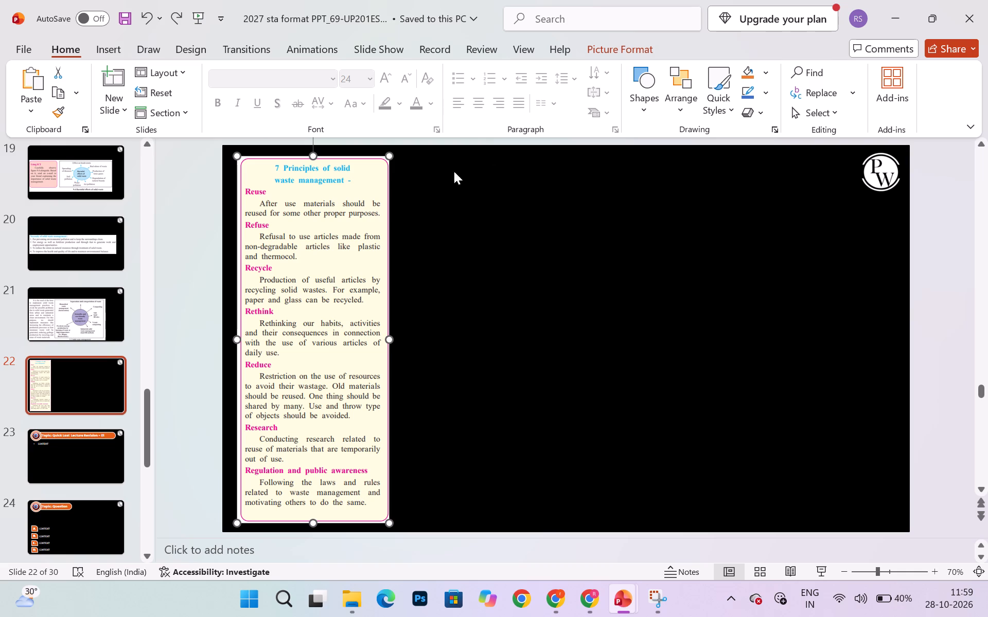
{"action": "left_click", "coordinate": [622, 52]}
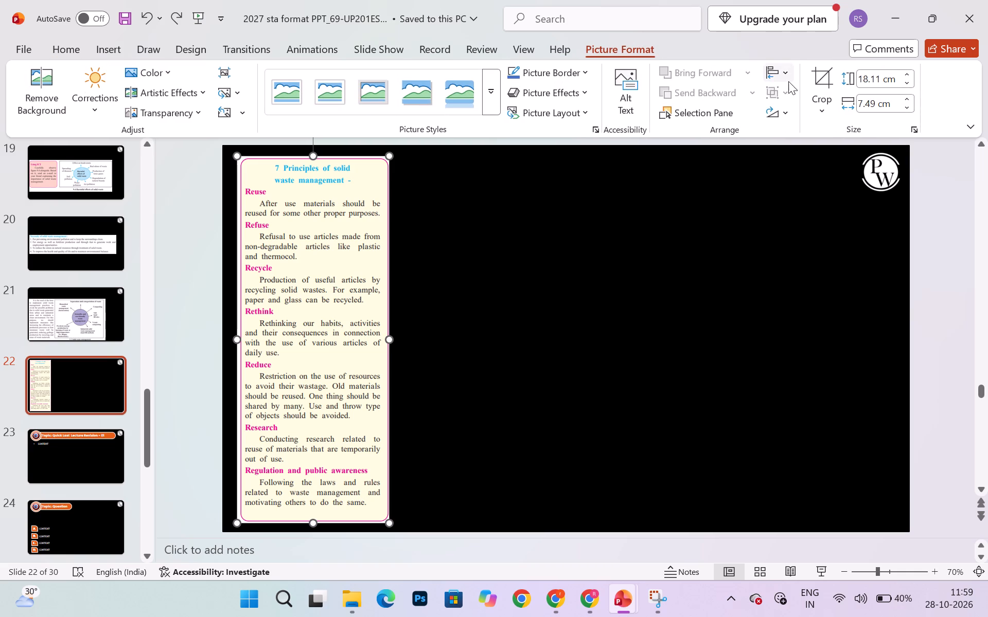
{"action": "left_click", "coordinate": [819, 81]}
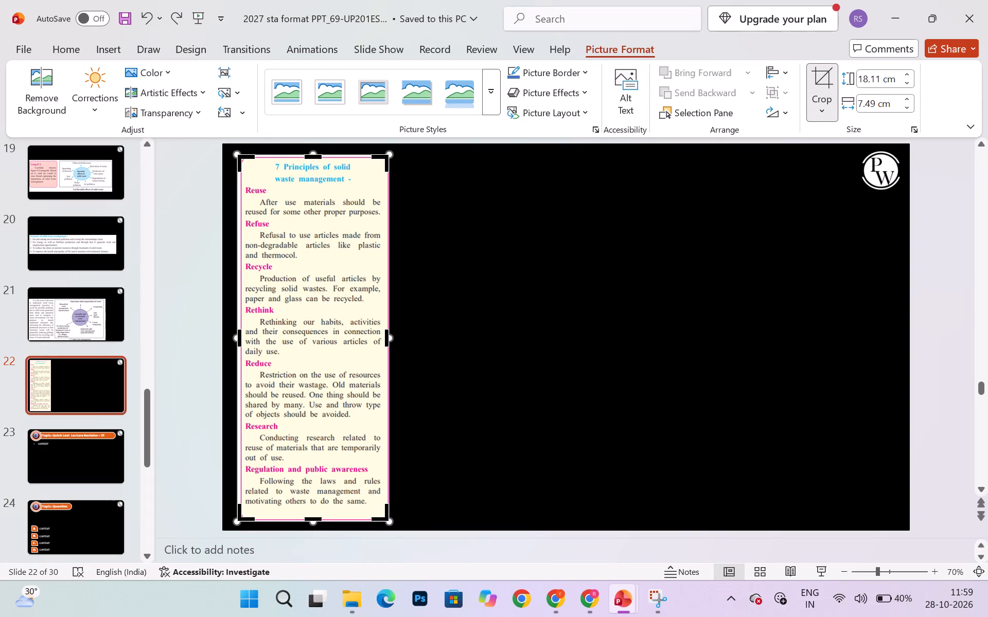
{"action": "left_click_drag", "start_coordinate": [316, 520], "coordinate": [326, 332]}
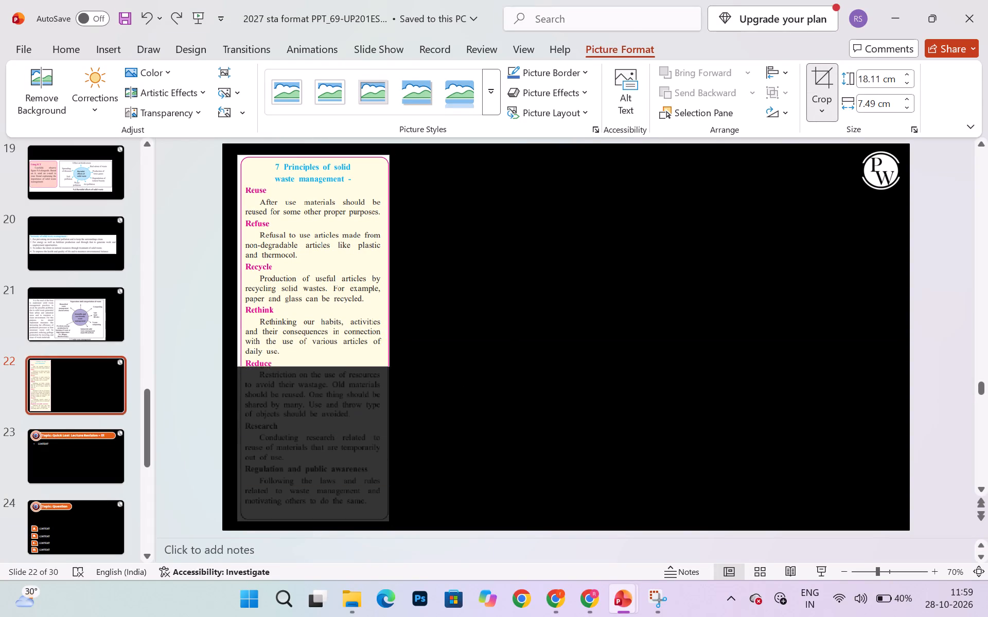
{"action": "left_click_drag", "start_coordinate": [326, 332], "coordinate": [326, 305]}
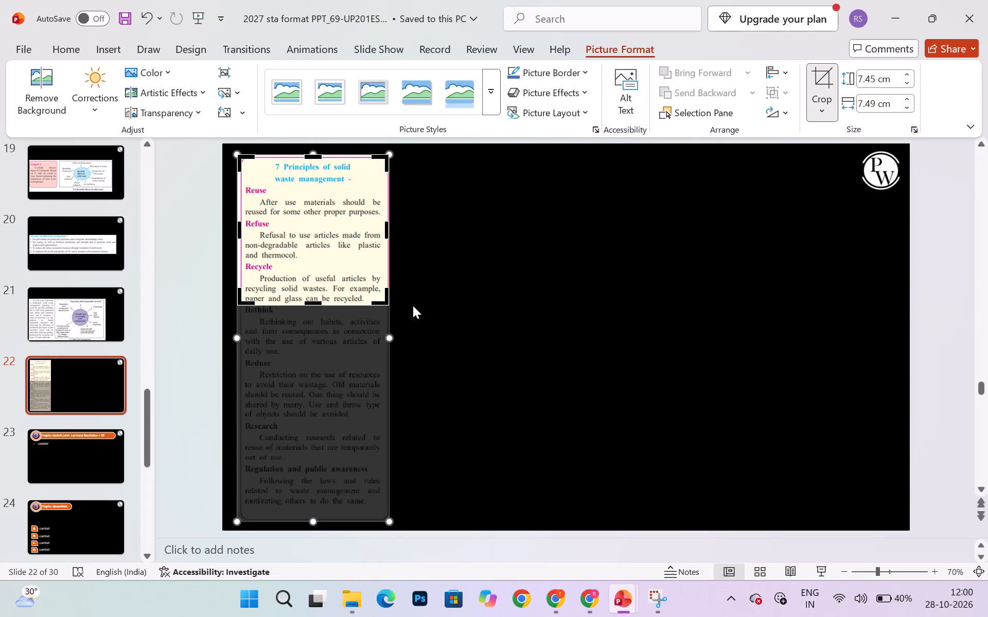
{"action": "left_click", "coordinate": [461, 321]}
Enlarge the cropped Reuse, Refuse and Recycle picture proportionally to nearly half the slide's width, and place it near the slide's lower-left corner.
{"action": "left_click_drag", "start_coordinate": [301, 240], "coordinate": [296, 269]}
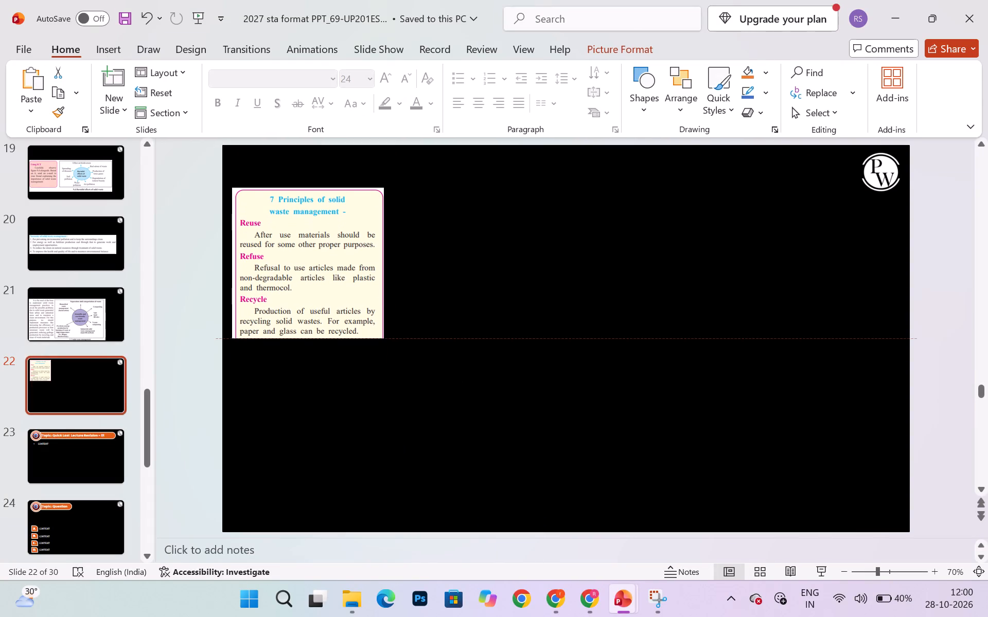
{"action": "left_click_drag", "start_coordinate": [296, 269], "coordinate": [296, 267]}
{"action": "left_click_drag", "start_coordinate": [383, 339], "coordinate": [420, 391]}
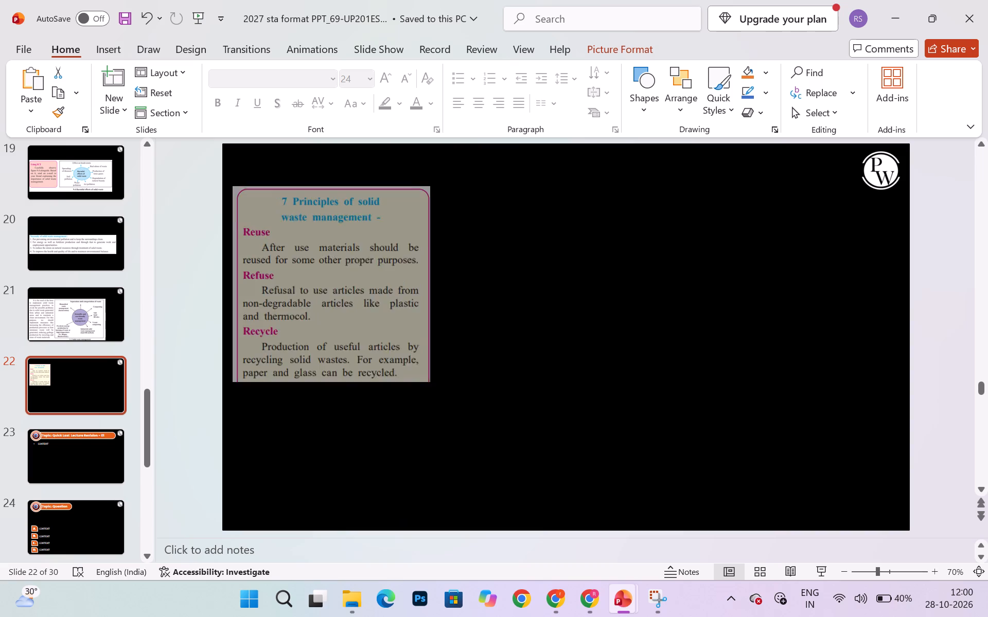
{"action": "left_click_drag", "start_coordinate": [420, 391], "coordinate": [522, 495]}
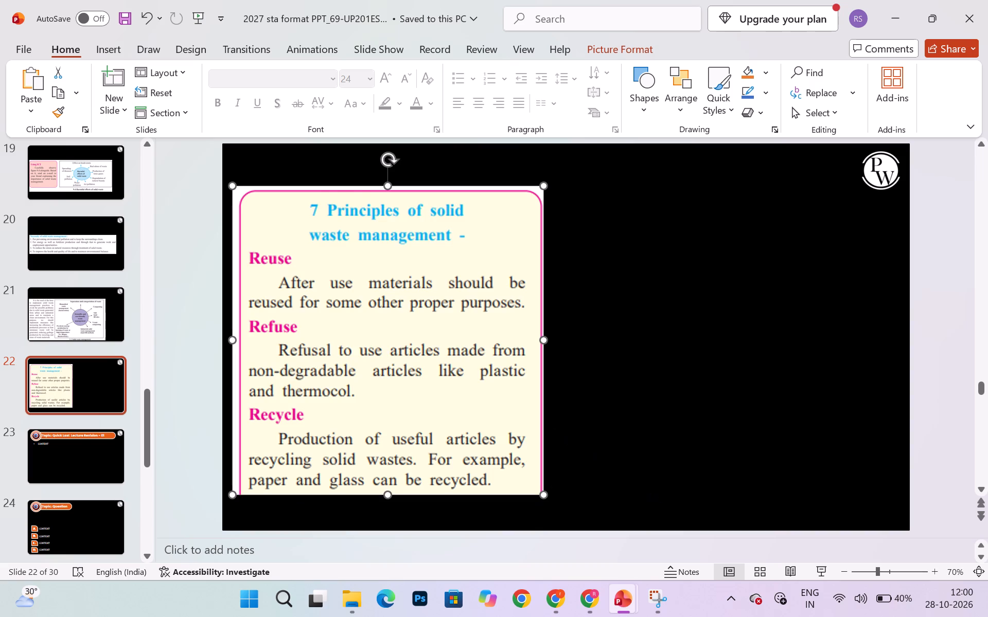
{"action": "left_click_drag", "start_coordinate": [536, 404], "coordinate": [536, 426]}
{"action": "left_click", "coordinate": [645, 408]}
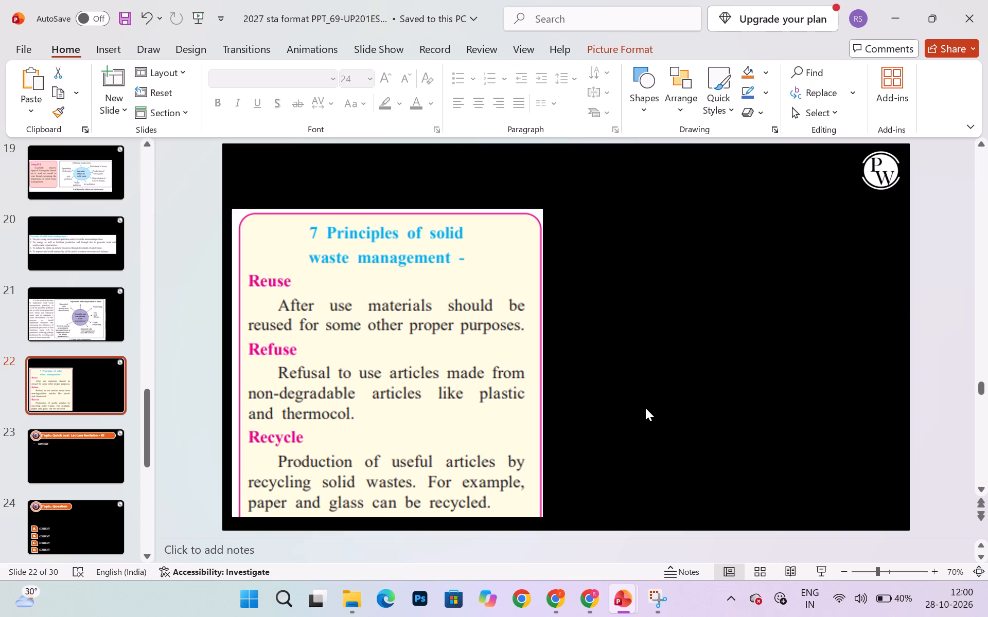
Paste a second copy of the seven principles snip, place it beside the cropped picture and enlarge it to about 16.27 × 6.73 cm.
{"action": "key", "text": "ctrl+v"}
{"action": "left_click_drag", "start_coordinate": [575, 343], "coordinate": [649, 319]}
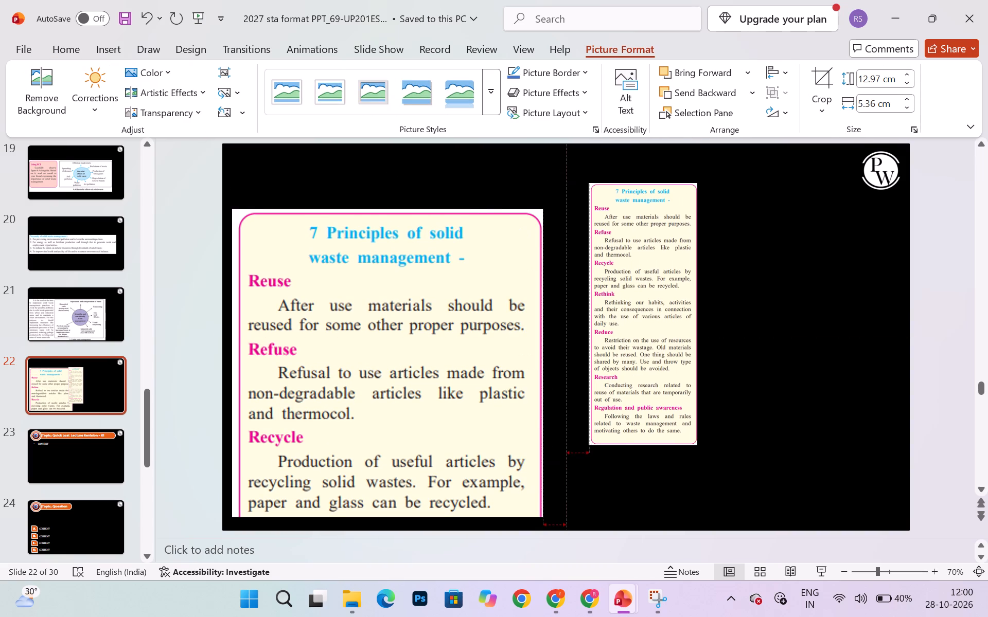
{"action": "left_click_drag", "start_coordinate": [649, 319], "coordinate": [646, 312]}
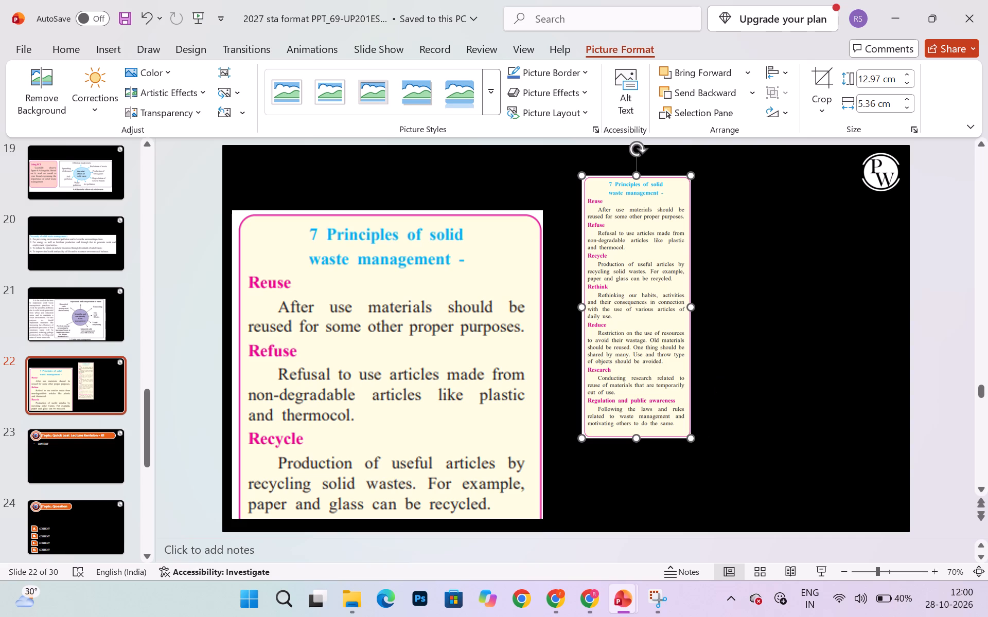
{"action": "left_click_drag", "start_coordinate": [689, 441], "coordinate": [718, 430]}
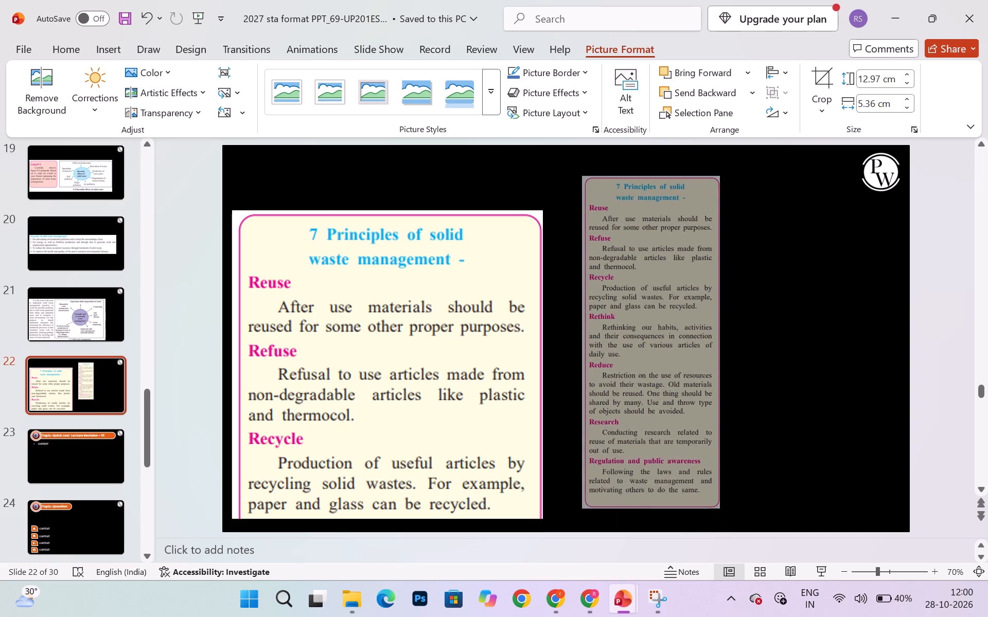
{"action": "left_click_drag", "start_coordinate": [718, 430], "coordinate": [718, 428]}
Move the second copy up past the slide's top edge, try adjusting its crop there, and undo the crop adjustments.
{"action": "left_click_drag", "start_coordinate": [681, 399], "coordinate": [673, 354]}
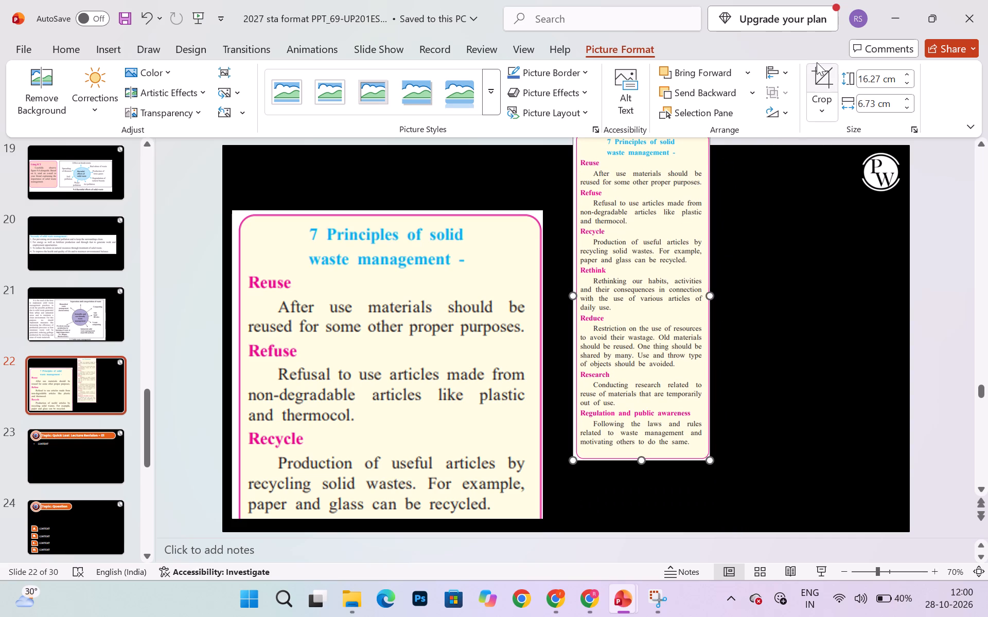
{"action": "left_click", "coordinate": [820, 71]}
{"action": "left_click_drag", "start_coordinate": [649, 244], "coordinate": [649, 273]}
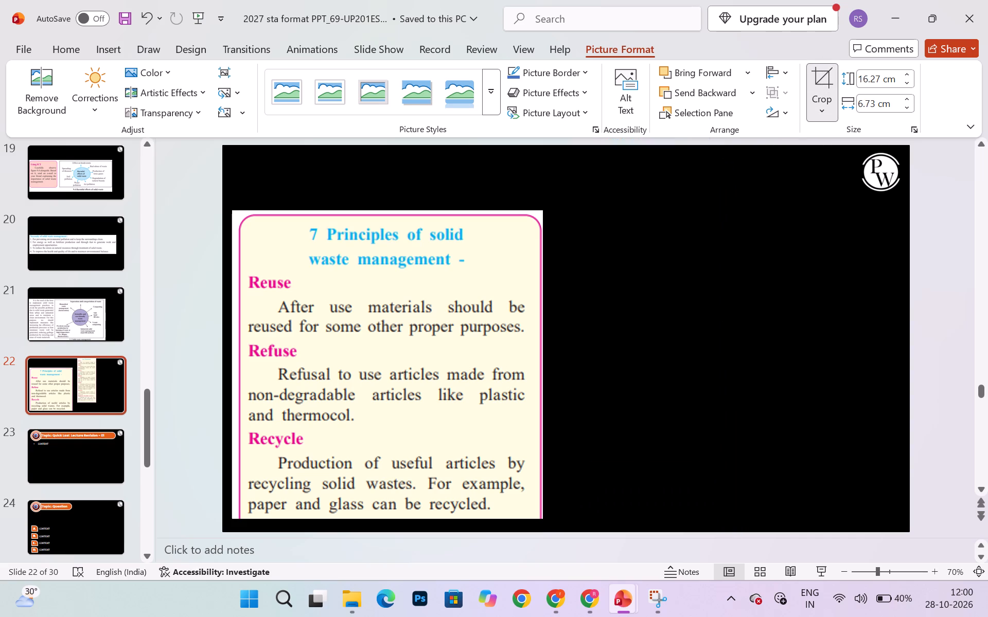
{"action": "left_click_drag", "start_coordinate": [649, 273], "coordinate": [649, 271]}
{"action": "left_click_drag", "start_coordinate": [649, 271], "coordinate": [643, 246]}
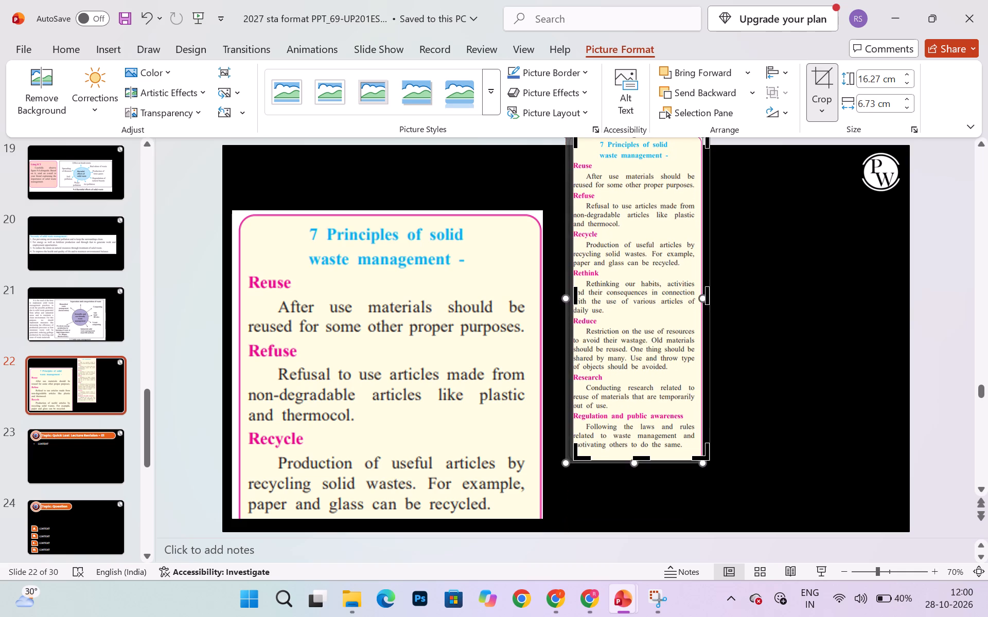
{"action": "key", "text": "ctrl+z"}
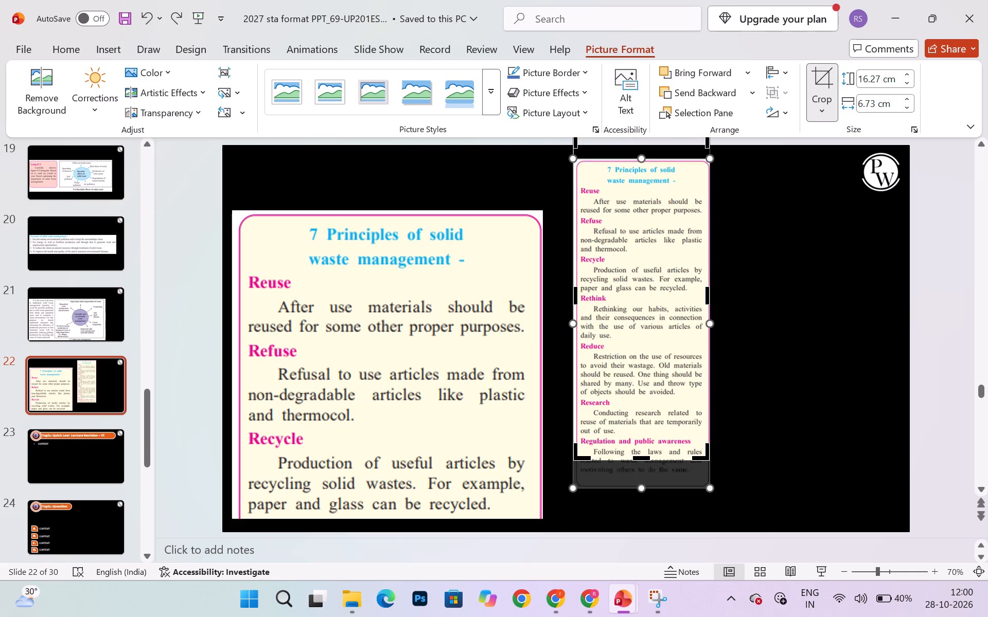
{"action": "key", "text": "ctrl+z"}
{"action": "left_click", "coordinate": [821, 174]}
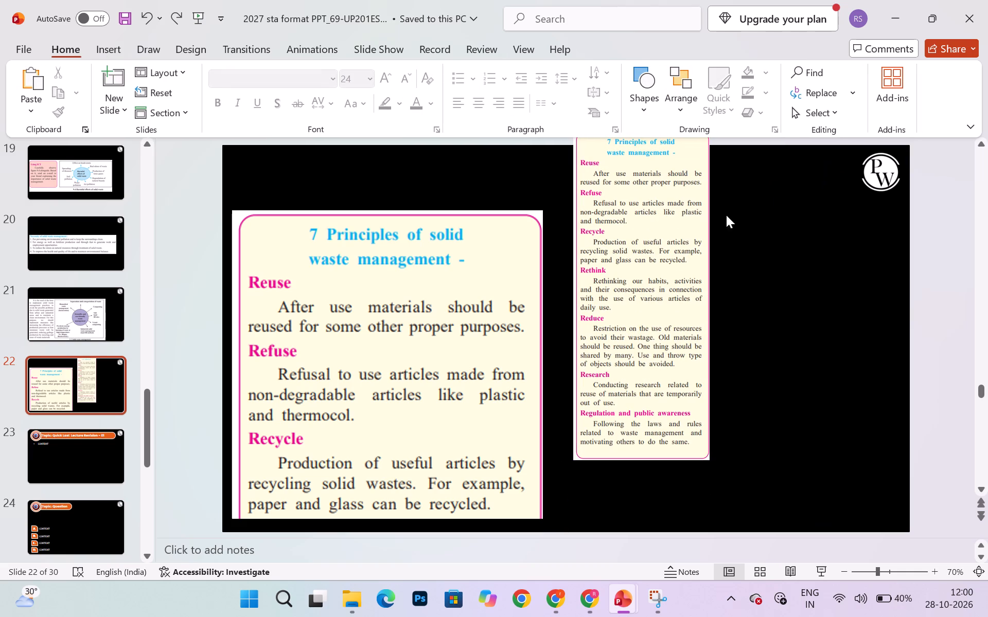
Move the second principles picture fully onto the slide and crop it from above to about 9.61 cm high, keeping Rethink through Regulation and public awareness.
{"action": "left_click", "coordinate": [679, 241]}
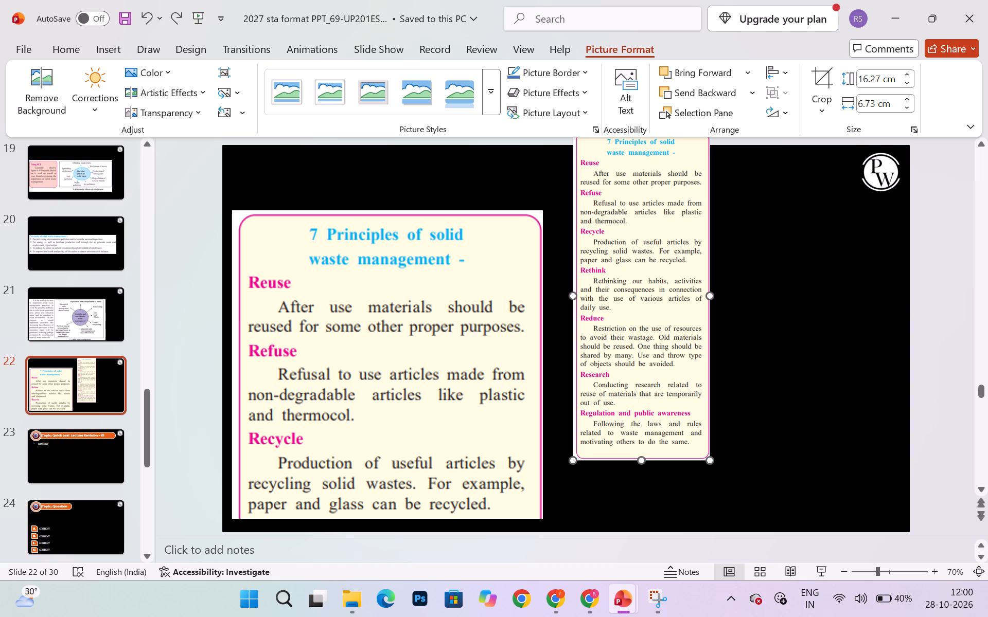
{"action": "left_click_drag", "start_coordinate": [702, 265], "coordinate": [722, 302]}
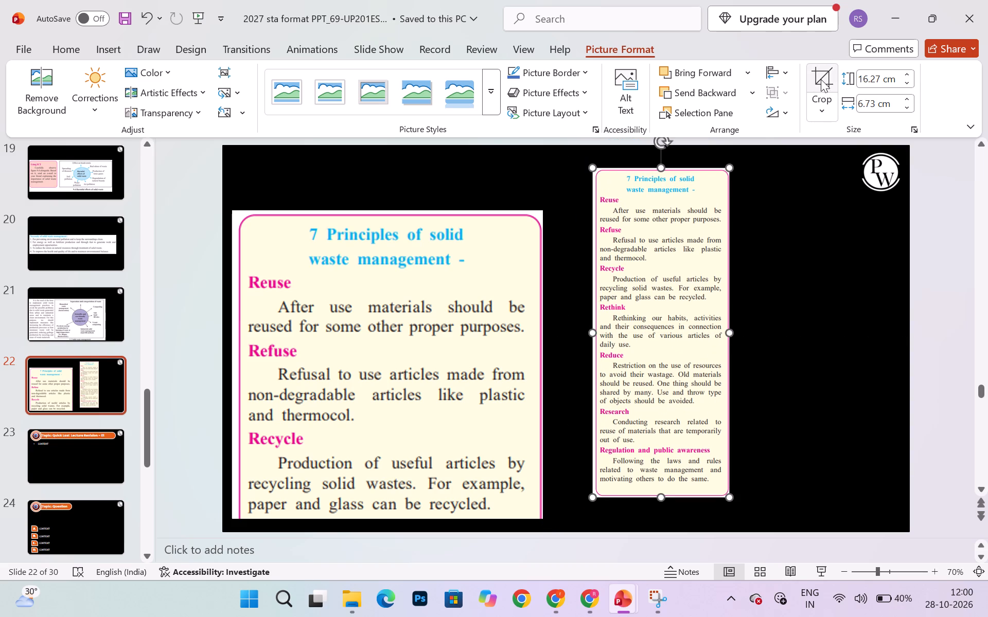
{"action": "left_click", "coordinate": [821, 79]}
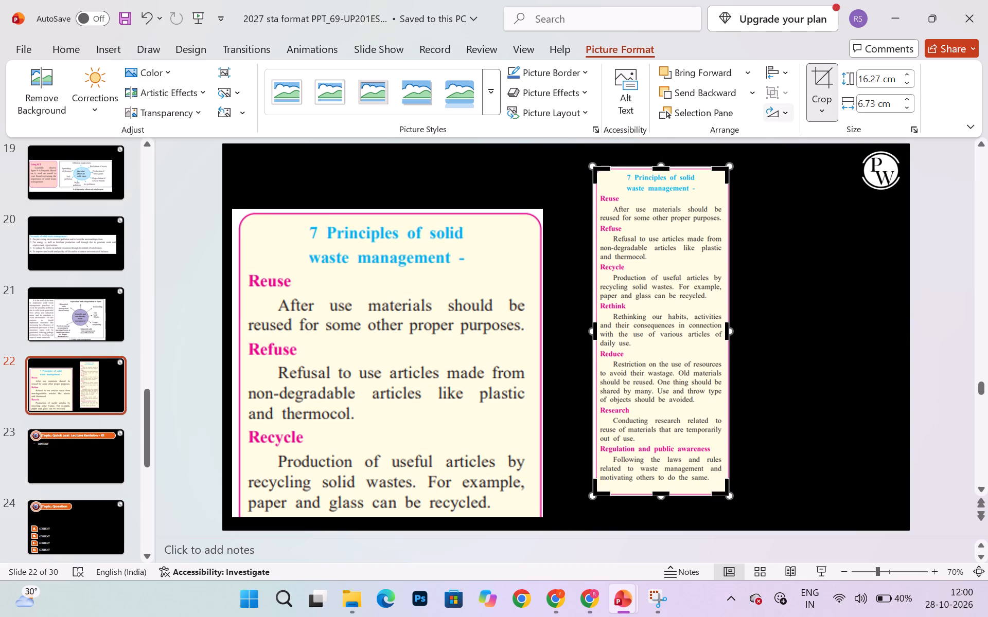
{"action": "left_click_drag", "start_coordinate": [669, 167], "coordinate": [659, 222]}
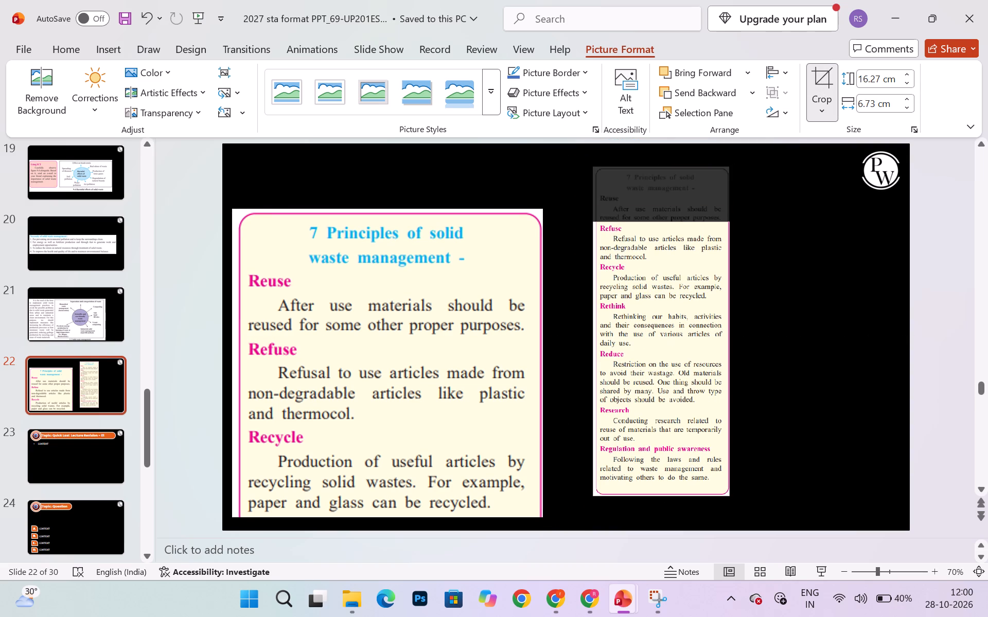
{"action": "left_click_drag", "start_coordinate": [659, 222], "coordinate": [657, 270]}
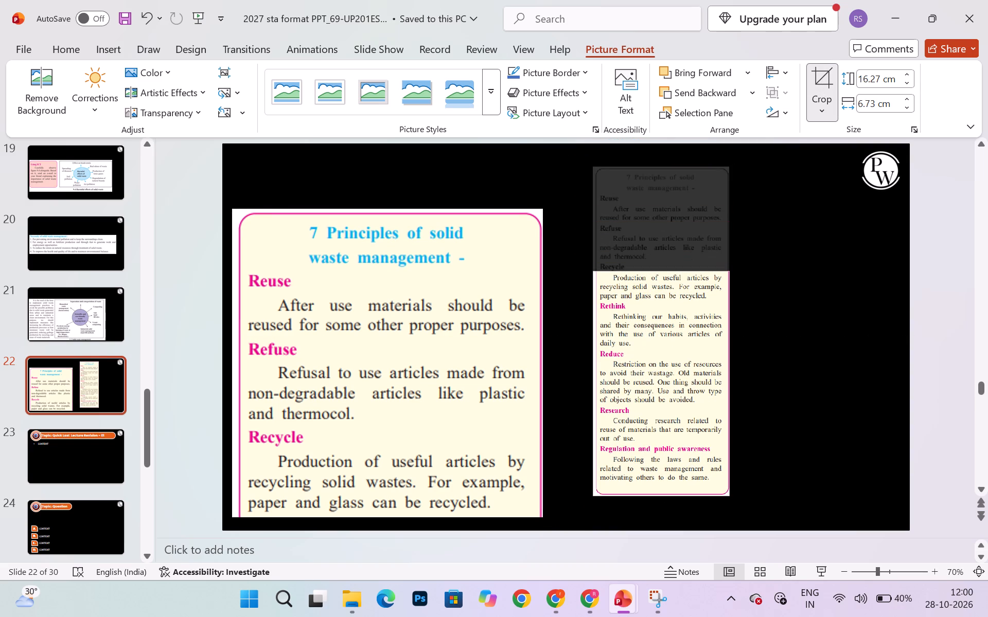
{"action": "left_click_drag", "start_coordinate": [657, 270], "coordinate": [657, 261]}
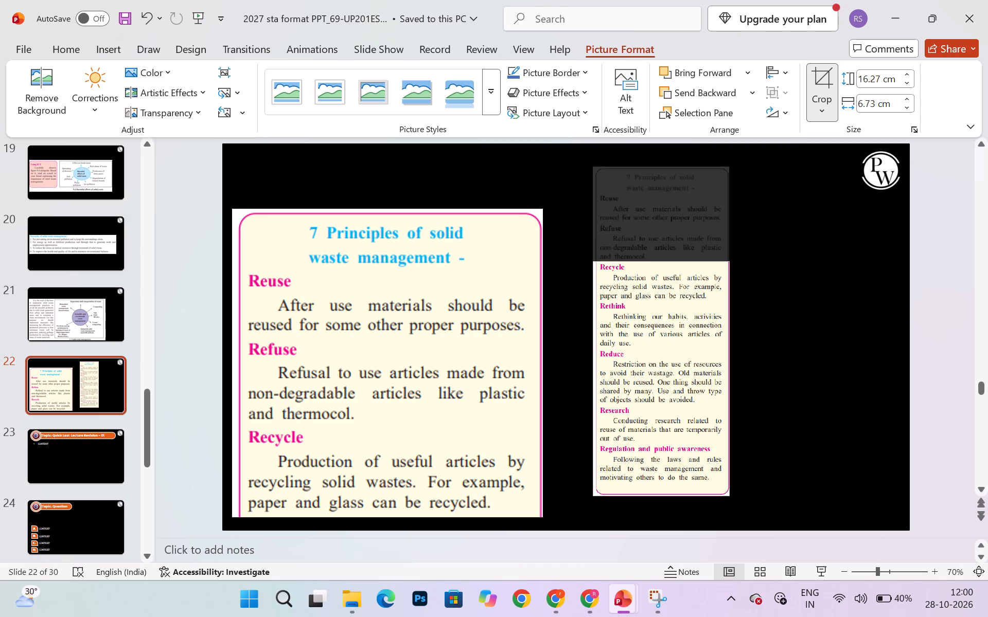
{"action": "left_click_drag", "start_coordinate": [657, 261], "coordinate": [662, 299]}
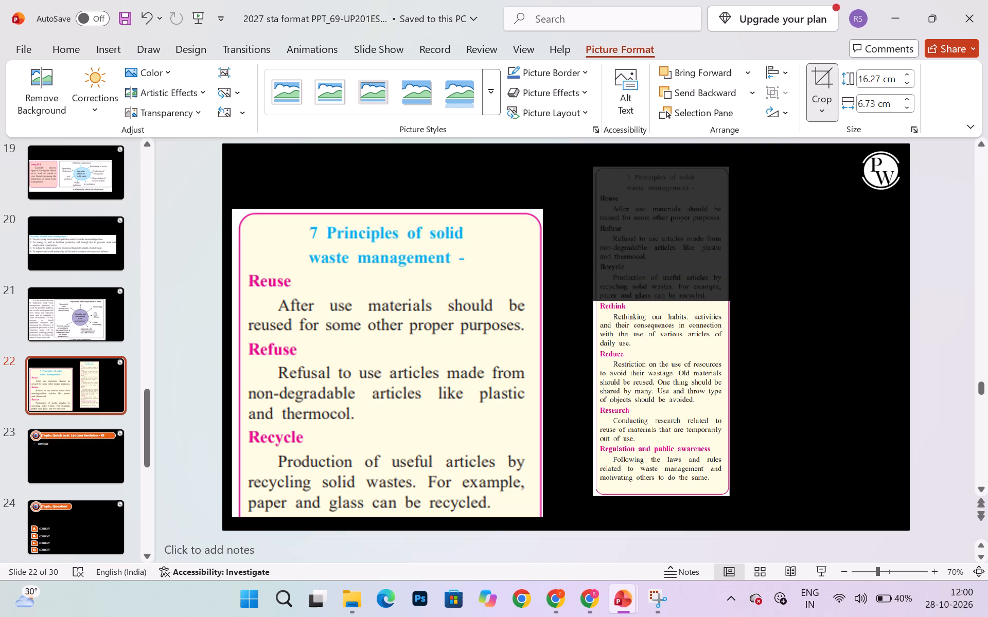
{"action": "left_click_drag", "start_coordinate": [662, 299], "coordinate": [663, 302]}
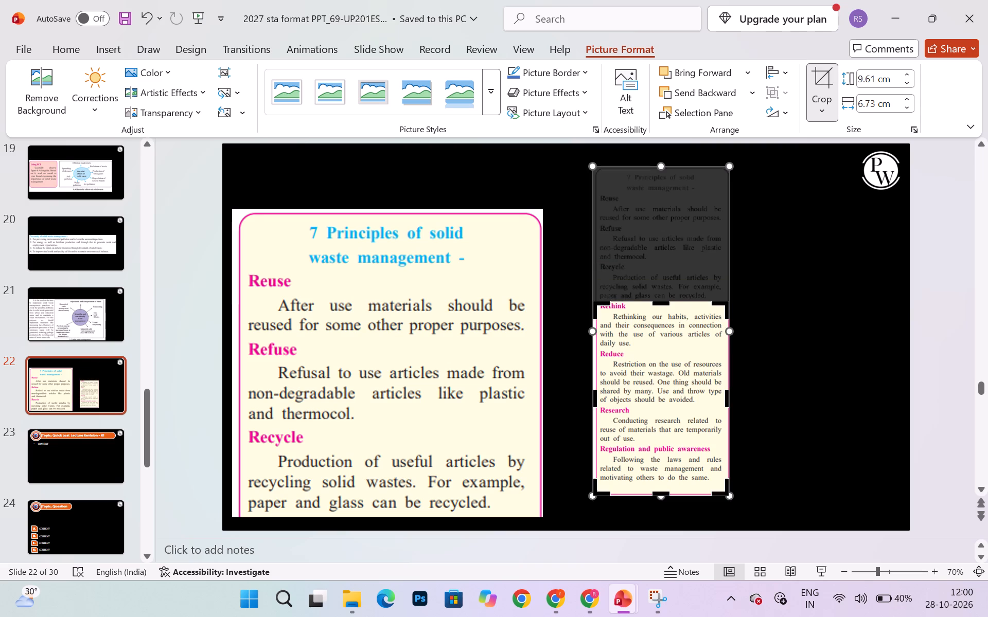
{"action": "left_click", "coordinate": [787, 439]}
Place the cropped Rethink-to-Regulation picture beside the first one, align their top edges and enlarge it proportionally to about the same height.
{"action": "left_click_drag", "start_coordinate": [649, 438], "coordinate": [626, 334]}
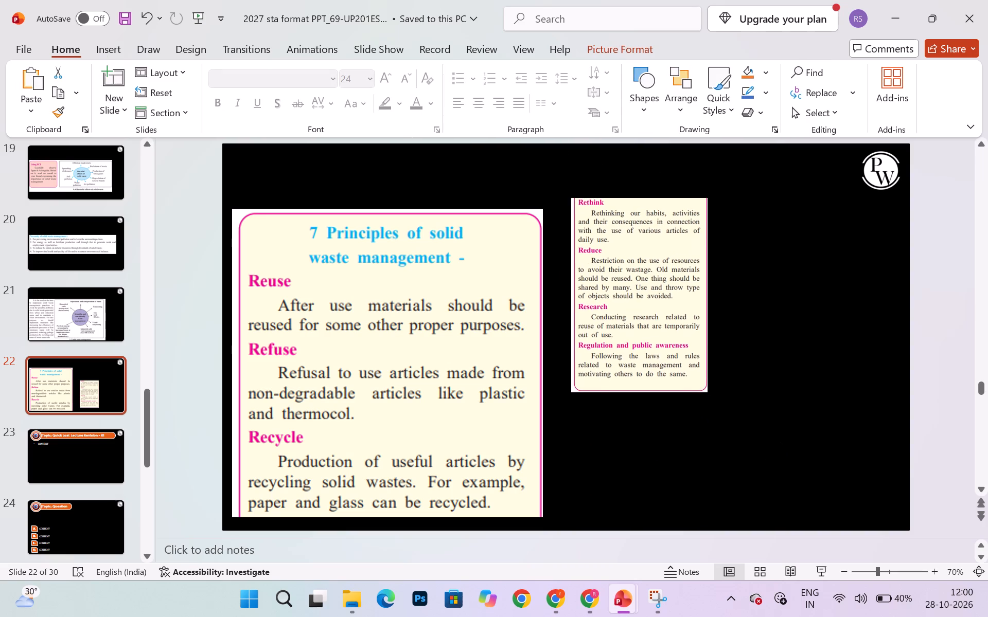
{"action": "left_click_drag", "start_coordinate": [626, 334], "coordinate": [617, 346]}
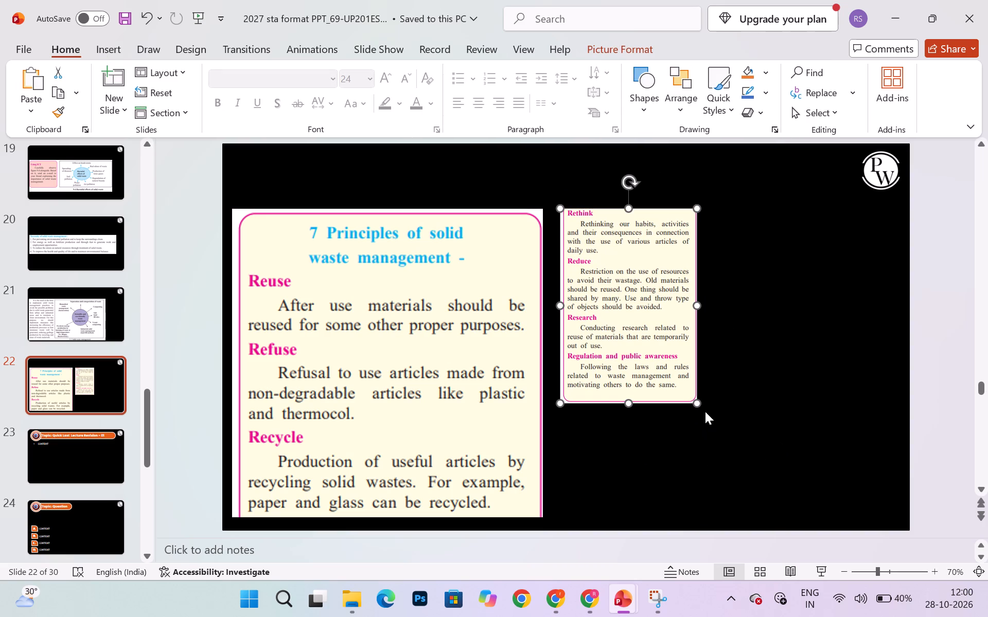
{"action": "left_click_drag", "start_coordinate": [699, 406], "coordinate": [774, 457]}
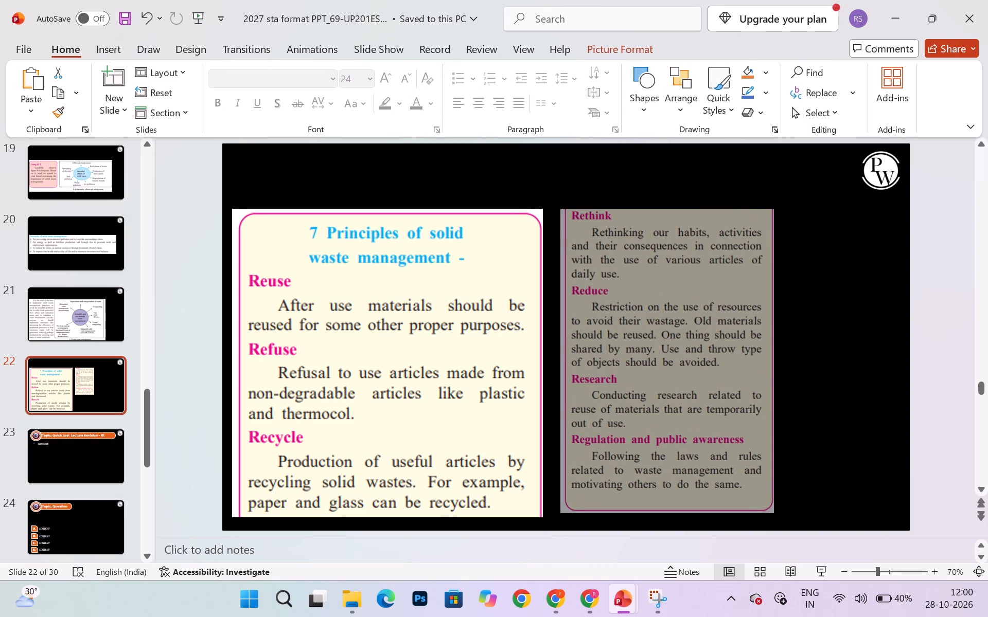
{"action": "left_click_drag", "start_coordinate": [774, 457], "coordinate": [778, 460]}
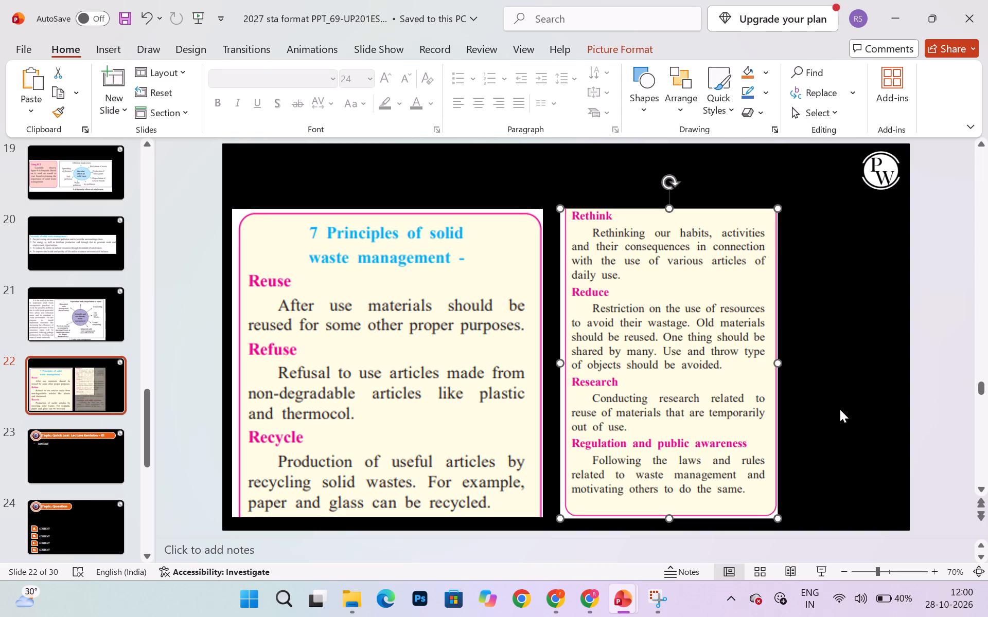
{"action": "left_click", "coordinate": [840, 409]}
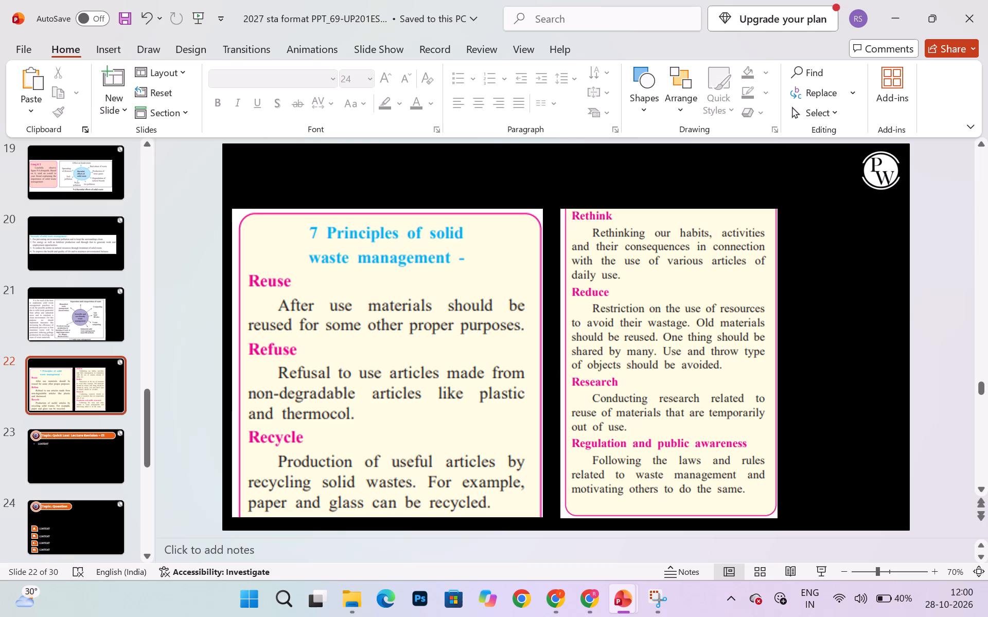
In the 9th state board science book PDF, copy the "Think about it" text from "Some habits are described below" through point 8.
{"action": "left_click", "coordinate": [545, 600]}
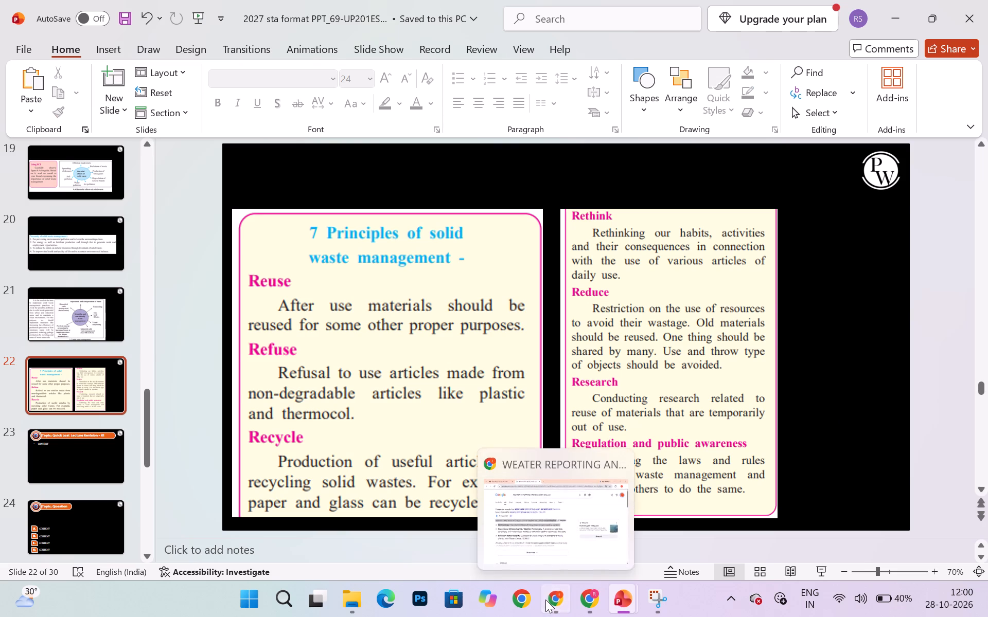
{"action": "left_click", "coordinate": [595, 594]}
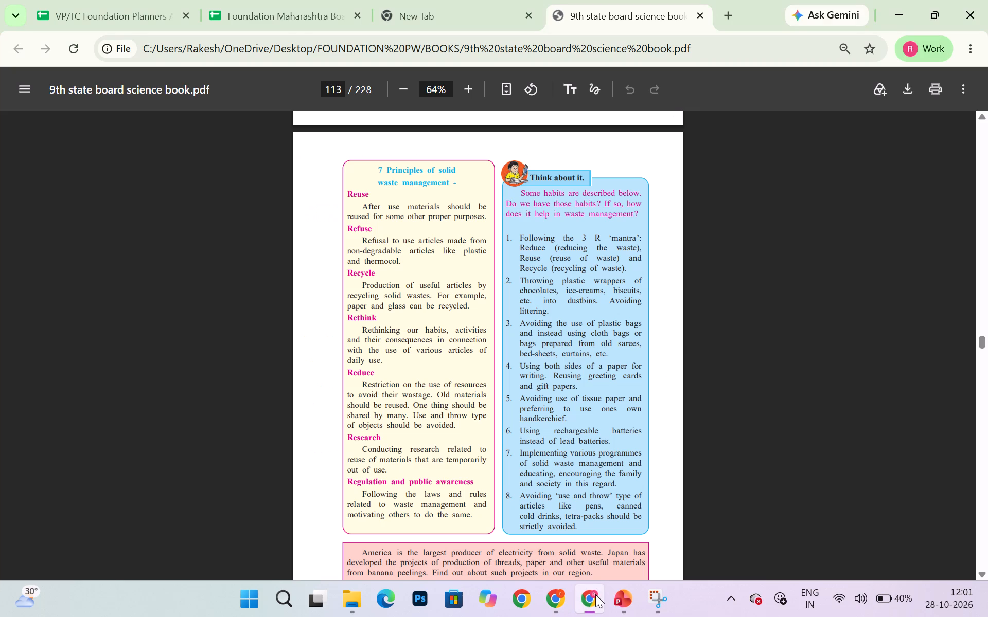
{"action": "scroll", "coordinate": [570, 441], "scroll_direction": "down", "scroll_amount": 1}
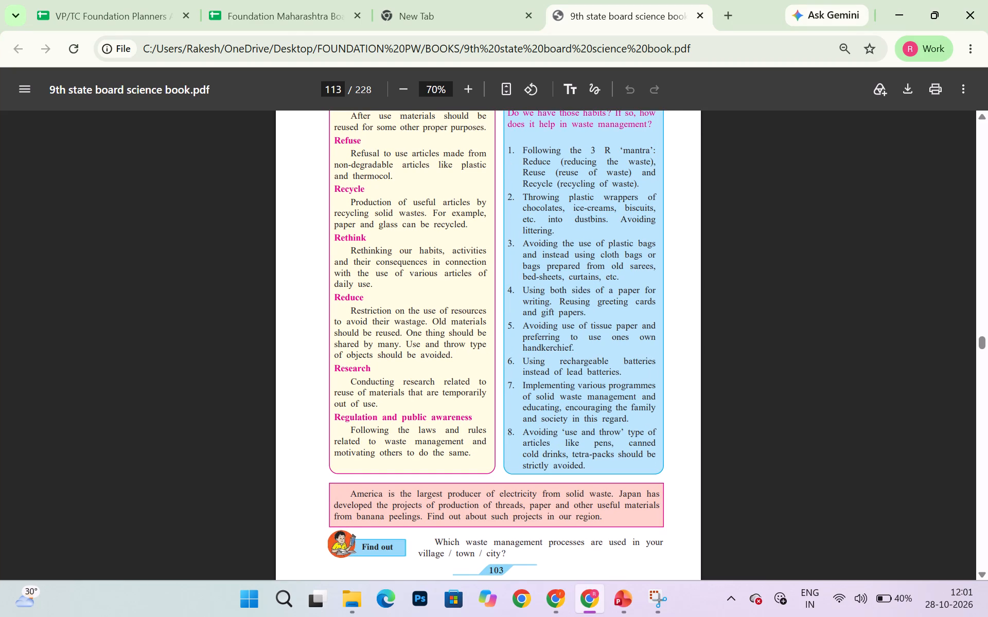
{"action": "left_click_drag", "start_coordinate": [504, 148], "coordinate": [515, 148]}
{"action": "scroll", "coordinate": [515, 148], "scroll_direction": "up", "scroll_amount": 1}
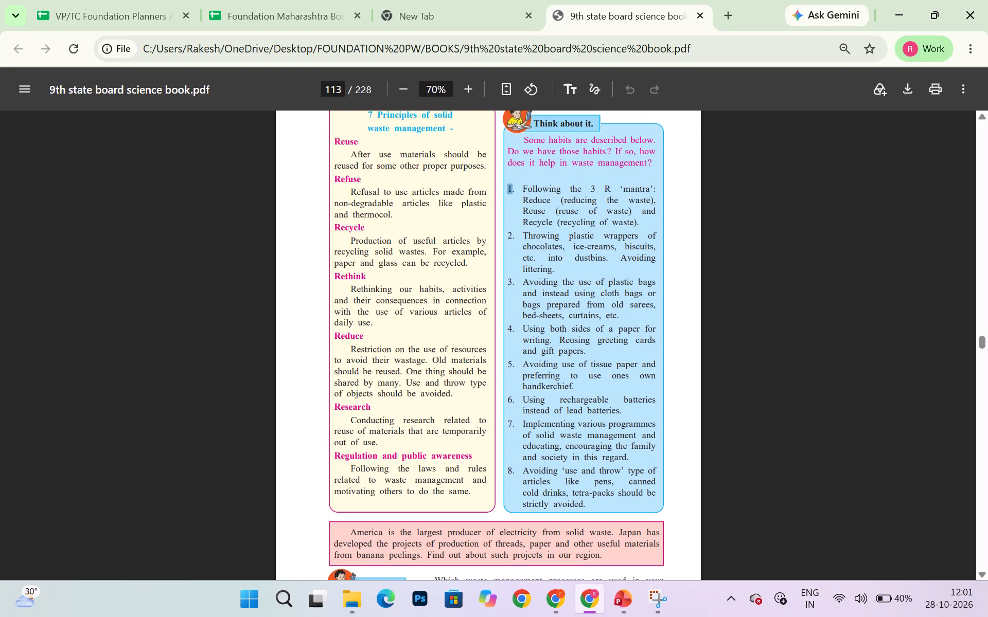
{"action": "left_click", "coordinate": [515, 142]}
{"action": "left_click_drag", "start_coordinate": [515, 142], "coordinate": [636, 335]}
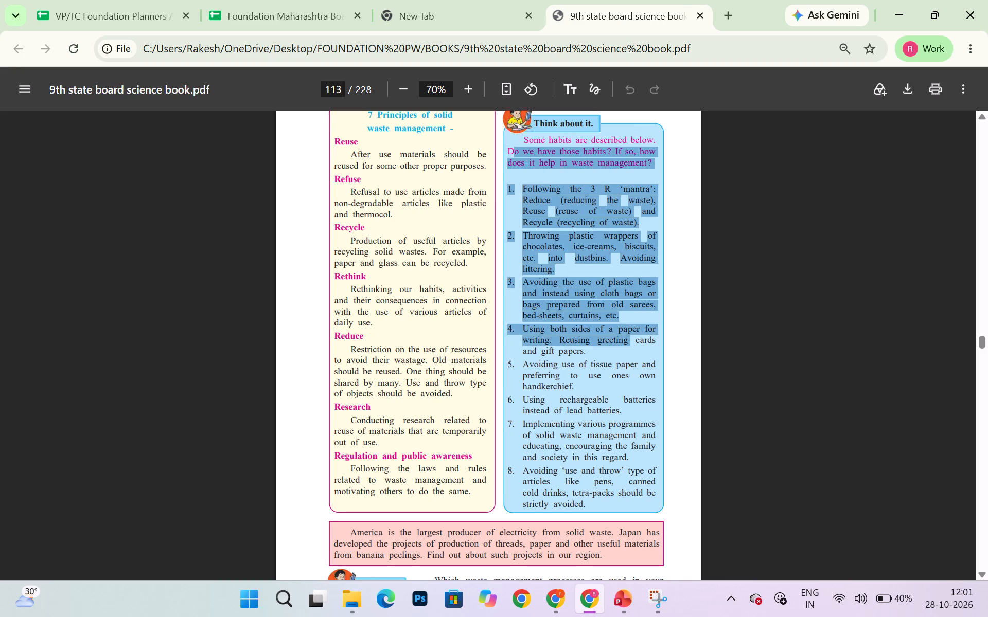
{"action": "left_click", "coordinate": [636, 335]}
{"action": "left_click_drag", "start_coordinate": [521, 138], "coordinate": [553, 150]}
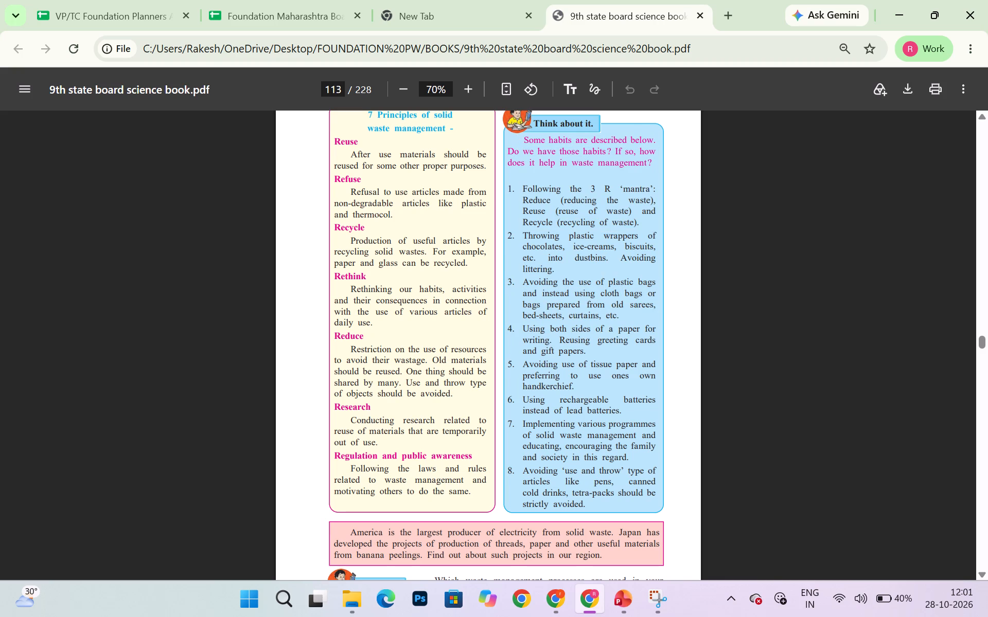
{"action": "left_click_drag", "start_coordinate": [553, 150], "coordinate": [626, 507]}
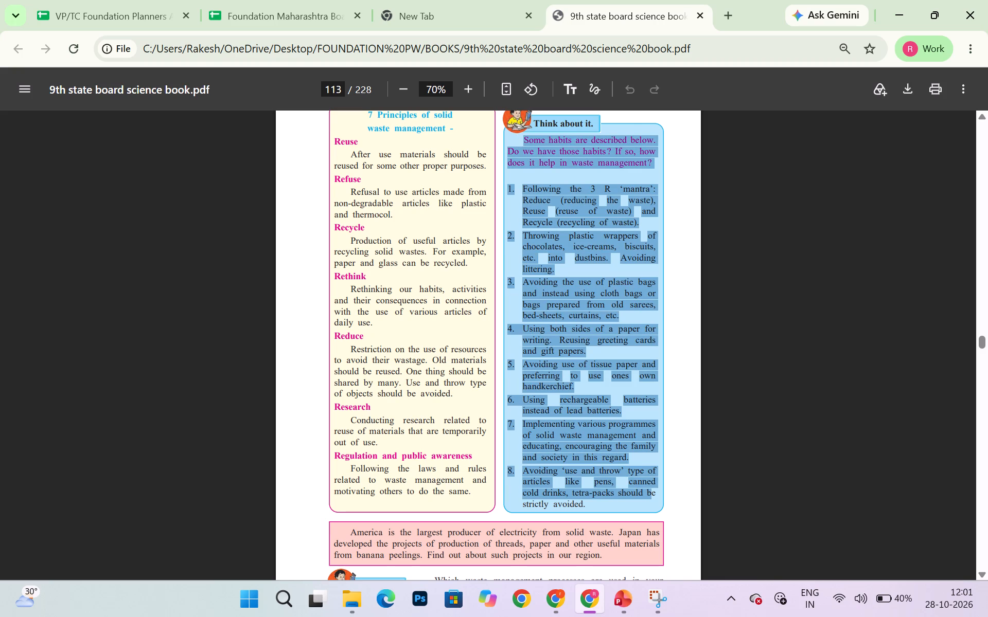
{"action": "left_click_drag", "start_coordinate": [626, 507], "coordinate": [587, 507]}
{"action": "key", "text": "ctrl+c"}
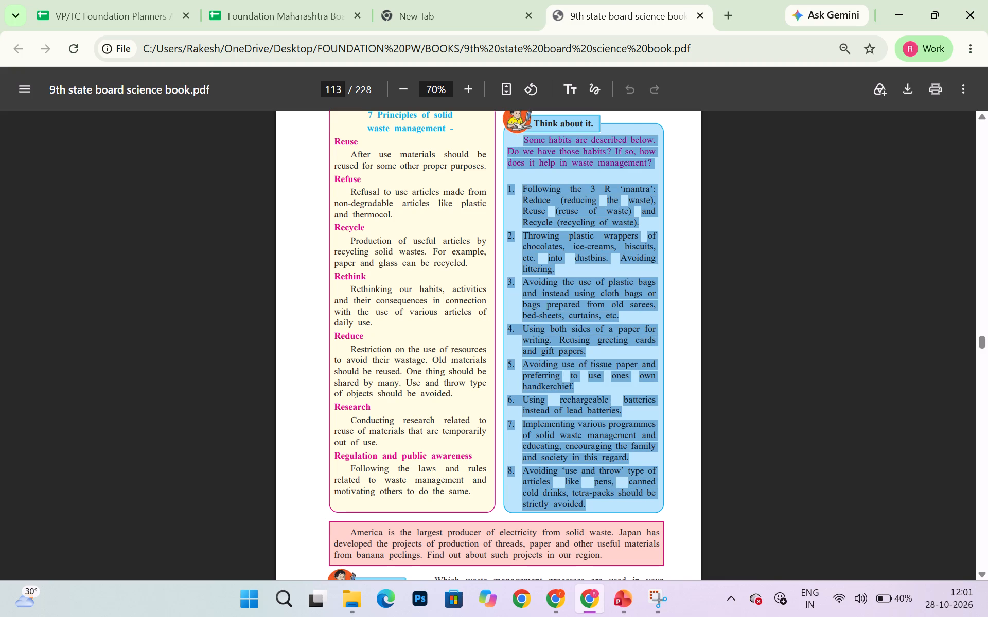
Back in the PowerPoint presentation, add a blank slide after slide 22 and paste the copied habits text on it.
{"action": "left_click", "coordinate": [694, 543]}
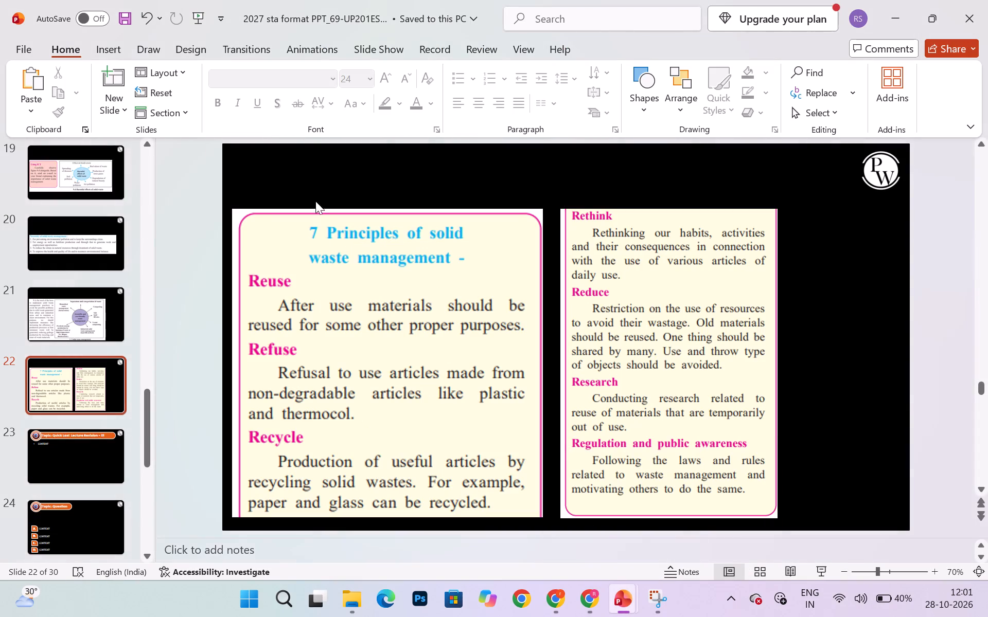
{"action": "left_click", "coordinate": [108, 74]}
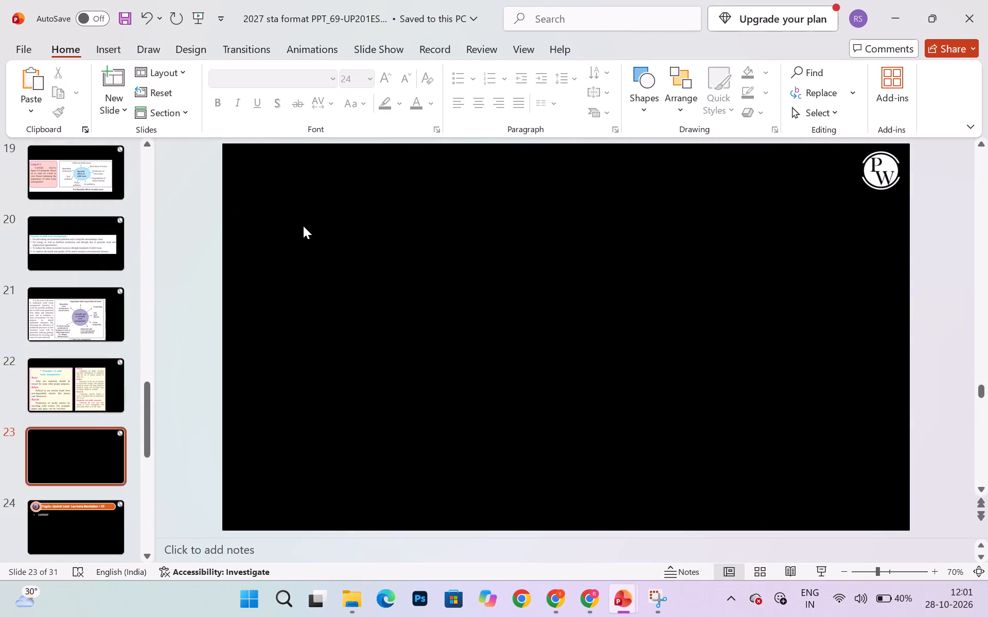
{"action": "key", "text": "ctrl+v"}
Format all the pasted habits text as white, 20 pt and bold.
{"action": "key", "text": "ctrl+a"}
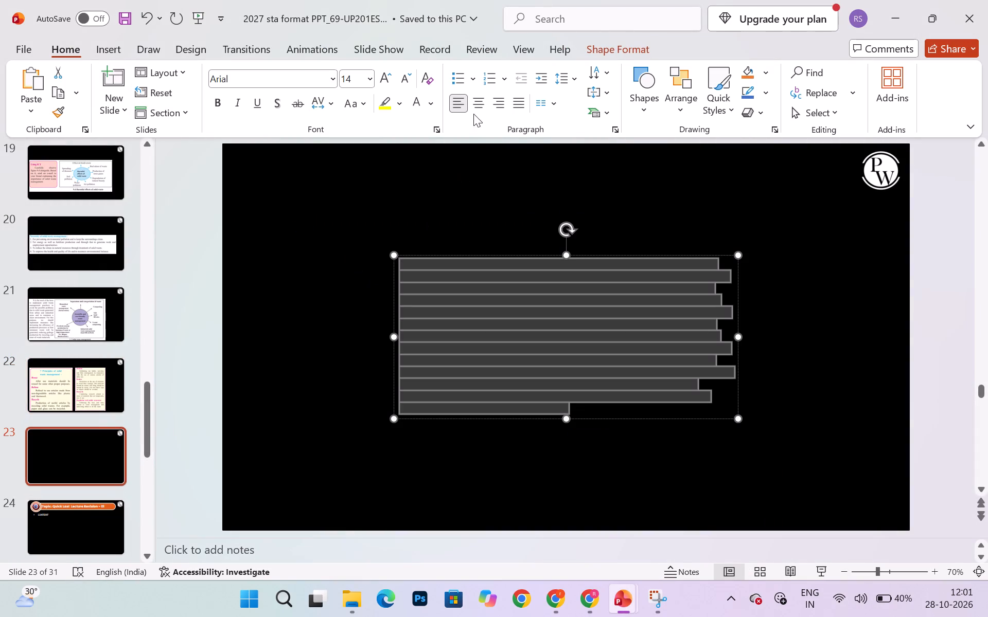
{"action": "left_click", "coordinate": [431, 102]}
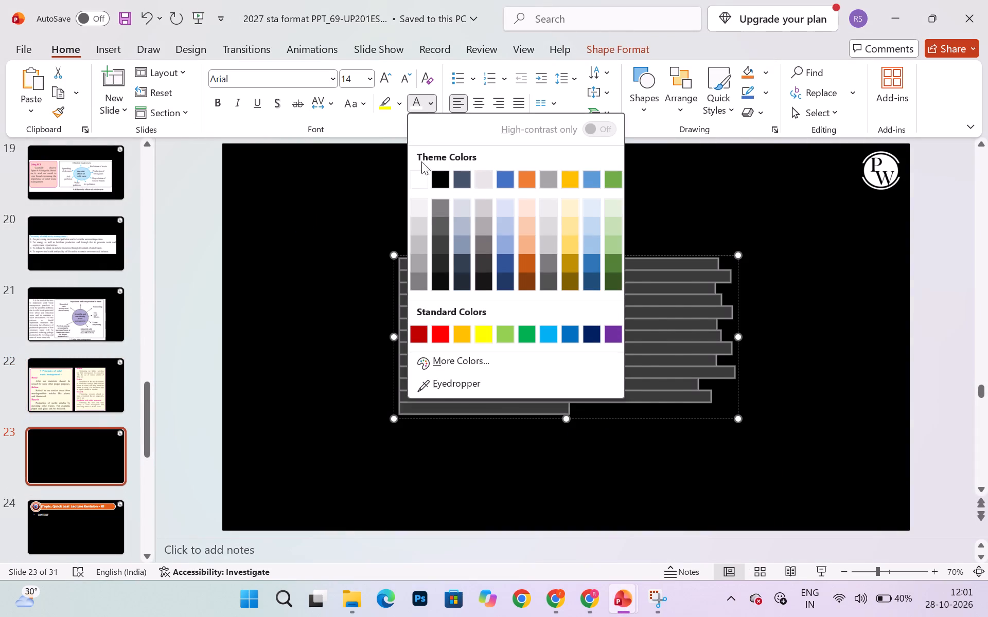
{"action": "left_click", "coordinate": [424, 172]}
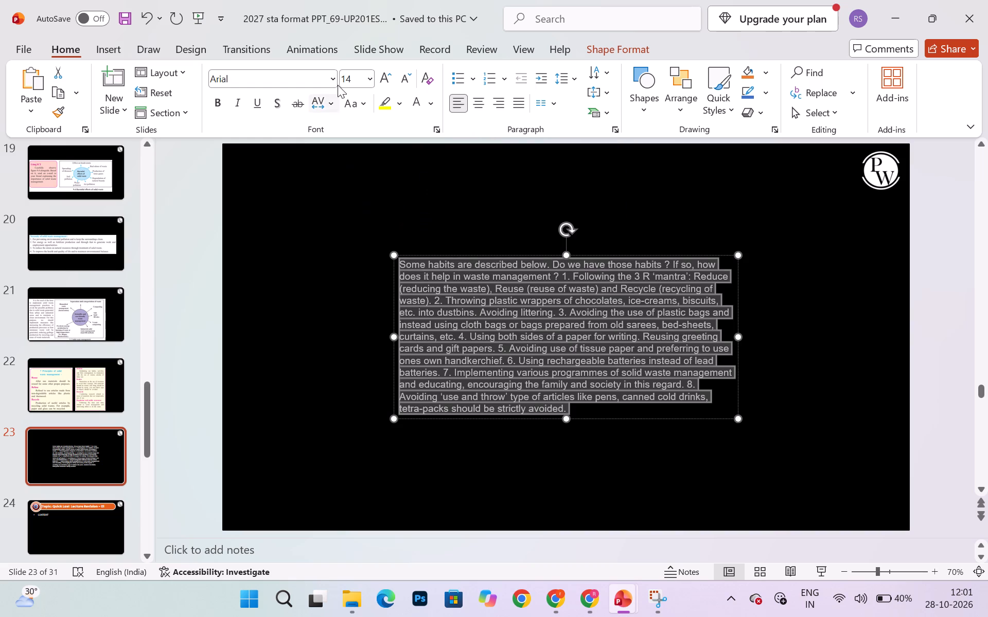
{"action": "left_click", "coordinate": [369, 84]}
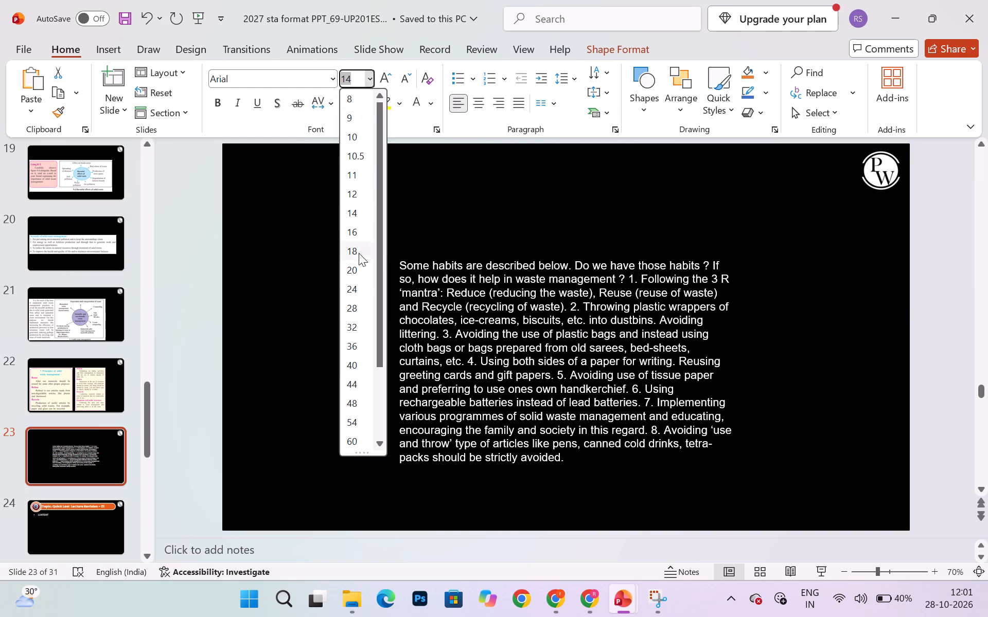
{"action": "left_click", "coordinate": [359, 270]}
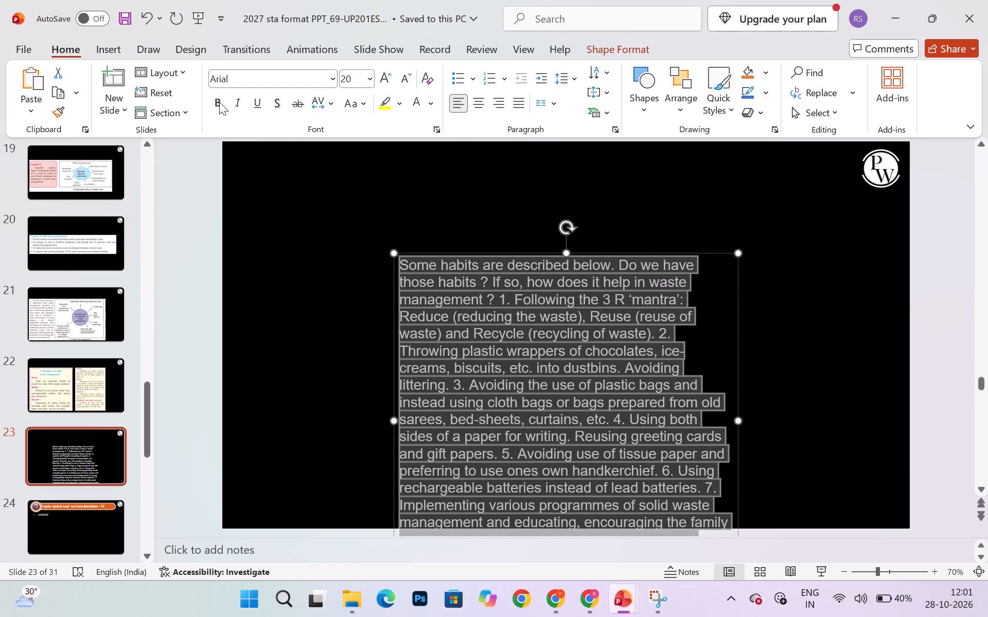
{"action": "left_click", "coordinate": [219, 102]}
Move the habits text box to the slide's upper-left corner and widen it until it nearly reaches the PW logo.
{"action": "left_click", "coordinate": [542, 259]}
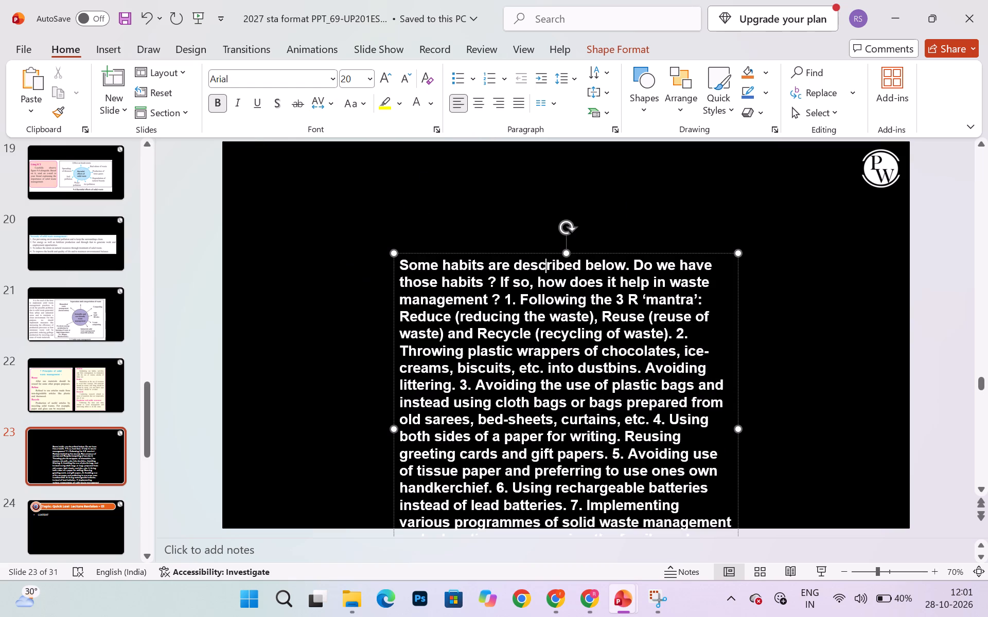
{"action": "left_click_drag", "start_coordinate": [538, 254], "coordinate": [380, 163]}
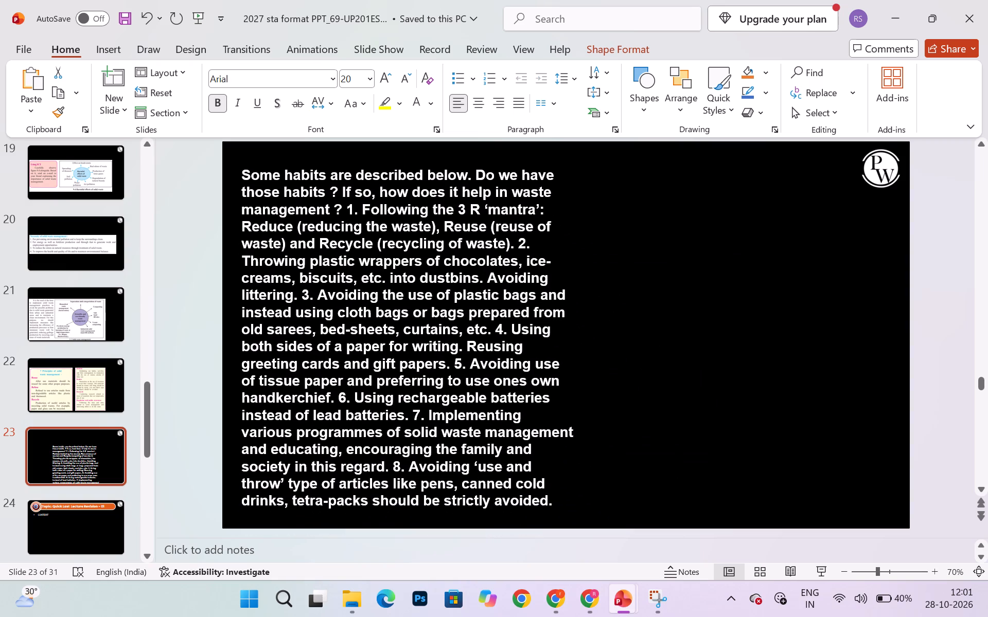
{"action": "left_click_drag", "start_coordinate": [380, 163], "coordinate": [380, 155]}
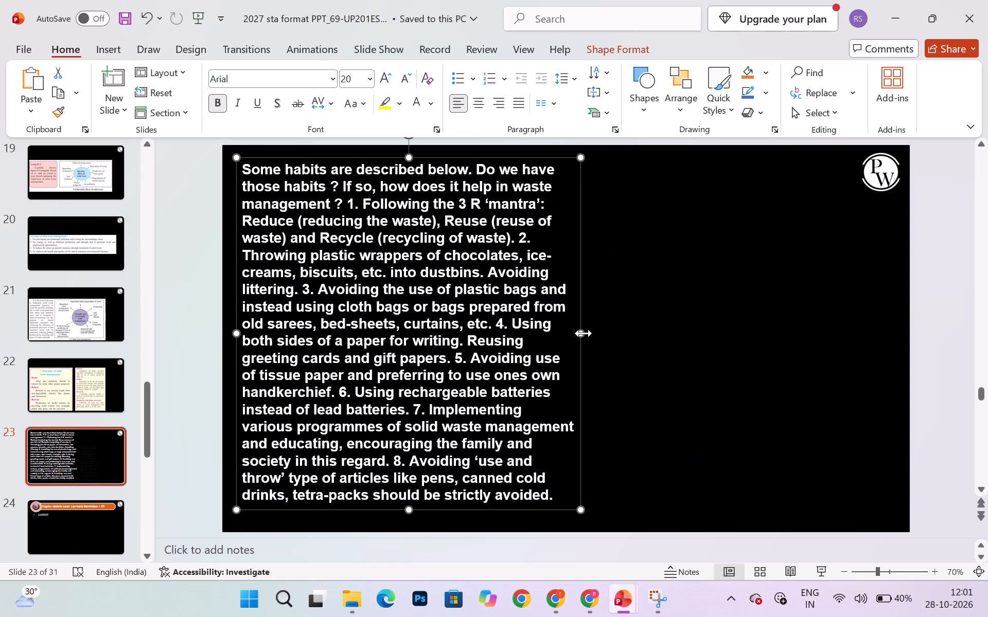
{"action": "left_click_drag", "start_coordinate": [584, 333], "coordinate": [839, 334]}
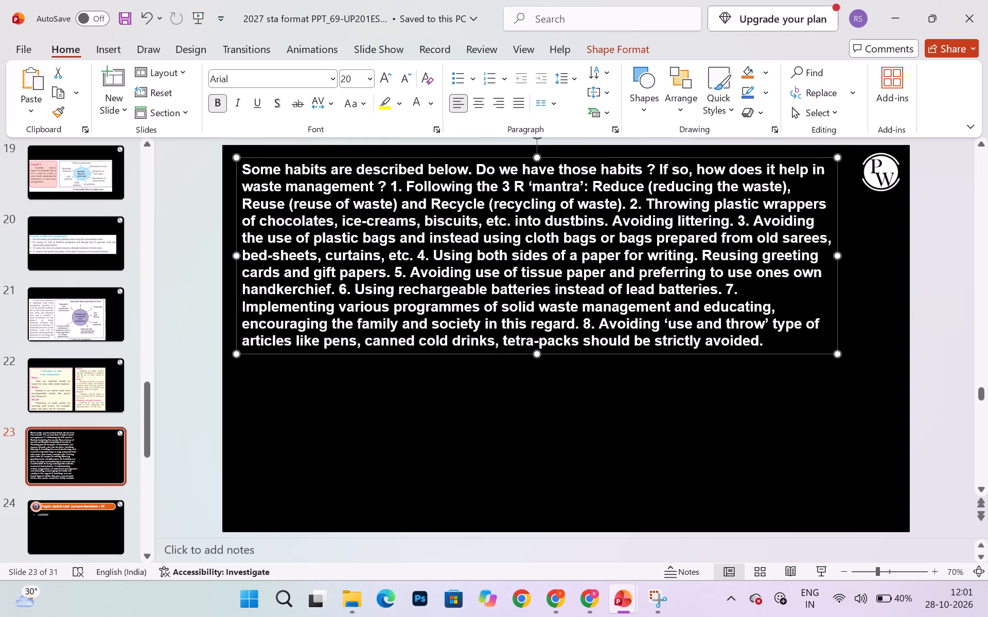
Start a new line before "If so, how does it help in waste management ?" in the habits text.
{"action": "left_click", "coordinate": [658, 169]}
{"action": "key", "text": "Return"}
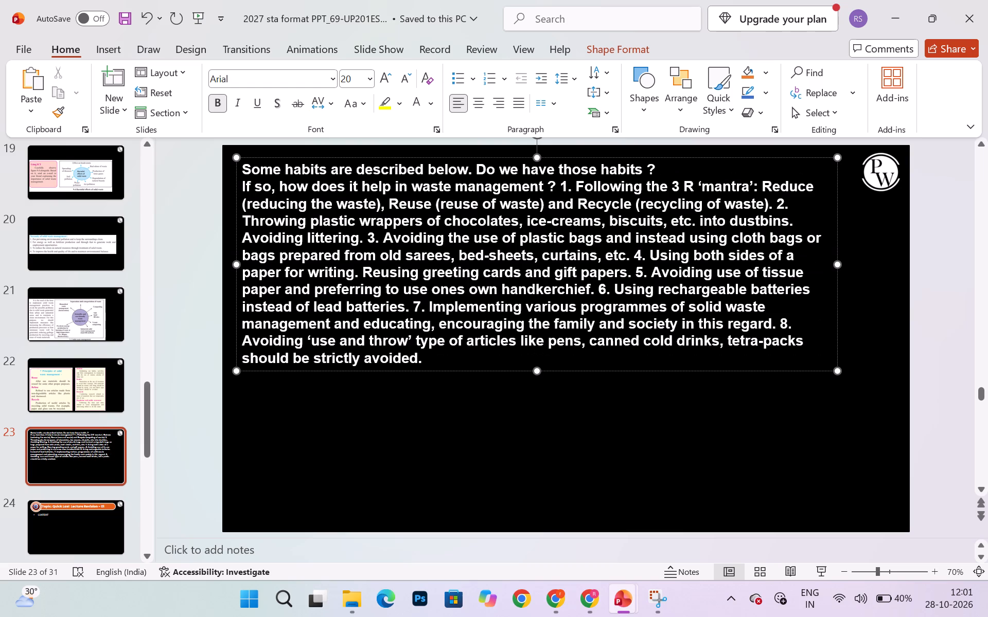
Set the line spacing of all the habits text to 1.5.
{"action": "key", "text": "ctrl+a"}
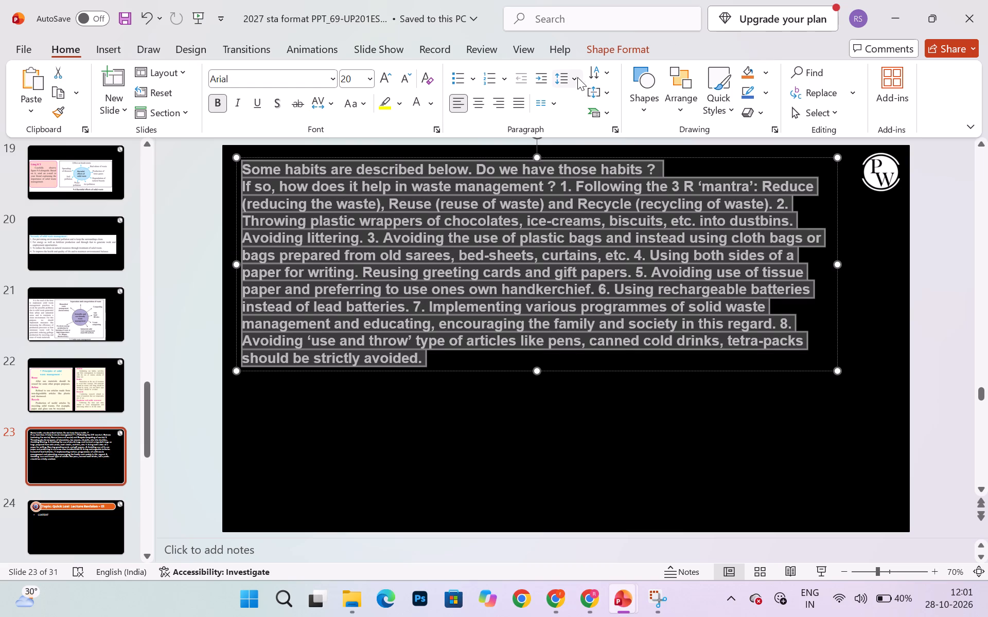
{"action": "left_click", "coordinate": [577, 75]}
{"action": "left_click", "coordinate": [576, 124]}
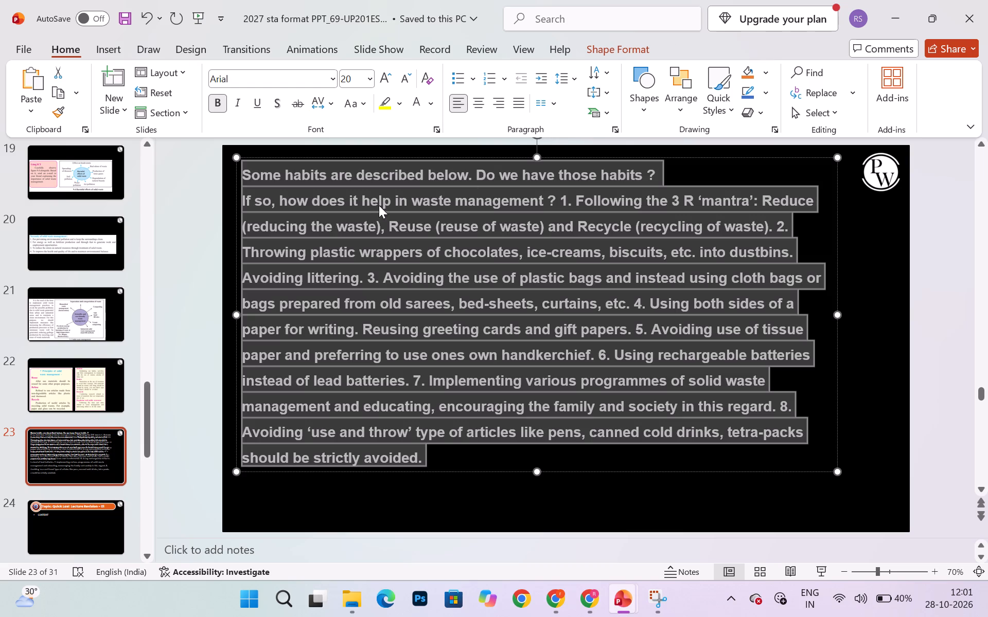
Remove the line break before "If so, how does it help in waste management ?" in the habits text.
{"action": "left_click", "coordinate": [242, 173]}
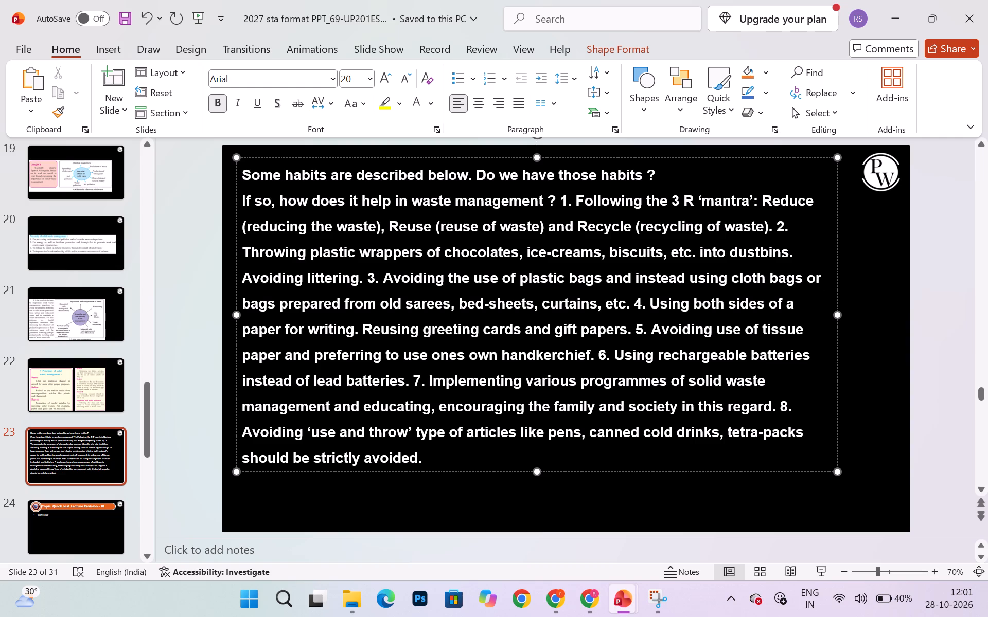
{"action": "left_click", "coordinate": [245, 200]}
{"action": "key", "text": "Left"}
{"action": "key", "text": "BackSpace"}
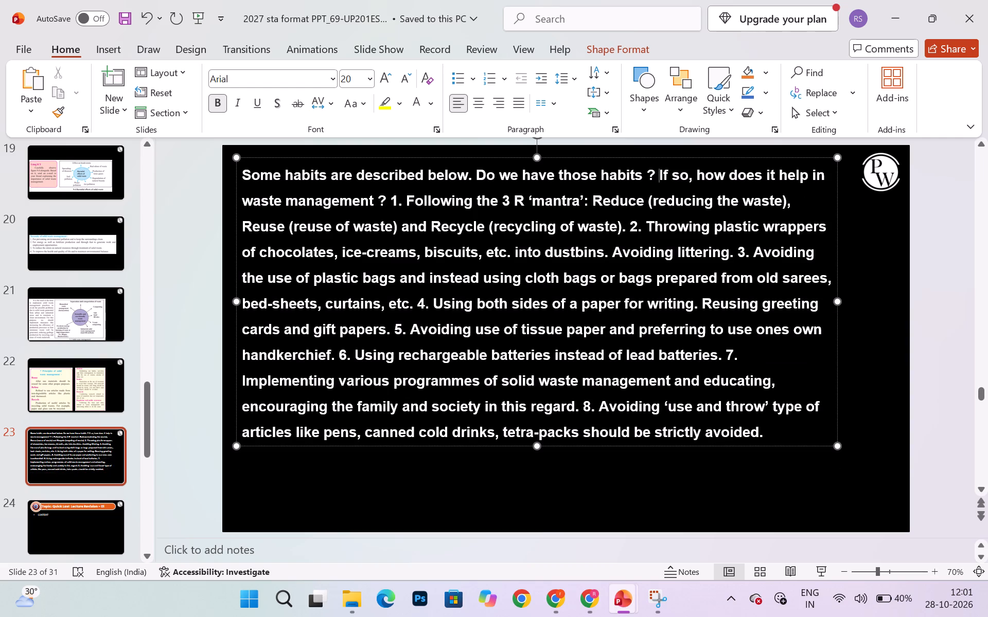
Start a new line before each of habits 1, 2, 3, 4, 6, 7 and 8 in the habits text.
{"action": "left_click", "coordinate": [391, 203]}
{"action": "key", "text": "Return"}
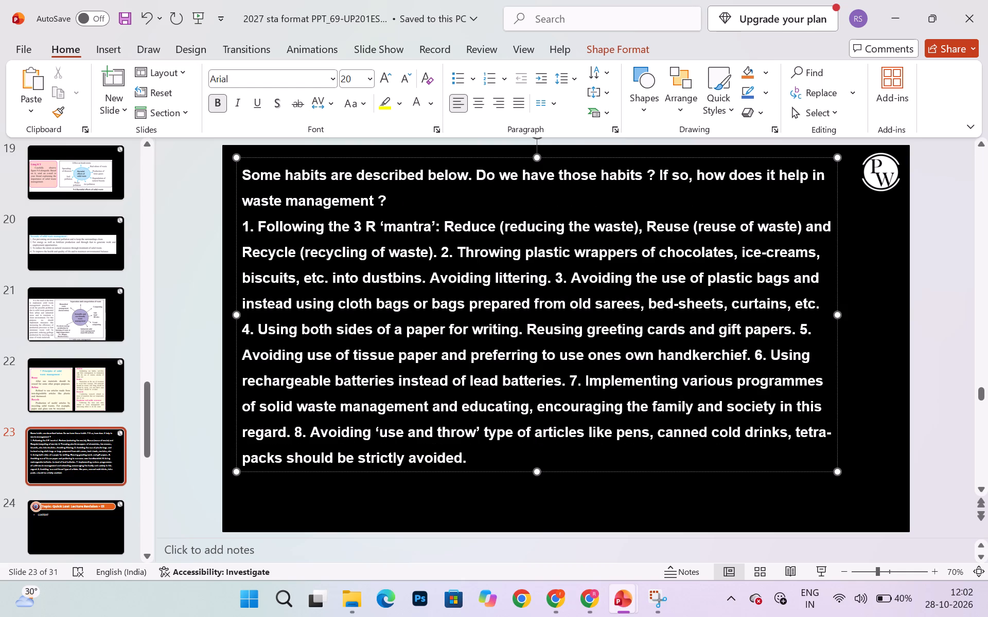
{"action": "left_click", "coordinate": [441, 250]}
{"action": "key", "text": "Return"}
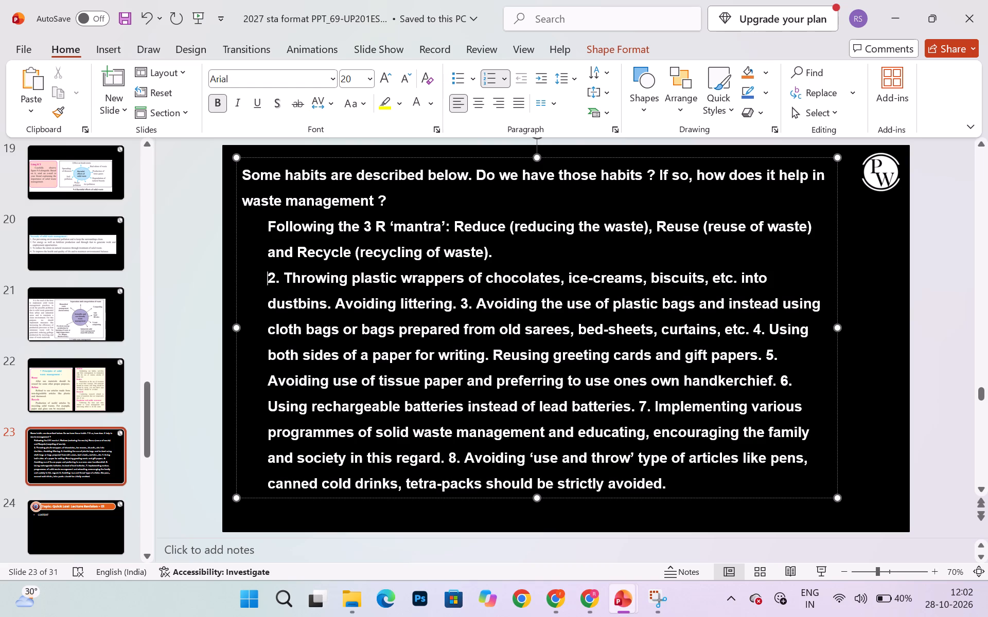
{"action": "left_click", "coordinate": [461, 303]}
{"action": "key", "text": "Return"}
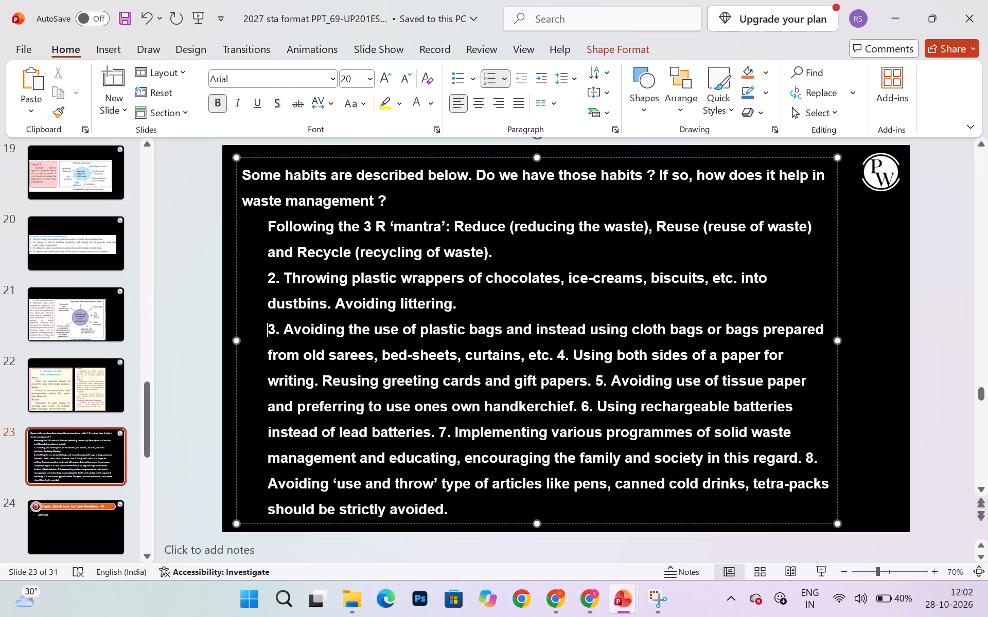
{"action": "left_click", "coordinate": [557, 358]}
{"action": "key", "text": "Return"}
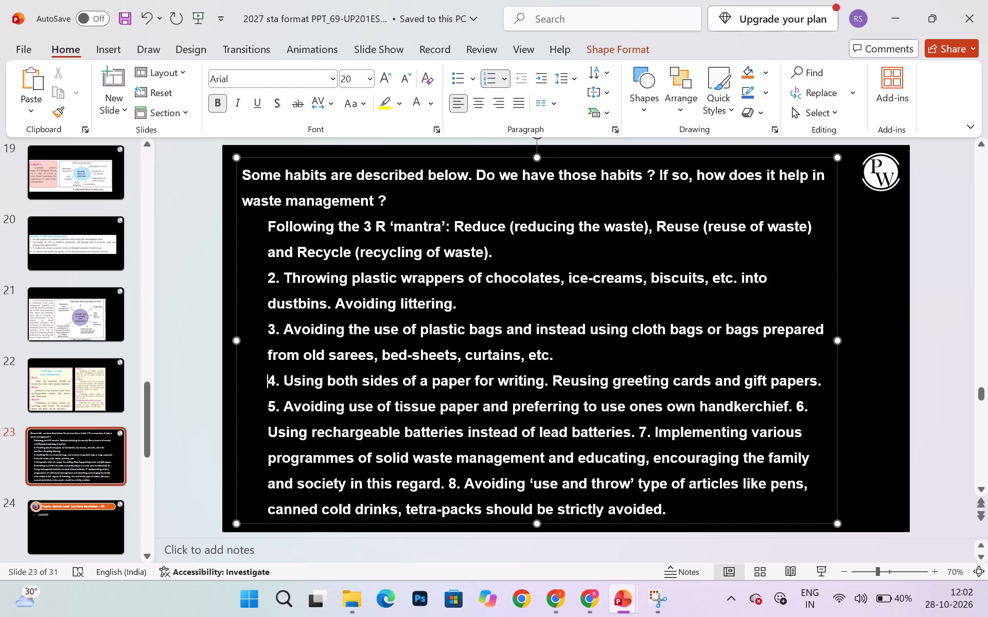
{"action": "left_click", "coordinate": [792, 405]}
{"action": "key", "text": "Right"}
{"action": "key", "text": "Return"}
{"action": "left_click", "coordinate": [656, 427]}
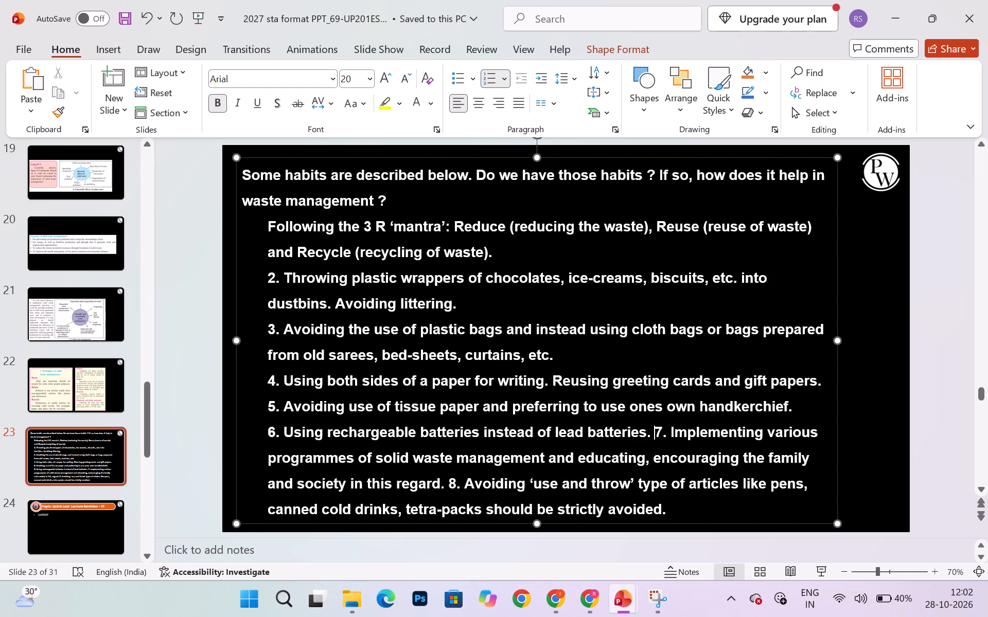
{"action": "key", "text": "Return"}
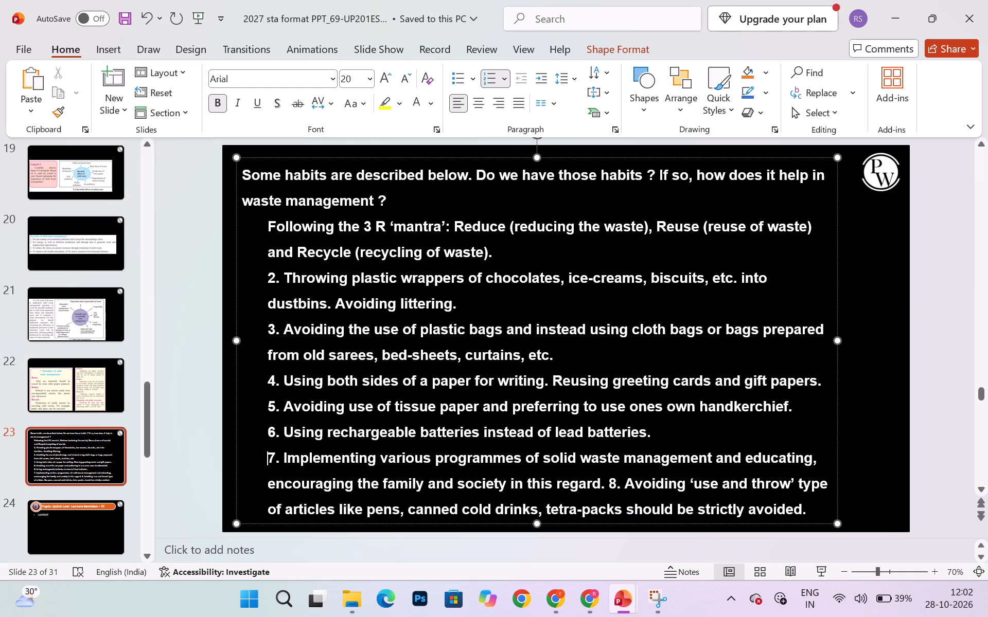
{"action": "left_click", "coordinate": [611, 479]}
{"action": "key", "text": "Return"}
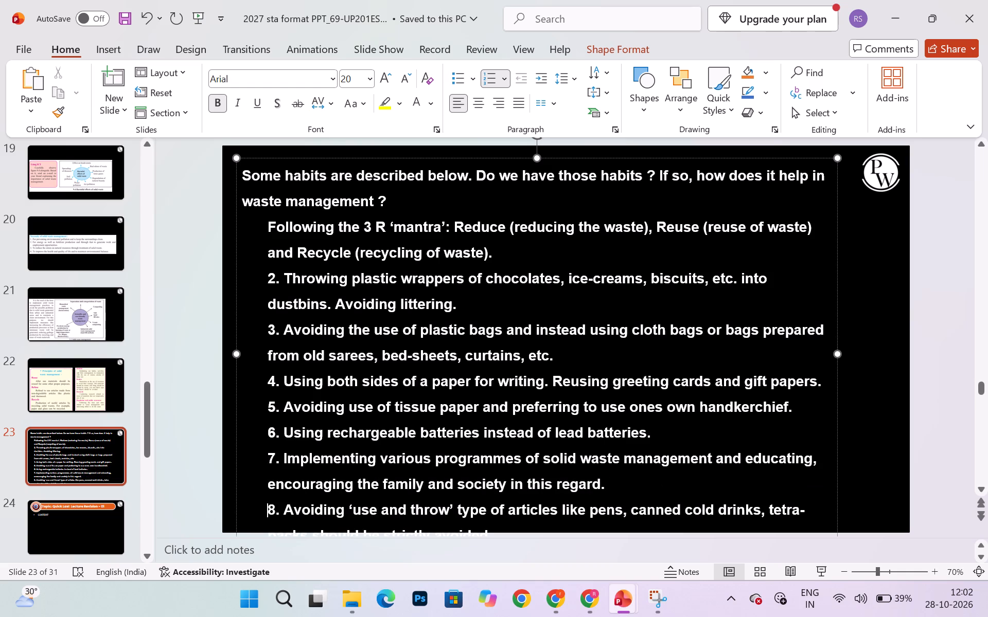
Cut habits 5 to 8 from the text box on slide 23.
{"action": "left_click", "coordinate": [541, 376]}
{"action": "left_click", "coordinate": [855, 503]}
{"action": "left_click", "coordinate": [686, 407]}
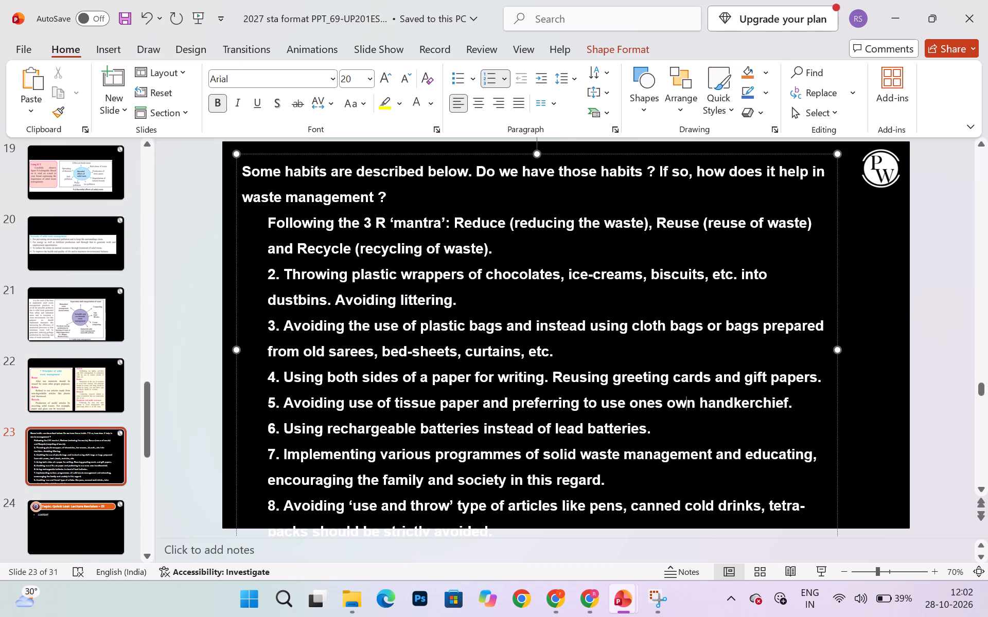
{"action": "left_click_drag", "start_coordinate": [270, 398], "coordinate": [492, 530]}
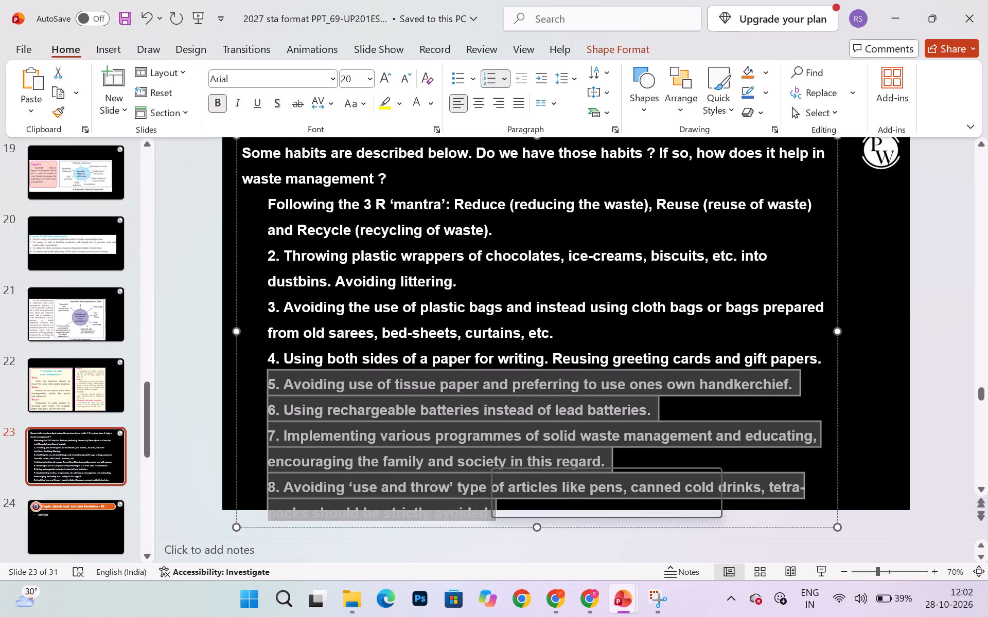
{"action": "key", "text": "ctrl+x"}
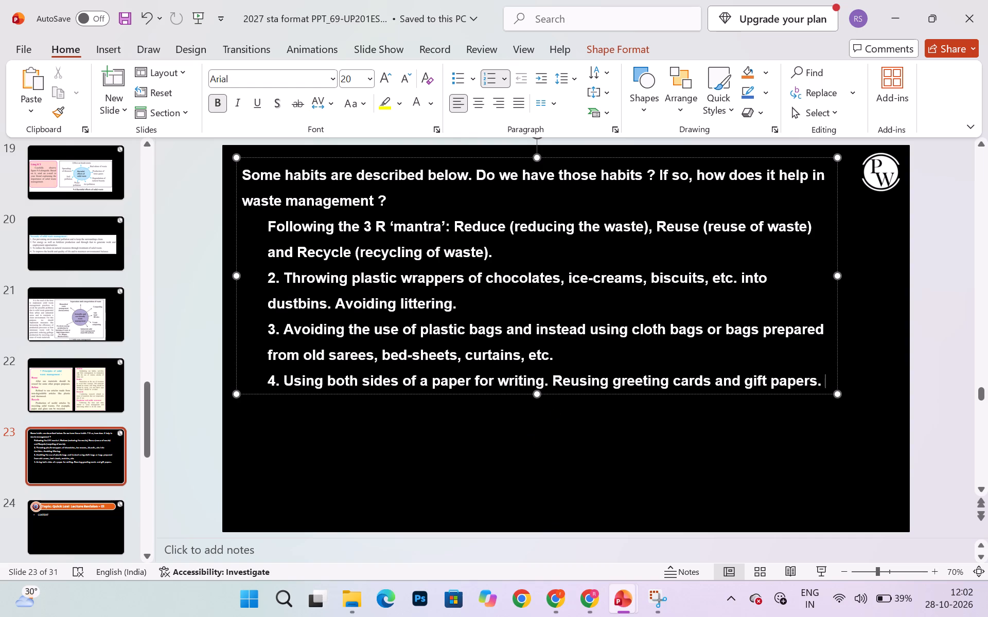
Set all the remaining habits text on slide 23 to 24 pt.
{"action": "left_click_drag", "start_coordinate": [536, 393], "coordinate": [539, 438]}
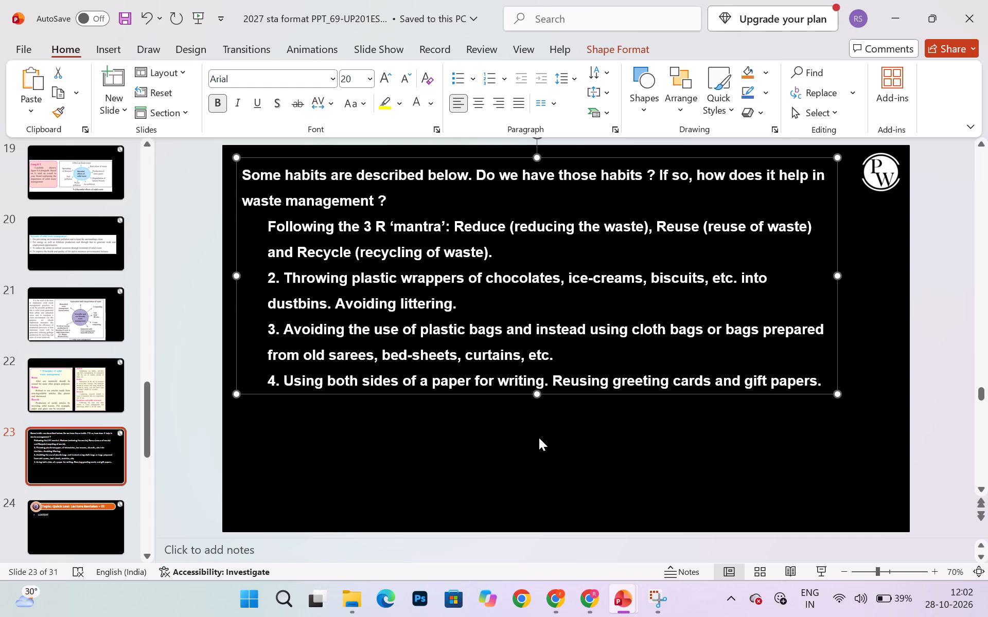
{"action": "left_click", "coordinate": [447, 331]}
{"action": "key", "text": "ctrl+a"}
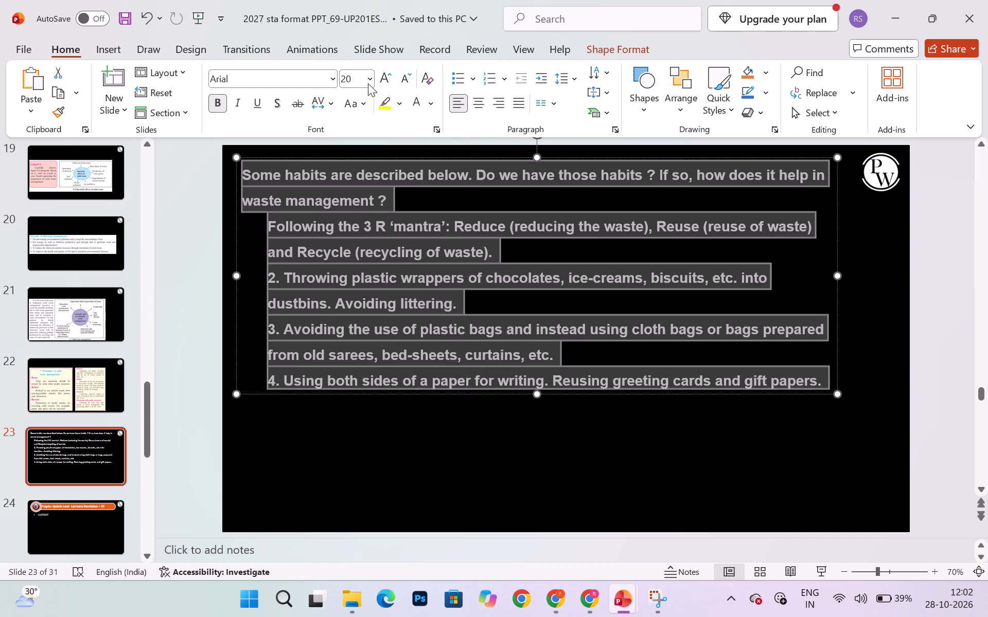
{"action": "left_click", "coordinate": [372, 84]}
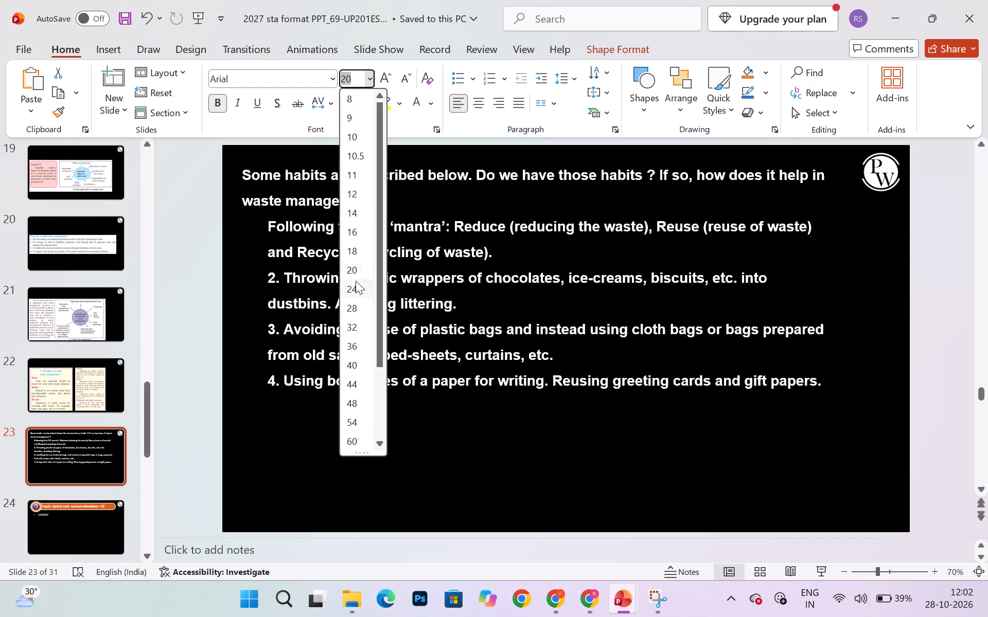
{"action": "left_click", "coordinate": [356, 293]}
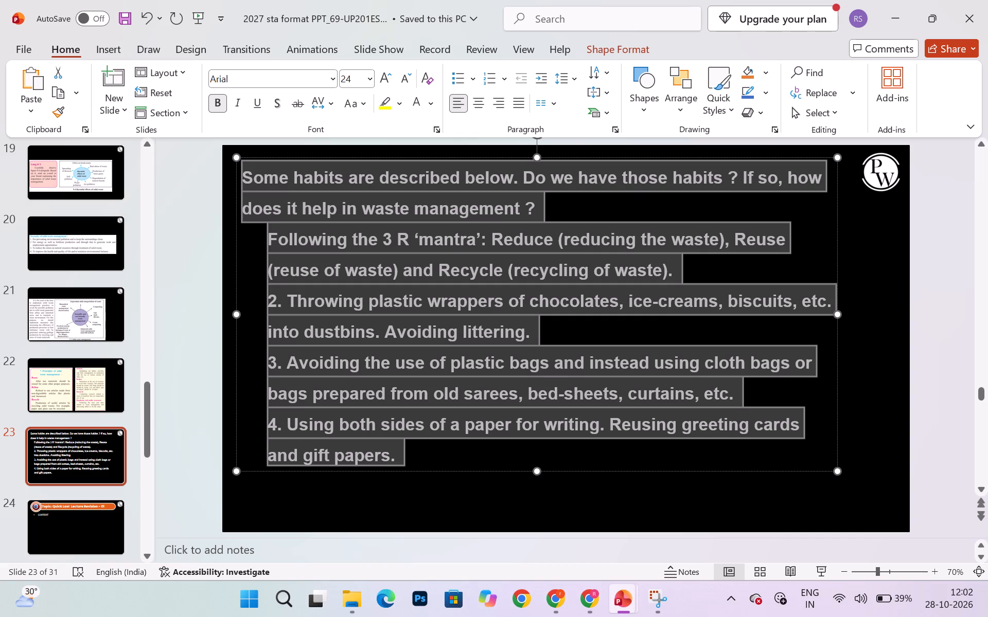
Move the habits text box on slide 23 slightly down so it sits vertically centred on the slide.
{"action": "left_click_drag", "start_coordinate": [574, 155], "coordinate": [576, 180]}
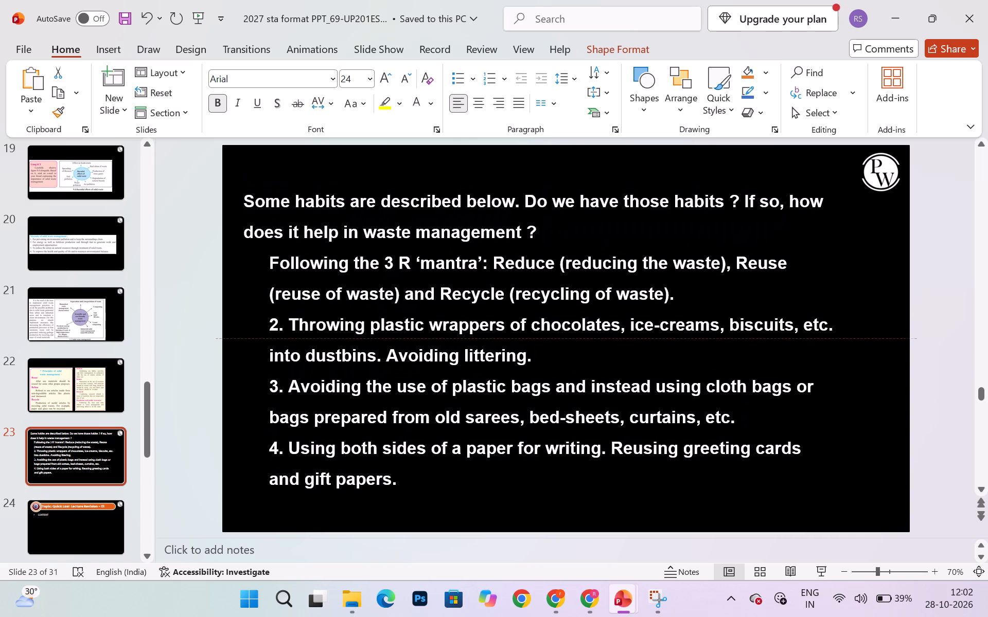
{"action": "left_click_drag", "start_coordinate": [576, 180], "coordinate": [576, 181]}
{"action": "left_click", "coordinate": [437, 164]}
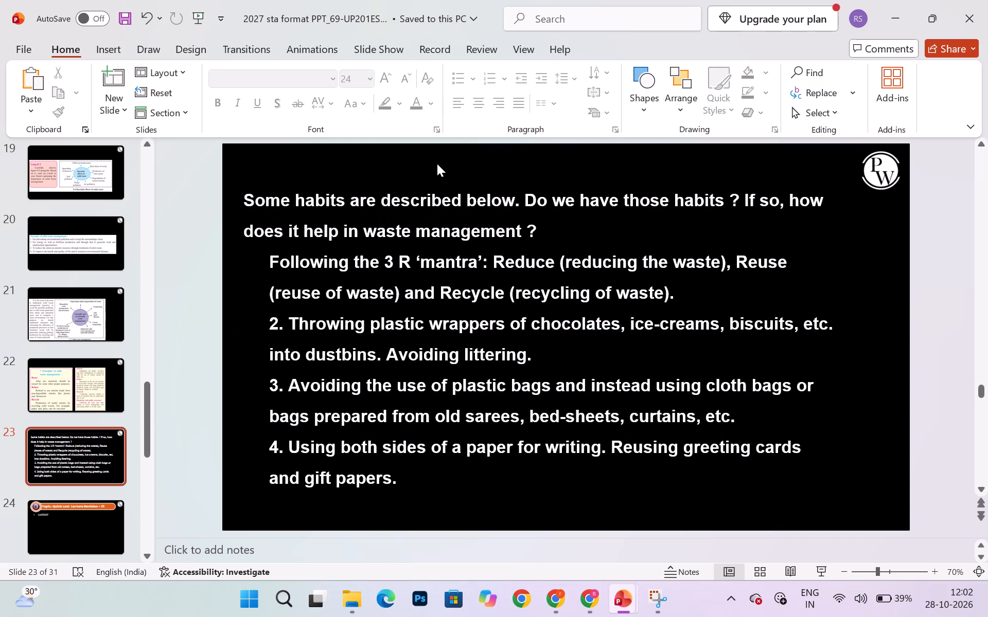
Add a new slide after slide 23 and paste the cut habits 5 to 8 onto it.
{"action": "left_click", "coordinate": [108, 67]}
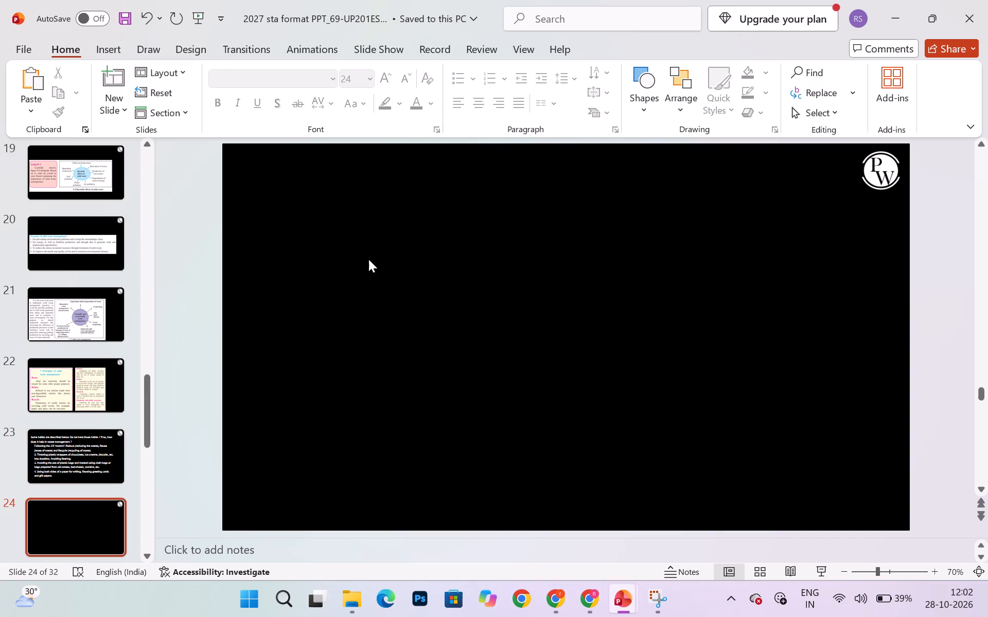
{"action": "key", "text": "ctrl+v"}
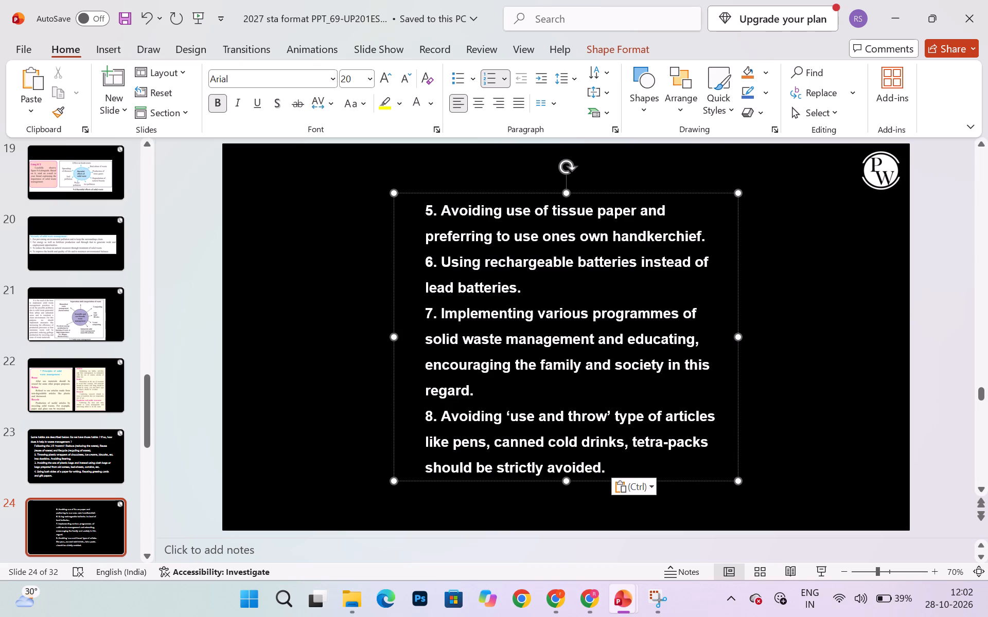
Place the pasted habits box at slide 24's left edge, widen it nearly to the PW logo, and lower it to about mid-height.
{"action": "left_click_drag", "start_coordinate": [484, 189], "coordinate": [333, 188]}
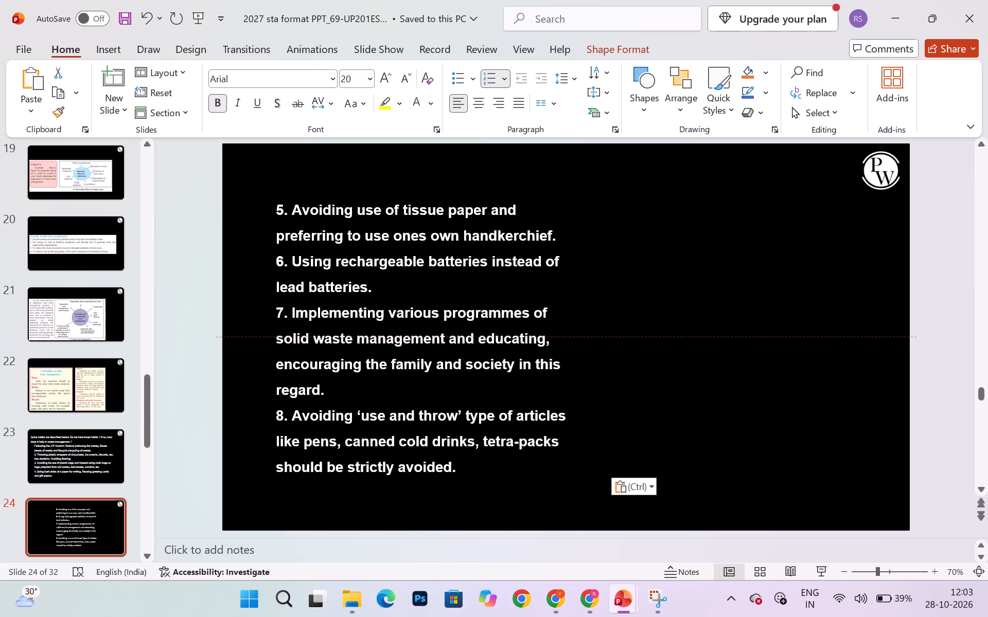
{"action": "left_click_drag", "start_coordinate": [333, 188], "coordinate": [323, 195]}
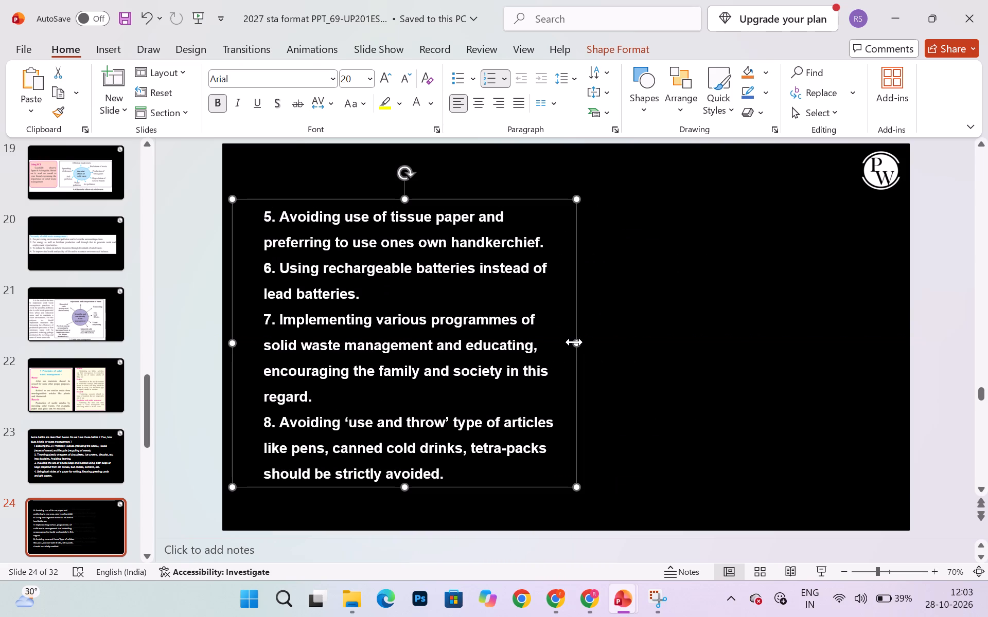
{"action": "left_click_drag", "start_coordinate": [574, 342], "coordinate": [848, 356]}
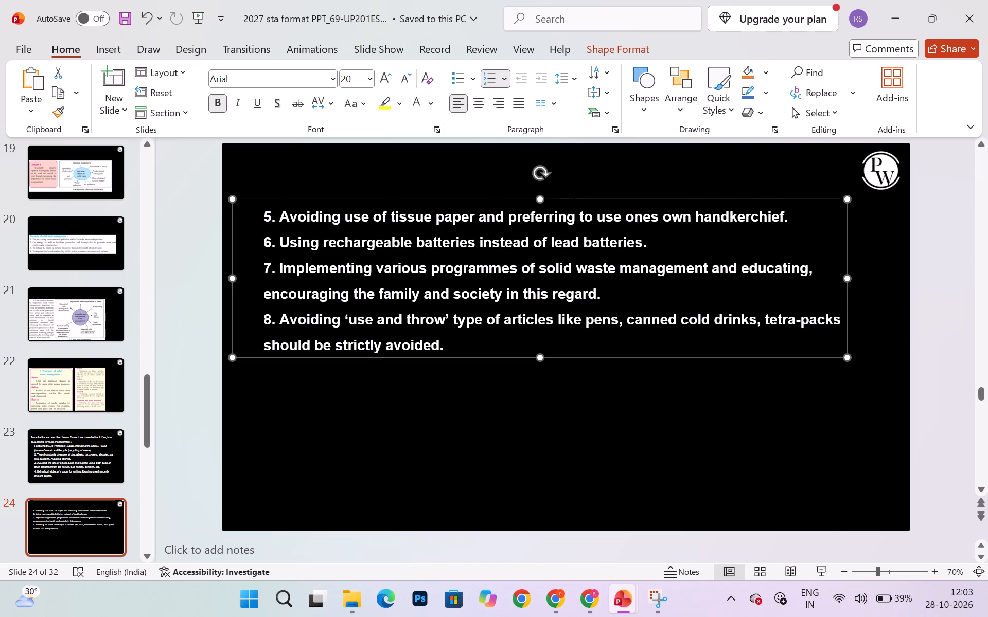
{"action": "left_click_drag", "start_coordinate": [702, 198], "coordinate": [700, 272]}
{"action": "left_click", "coordinate": [667, 452]}
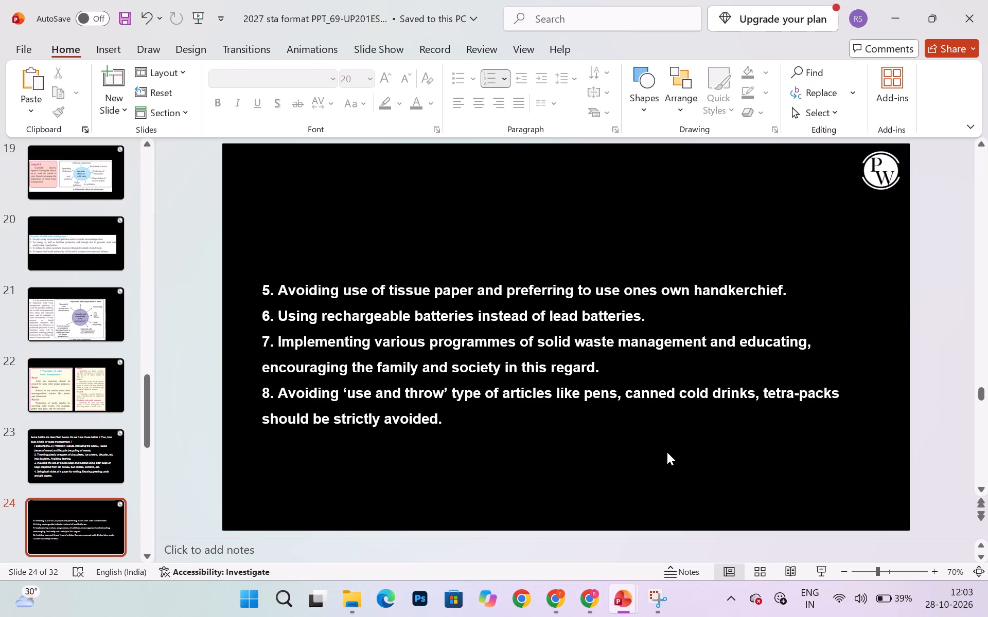
Switch to the 9th state board science book PDF in Chrome and bring up the pink box about electricity from solid waste.
{"action": "left_click", "coordinate": [582, 598]}
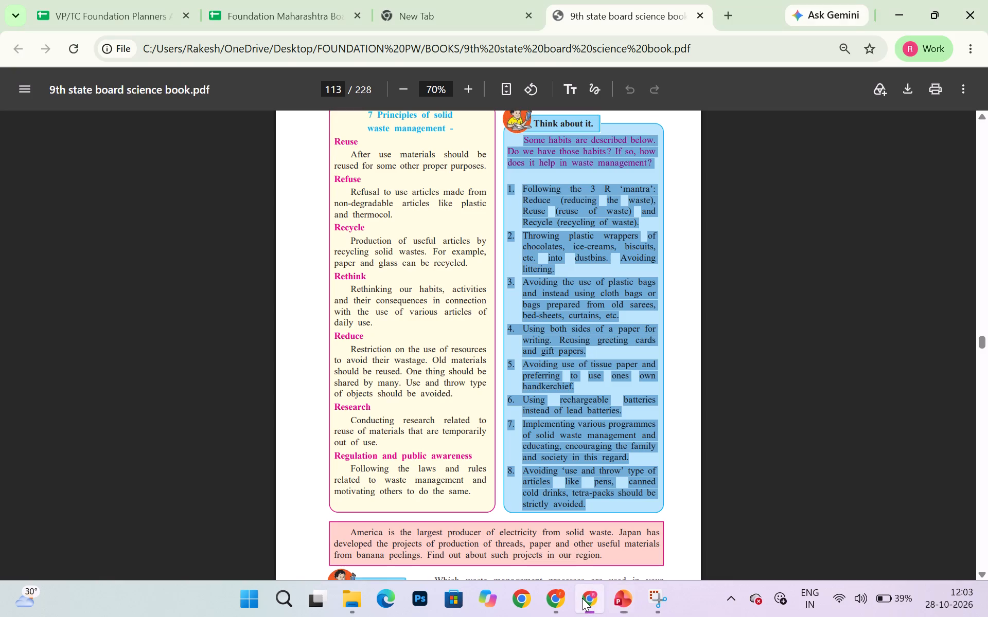
{"action": "left_click", "coordinate": [591, 371]}
{"action": "scroll", "coordinate": [591, 371], "scroll_direction": "down", "scroll_amount": 3}
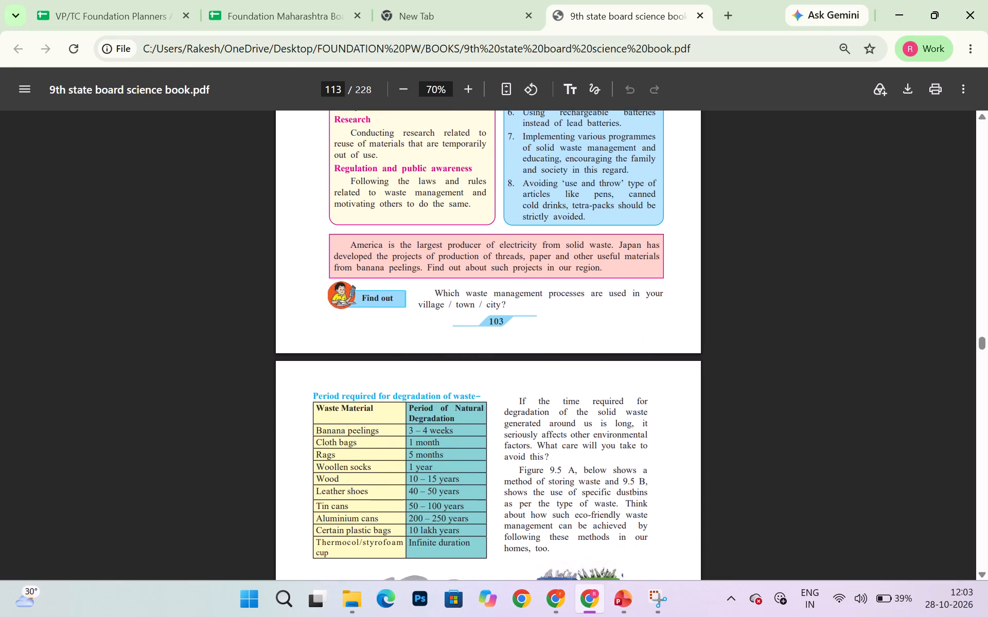
{"action": "scroll", "coordinate": [591, 371], "scroll_direction": "down", "scroll_amount": 2}
{"action": "scroll", "coordinate": [591, 371], "scroll_direction": "up", "scroll_amount": 2}
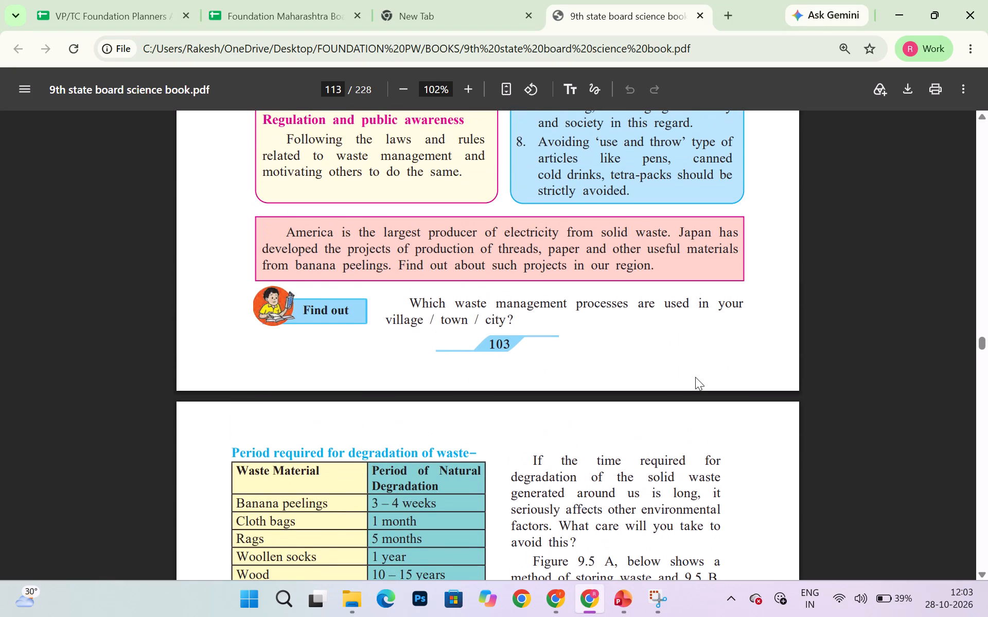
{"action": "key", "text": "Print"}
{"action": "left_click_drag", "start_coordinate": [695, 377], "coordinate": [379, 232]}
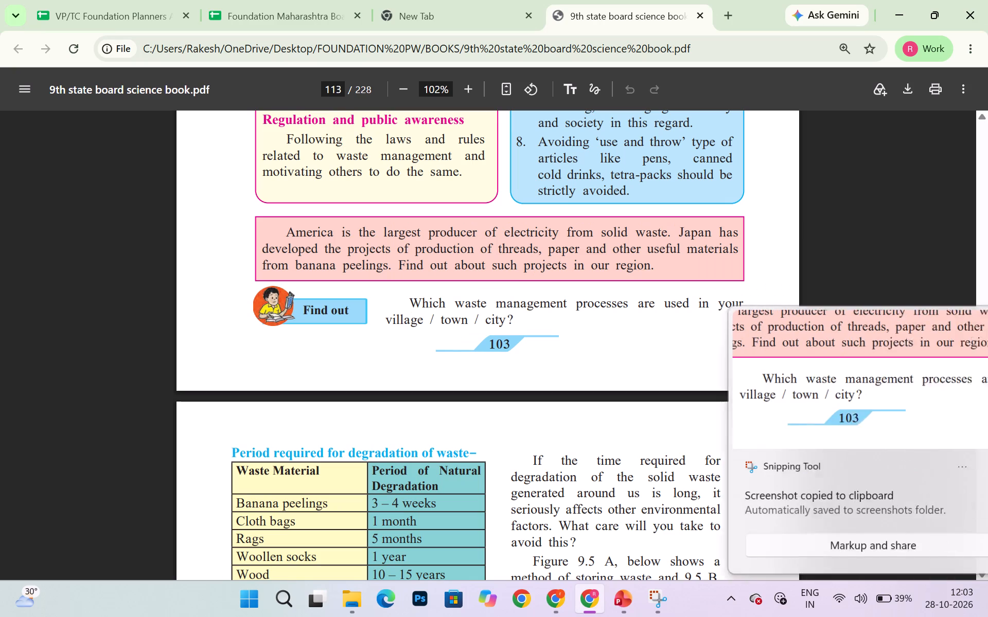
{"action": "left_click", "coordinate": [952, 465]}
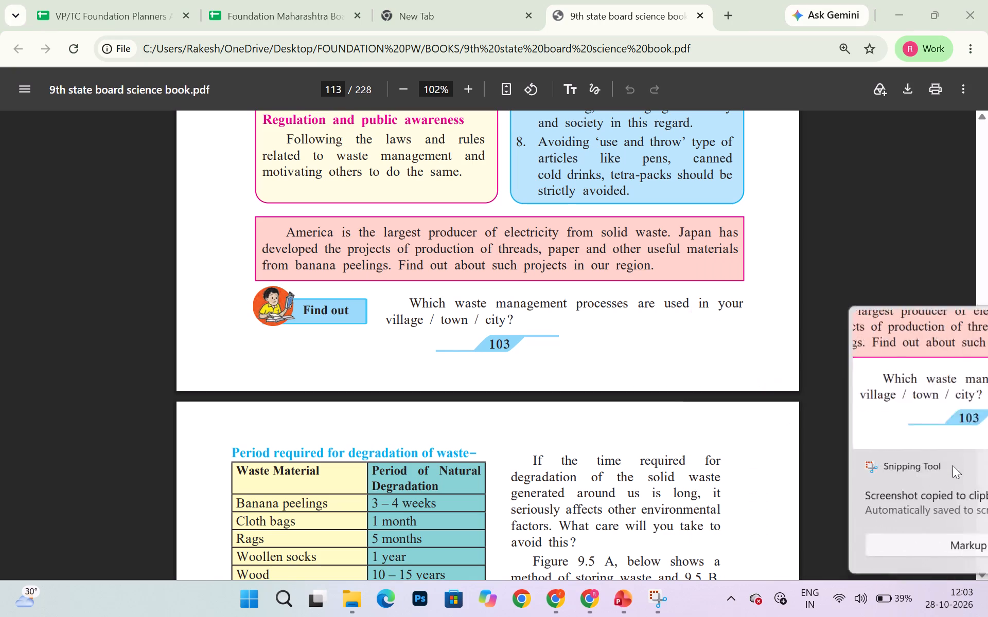
Snip the pink box about America's electricity from solid waste and Japan's banana-peel projects on textbook page 103.
{"action": "key", "text": "Print"}
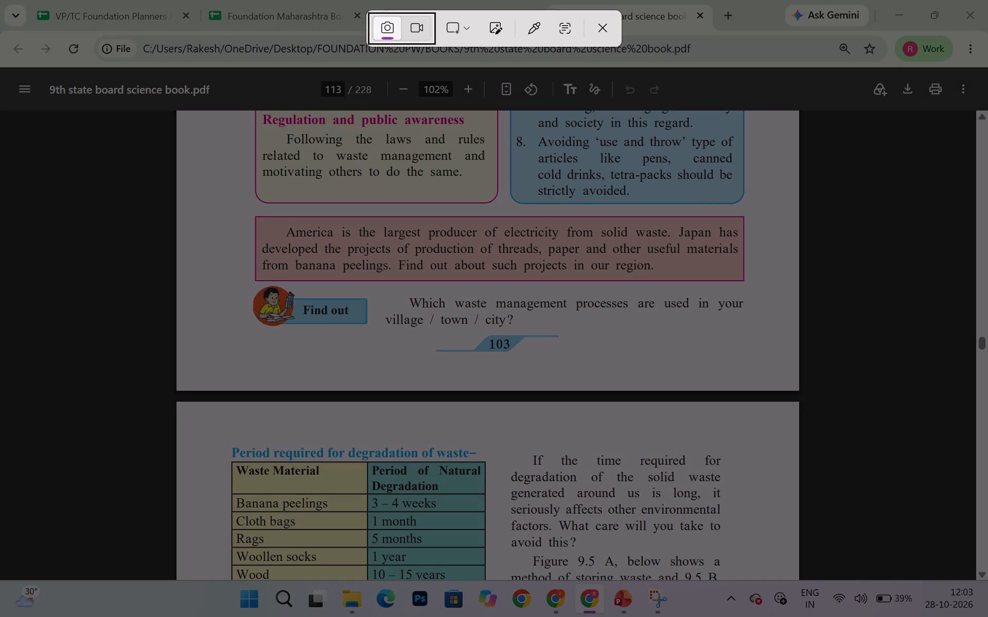
{"action": "left_click_drag", "start_coordinate": [254, 215], "coordinate": [747, 284]}
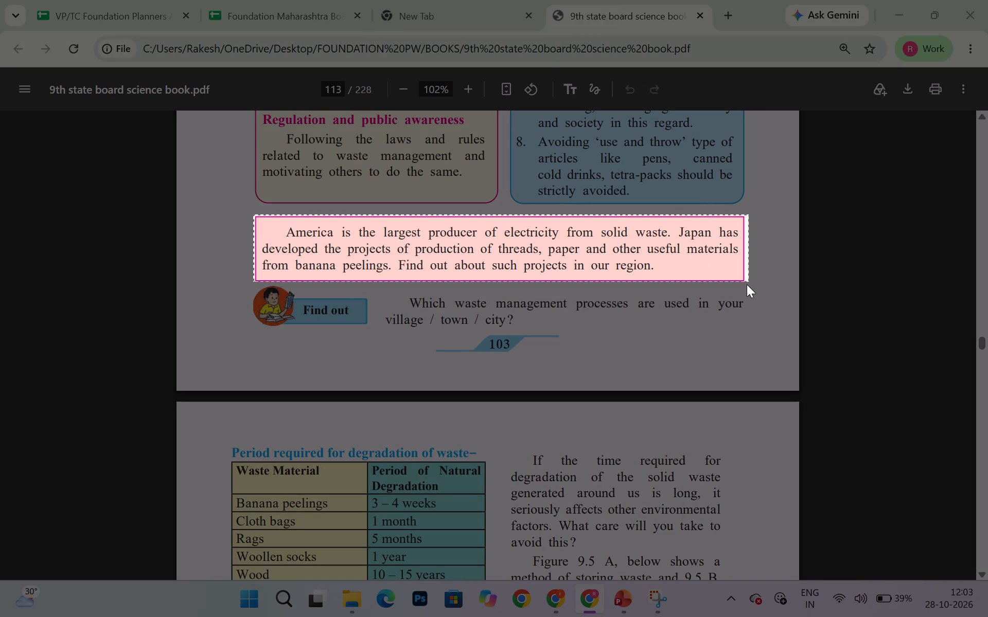
Copy the finished pink box snip and paste it onto a new slide after slide 24 in the 2027 sta format presentation.
{"action": "left_click_drag", "start_coordinate": [747, 284], "coordinate": [746, 282]}
{"action": "left_click", "coordinate": [833, 378]}
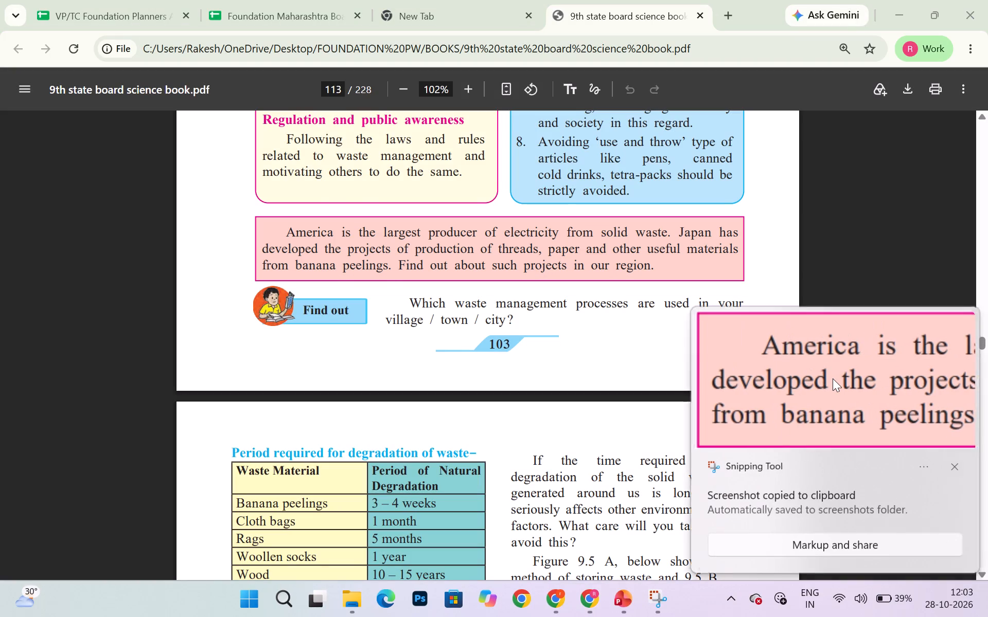
{"action": "right_click", "coordinate": [613, 391]}
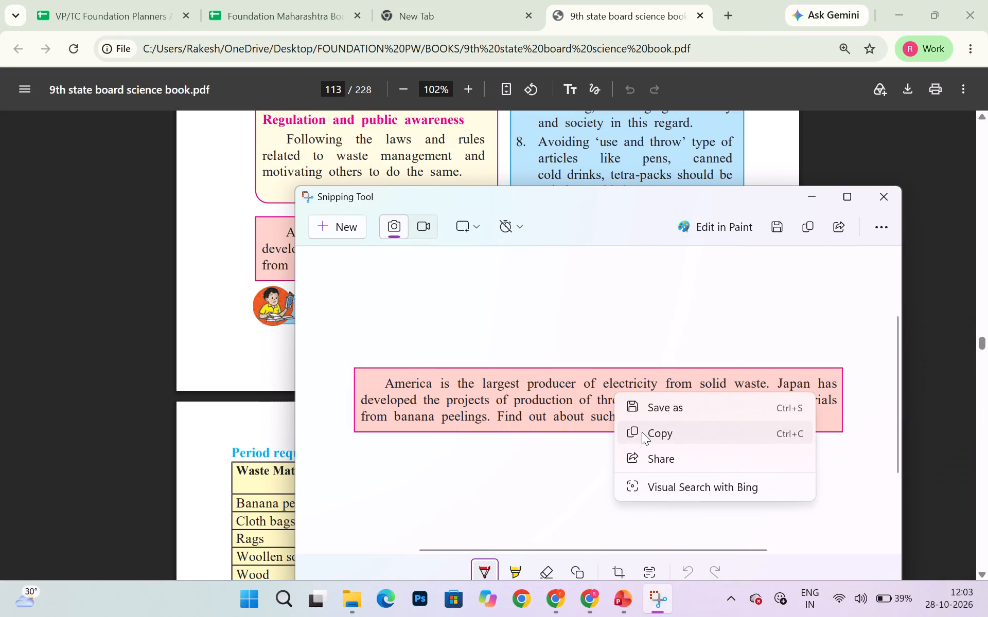
{"action": "left_click", "coordinate": [642, 432]}
{"action": "left_click", "coordinate": [623, 586]}
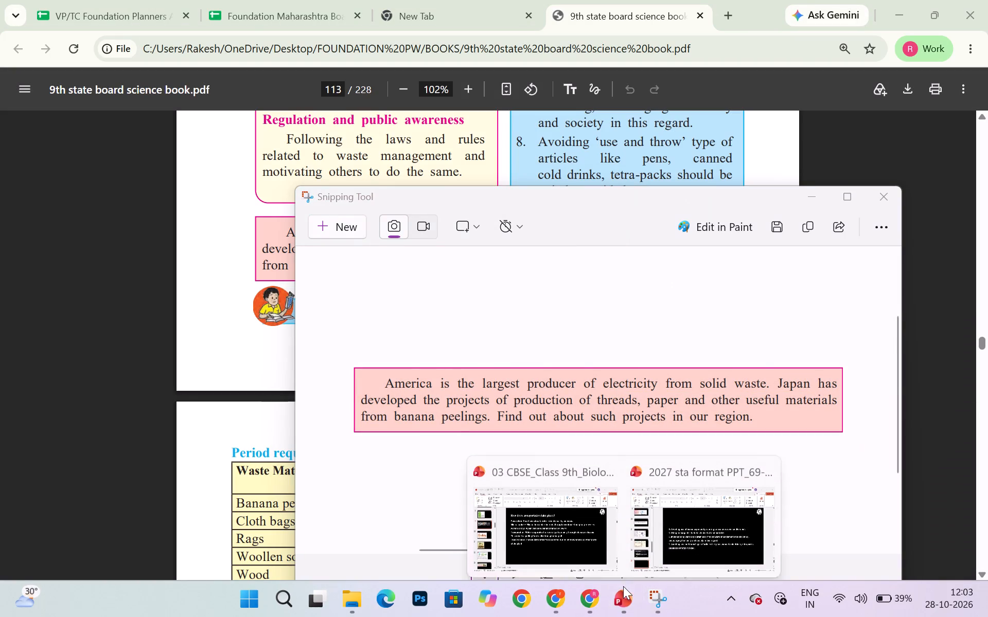
{"action": "left_click", "coordinate": [712, 530]}
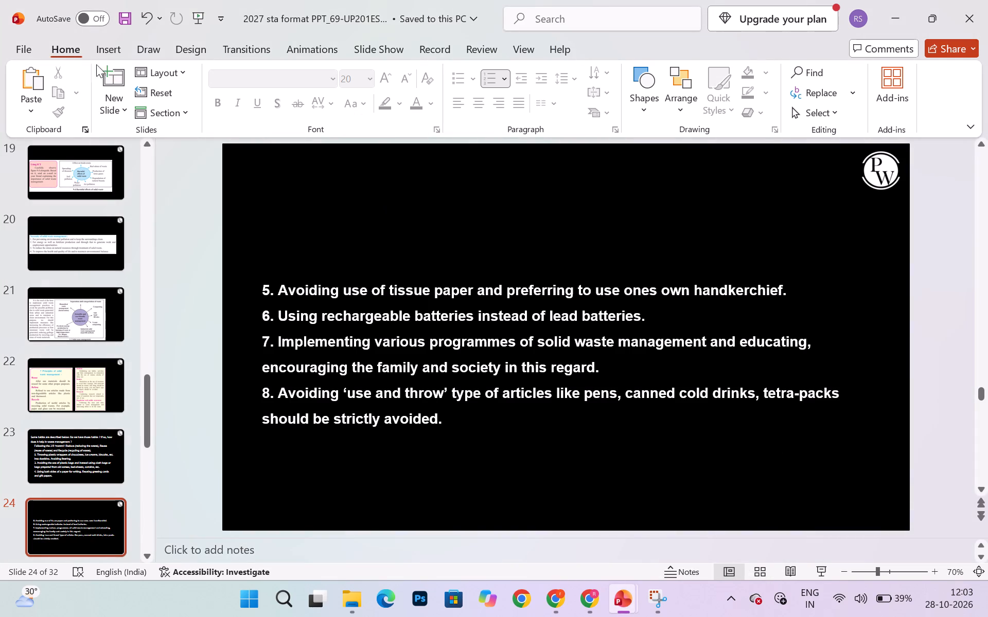
{"action": "left_click", "coordinate": [105, 80]}
{"action": "key", "text": "ctrl+v"}
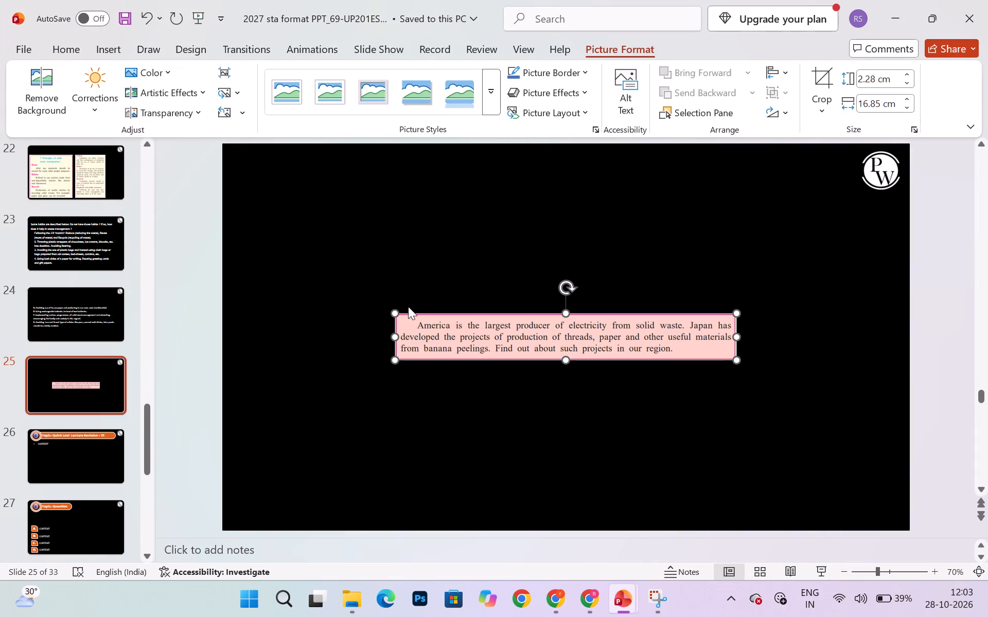
Move the pink box picture to slide 25's left edge and enlarge it proportionally to span nearly the full slide width.
{"action": "left_click_drag", "start_coordinate": [397, 312], "coordinate": [362, 270]}
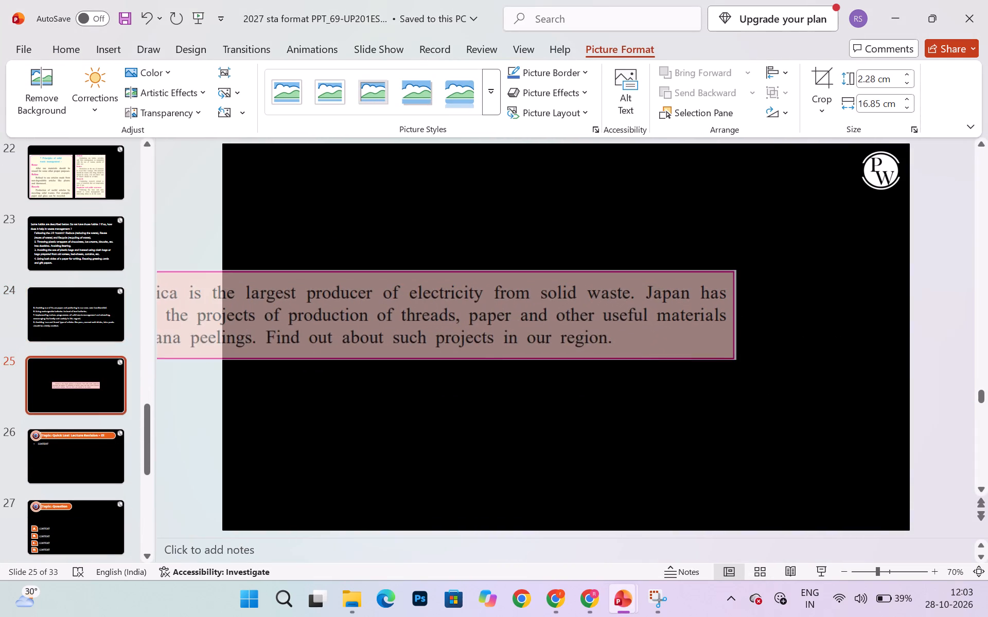
{"action": "left_click_drag", "start_coordinate": [362, 270], "coordinate": [504, 289]}
{"action": "left_click_drag", "start_coordinate": [496, 297], "coordinate": [525, 287]}
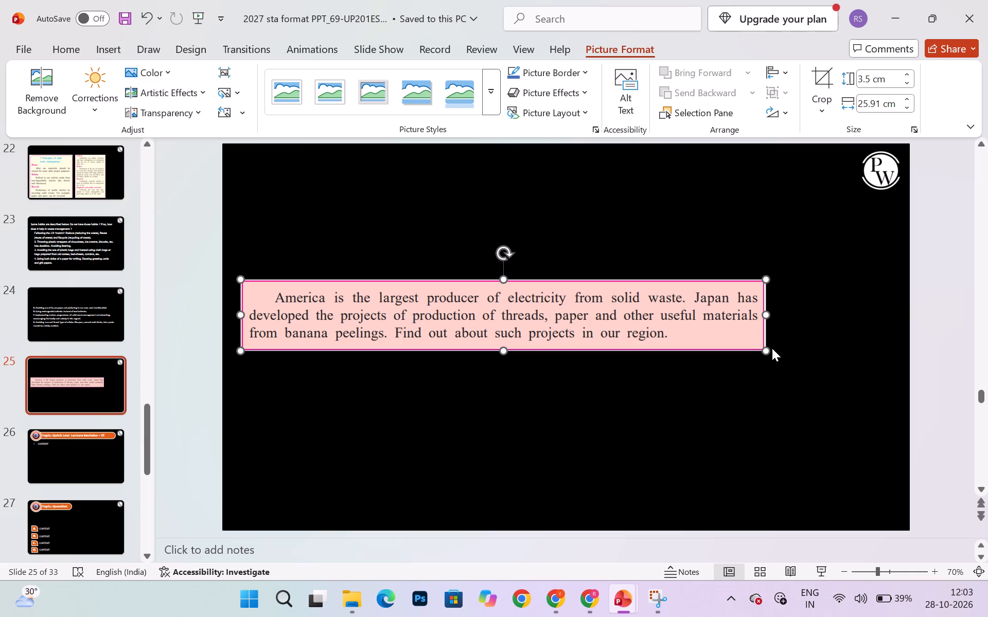
{"action": "left_click_drag", "start_coordinate": [764, 351], "coordinate": [853, 360]}
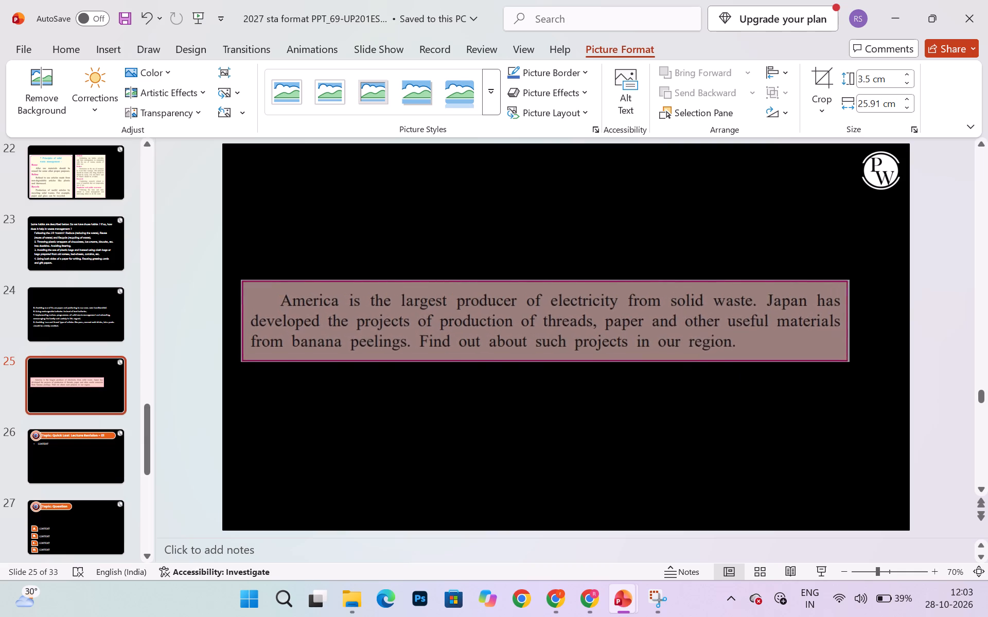
{"action": "left_click_drag", "start_coordinate": [853, 360], "coordinate": [878, 363]}
{"action": "left_click", "coordinate": [812, 412]}
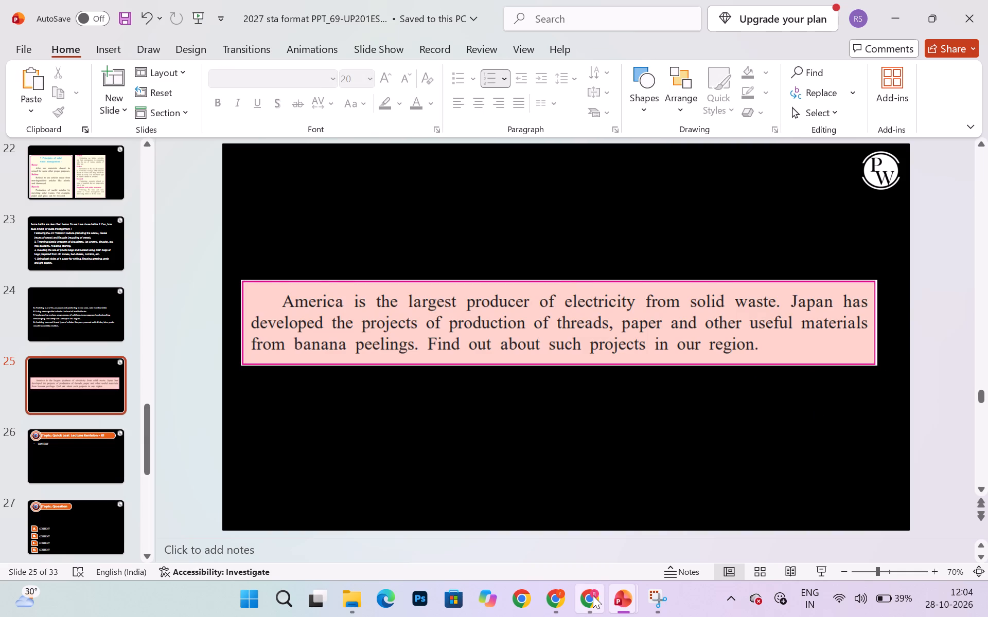
In the textbook PDF in Chrome, snip and copy the waste degradation period table with its adjoining text from PDF page 114.
{"action": "left_click", "coordinate": [593, 595]}
{"action": "scroll", "coordinate": [560, 428], "scroll_direction": "down", "scroll_amount": 2}
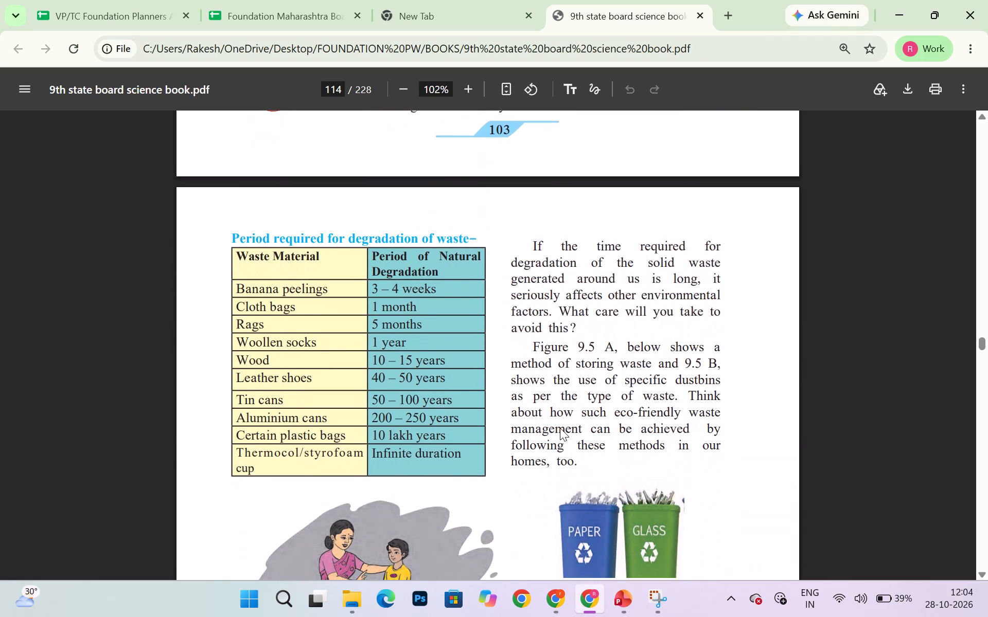
{"action": "scroll", "coordinate": [560, 428], "scroll_direction": "down", "scroll_amount": 1}
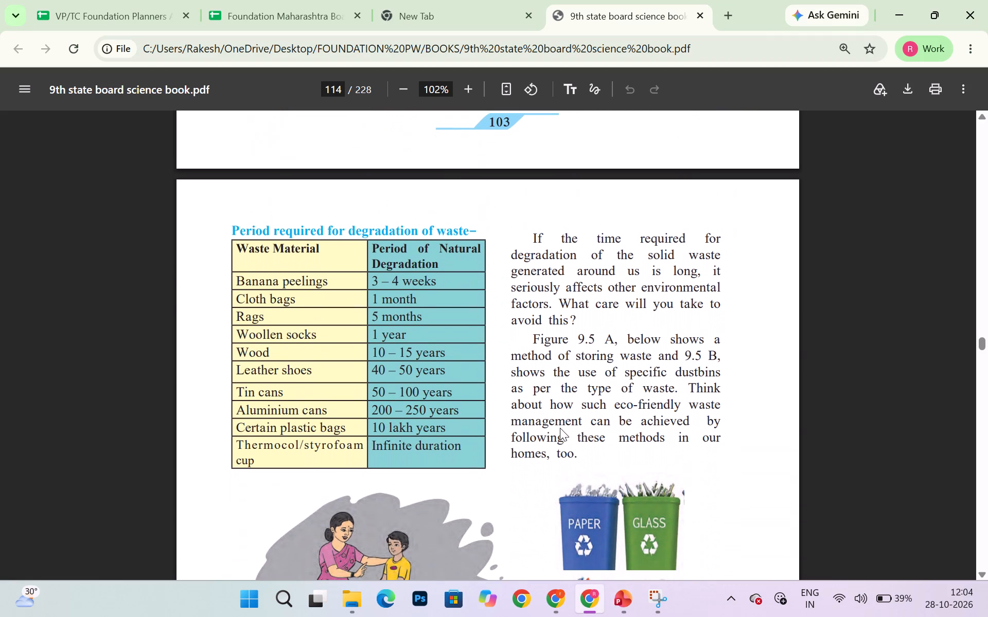
{"action": "scroll", "coordinate": [560, 428], "scroll_direction": "down", "scroll_amount": 2}
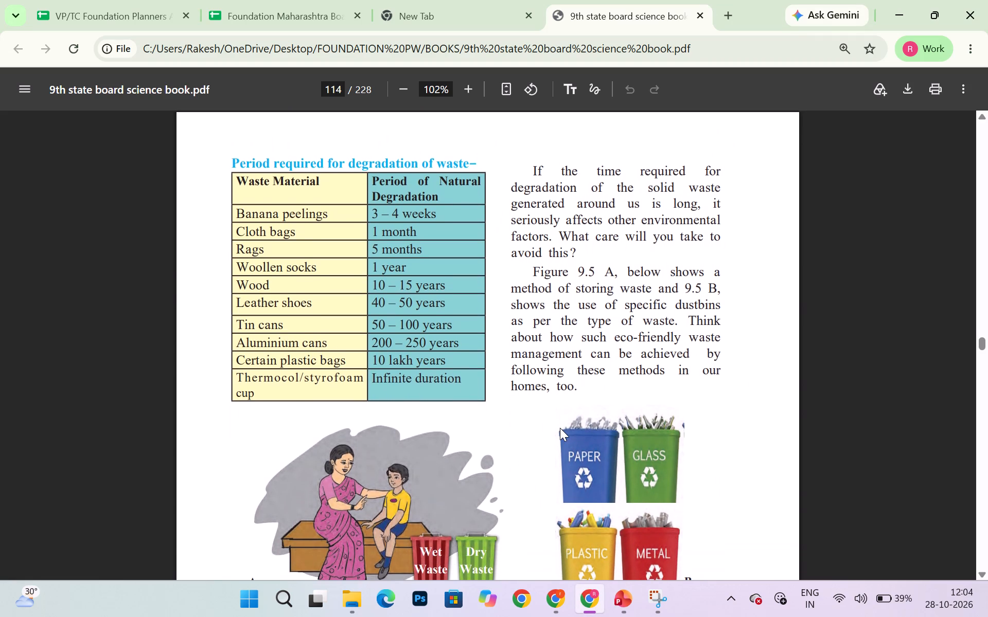
{"action": "scroll", "coordinate": [560, 428], "scroll_direction": "down", "scroll_amount": 2}
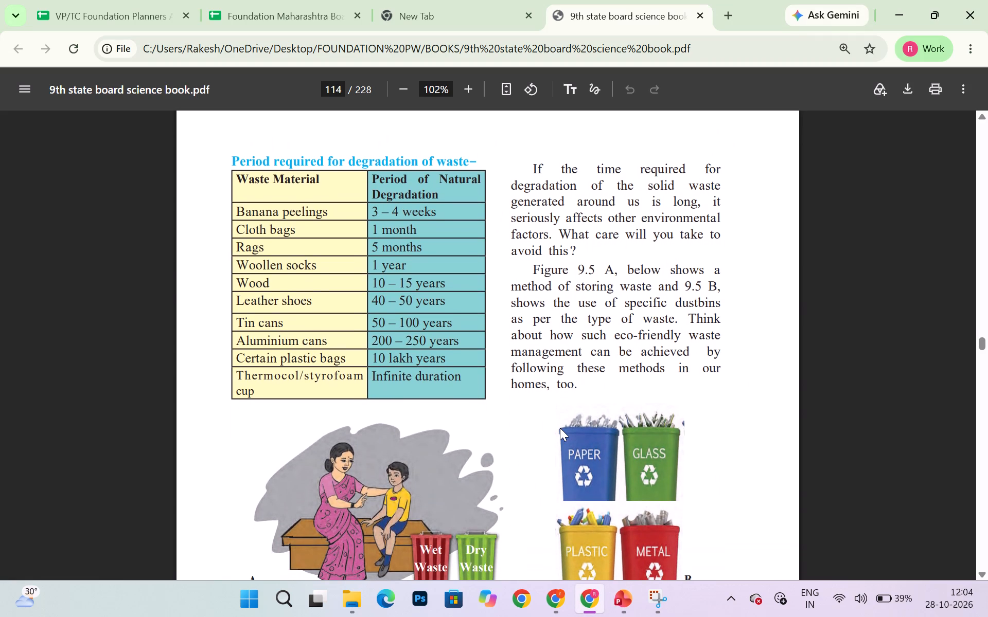
{"action": "key", "text": "Print"}
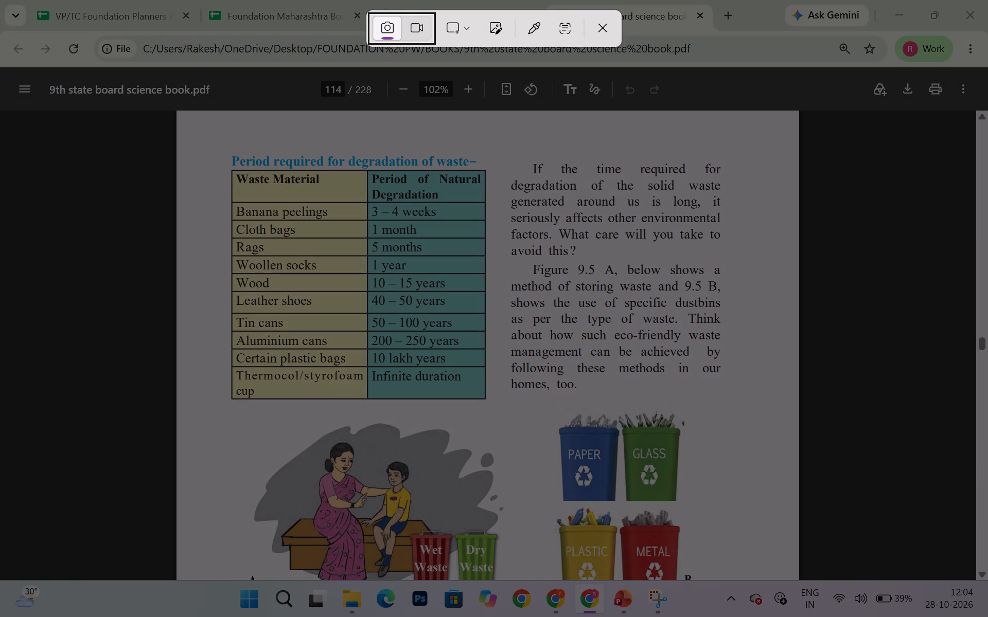
{"action": "left_click_drag", "start_coordinate": [228, 152], "coordinate": [725, 388]}
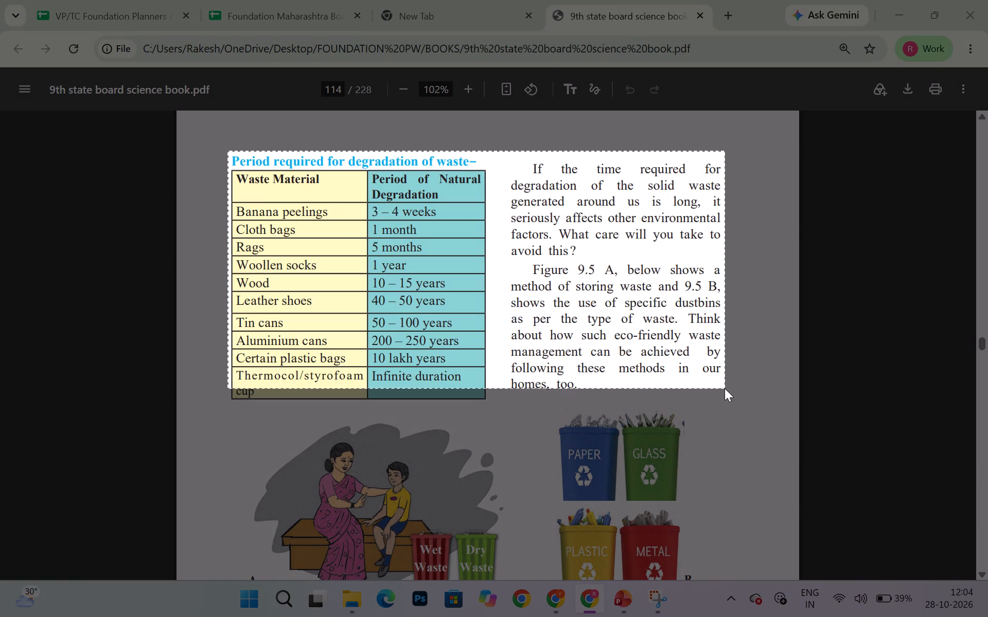
{"action": "left_click_drag", "start_coordinate": [725, 388], "coordinate": [725, 403]}
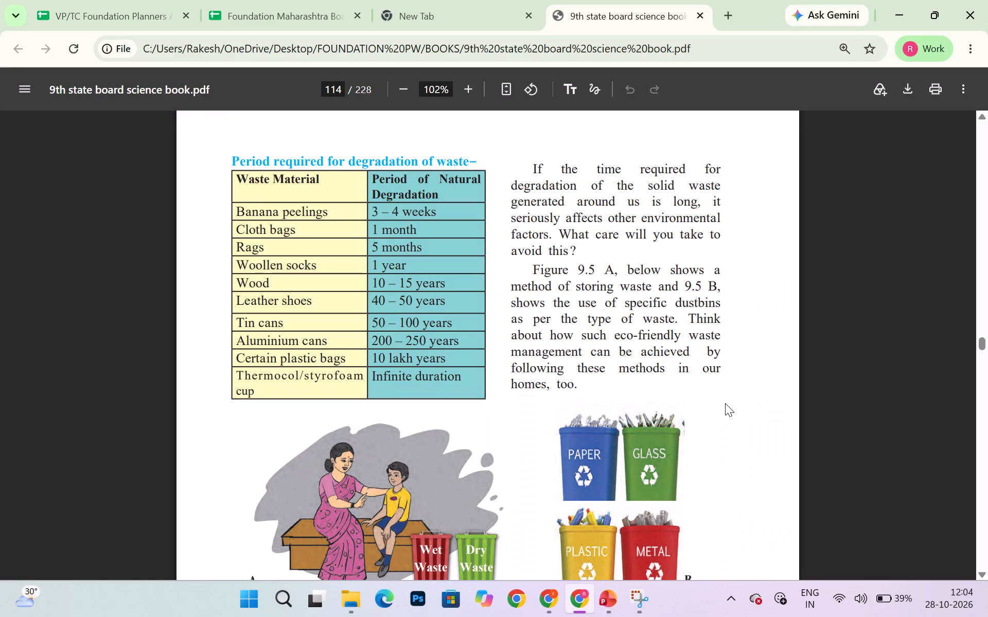
{"action": "left_click", "coordinate": [813, 383]}
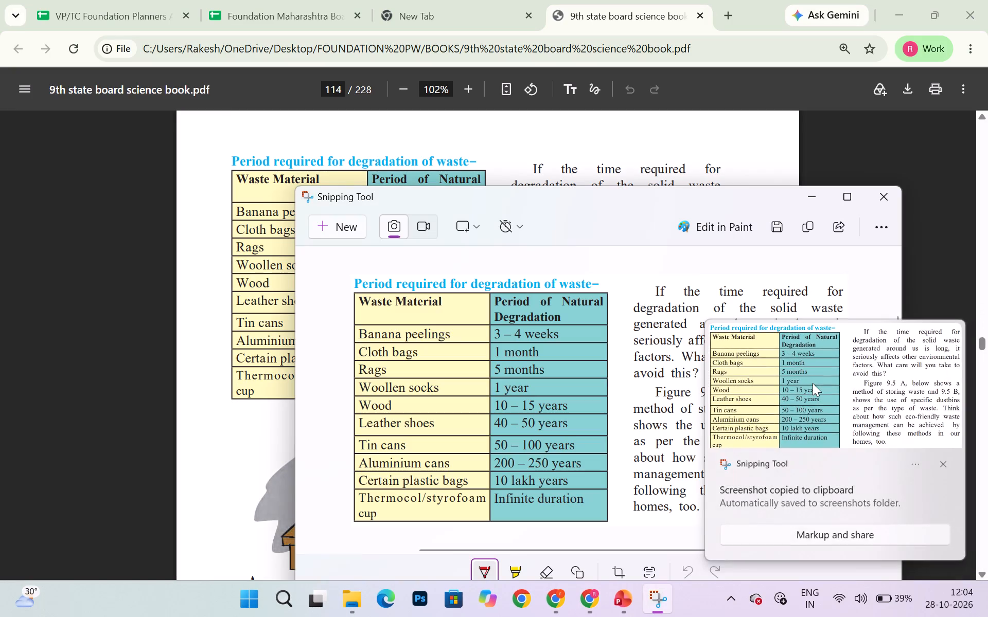
{"action": "right_click", "coordinate": [596, 371]}
{"action": "left_click", "coordinate": [617, 404]}
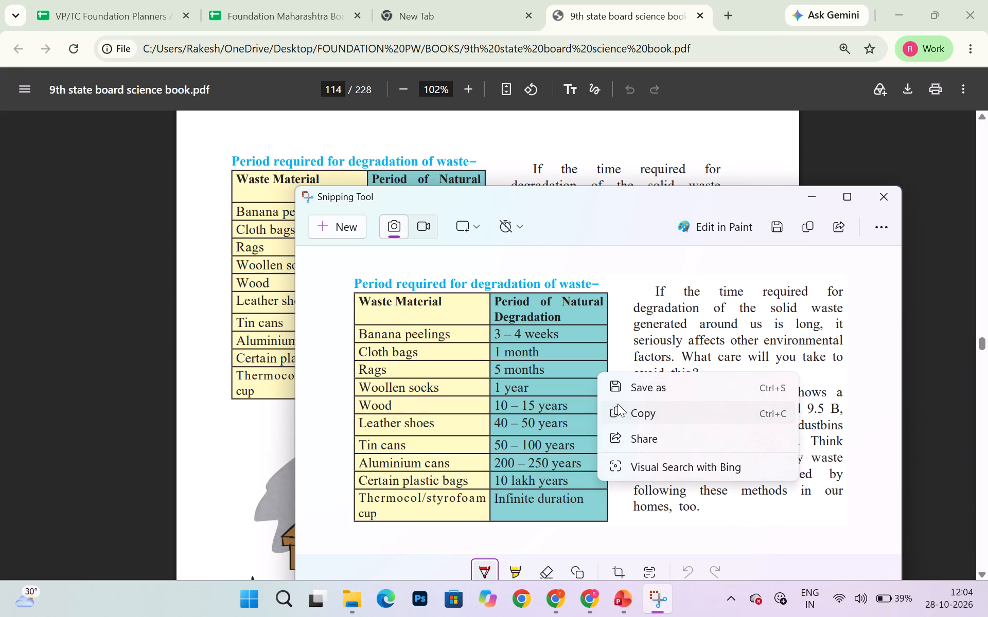
Return to the 2027 sta format presentation, add a new slide after slide 25 and paste the degradation table snip.
{"action": "left_click", "coordinate": [630, 605]}
{"action": "left_click", "coordinate": [702, 528]}
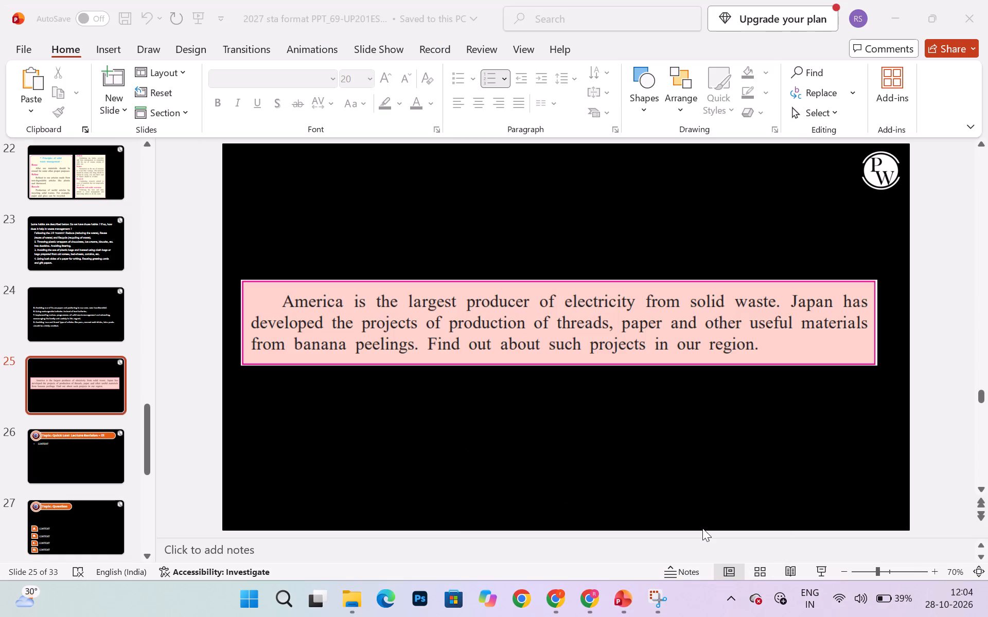
{"action": "left_click", "coordinate": [116, 79]}
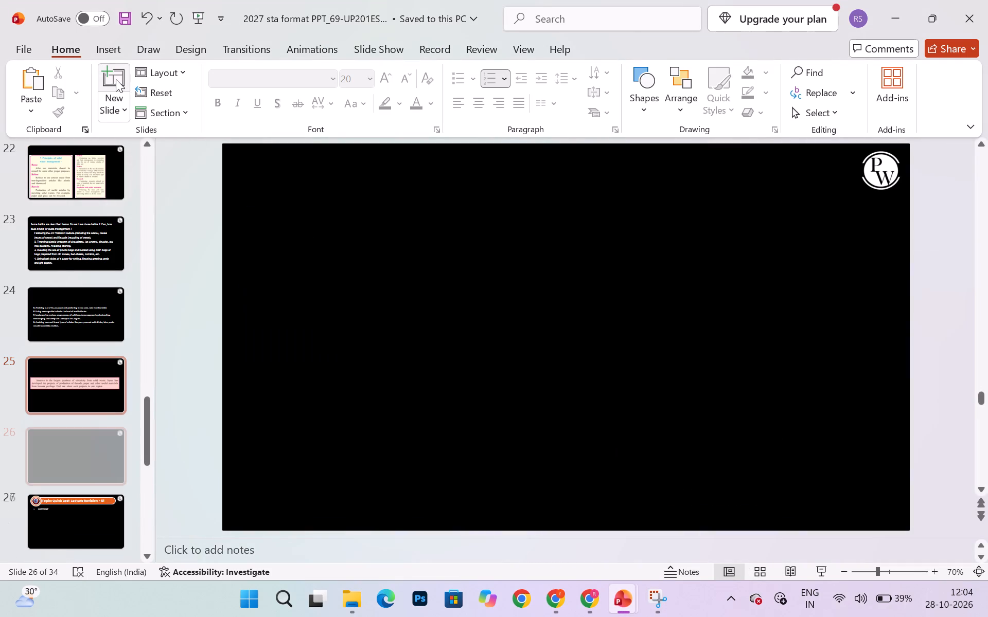
{"action": "key", "text": "ctrl+v"}
Move the table picture to slide 26's left edge below the logo and enlarge it to about 28 by 14.2 cm.
{"action": "left_click_drag", "start_coordinate": [424, 307], "coordinate": [283, 287]}
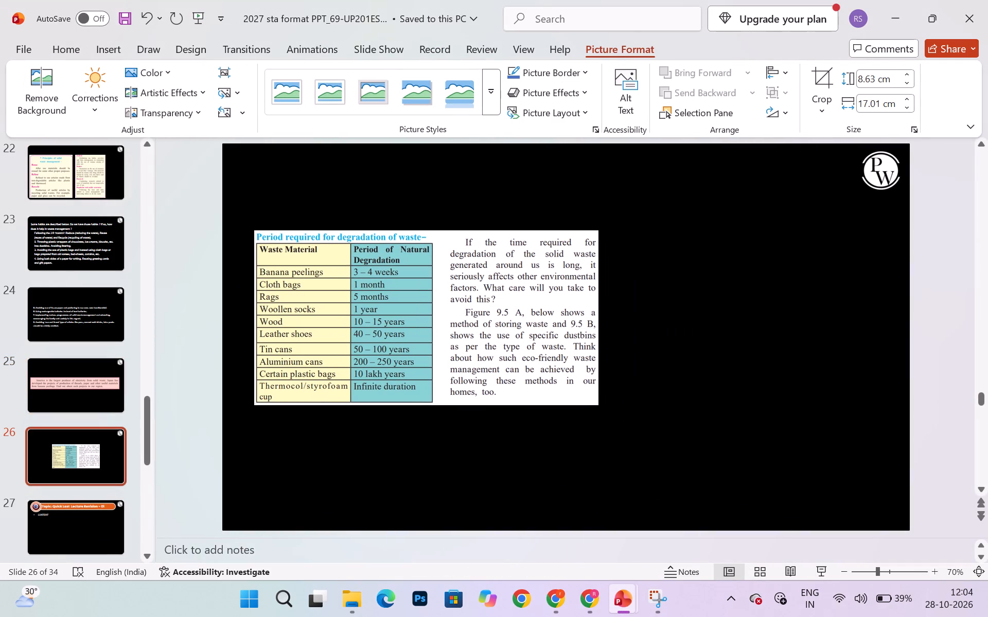
{"action": "left_click_drag", "start_coordinate": [283, 287], "coordinate": [265, 275]}
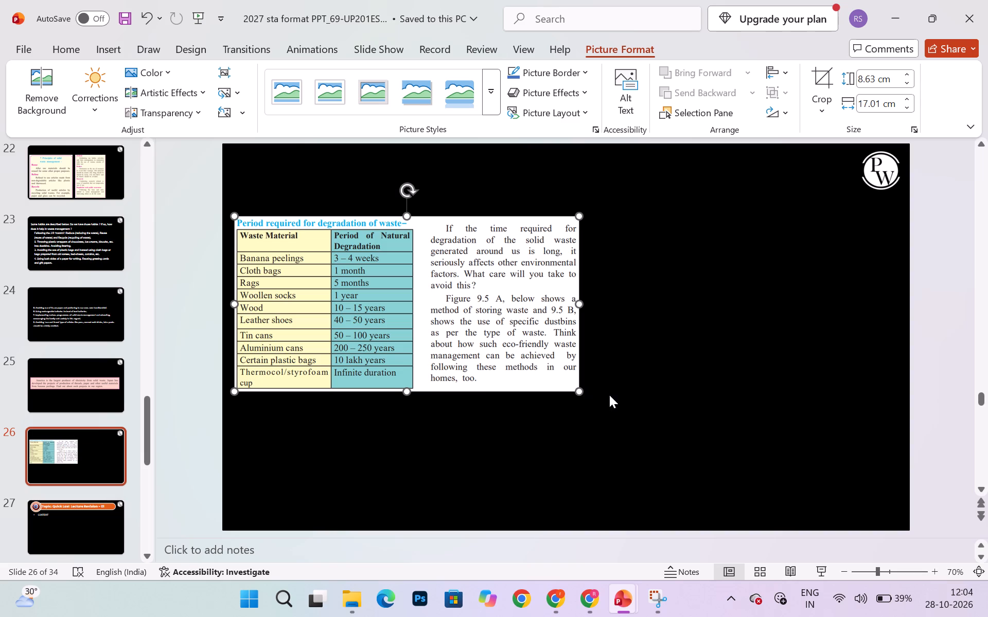
{"action": "left_click_drag", "start_coordinate": [577, 394], "coordinate": [761, 495]}
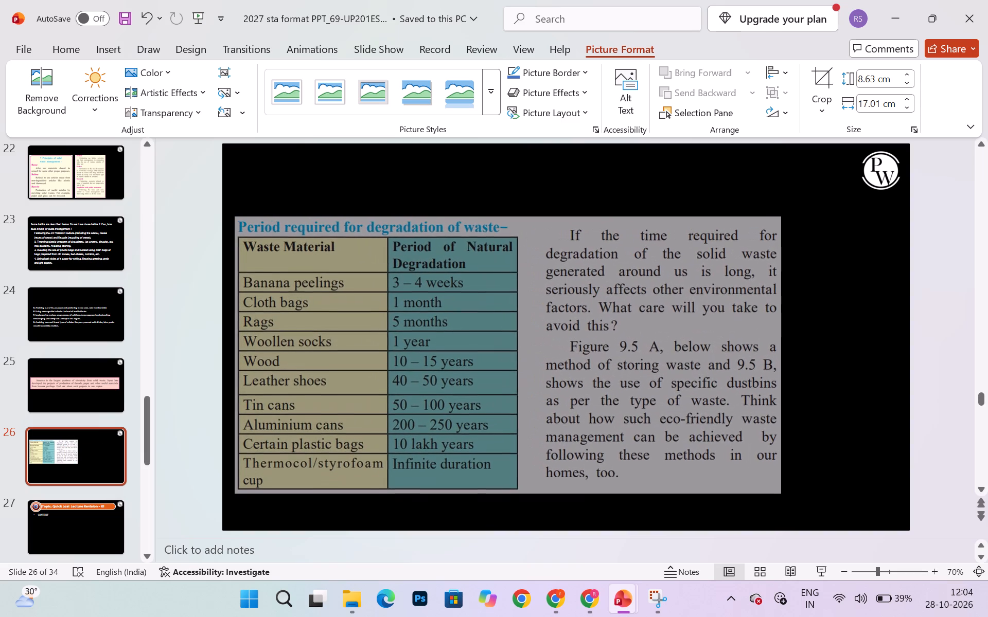
{"action": "left_click_drag", "start_coordinate": [761, 495], "coordinate": [800, 504]}
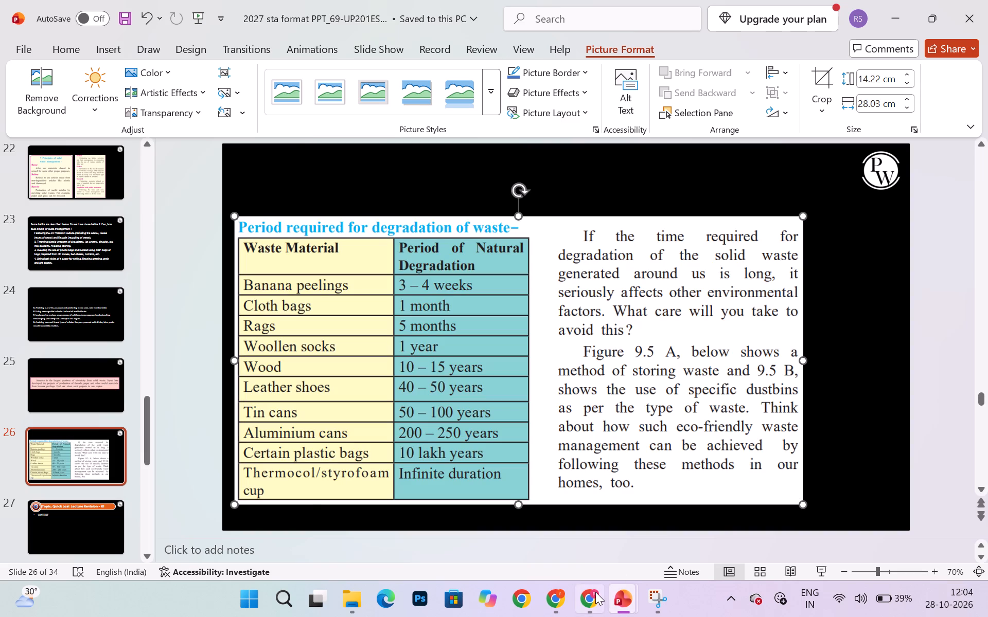
In the textbook PDF in Chrome, snip and copy figure 9.5, Methods of storing solid waste, including both drawings and the caption.
{"action": "left_click", "coordinate": [594, 592]}
{"action": "scroll", "coordinate": [500, 369], "scroll_direction": "down", "scroll_amount": 4}
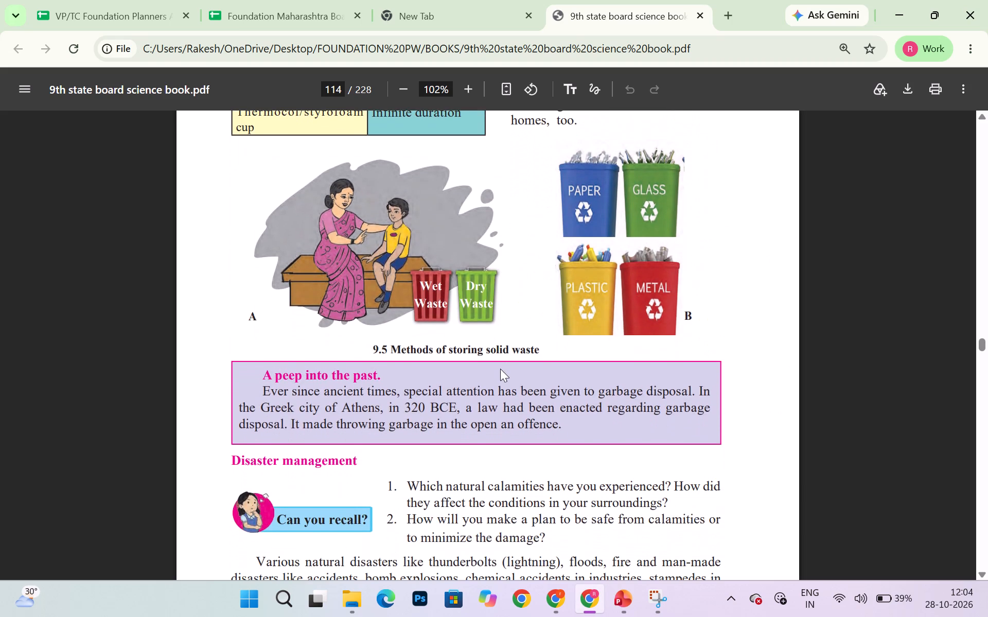
{"action": "scroll", "coordinate": [500, 369], "scroll_direction": "up", "scroll_amount": 2}
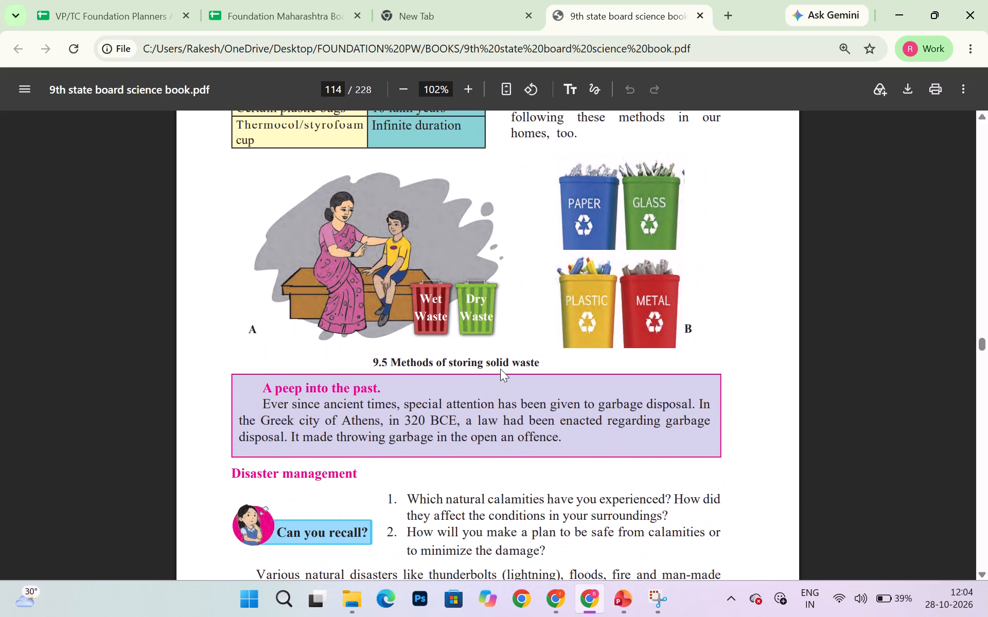
{"action": "key", "text": "Print"}
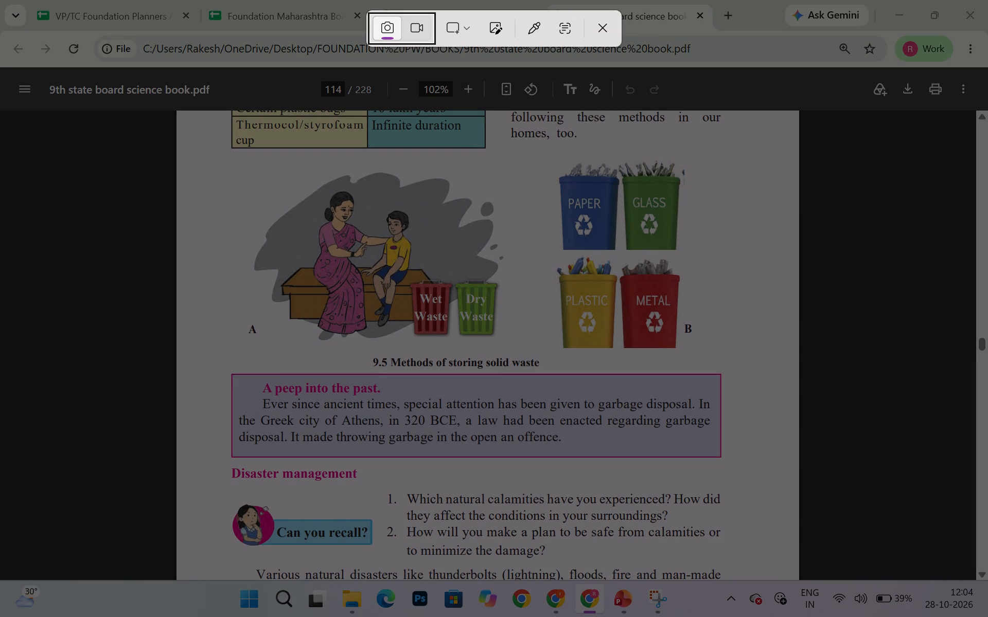
{"action": "left_click_drag", "start_coordinate": [234, 157], "coordinate": [628, 321]}
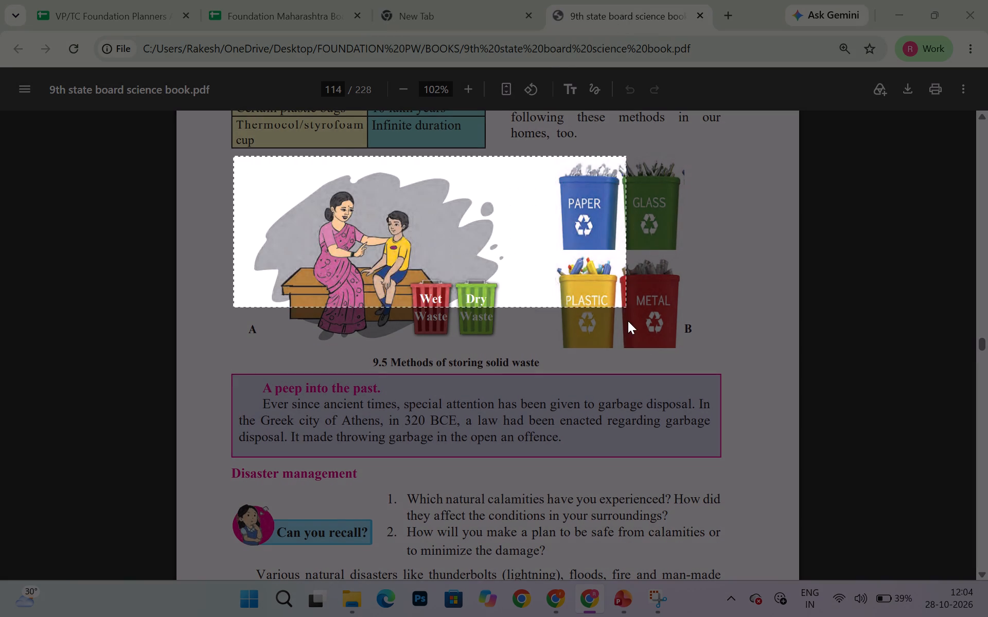
{"action": "left_click_drag", "start_coordinate": [628, 321], "coordinate": [707, 376]}
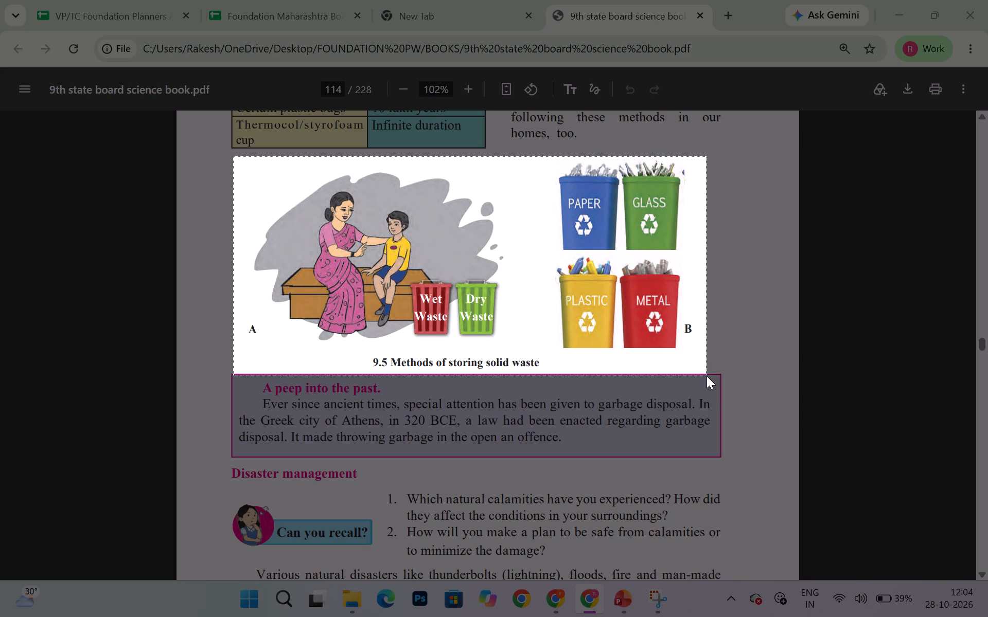
{"action": "left_click_drag", "start_coordinate": [707, 376], "coordinate": [716, 372]}
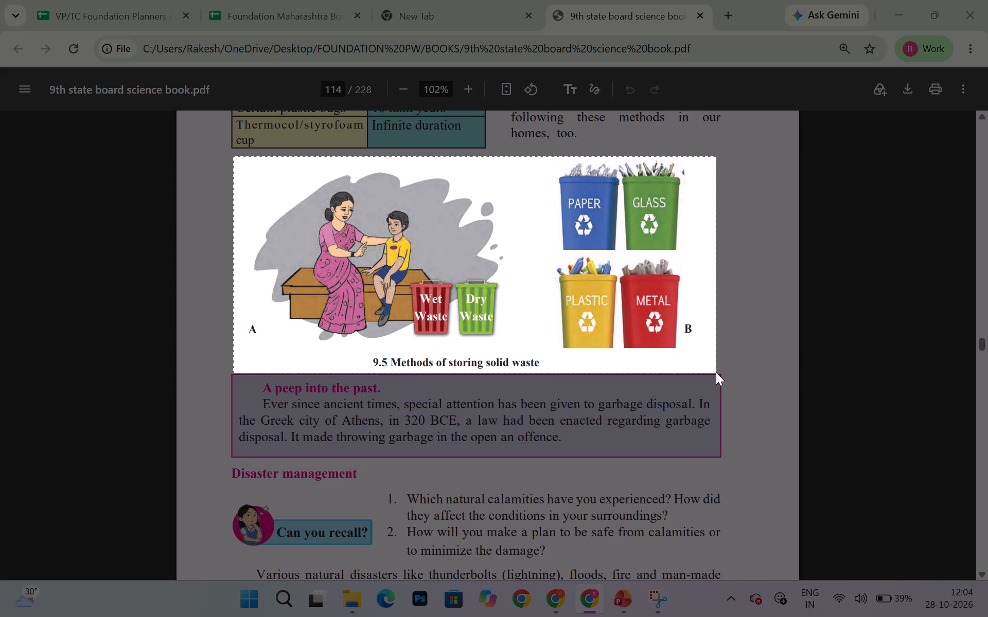
{"action": "left_click_drag", "start_coordinate": [716, 372], "coordinate": [714, 372]}
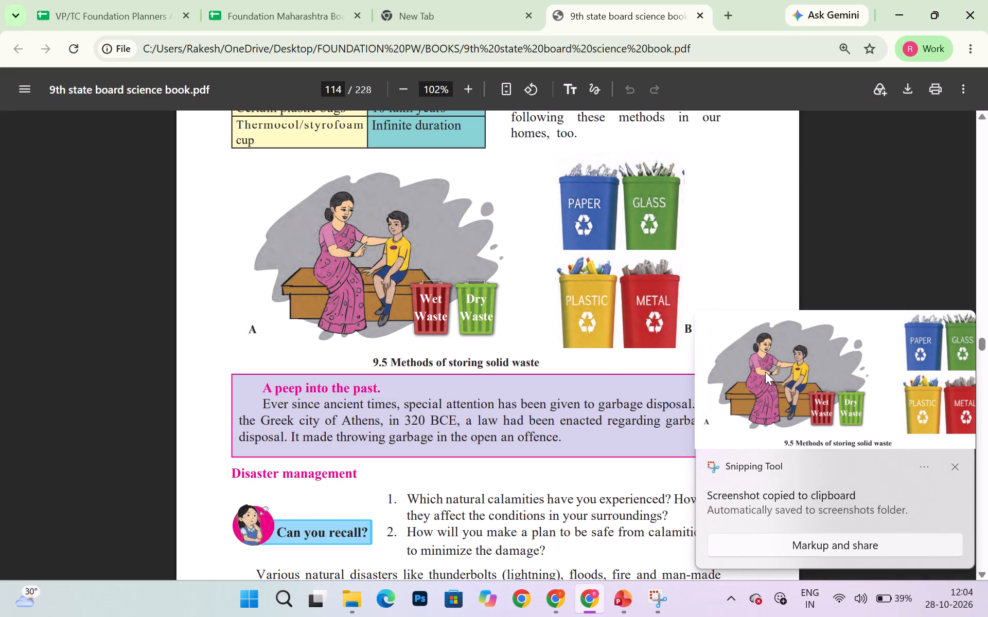
{"action": "left_click", "coordinate": [765, 372]}
{"action": "right_click", "coordinate": [572, 355]}
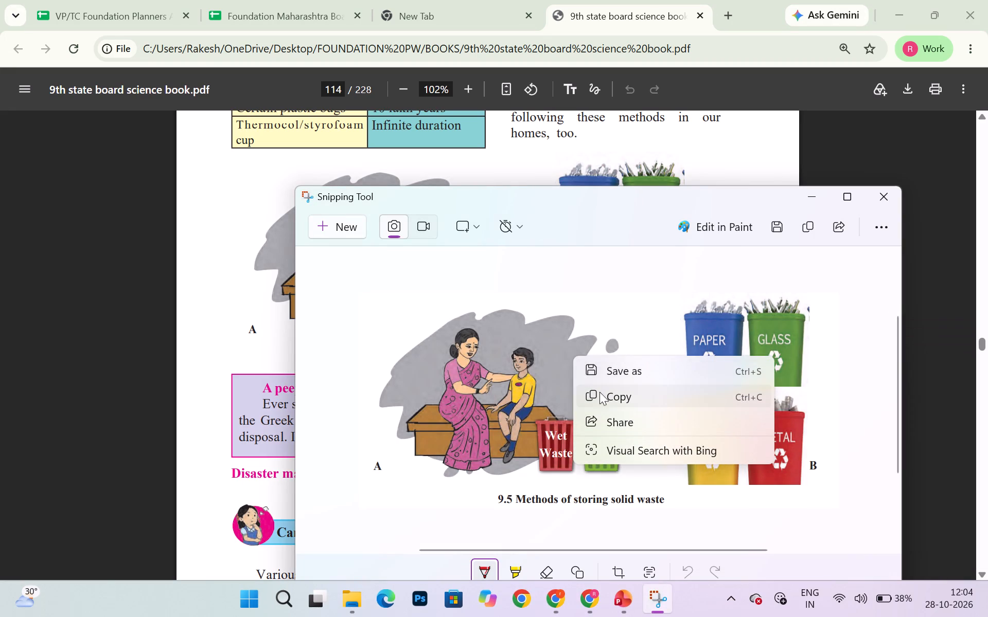
{"action": "left_click", "coordinate": [606, 398]}
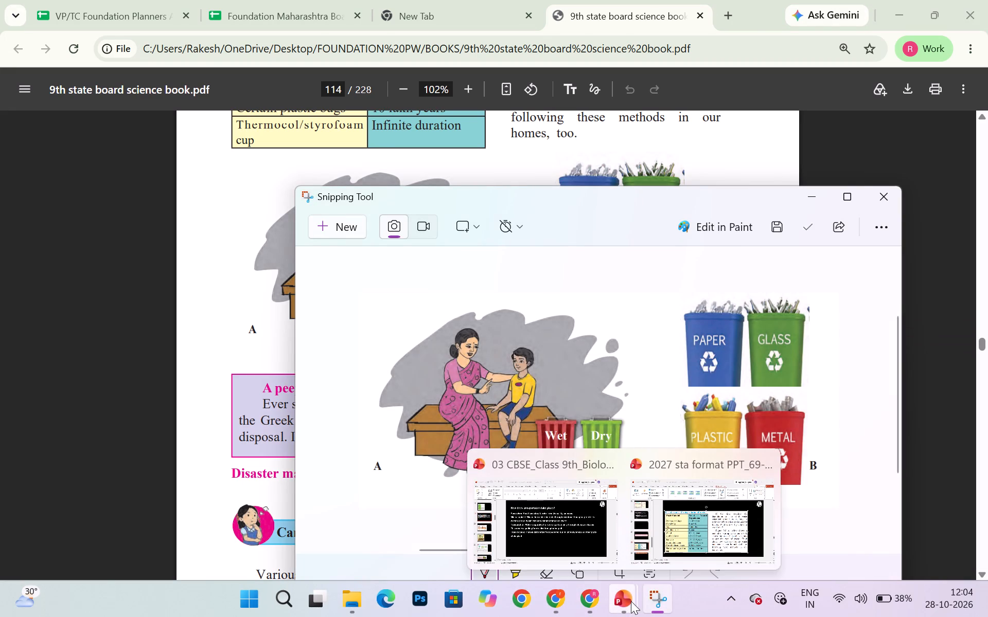
Return to the 2027 sta format presentation, add a new slide after slide 26 and paste the figure 9.5 snip.
{"action": "left_click", "coordinate": [710, 529]}
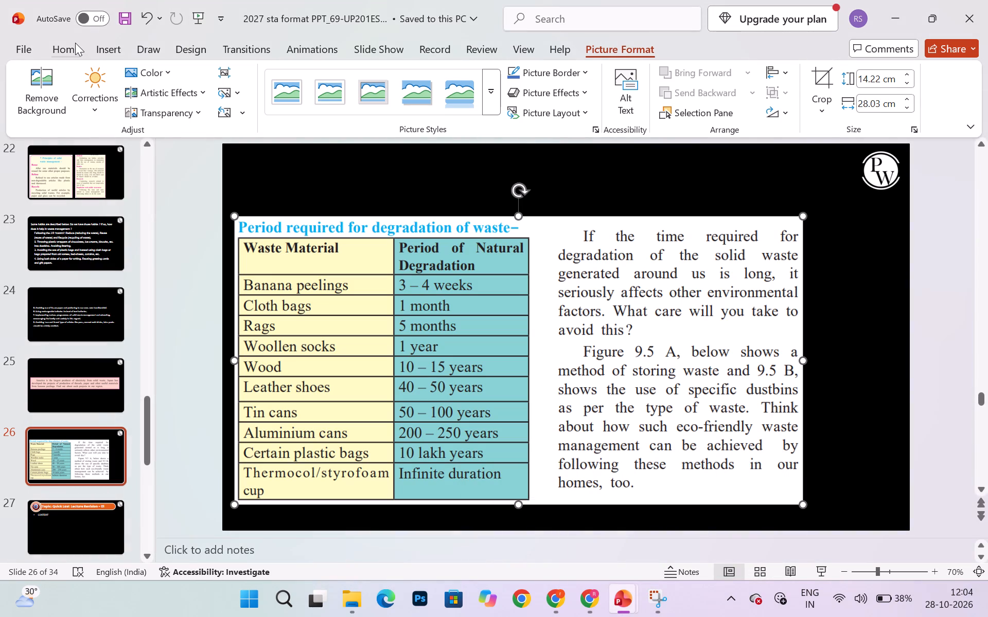
{"action": "left_click", "coordinate": [75, 43]}
{"action": "left_click", "coordinate": [109, 79]}
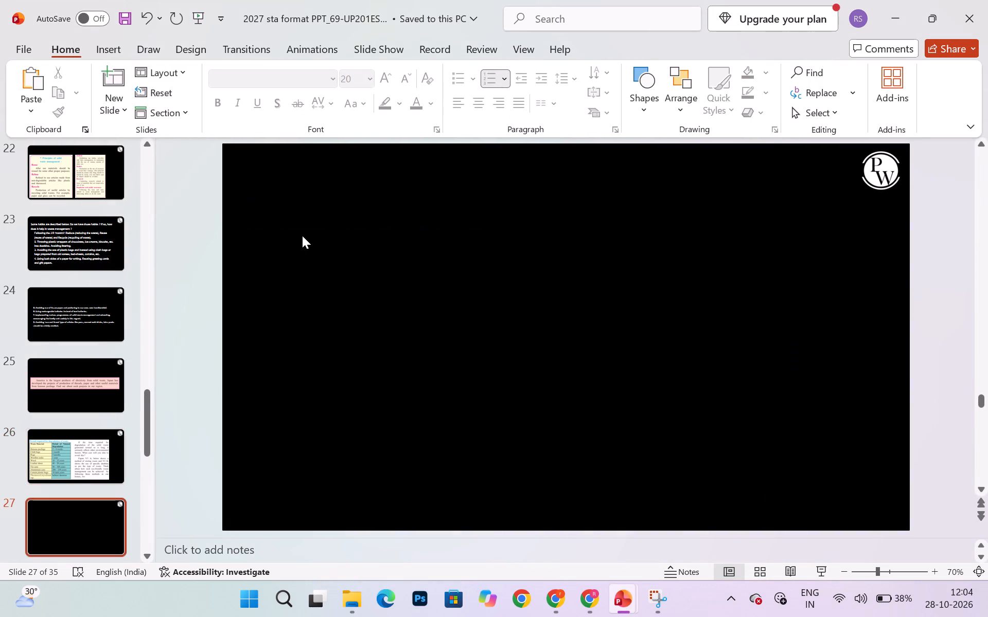
{"action": "key", "text": "ctrl+v"}
Move the figure 9.5 picture to slide 27's left edge below the logo and enlarge it to about 28.1 by 12.6 cm.
{"action": "left_click_drag", "start_coordinate": [511, 381], "coordinate": [357, 365]}
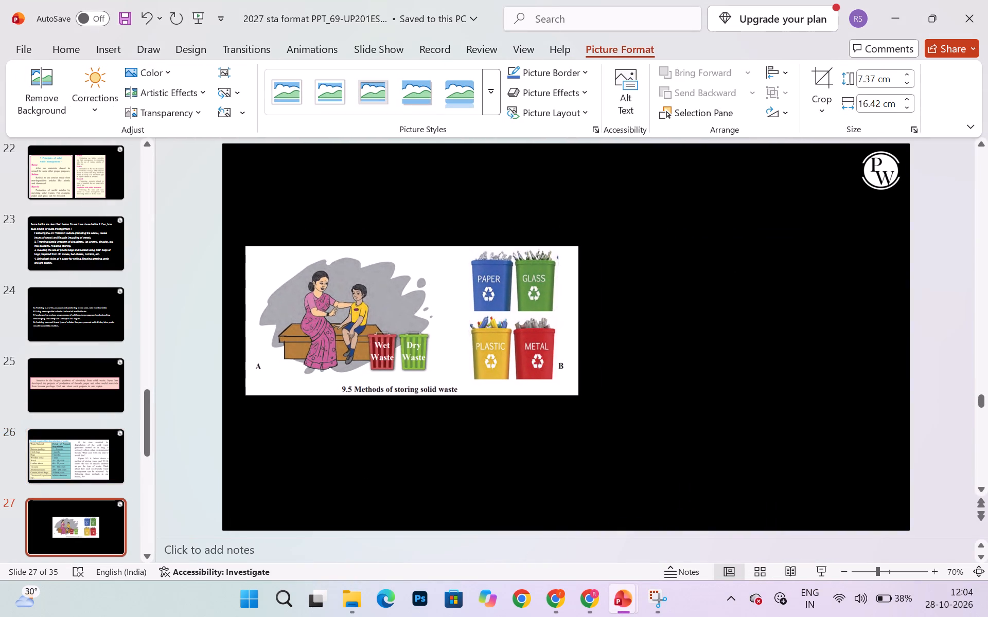
{"action": "left_click_drag", "start_coordinate": [357, 365], "coordinate": [346, 352]}
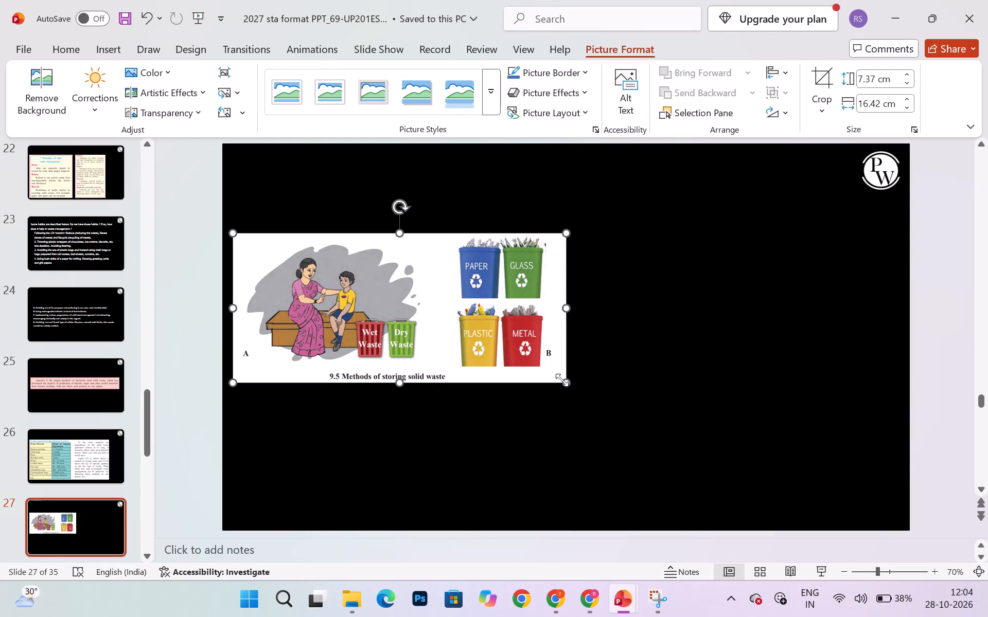
{"action": "left_click_drag", "start_coordinate": [562, 380], "coordinate": [762, 489]}
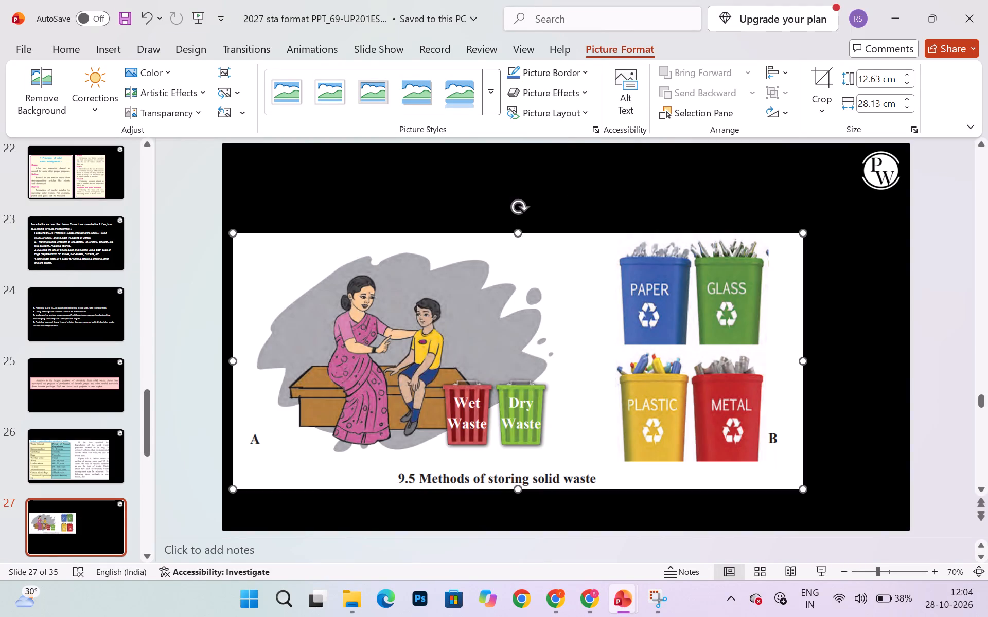
In the textbook PDF in Chrome, snip and copy page 114's A peep into the past box and Disaster management section with a slim margin around them.
{"action": "left_click", "coordinate": [585, 588]}
{"action": "scroll", "coordinate": [444, 368], "scroll_direction": "down", "scroll_amount": 1}
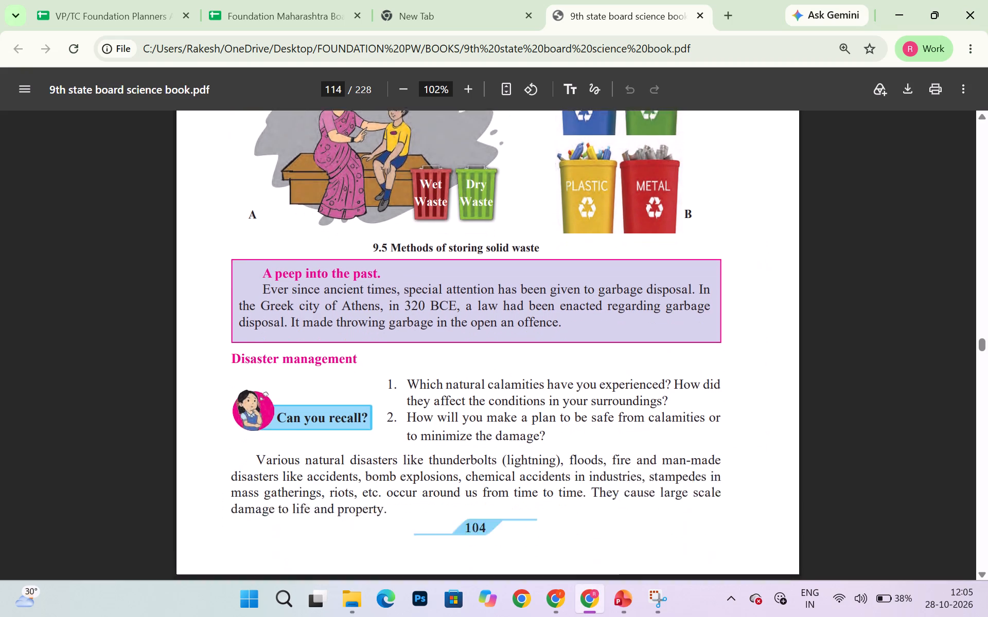
{"action": "scroll", "coordinate": [444, 368], "scroll_direction": "down", "scroll_amount": 2}
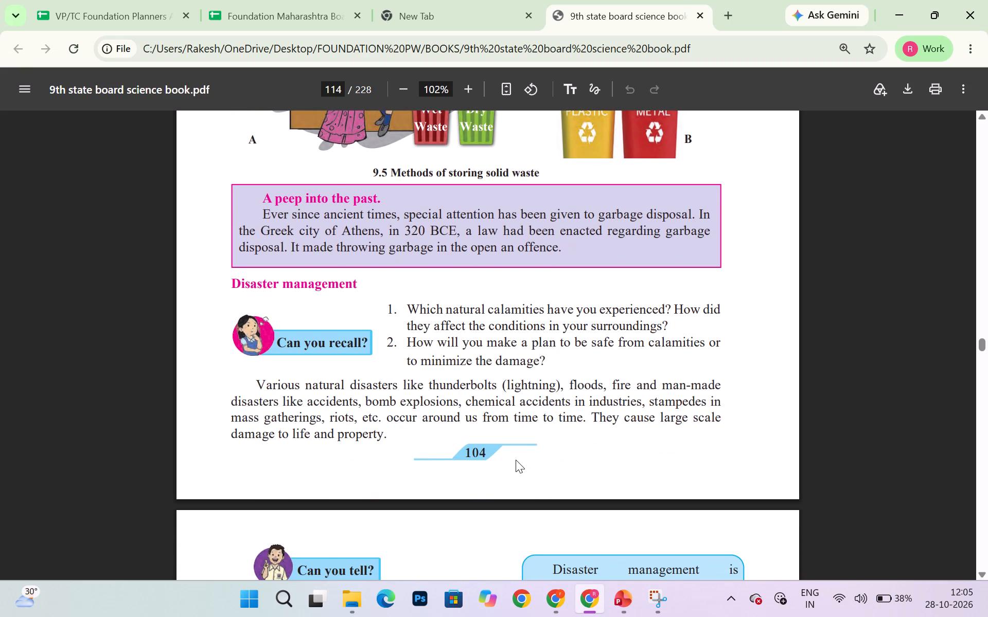
{"action": "key", "text": "Print"}
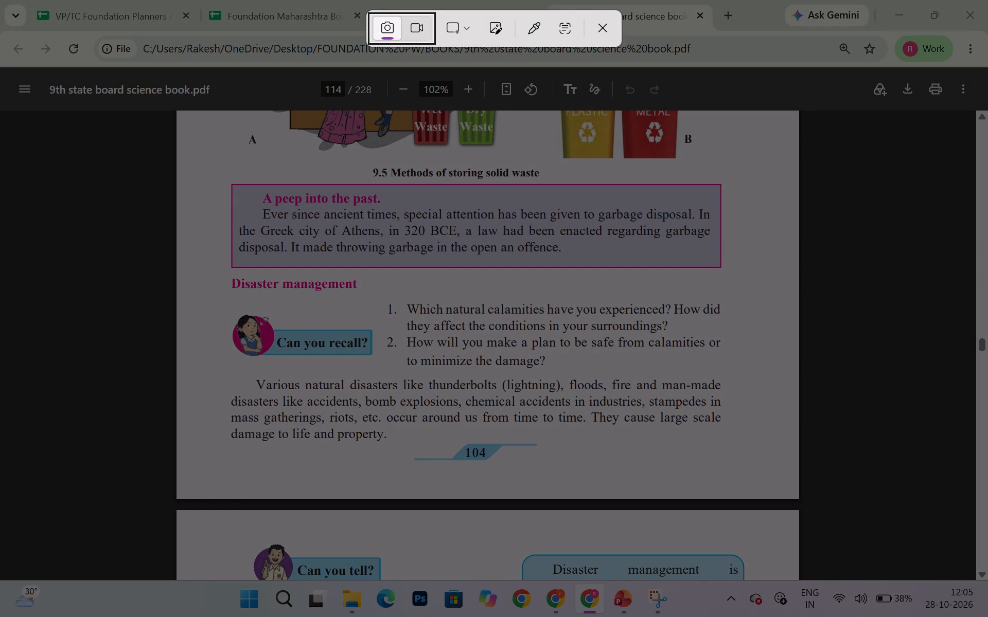
{"action": "left_click_drag", "start_coordinate": [232, 184], "coordinate": [383, 353]}
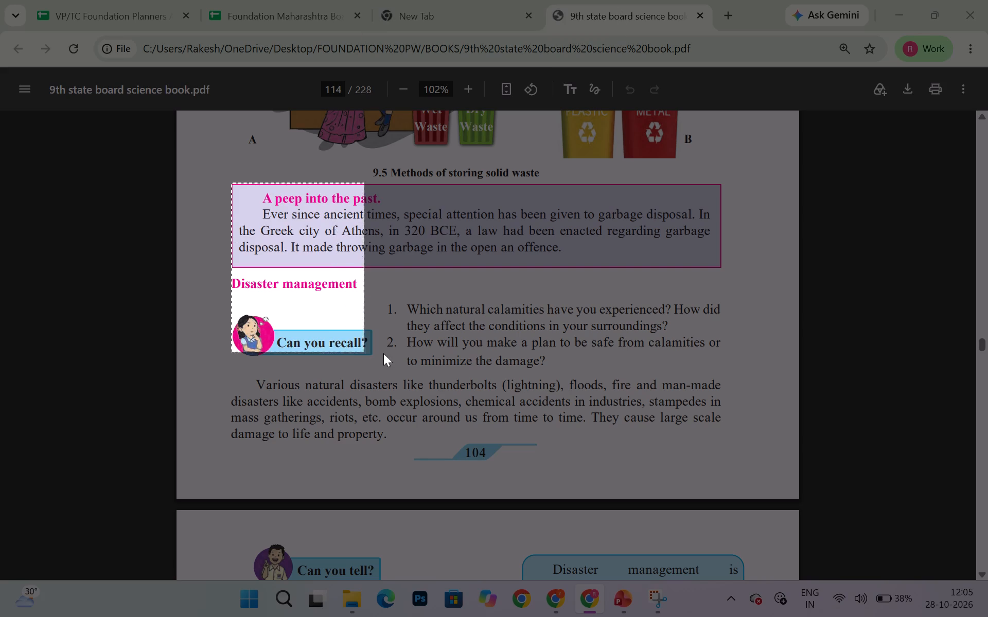
{"action": "left_click_drag", "start_coordinate": [383, 353], "coordinate": [728, 442]}
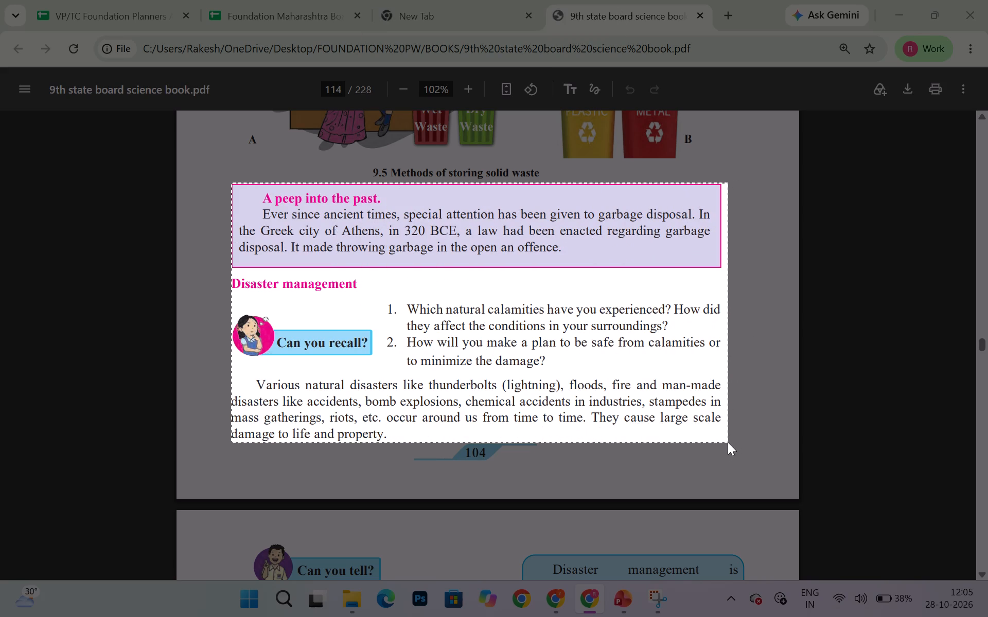
{"action": "left_click_drag", "start_coordinate": [728, 442], "coordinate": [728, 443]}
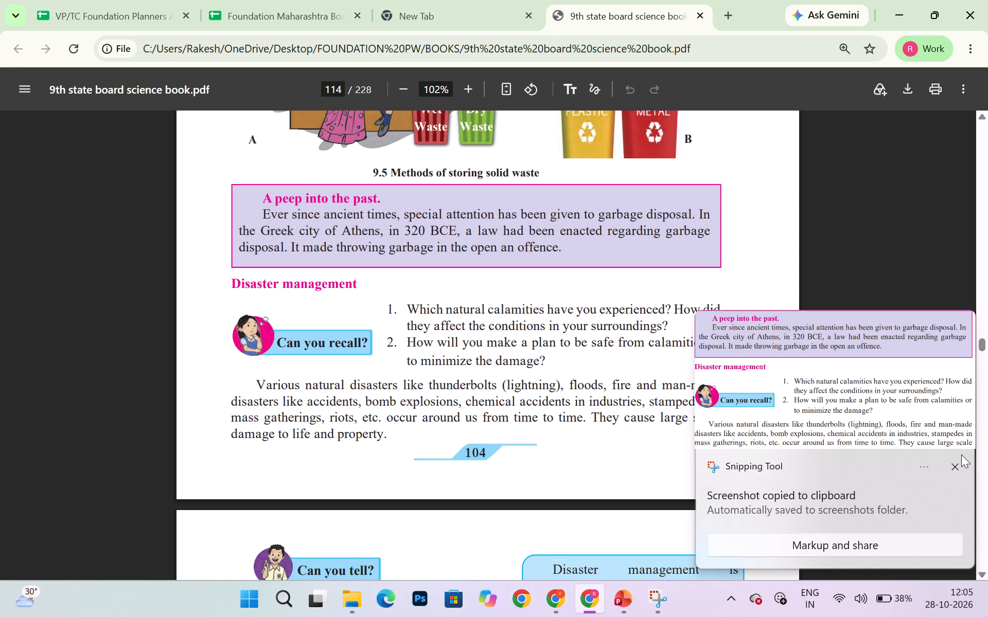
{"action": "left_click", "coordinate": [958, 465]}
{"action": "key", "text": "Print"}
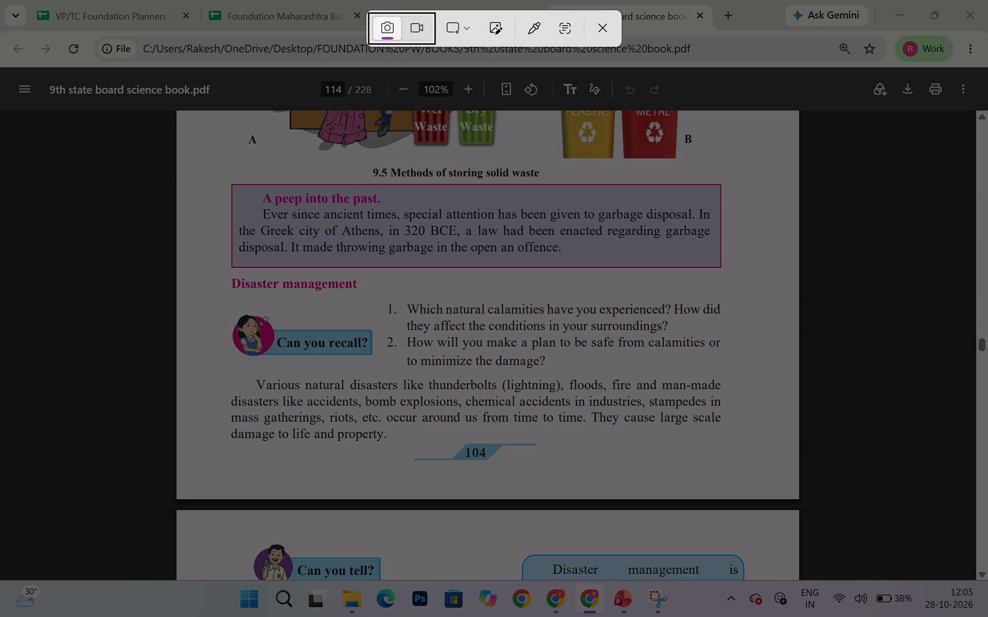
{"action": "left_click_drag", "start_coordinate": [227, 181], "coordinate": [718, 438]}
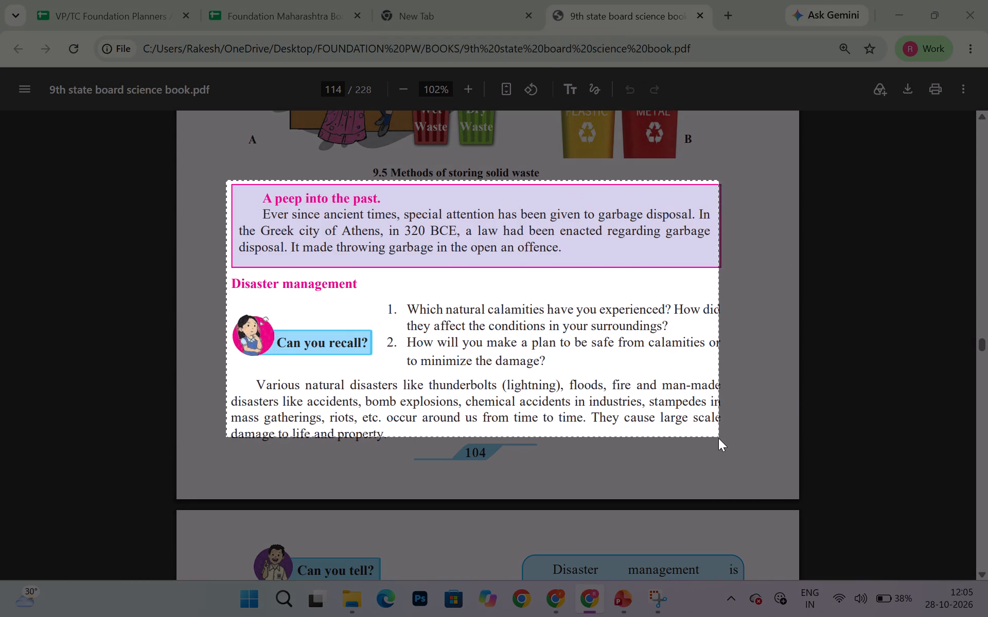
{"action": "left_click_drag", "start_coordinate": [718, 438], "coordinate": [726, 444]}
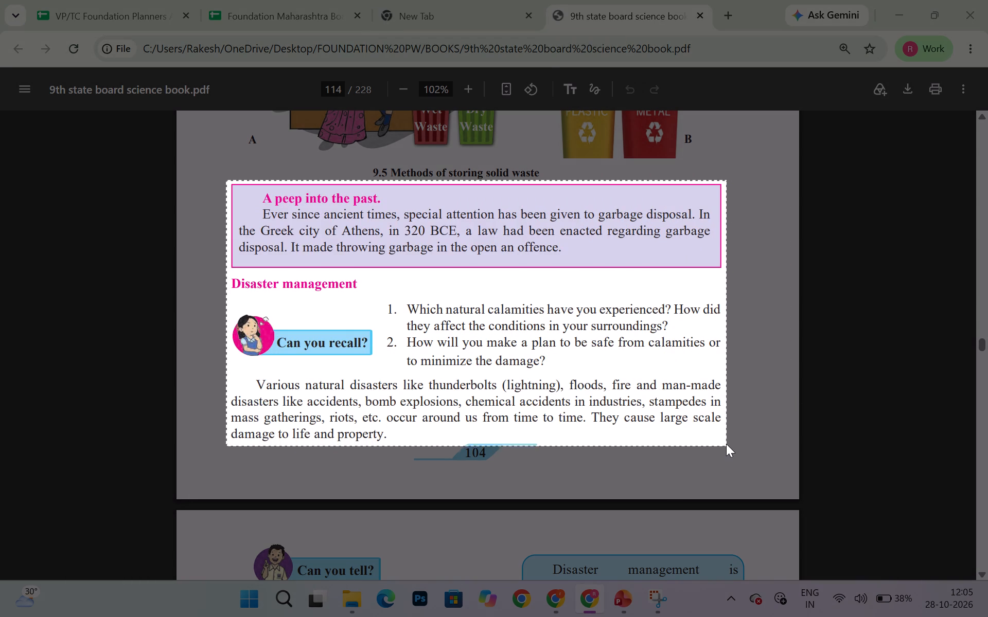
{"action": "left_click_drag", "start_coordinate": [726, 444], "coordinate": [726, 443]}
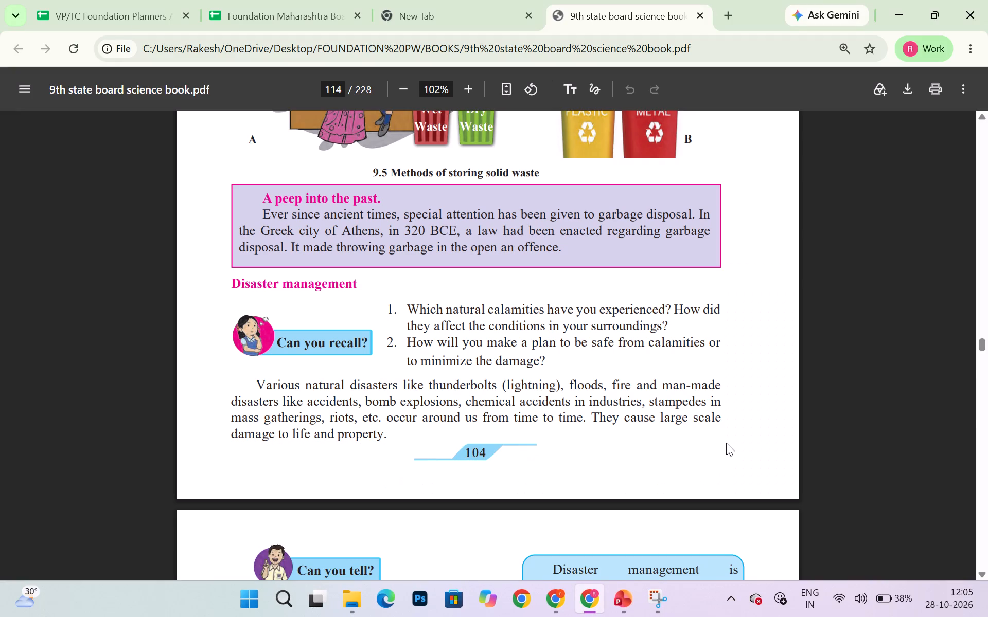
{"action": "left_click", "coordinate": [790, 398]}
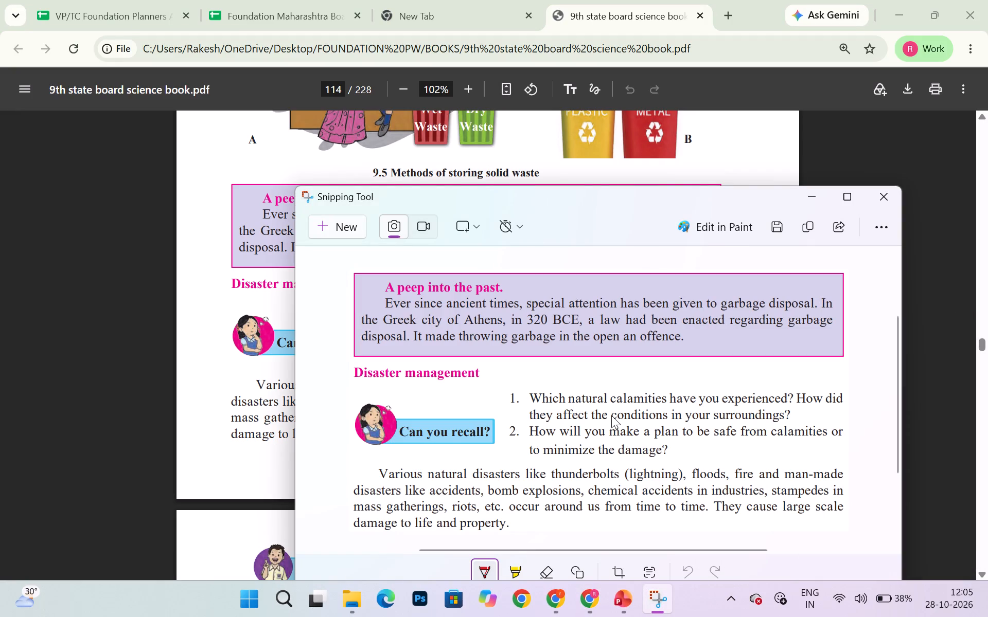
{"action": "left_click", "coordinate": [611, 415]}
{"action": "right_click", "coordinate": [655, 411]}
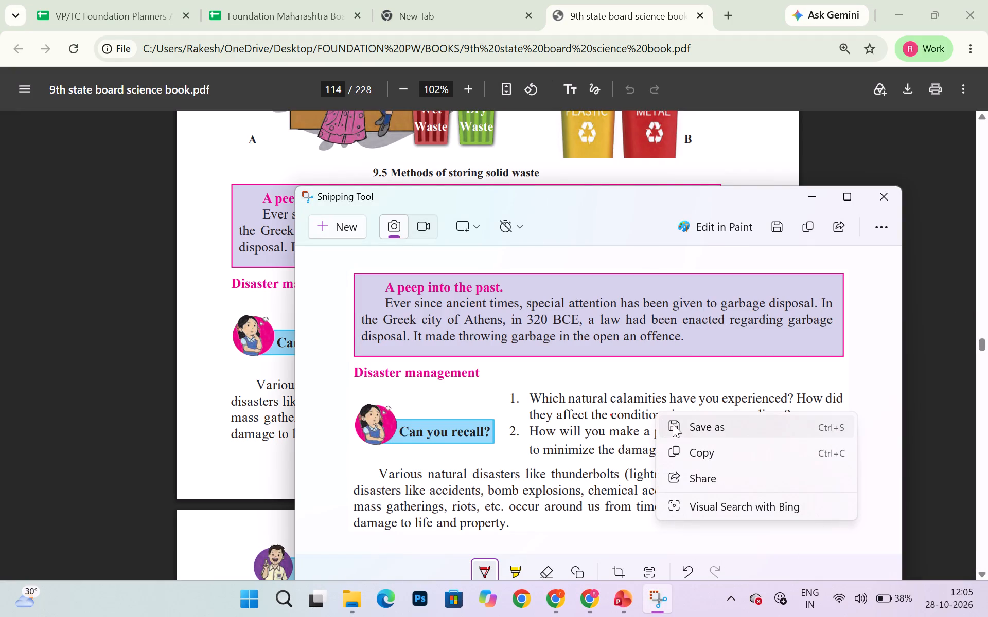
{"action": "left_click", "coordinate": [684, 452]}
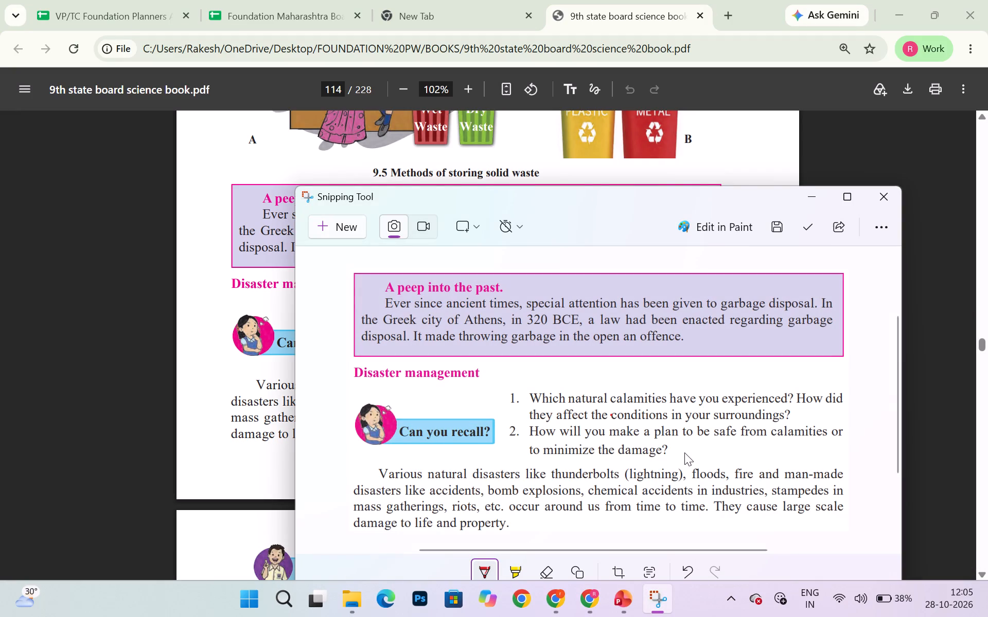
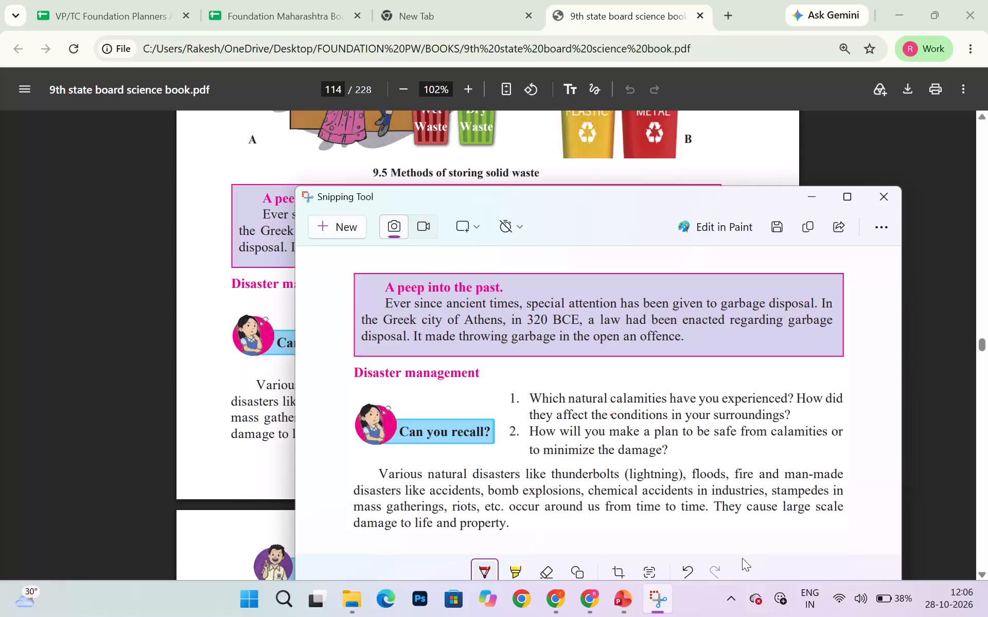
Return to the 2027 sta format presentation, add a new slide after slide 27 and paste the peep into the past and Disaster management snip.
{"action": "right_click", "coordinate": [736, 441]}
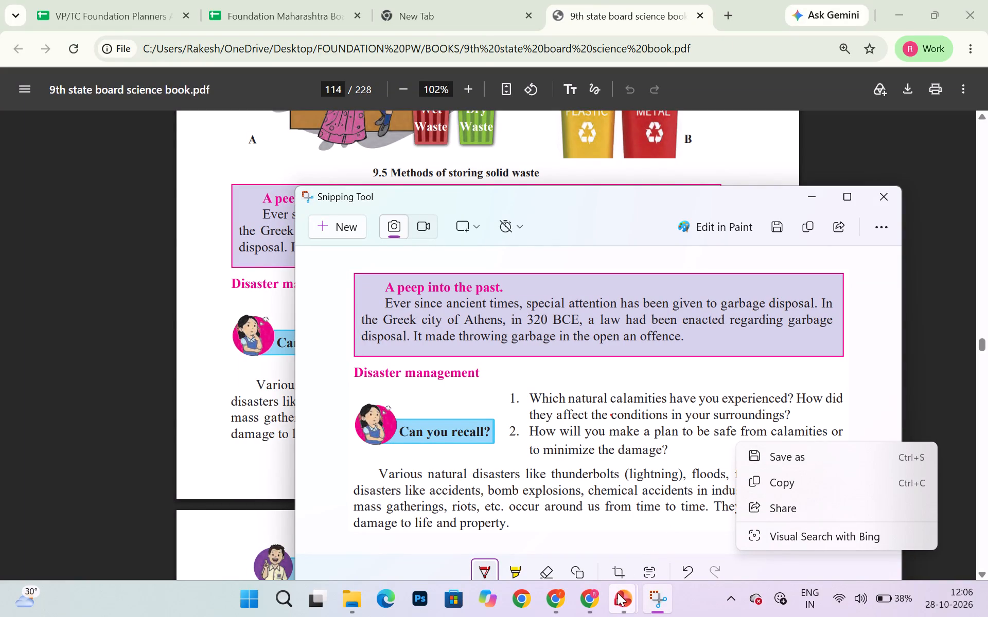
{"action": "left_click", "coordinate": [681, 527]}
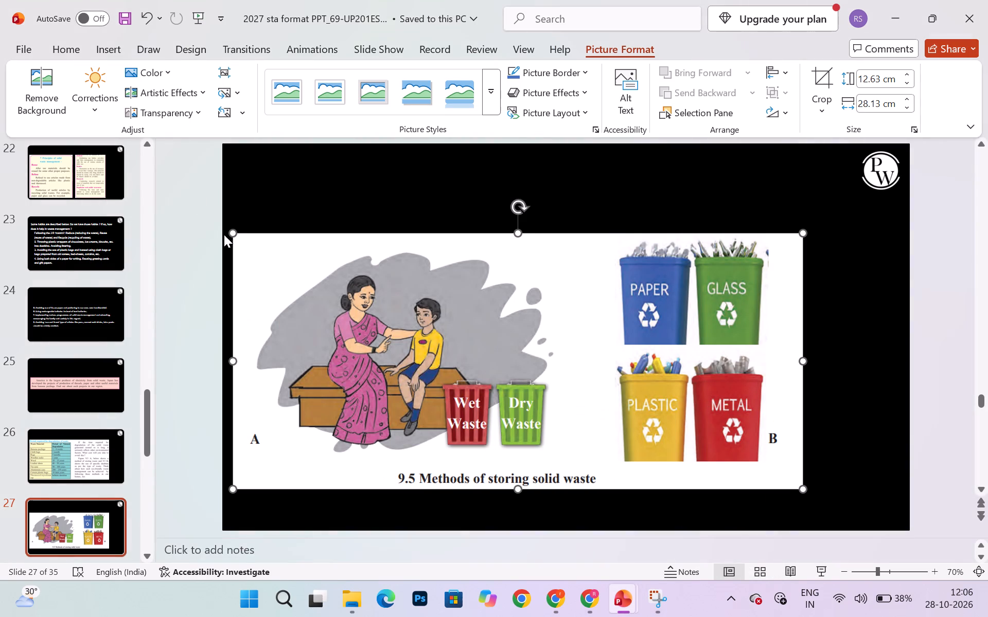
{"action": "left_click", "coordinate": [63, 54]}
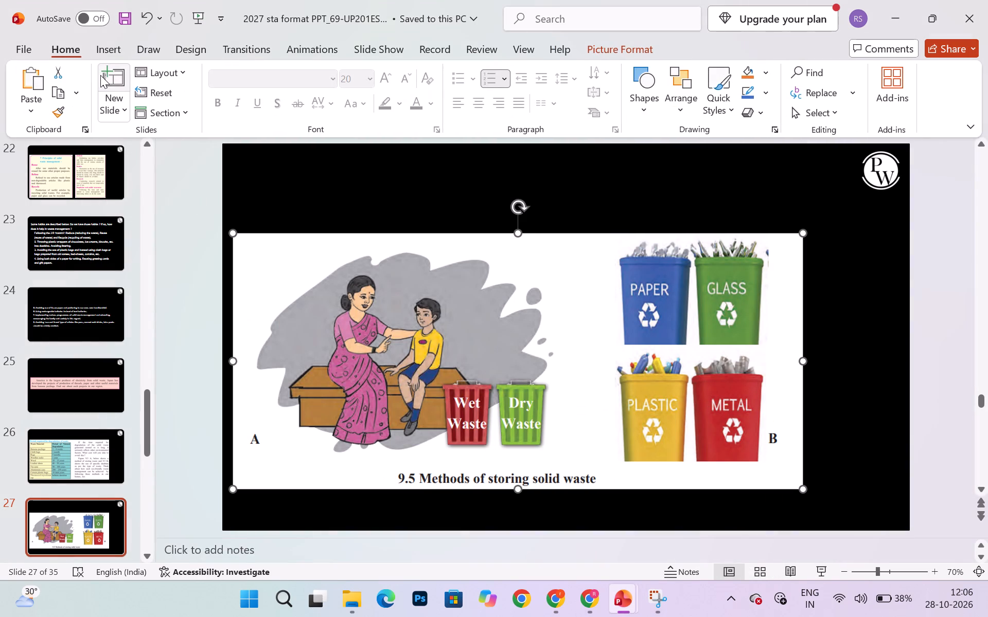
{"action": "left_click", "coordinate": [103, 75]}
{"action": "key", "text": "ctrl+v"}
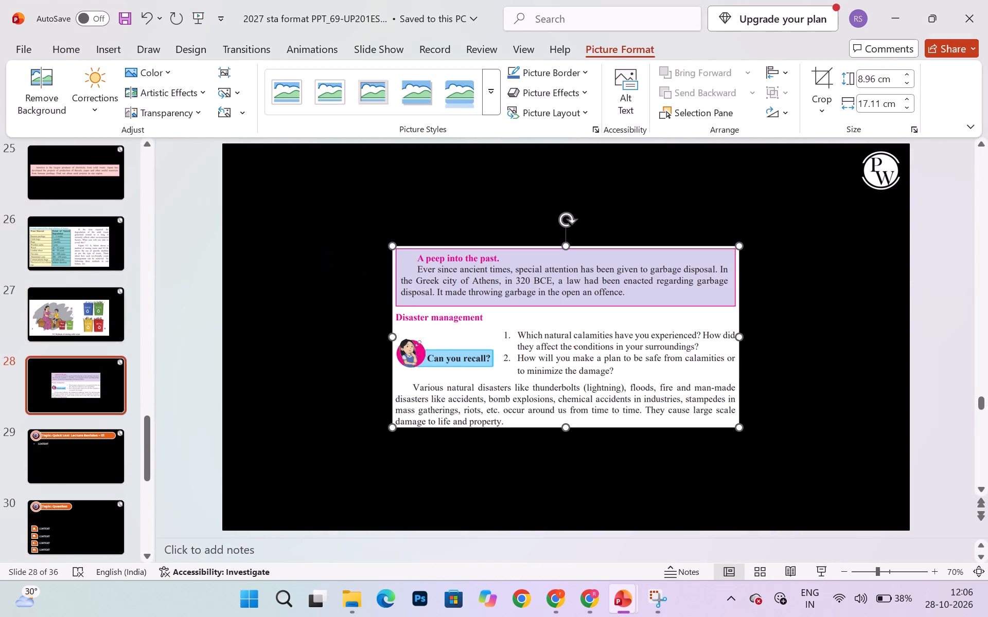
Move the pasted picture to slide 28's left edge below the logo and enlarge it to about 27.3 by 14.3 cm.
{"action": "left_click_drag", "start_coordinate": [419, 295], "coordinate": [258, 275]}
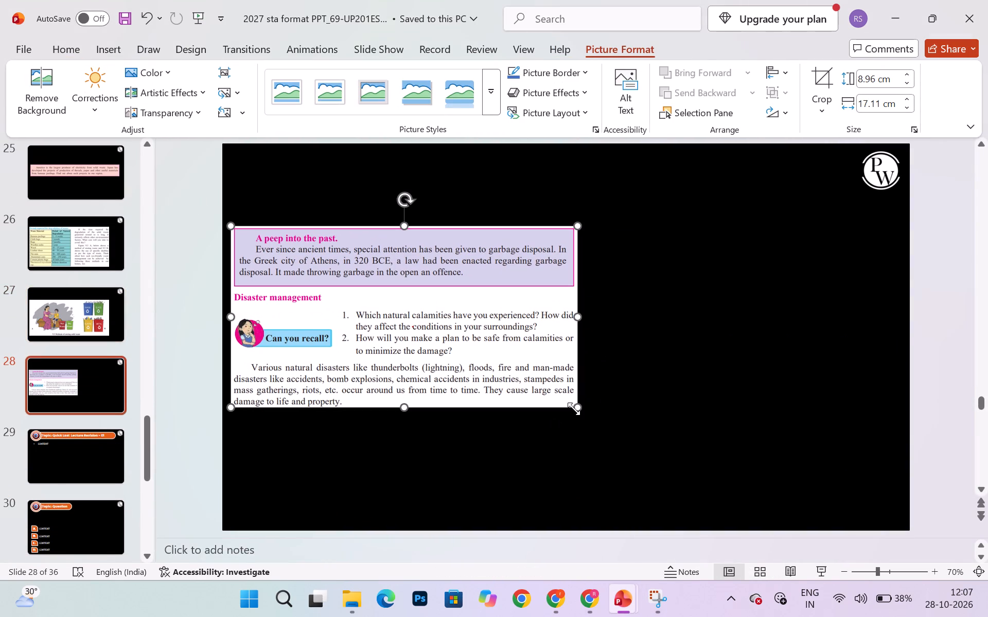
{"action": "left_click_drag", "start_coordinate": [577, 407], "coordinate": [723, 516]}
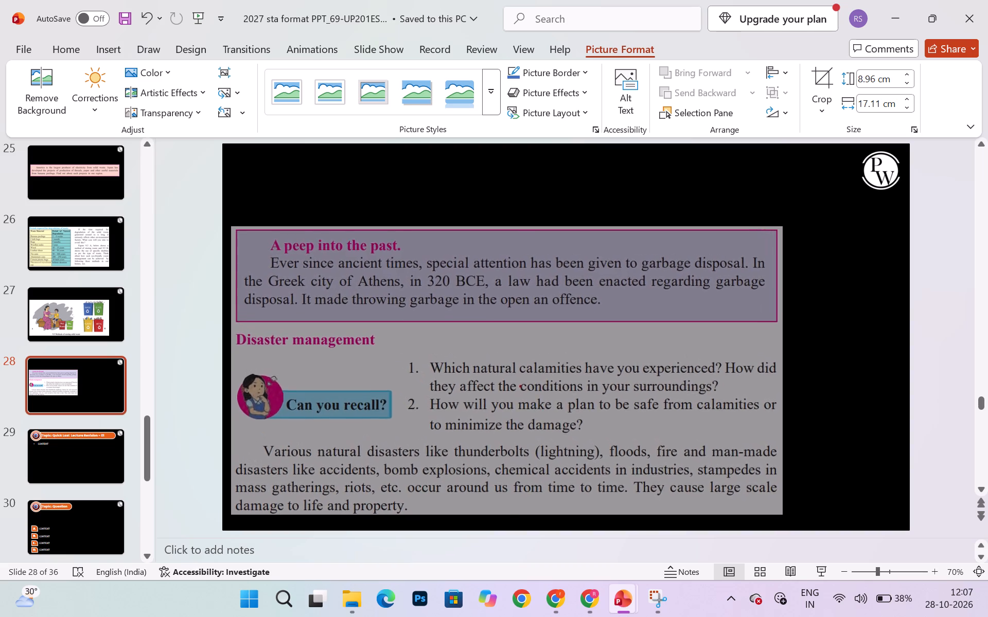
{"action": "left_click_drag", "start_coordinate": [723, 516], "coordinate": [723, 515]}
In the textbook PDF in Chrome, snip and copy page 115's blue Disaster management box with all eight numbered points.
{"action": "left_click", "coordinate": [593, 590]}
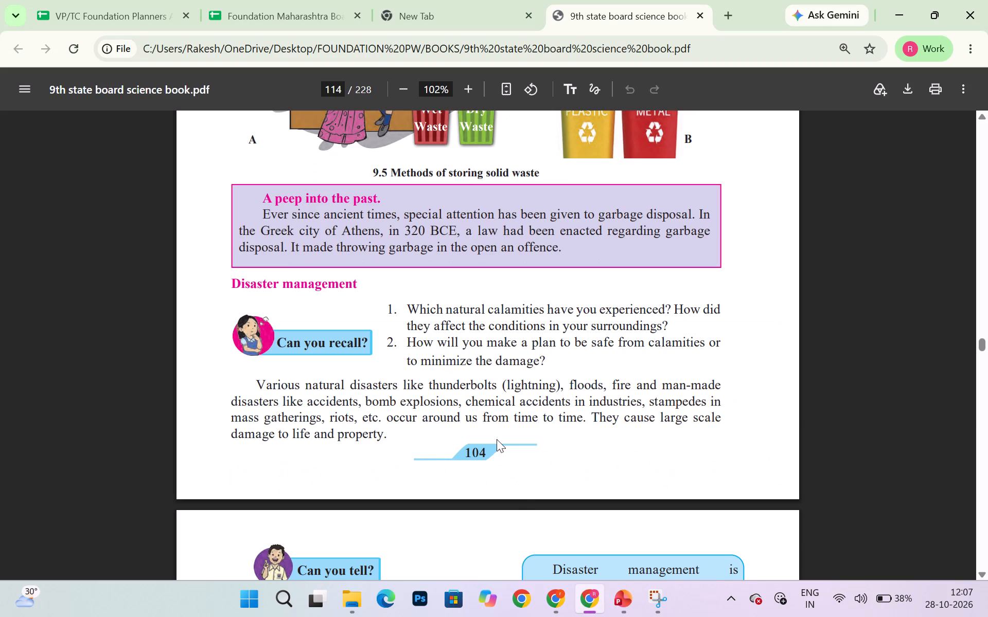
{"action": "scroll", "coordinate": [497, 439], "scroll_direction": "down", "scroll_amount": 5}
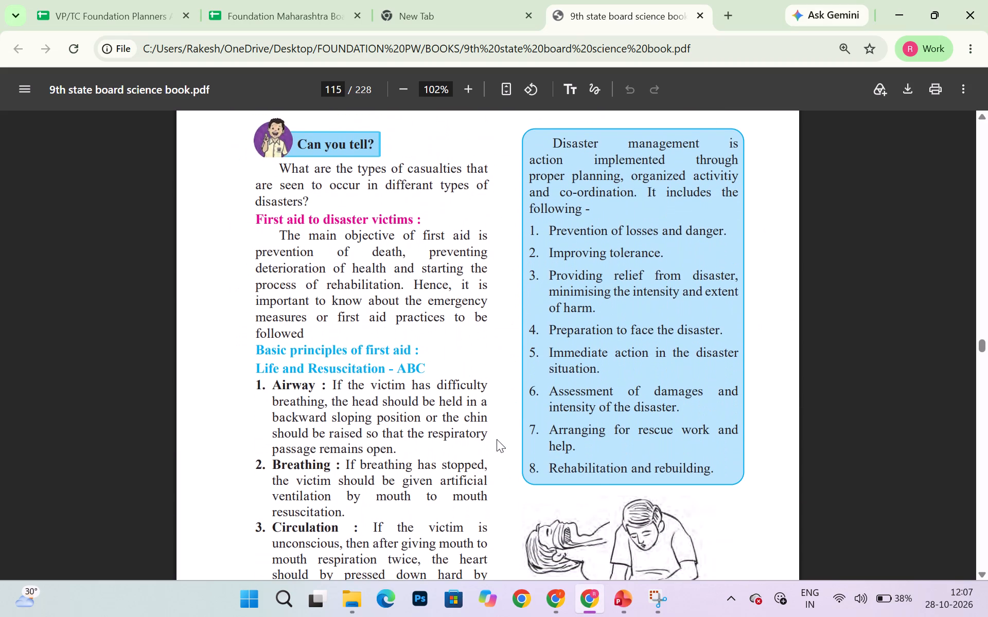
{"action": "scroll", "coordinate": [497, 439], "scroll_direction": "down", "scroll_amount": 4}
{"action": "scroll", "coordinate": [497, 439], "scroll_direction": "up", "scroll_amount": 1}
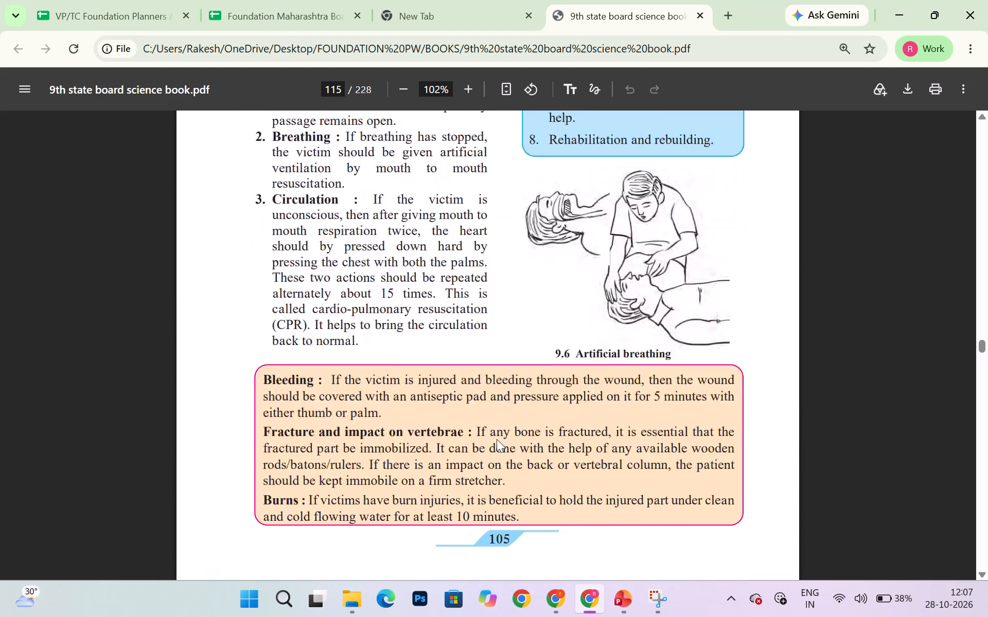
{"action": "scroll", "coordinate": [497, 439], "scroll_direction": "up", "scroll_amount": 1}
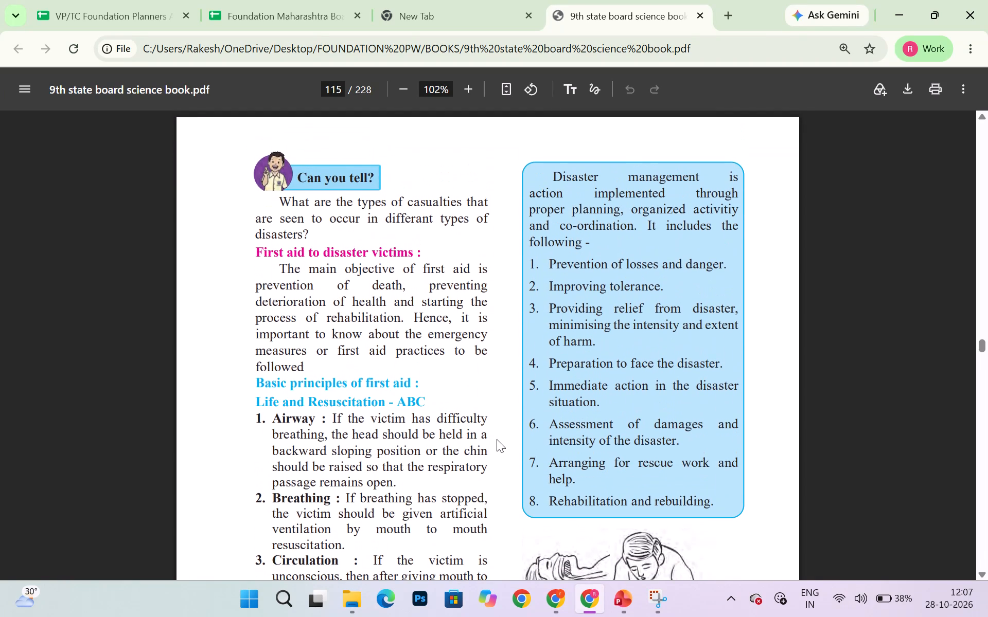
{"action": "key", "text": "Print"}
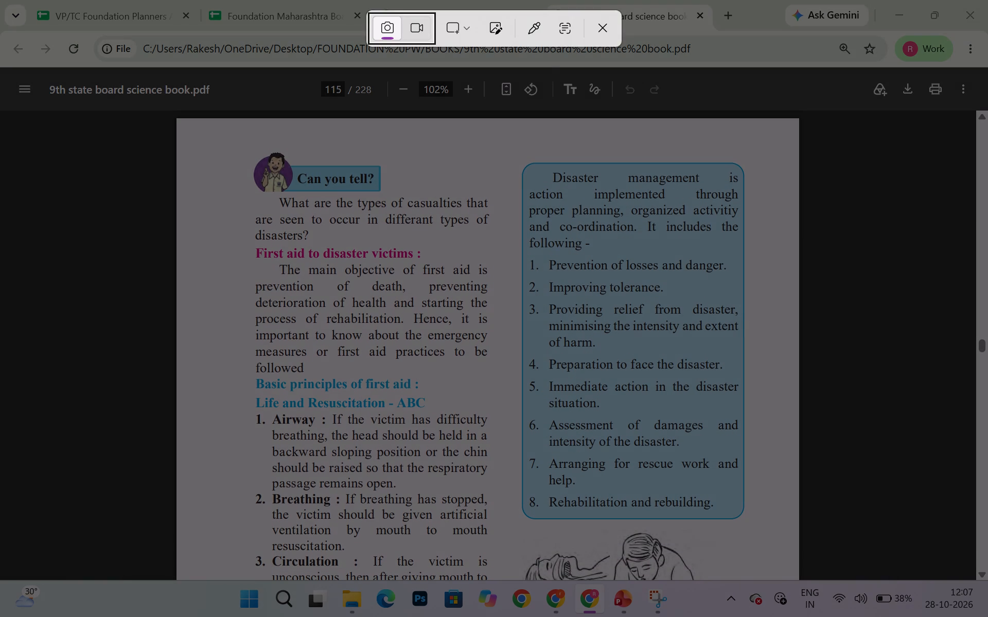
{"action": "left_click_drag", "start_coordinate": [522, 164], "coordinate": [750, 496]}
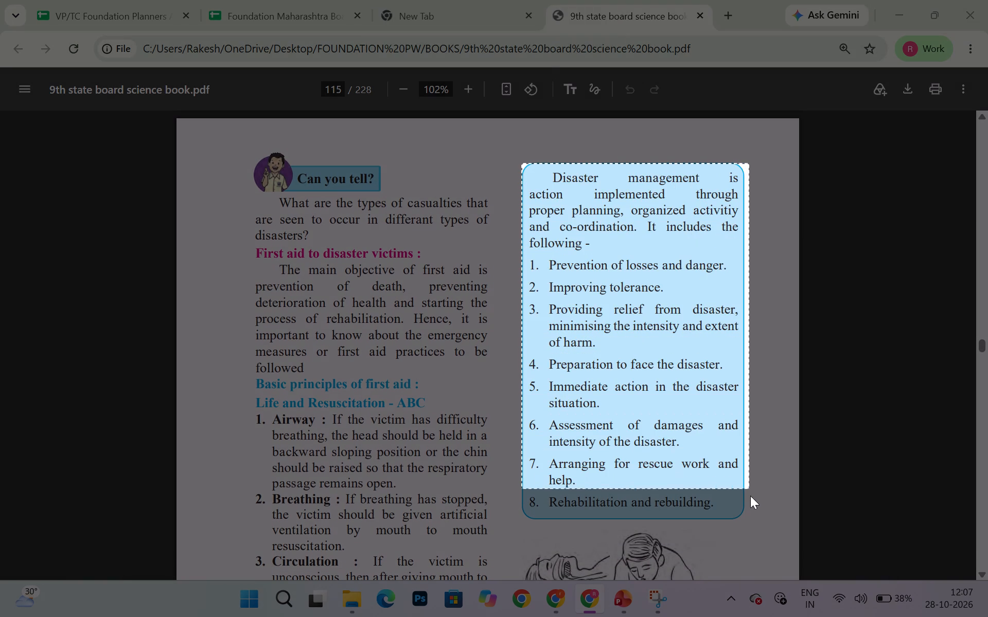
{"action": "left_click_drag", "start_coordinate": [750, 496], "coordinate": [745, 521]}
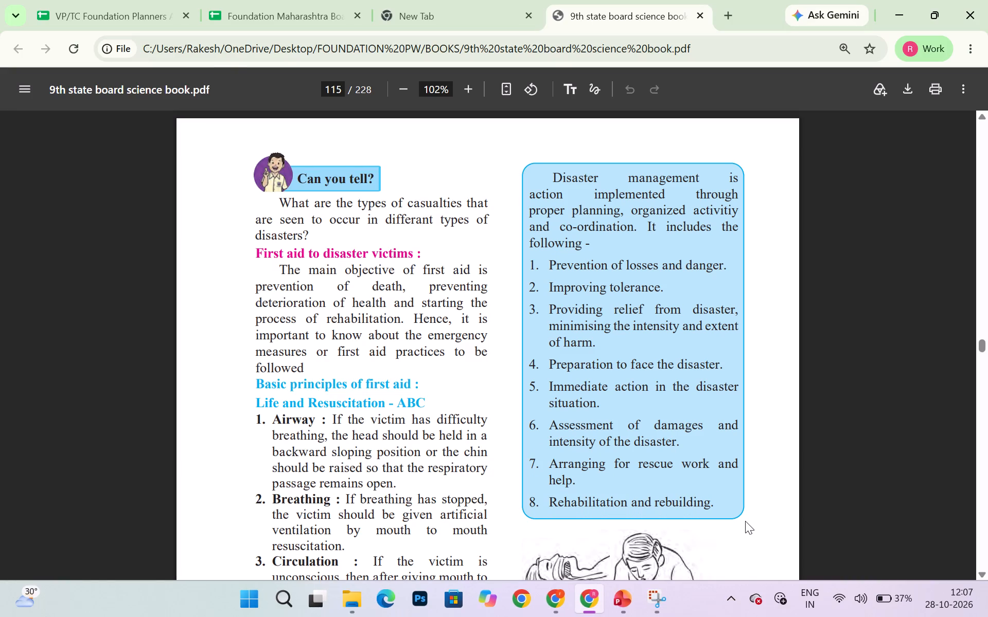
{"action": "left_click", "coordinate": [819, 418]}
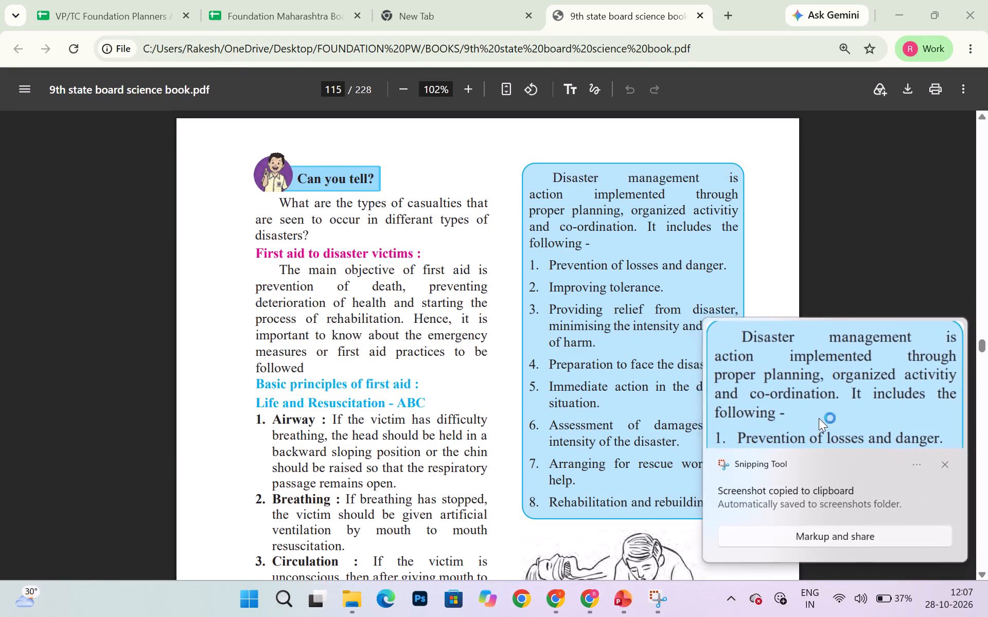
{"action": "right_click", "coordinate": [647, 362]}
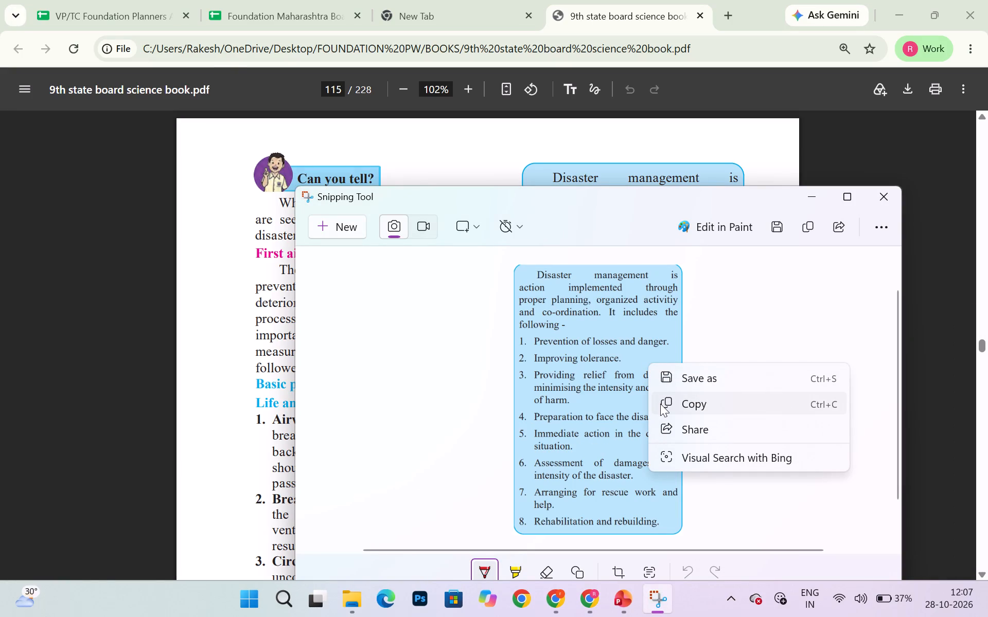
{"action": "left_click", "coordinate": [660, 404]}
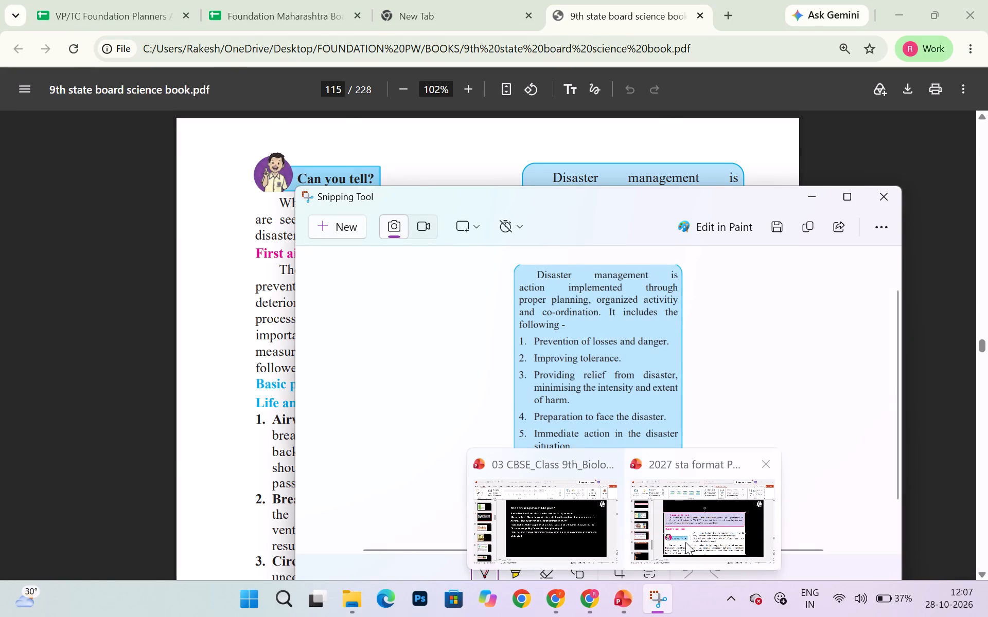
Return to the 2027 sta format presentation, add a new slide after slide 28 and paste the blue Disaster management box snip.
{"action": "left_click", "coordinate": [685, 542]}
{"action": "left_click", "coordinate": [72, 46]}
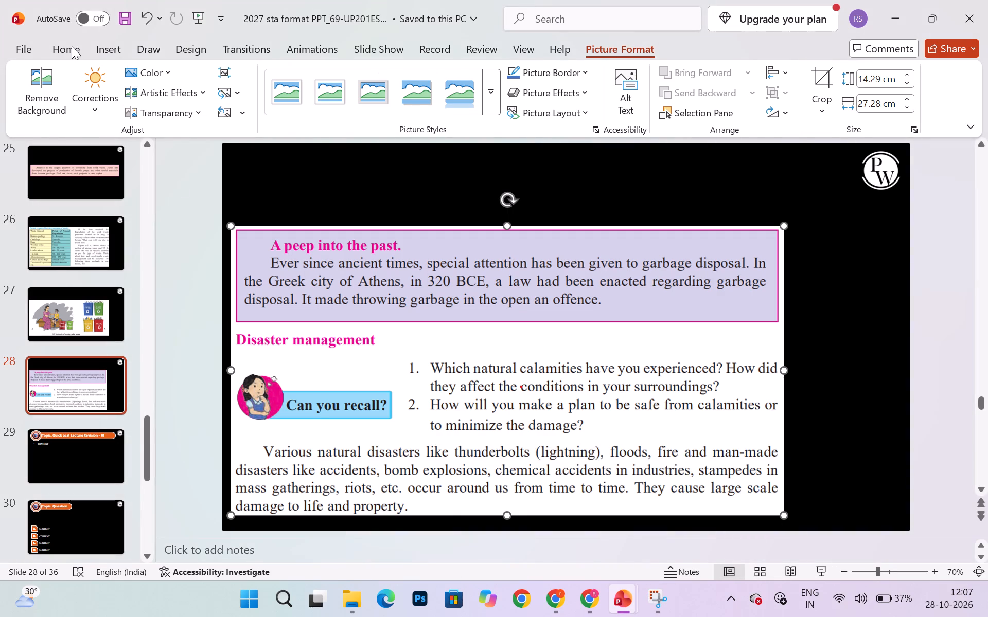
{"action": "left_click", "coordinate": [108, 74]}
{"action": "key", "text": "ctrl+v"}
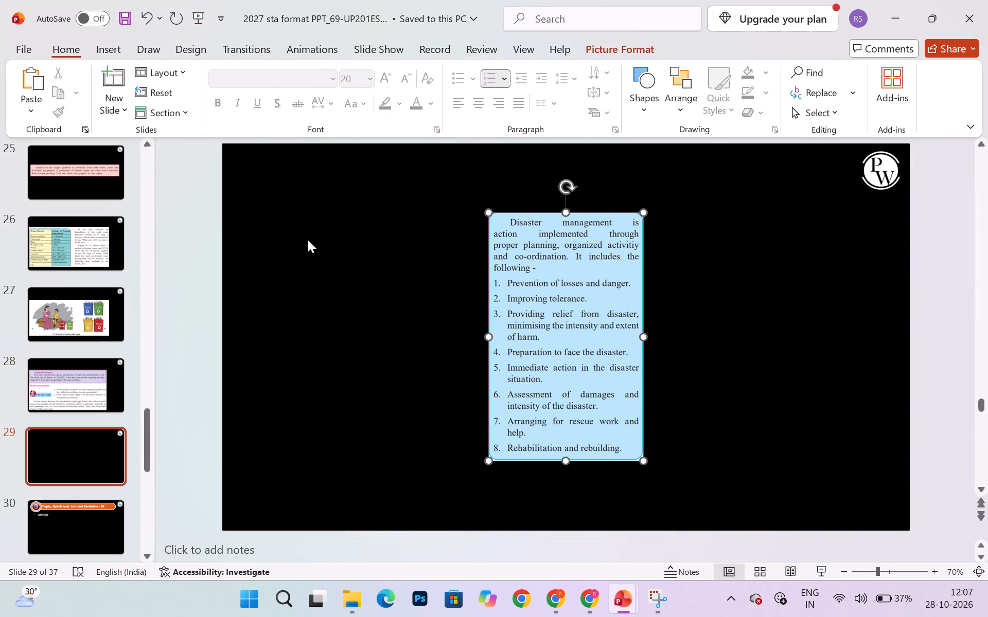
Move the blue box picture to slide 29's upper-left corner and enlarge it to nearly the full slide height.
{"action": "left_click_drag", "start_coordinate": [524, 294], "coordinate": [275, 242]}
{"action": "left_click_drag", "start_coordinate": [395, 414], "coordinate": [445, 475]}
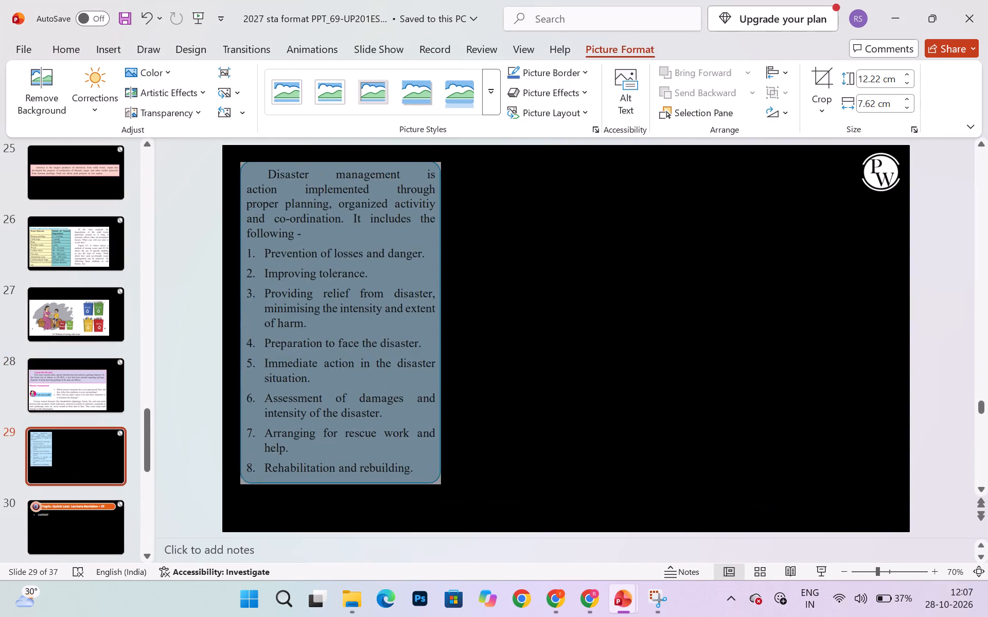
{"action": "left_click_drag", "start_coordinate": [445, 475], "coordinate": [459, 493]}
{"action": "left_click", "coordinate": [537, 509]}
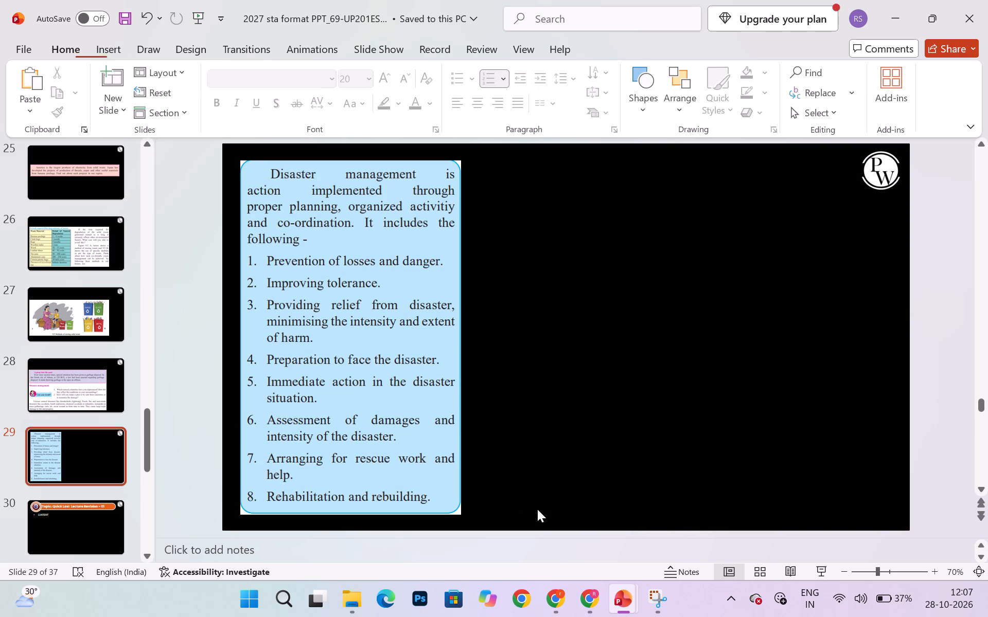
In the textbook PDF in Chrome, snip and copy page 115's First aid to disaster victims heading and its paragraph, ending at "followed".
{"action": "left_click", "coordinate": [592, 613]}
{"action": "scroll", "coordinate": [598, 434], "scroll_direction": "down", "scroll_amount": 1}
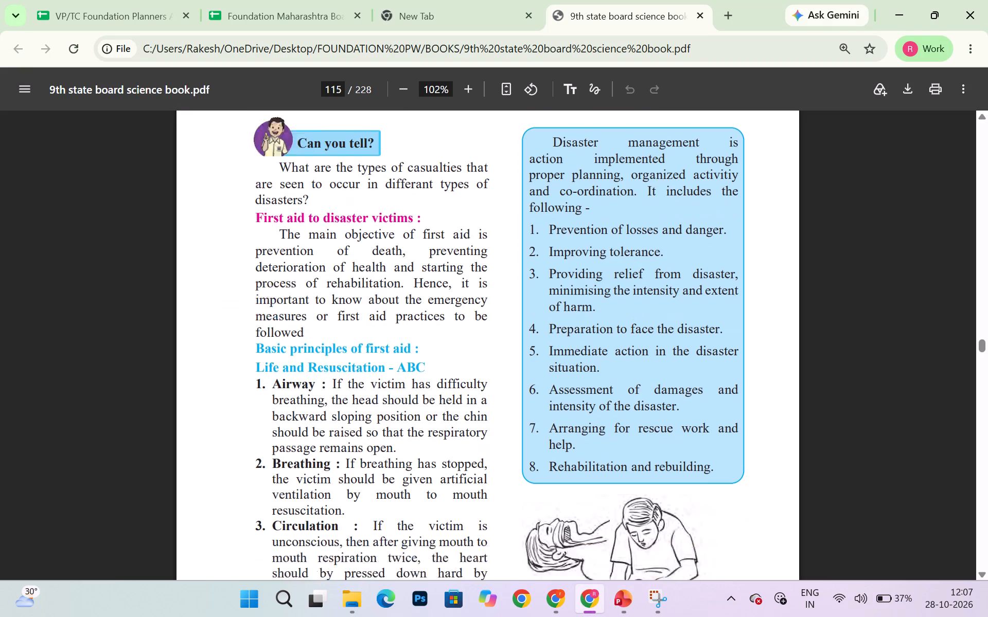
{"action": "scroll", "coordinate": [598, 434], "scroll_direction": "down", "scroll_amount": 2}
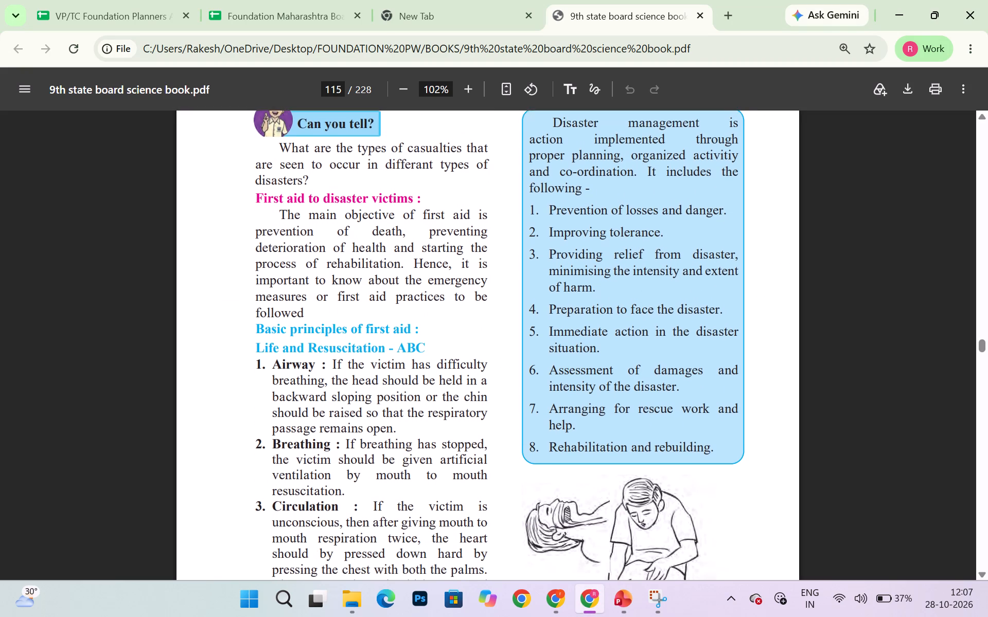
{"action": "scroll", "coordinate": [598, 434], "scroll_direction": "down", "scroll_amount": 1}
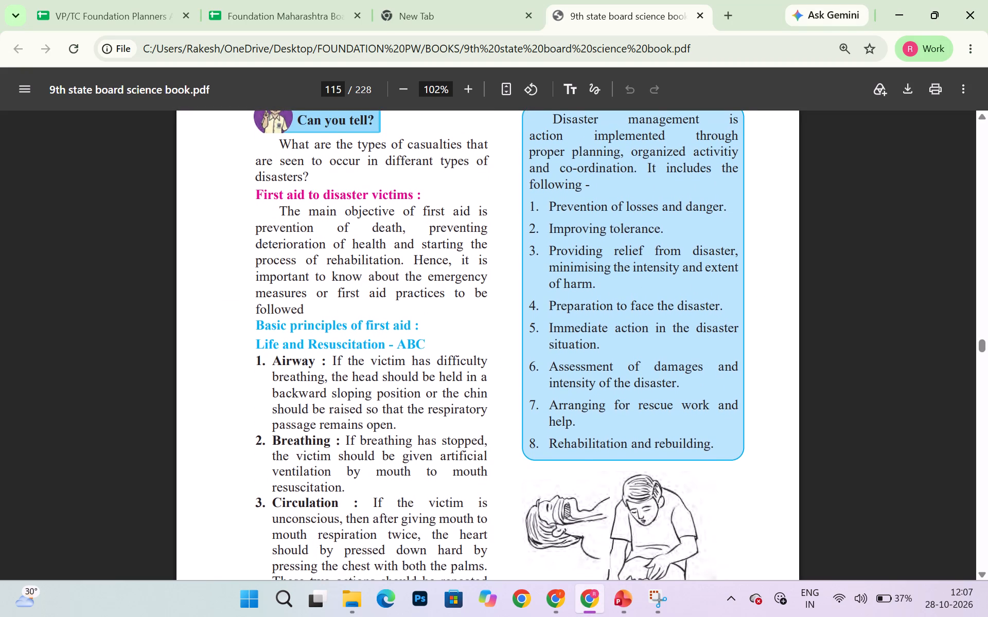
{"action": "scroll", "coordinate": [598, 434], "scroll_direction": "down", "scroll_amount": 1}
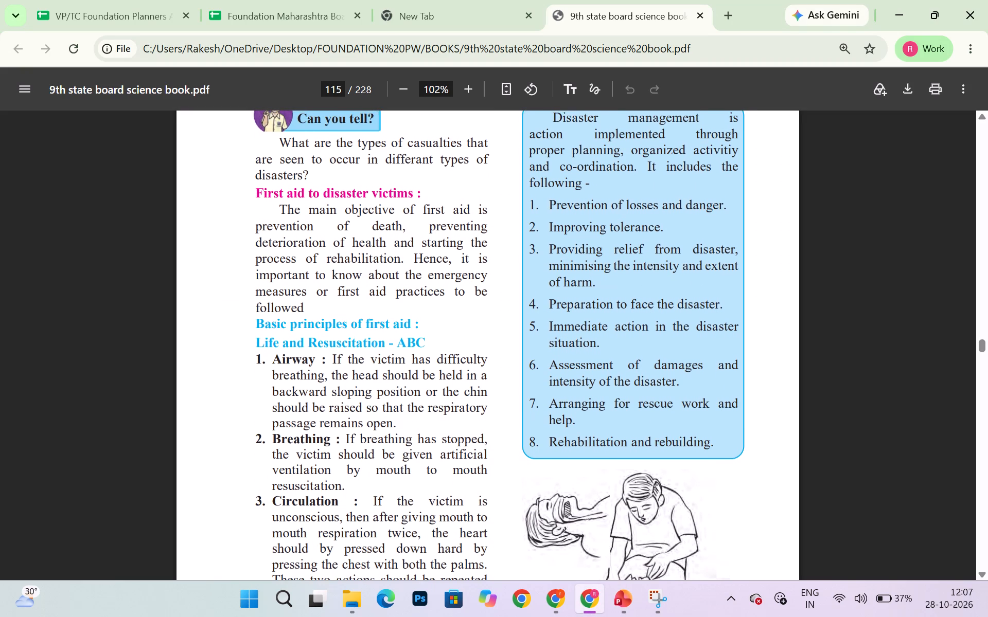
{"action": "scroll", "coordinate": [598, 434], "scroll_direction": "down", "scroll_amount": 1}
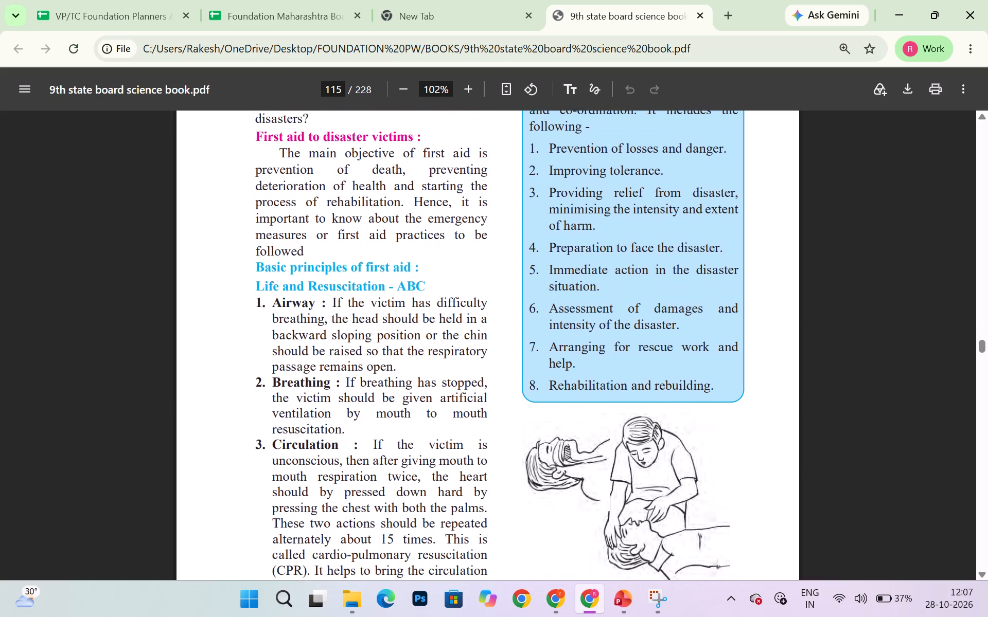
{"action": "scroll", "coordinate": [598, 434], "scroll_direction": "down", "scroll_amount": 2}
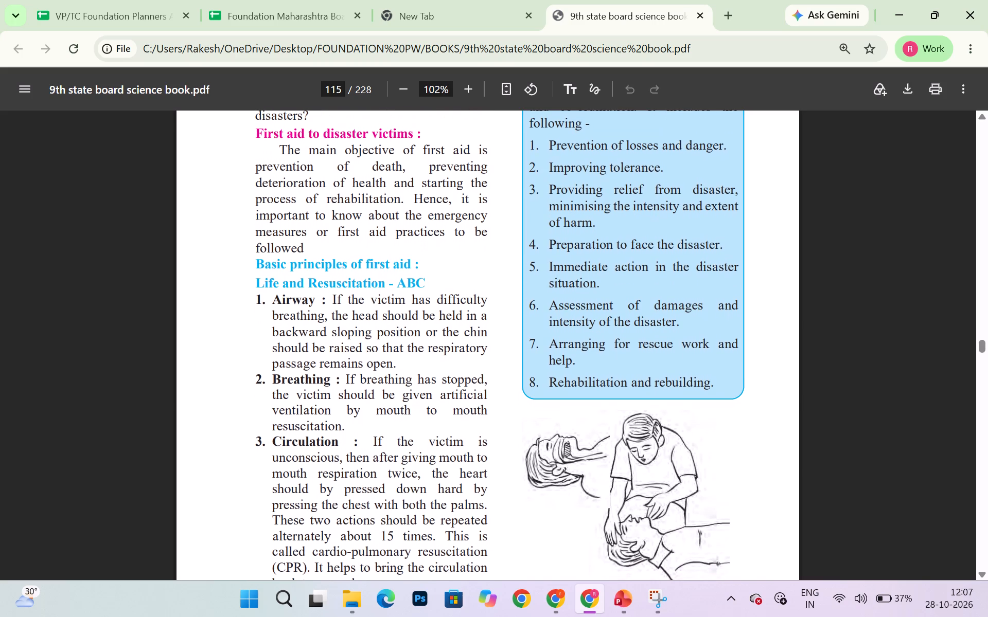
{"action": "scroll", "coordinate": [598, 434], "scroll_direction": "down", "scroll_amount": 1}
{"action": "key", "text": "Print"}
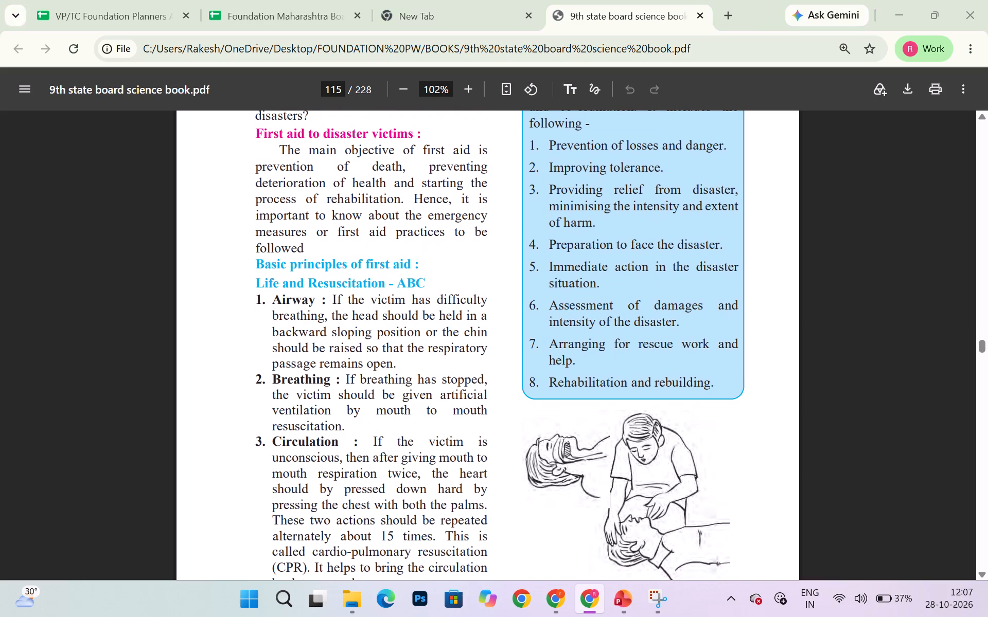
{"action": "left_click_drag", "start_coordinate": [251, 122], "coordinate": [495, 258]}
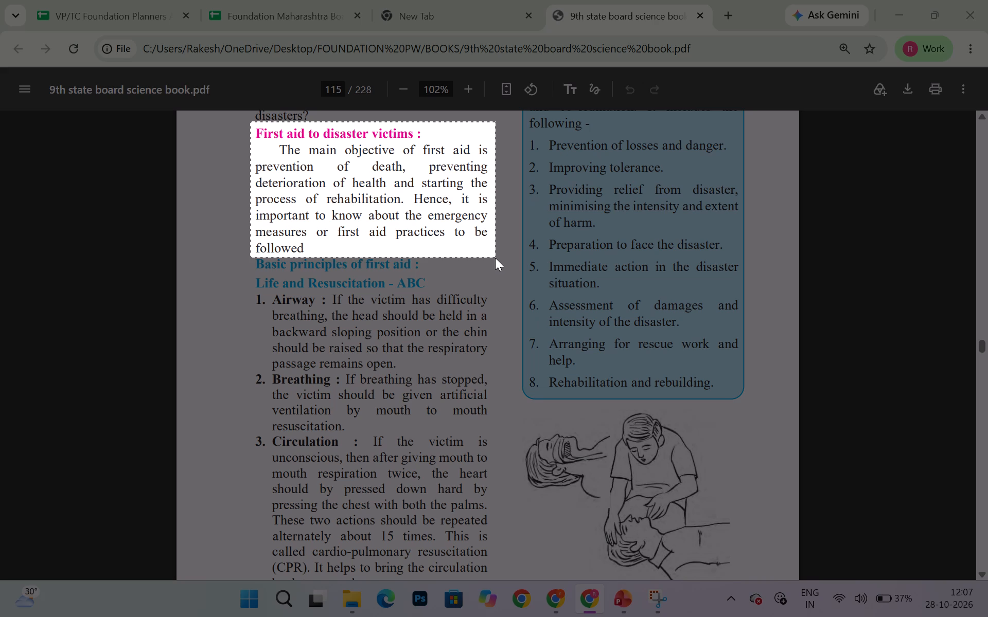
{"action": "left_click_drag", "start_coordinate": [495, 258], "coordinate": [500, 256]}
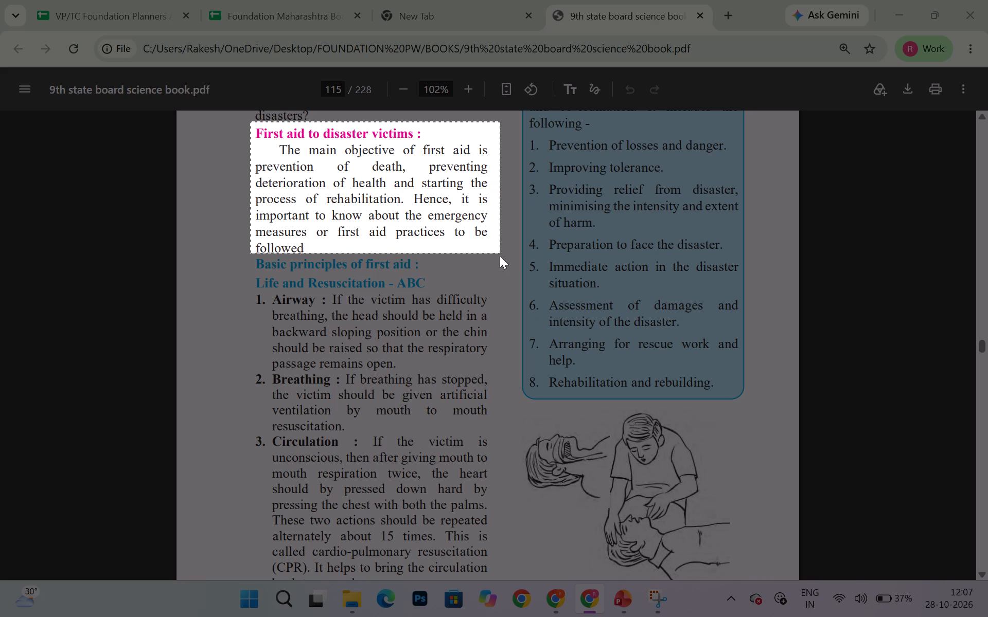
{"action": "left_click_drag", "start_coordinate": [500, 256], "coordinate": [500, 256]}
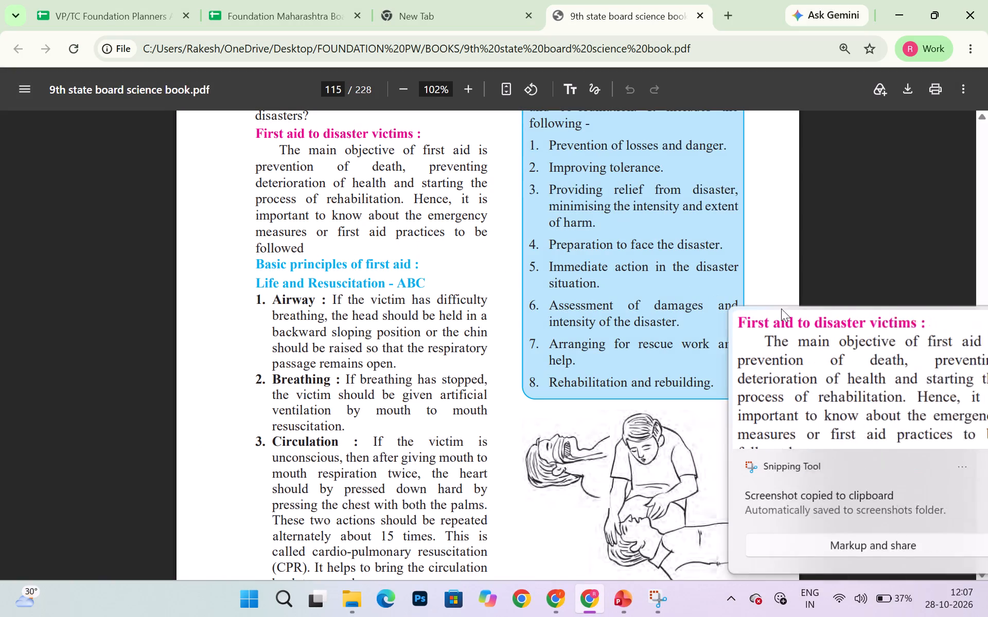
{"action": "left_click", "coordinate": [773, 361]}
{"action": "right_click", "coordinate": [773, 361]}
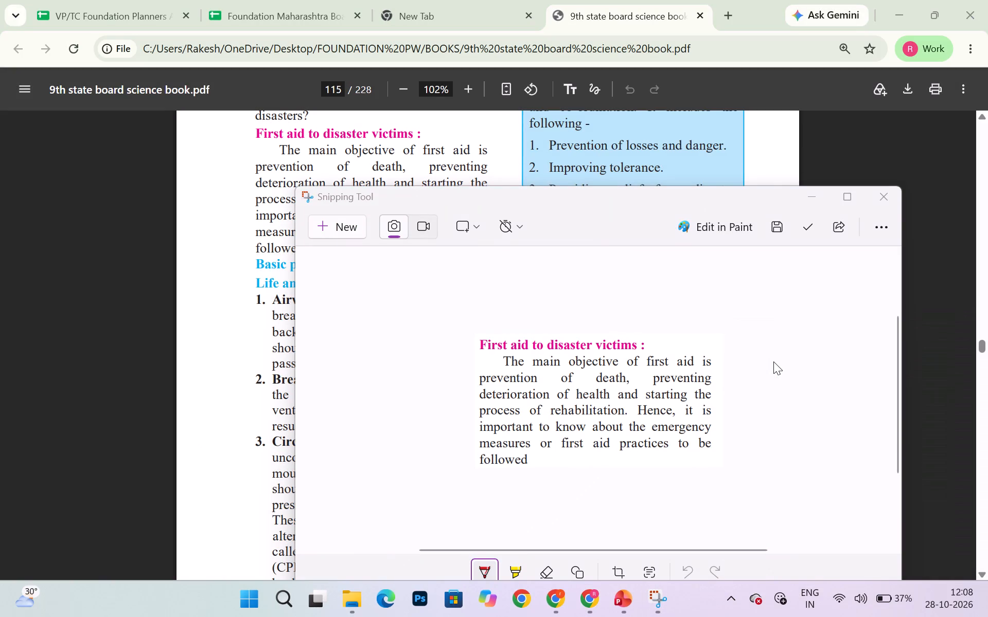
{"action": "right_click", "coordinate": [618, 374]}
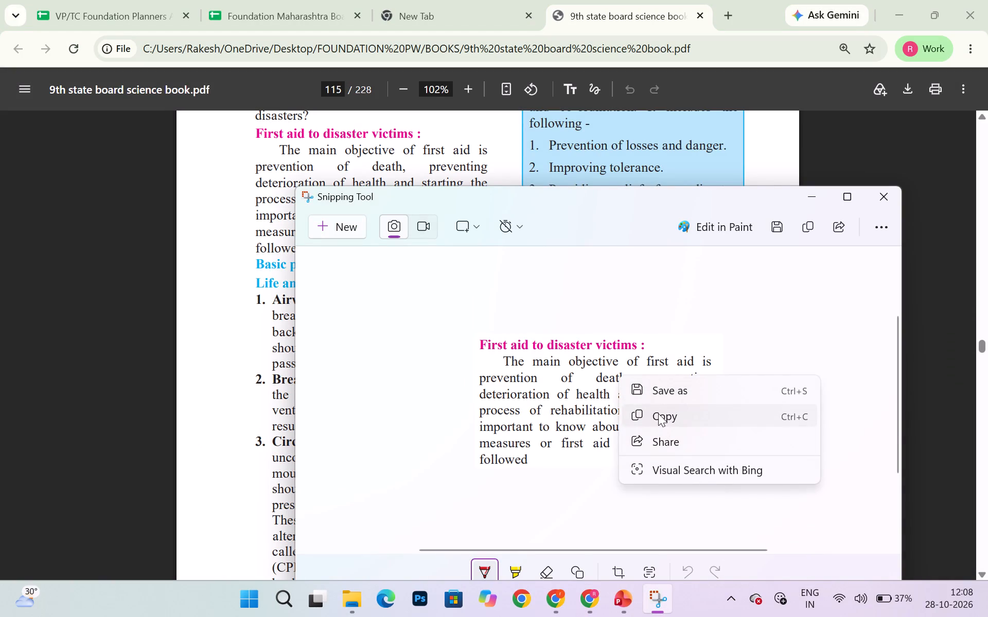
{"action": "left_click", "coordinate": [658, 413]}
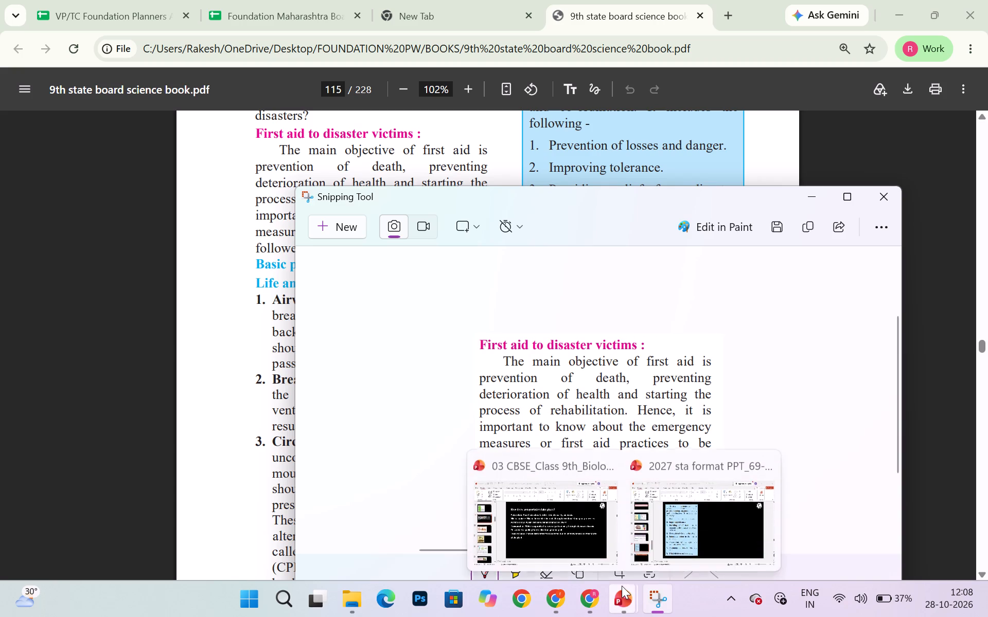
Return to the 2027 sta format presentation, add a new slide after slide 29 and paste the First aid to disaster victims snip.
{"action": "left_click", "coordinate": [714, 530]}
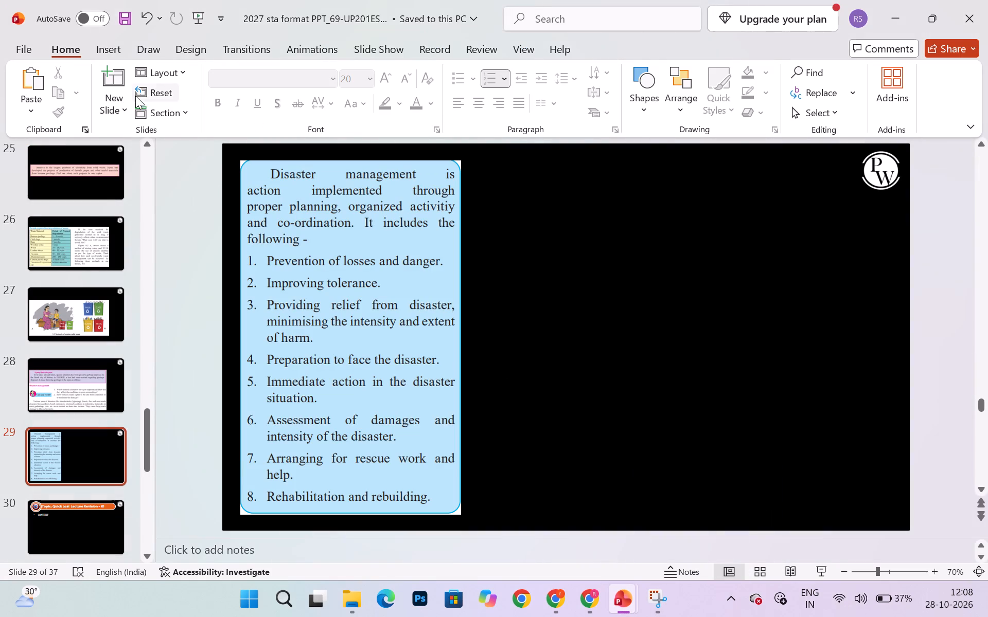
{"action": "left_click", "coordinate": [100, 76]}
{"action": "key", "text": "ctrl+v"}
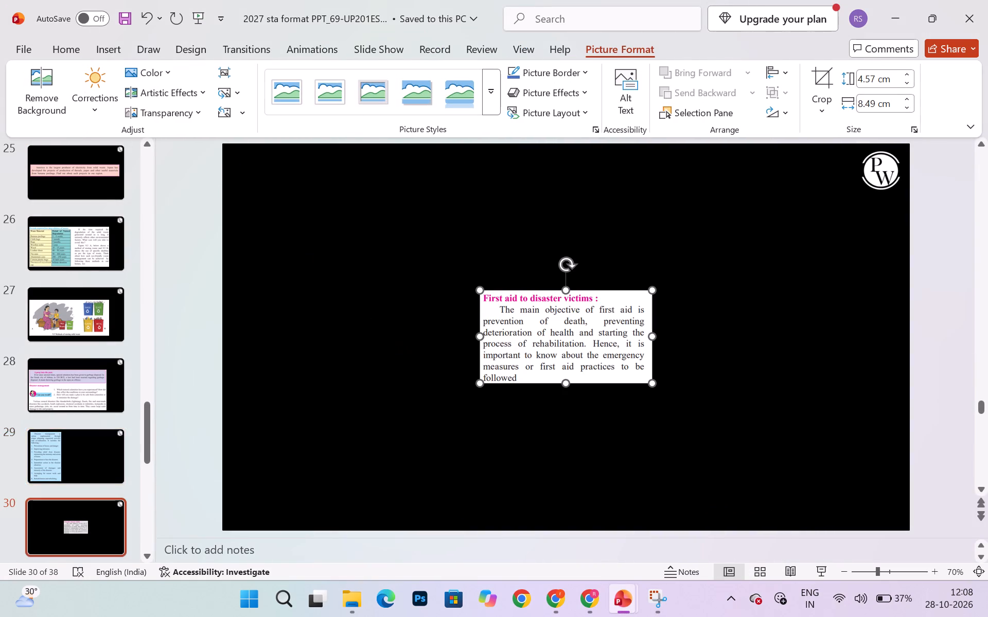
Move the First aid to disaster victims picture to slide 30's left side and enlarge it to about 11.6 cm by 21.6 cm.
{"action": "left_click_drag", "start_coordinate": [532, 362], "coordinate": [294, 318]}
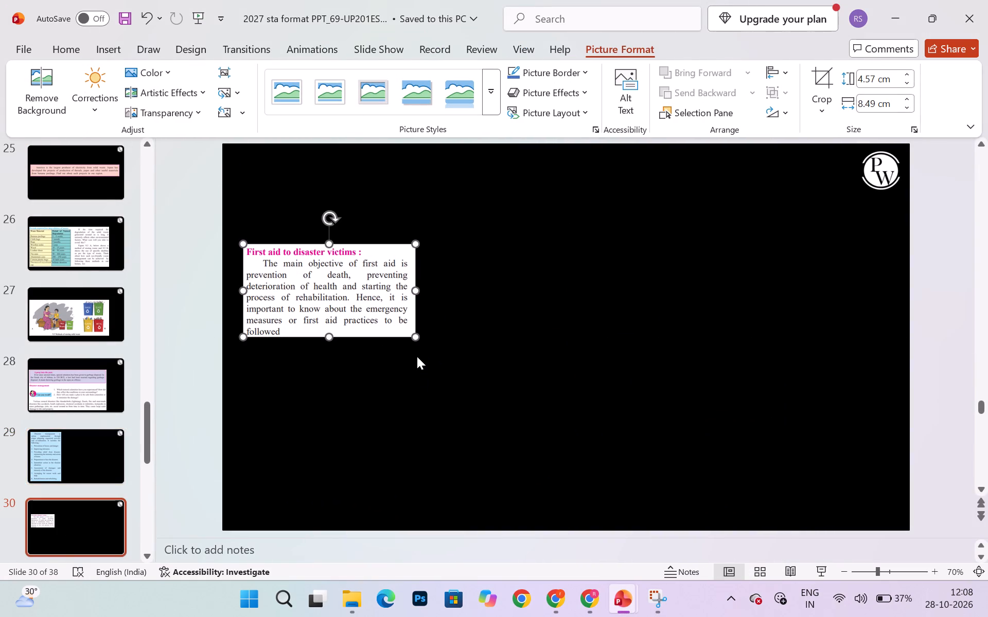
{"action": "left_click_drag", "start_coordinate": [417, 341], "coordinate": [643, 478]}
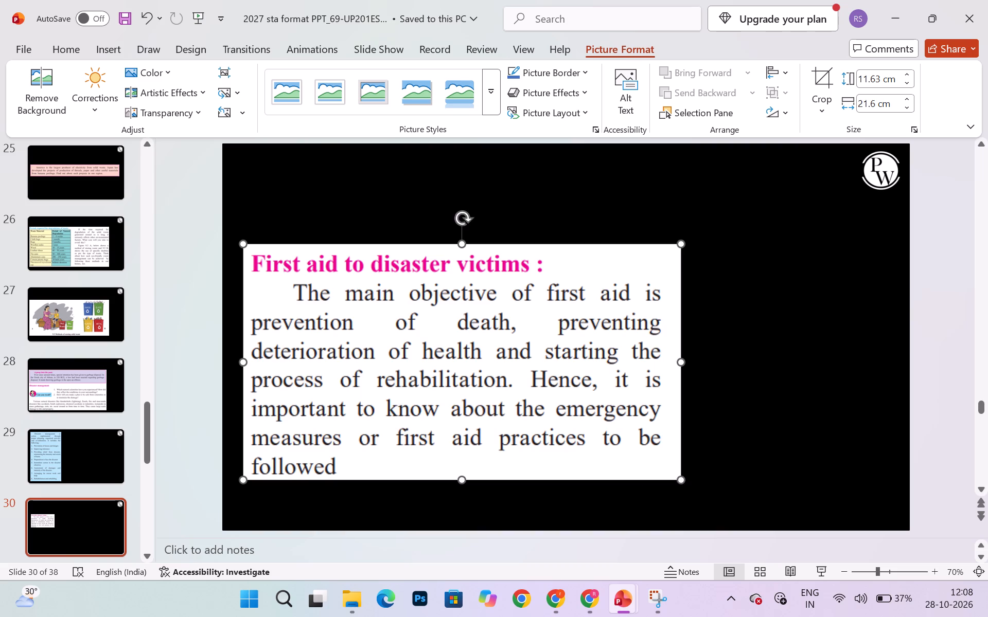
In the textbook PDF in Chrome, snip and copy page 115's Basic principles of first aid section, from its heading through the Circulation point.
{"action": "left_click_drag", "start_coordinate": [719, 478], "coordinate": [590, 597]}
{"action": "left_click", "coordinate": [590, 597]}
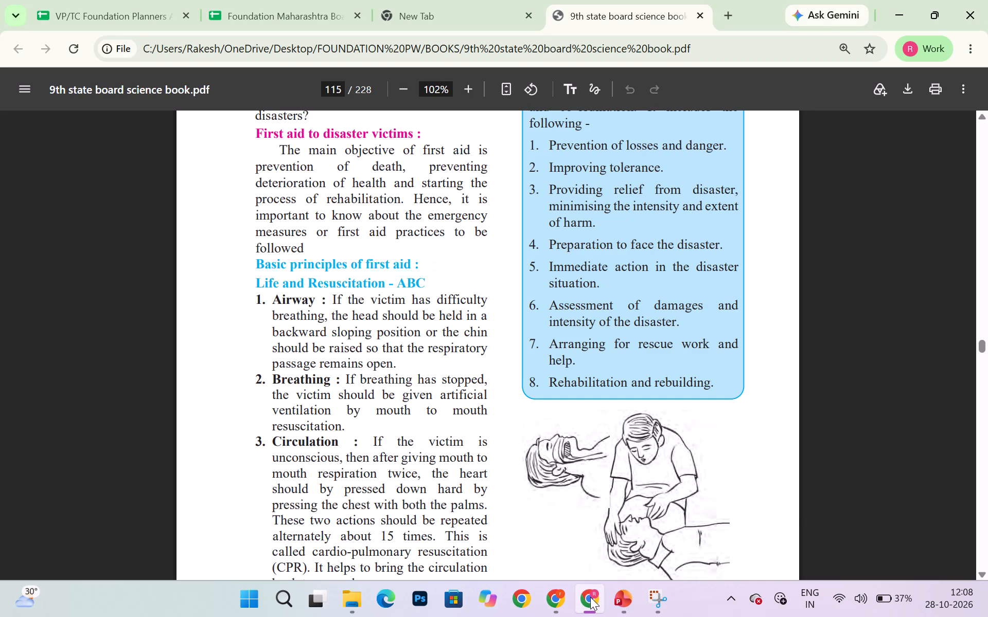
{"action": "scroll", "coordinate": [429, 397], "scroll_direction": "down", "scroll_amount": 2}
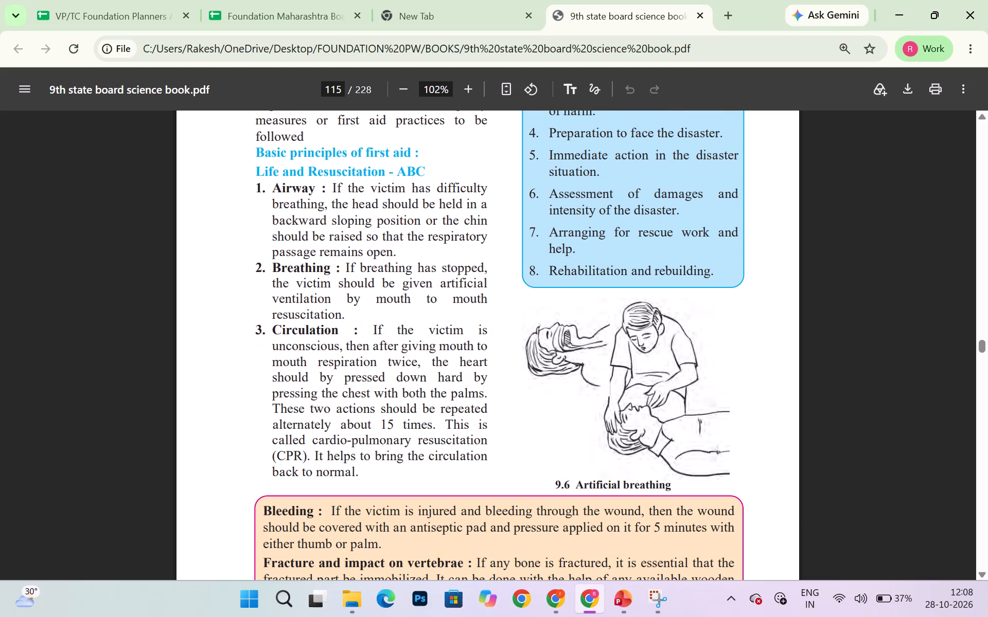
{"action": "key", "text": "Print"}
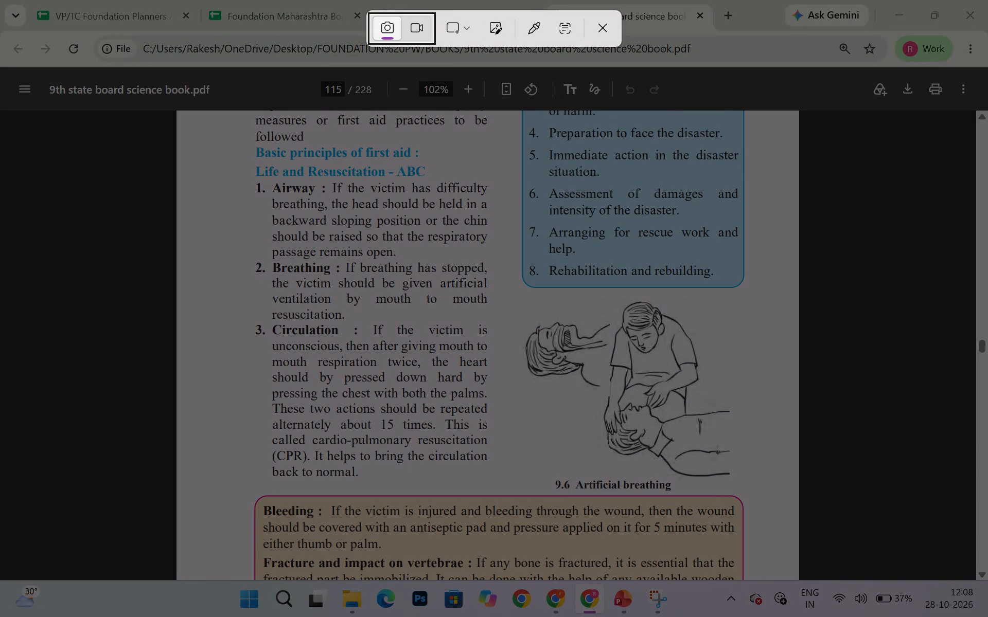
{"action": "left_click_drag", "start_coordinate": [251, 141], "coordinate": [499, 481]}
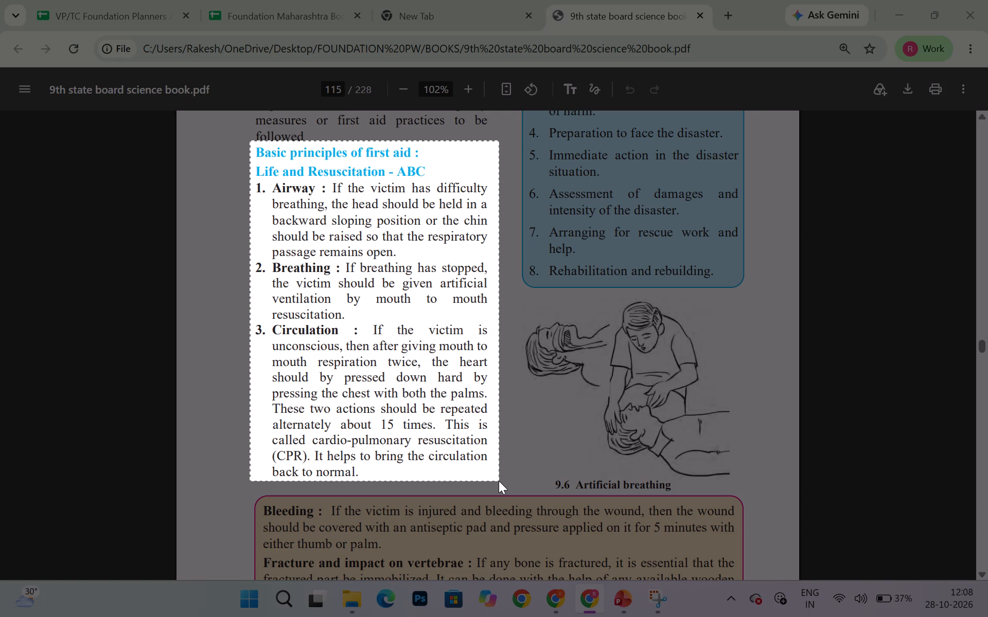
{"action": "left_click_drag", "start_coordinate": [499, 481], "coordinate": [500, 487]}
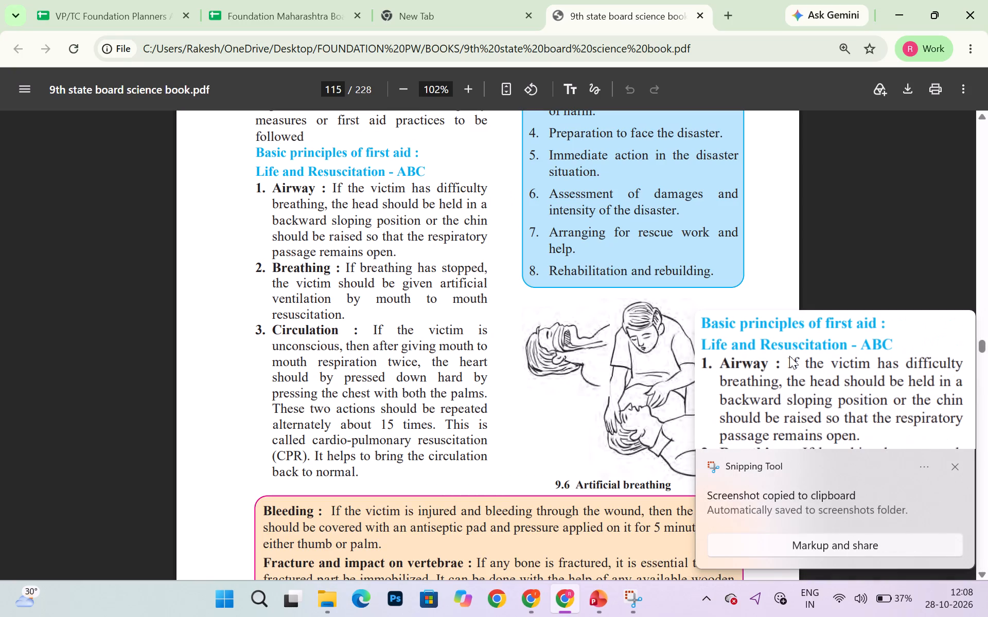
{"action": "left_click", "coordinate": [789, 356]}
{"action": "right_click", "coordinate": [607, 338]}
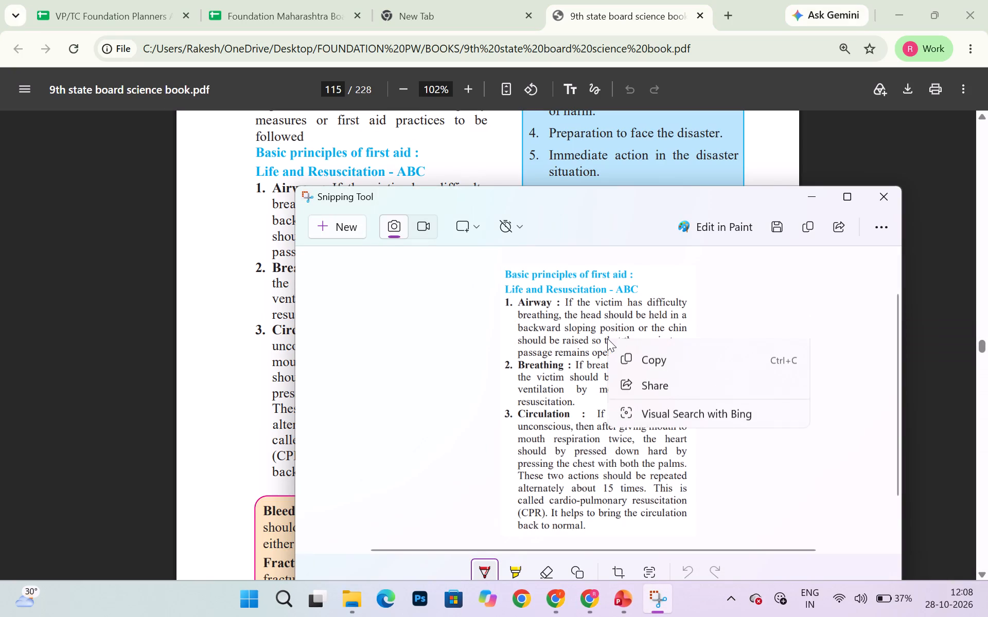
{"action": "left_click", "coordinate": [627, 375]}
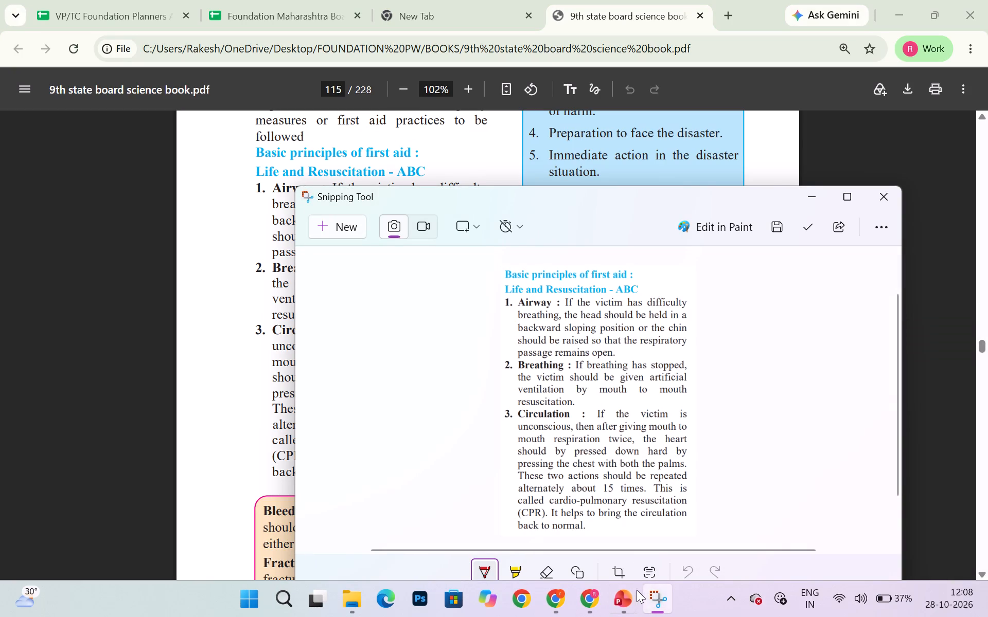
Return to the 2027 sta format presentation, add a new slide after slide 30 and paste the Basic principles of first aid snip.
{"action": "left_click", "coordinate": [700, 524]}
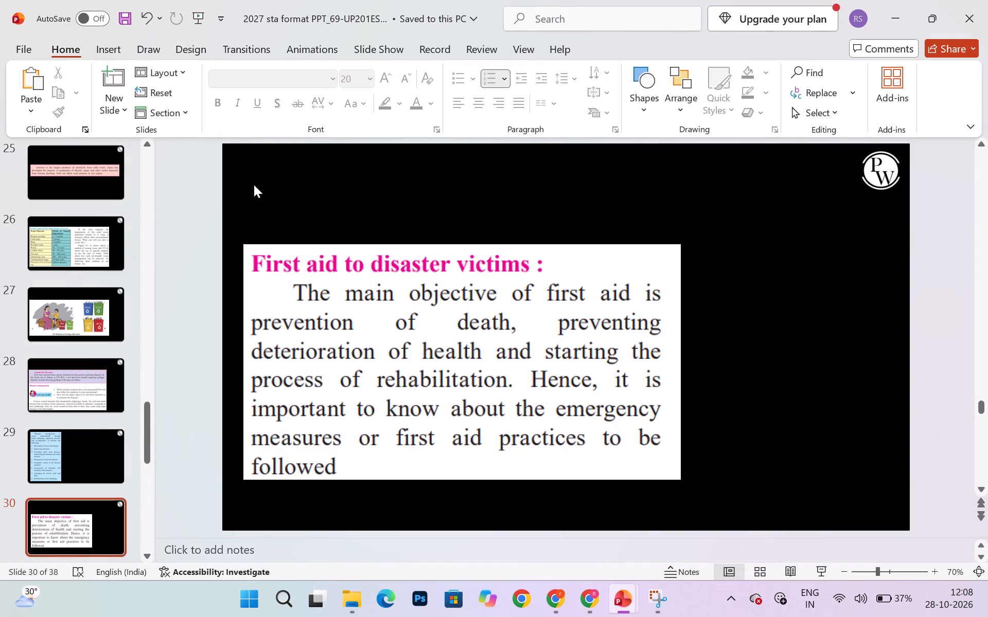
{"action": "left_click", "coordinate": [111, 77]}
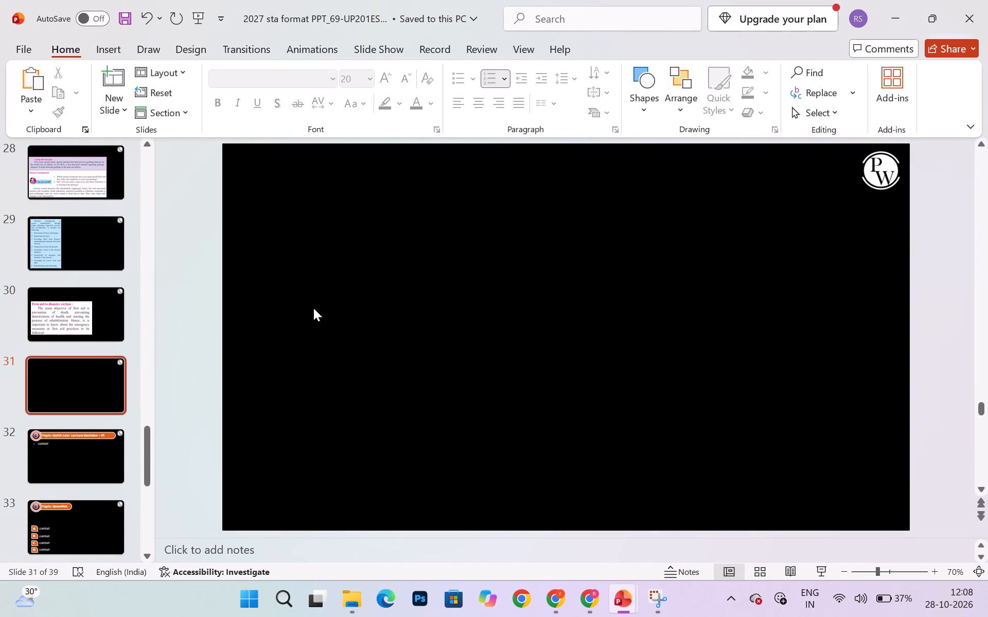
{"action": "key", "text": "ctrl+v"}
Move the Basic principles picture to slide 31's upper-left area and enlarge it to about 17 cm high by 12.2 cm wide.
{"action": "left_click_drag", "start_coordinate": [528, 311], "coordinate": [289, 270]}
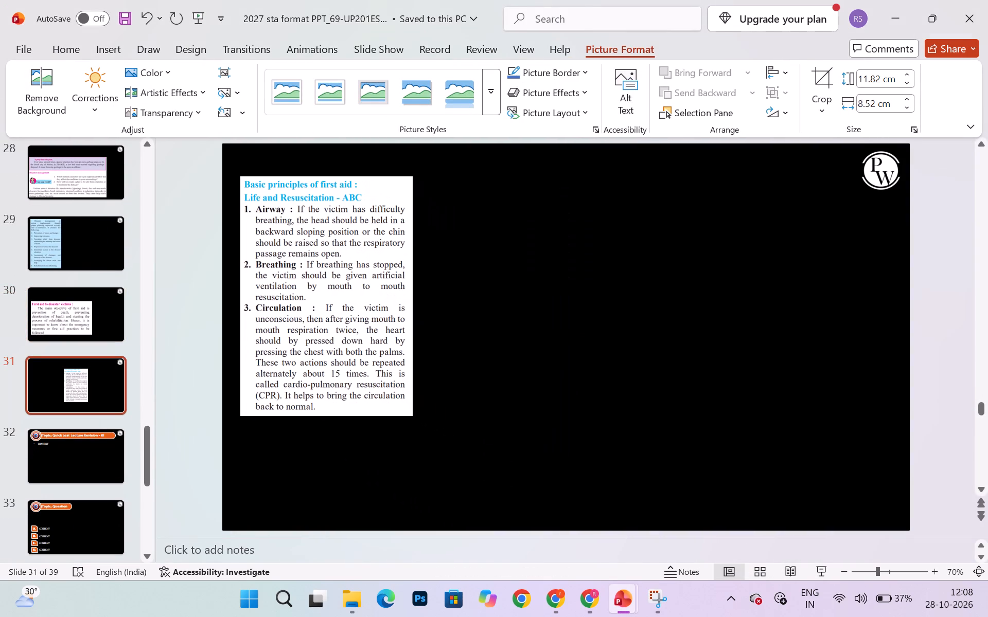
{"action": "left_click_drag", "start_coordinate": [289, 270], "coordinate": [289, 268]}
{"action": "left_click_drag", "start_coordinate": [417, 414], "coordinate": [455, 474]}
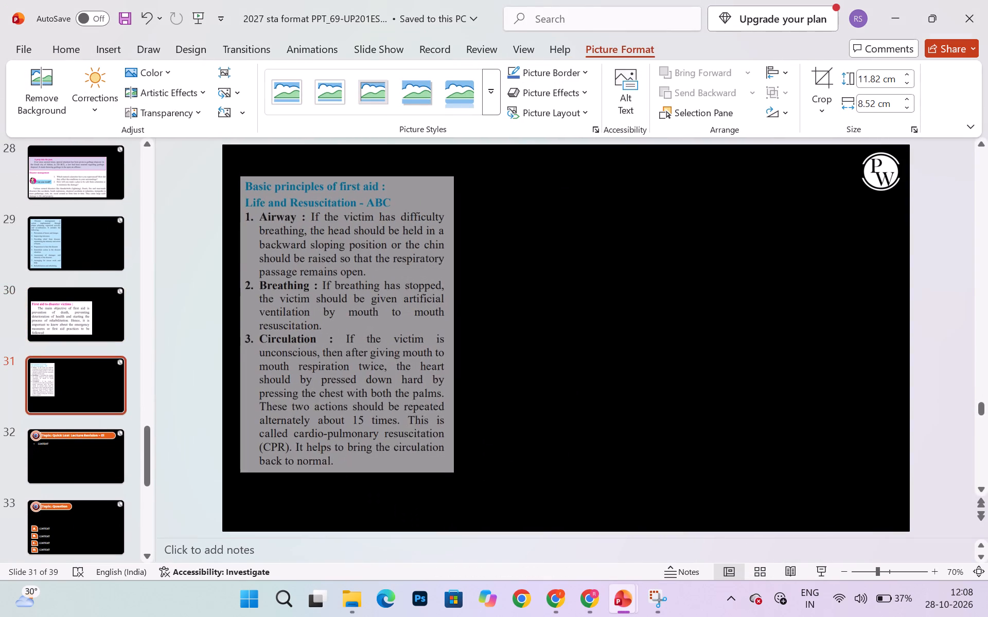
{"action": "left_click_drag", "start_coordinate": [455, 474], "coordinate": [488, 501]}
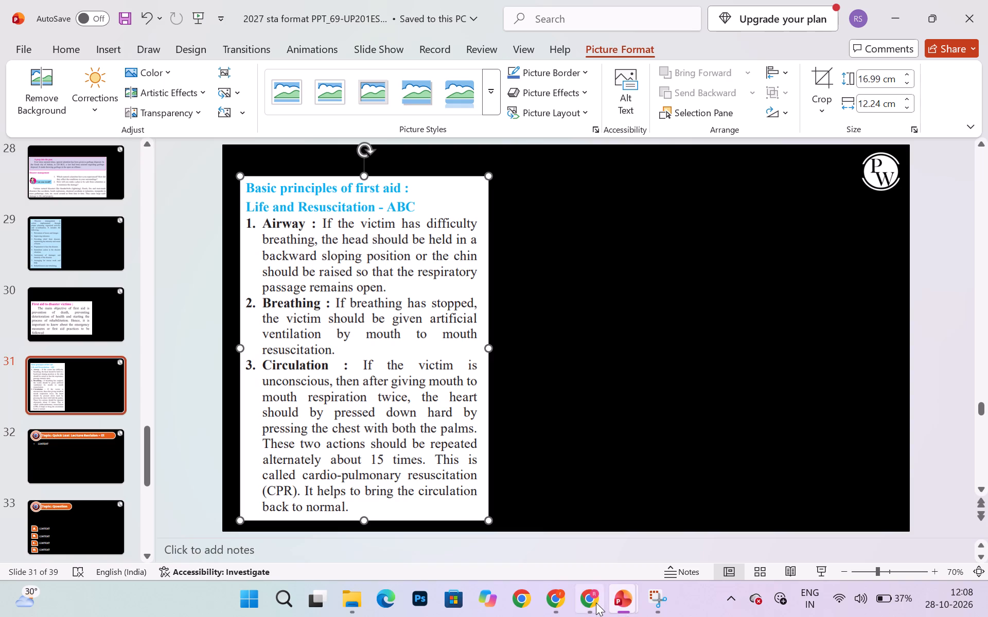
In the textbook PDF in Chrome, snip and copy page 115's figure 9.6 Artificial breathing together with its caption.
{"action": "left_click", "coordinate": [596, 603]}
{"action": "scroll", "coordinate": [530, 453], "scroll_direction": "down", "scroll_amount": 1}
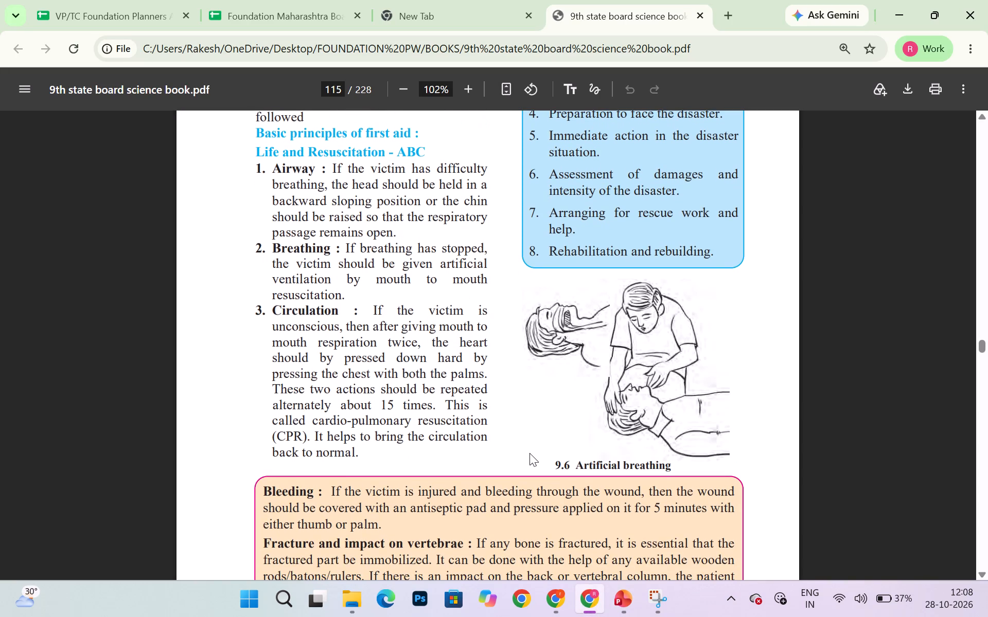
{"action": "key", "text": "Print"}
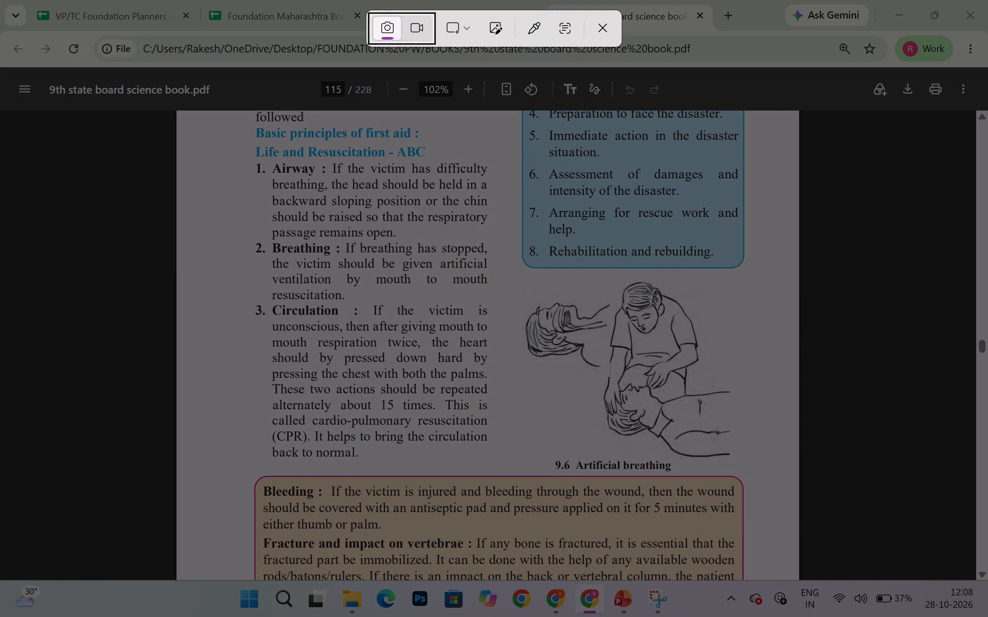
{"action": "left_click_drag", "start_coordinate": [519, 281], "coordinate": [749, 404]}
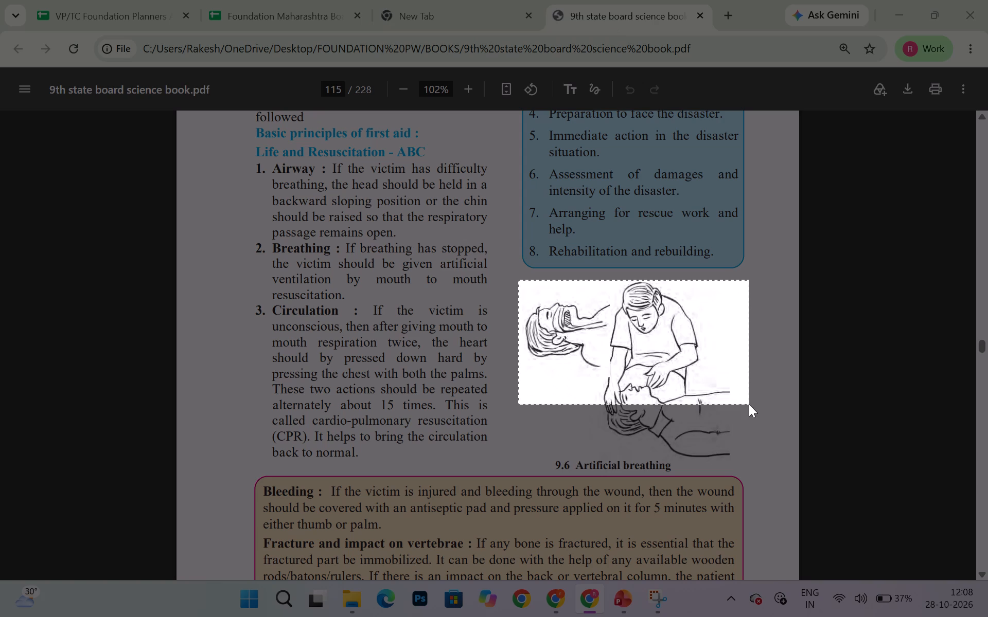
{"action": "left_click_drag", "start_coordinate": [749, 404], "coordinate": [747, 473]}
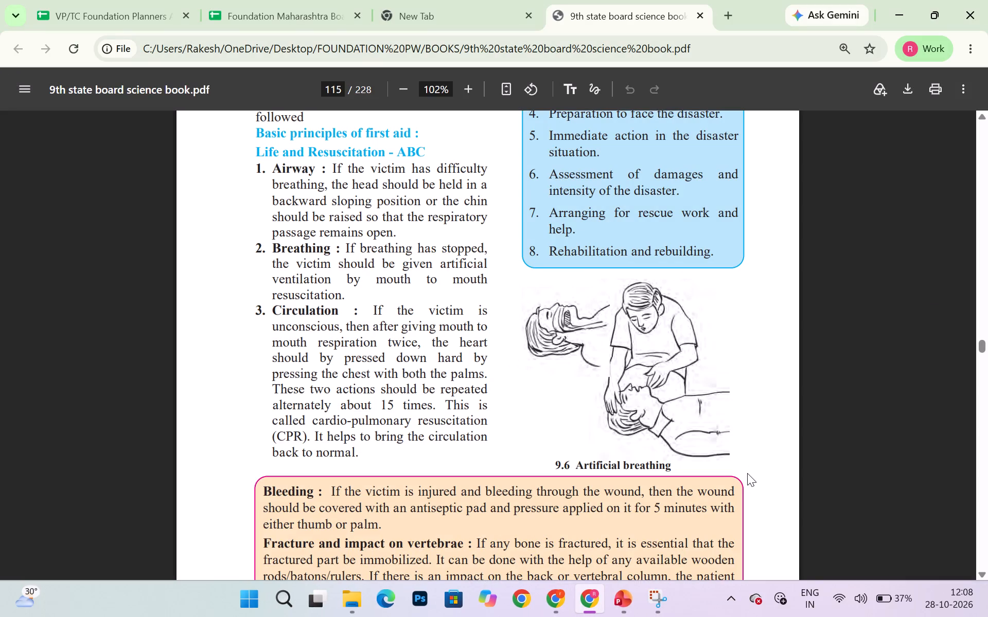
{"action": "left_click", "coordinate": [788, 403]}
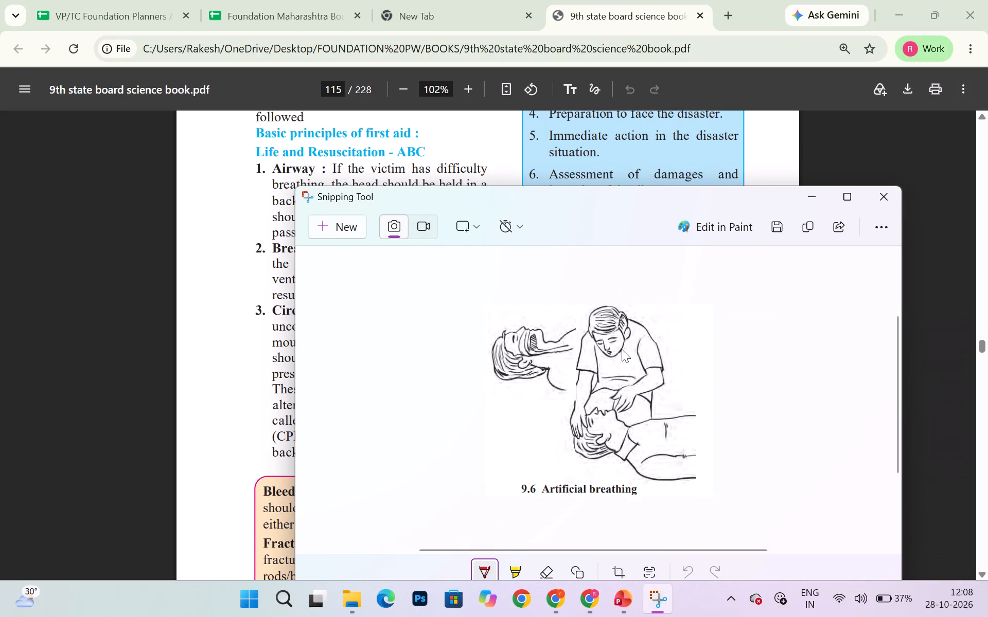
{"action": "right_click", "coordinate": [622, 349]}
{"action": "left_click", "coordinate": [642, 393]}
Back in the presentation, paste the Artificial breathing figure beside slide 31's text and enlarge it to about 13.7 cm by 16.2 cm.
{"action": "left_click", "coordinate": [708, 535]}
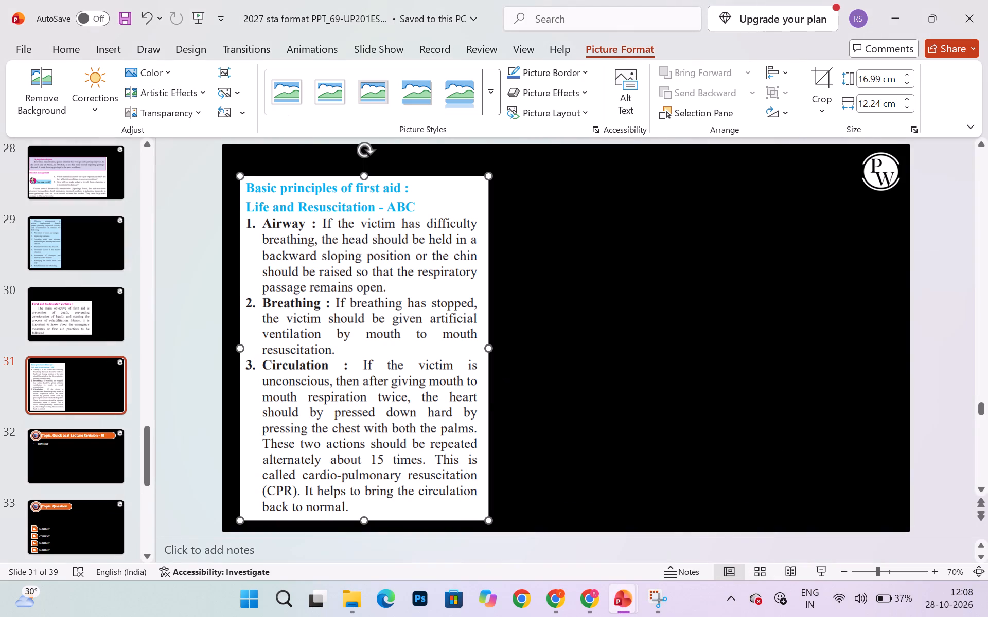
{"action": "key", "text": "ctrl+v"}
{"action": "left_click_drag", "start_coordinate": [582, 332], "coordinate": [650, 280]}
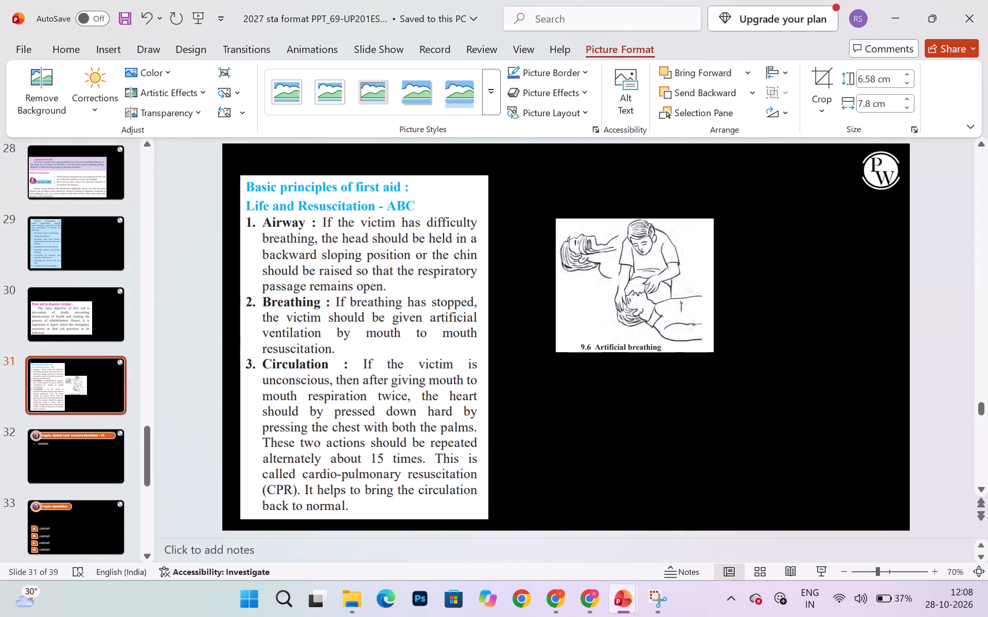
{"action": "left_click_drag", "start_coordinate": [650, 280], "coordinate": [605, 280]}
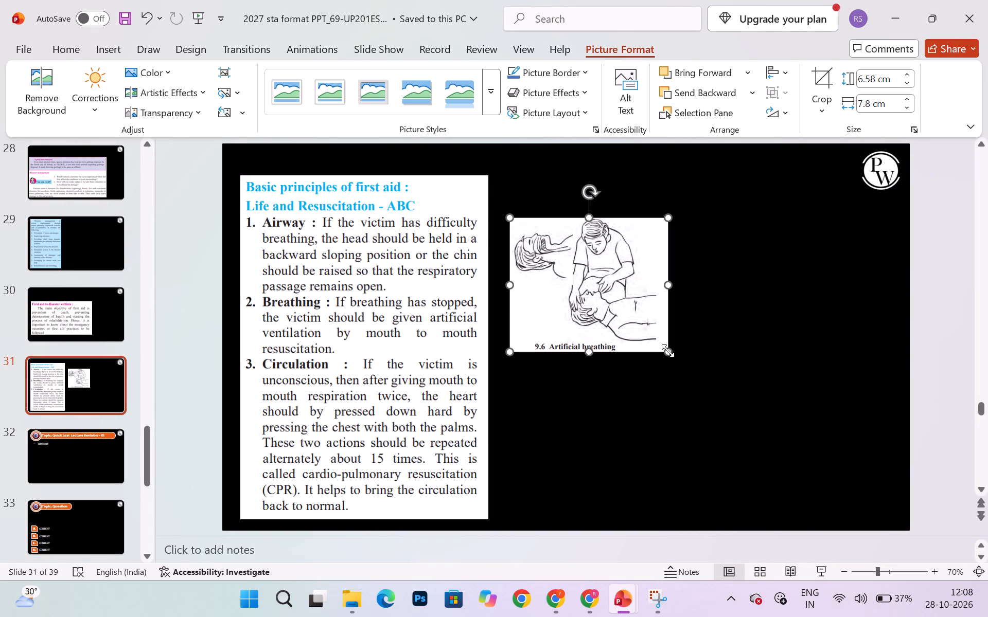
{"action": "left_click_drag", "start_coordinate": [668, 351], "coordinate": [840, 459]}
{"action": "left_click", "coordinate": [840, 459]}
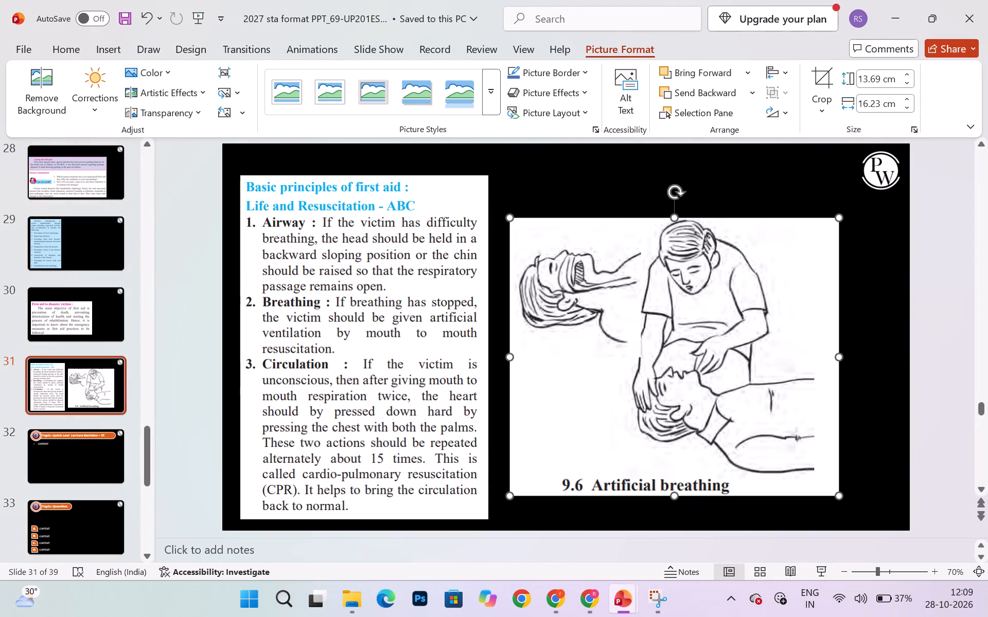
In the textbook PDF in Chrome, look through the remaining first aid and victim transport content from page 115 up to the Exercises heading.
{"action": "left_click", "coordinate": [582, 597]}
{"action": "scroll", "coordinate": [503, 443], "scroll_direction": "down", "scroll_amount": 3}
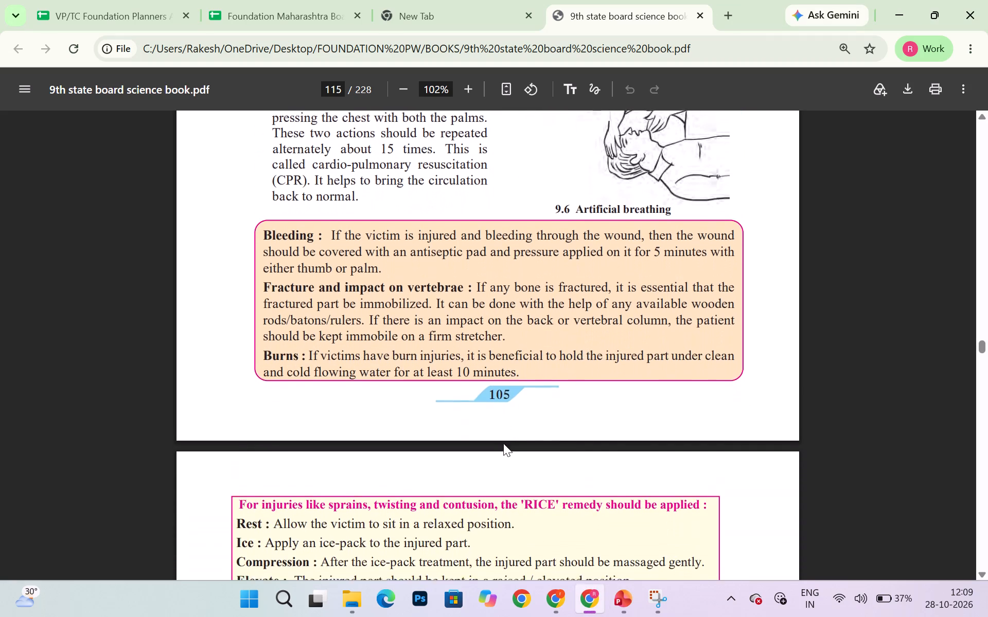
{"action": "scroll", "coordinate": [503, 443], "scroll_direction": "down", "scroll_amount": 6}
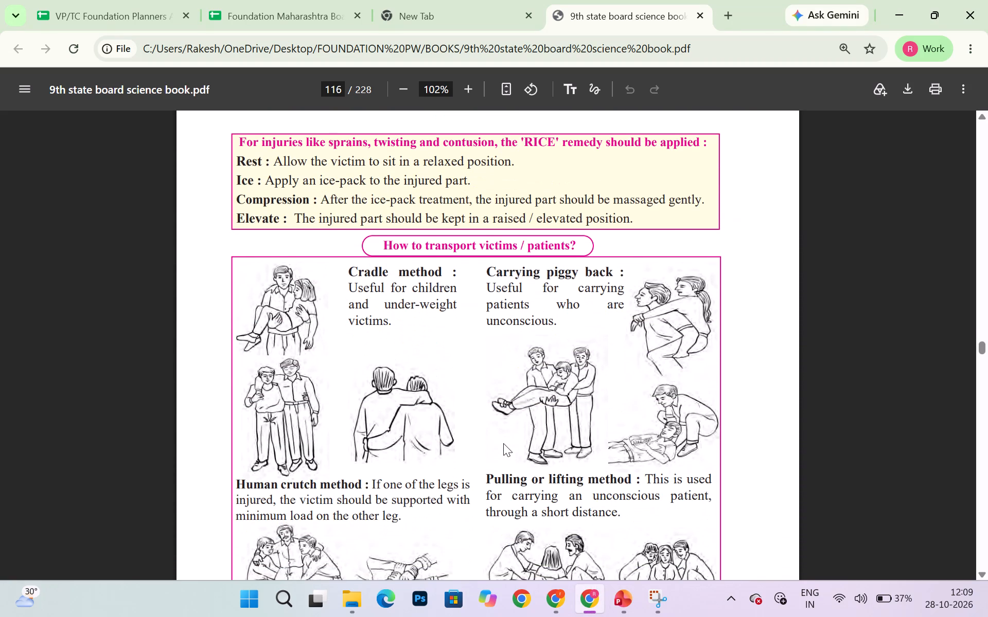
{"action": "scroll", "coordinate": [503, 443], "scroll_direction": "down", "scroll_amount": 6}
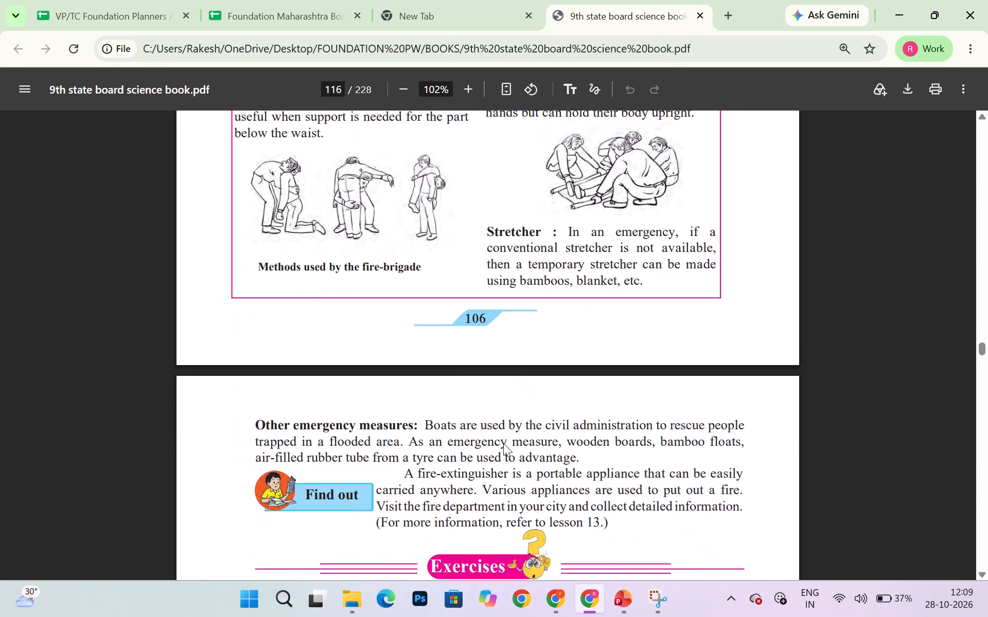
{"action": "scroll", "coordinate": [503, 443], "scroll_direction": "down", "scroll_amount": 1}
{"action": "scroll", "coordinate": [503, 443], "scroll_direction": "up", "scroll_amount": 1}
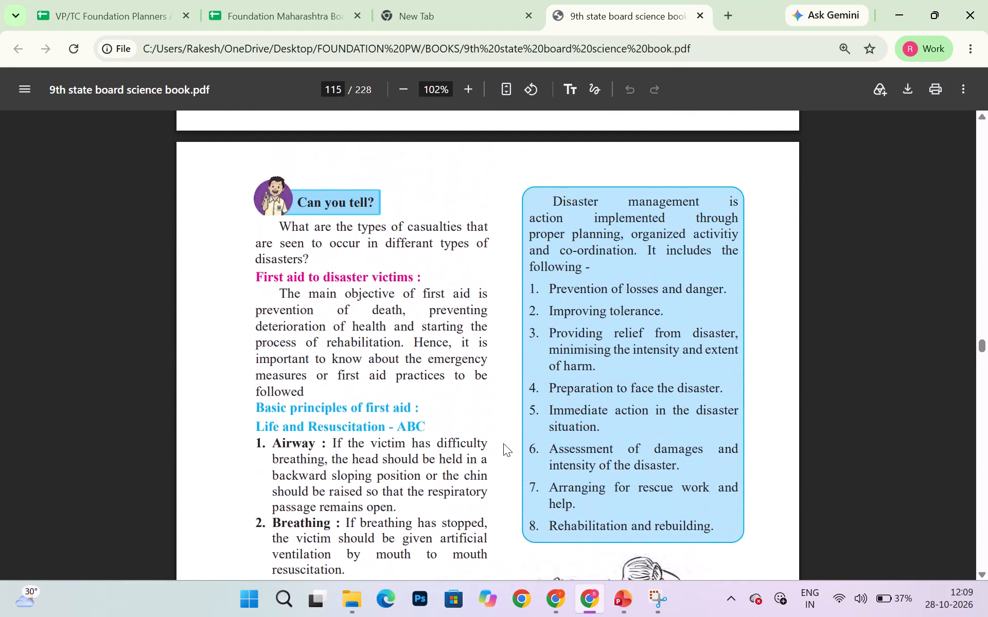
{"action": "scroll", "coordinate": [503, 443], "scroll_direction": "up", "scroll_amount": 1}
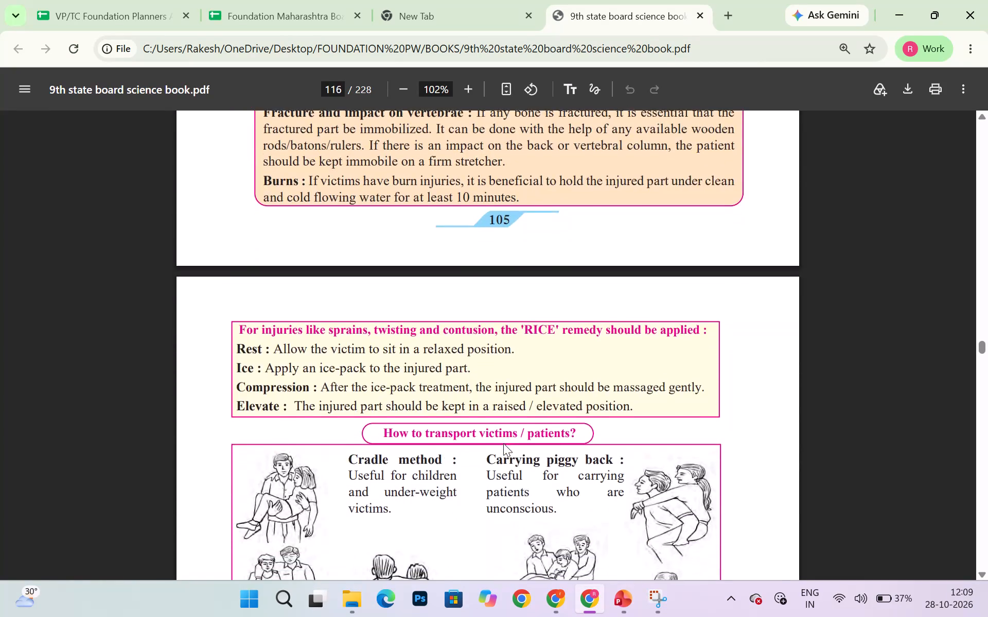
{"action": "scroll", "coordinate": [503, 443], "scroll_direction": "up", "scroll_amount": 1}
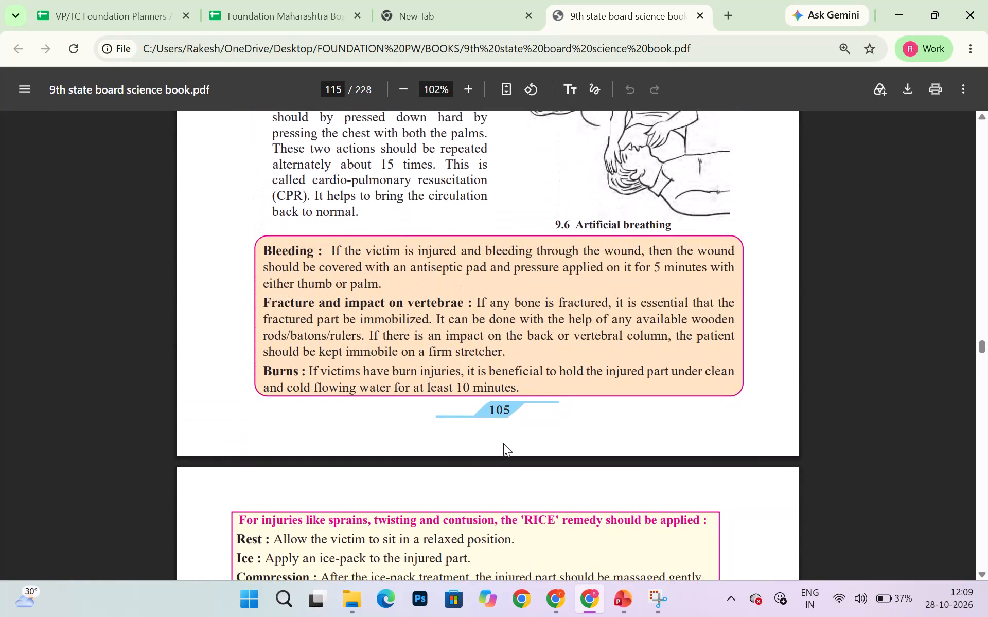
Snip and copy page 115's orange box covering Bleeding, Fracture and impact on vertebrae, and Burns.
{"action": "key", "text": "Print"}
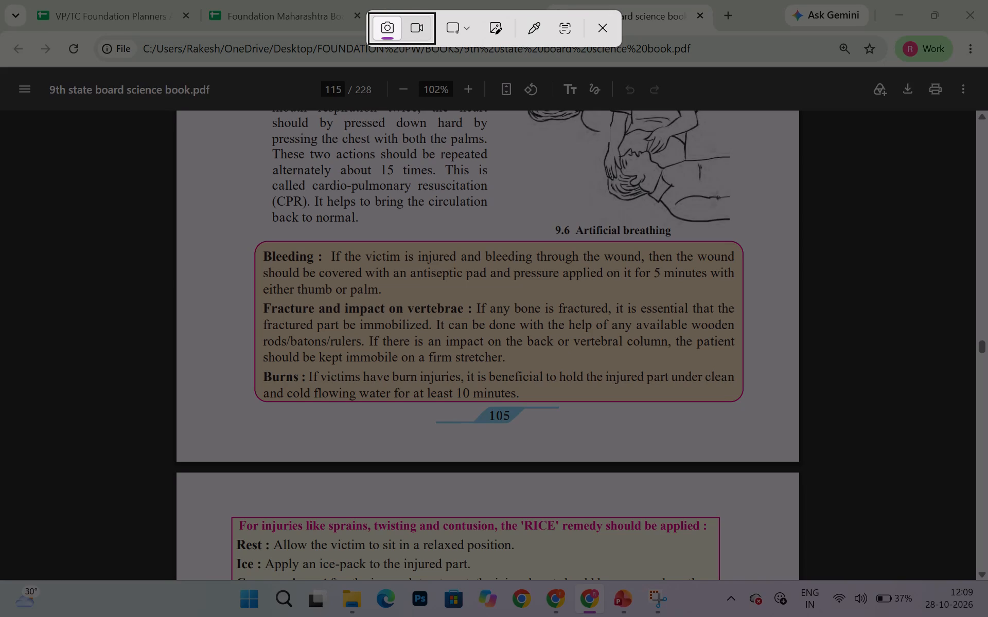
{"action": "left_click_drag", "start_coordinate": [252, 240], "coordinate": [666, 386]}
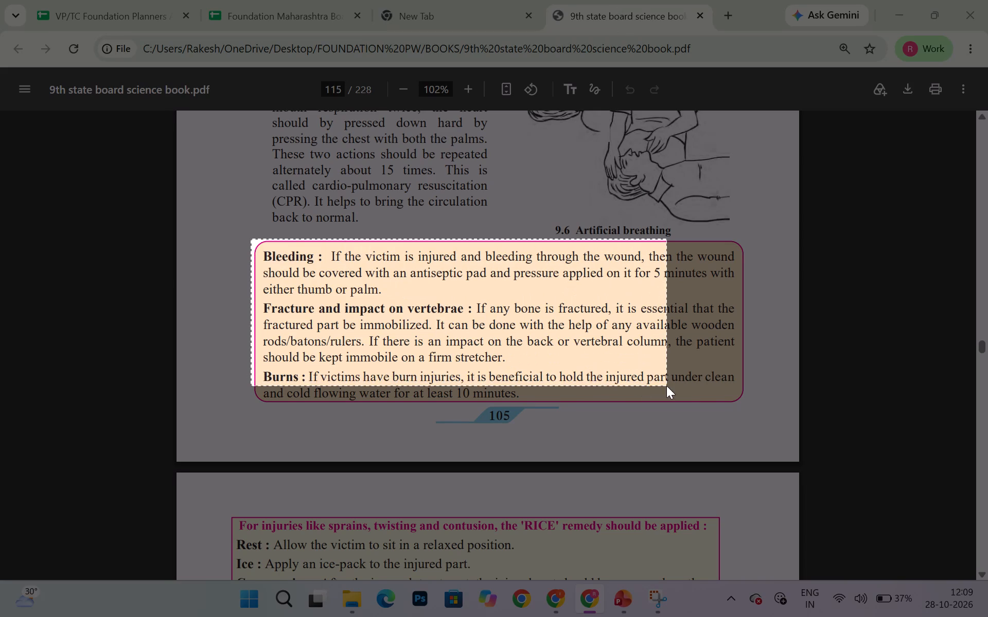
{"action": "left_click_drag", "start_coordinate": [666, 386], "coordinate": [746, 405]}
{"action": "left_click", "coordinate": [824, 383]}
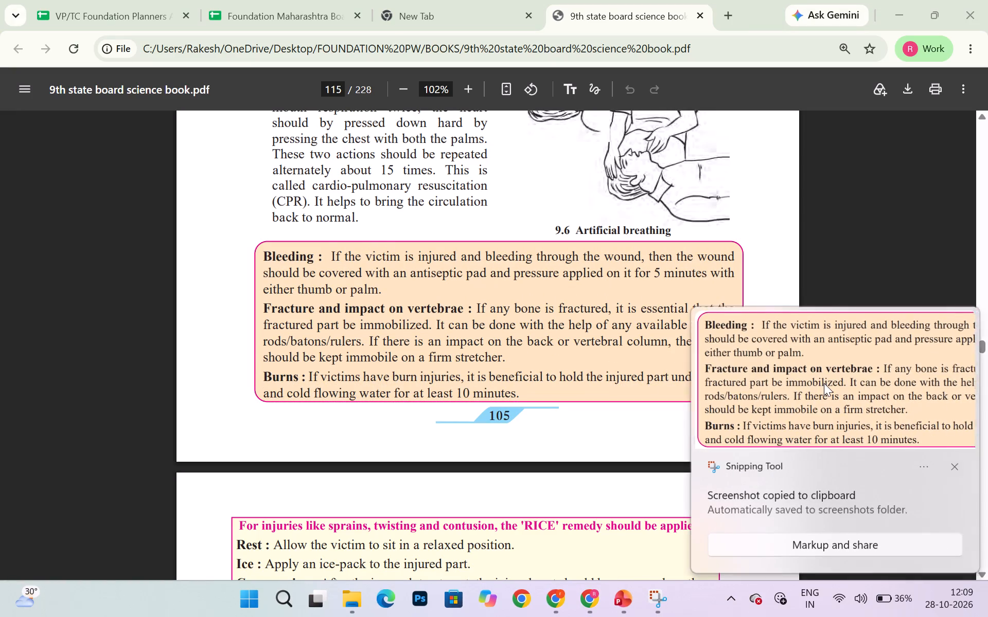
{"action": "right_click", "coordinate": [671, 411]}
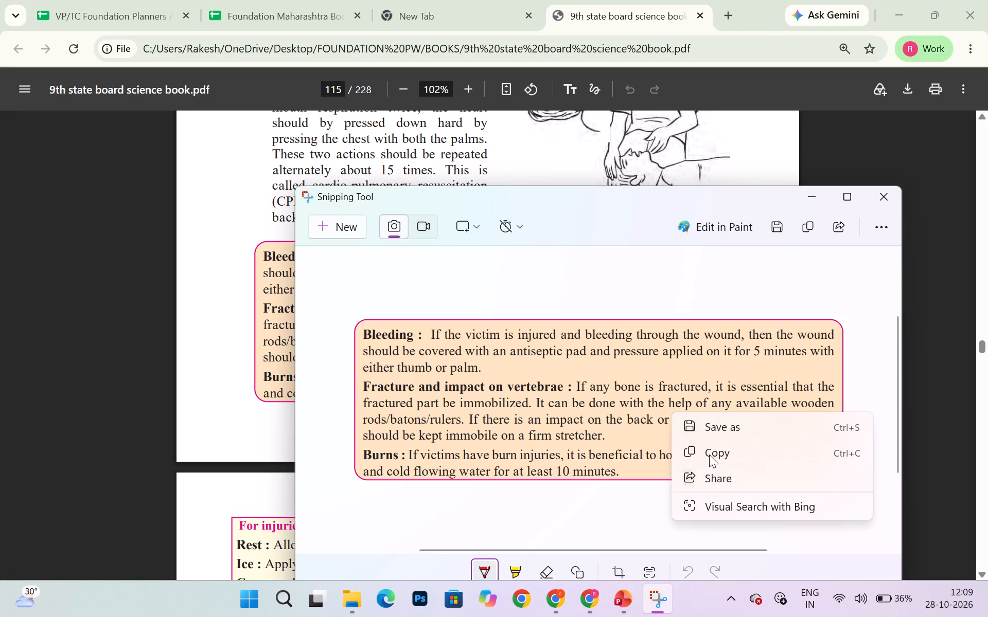
{"action": "left_click", "coordinate": [707, 444]}
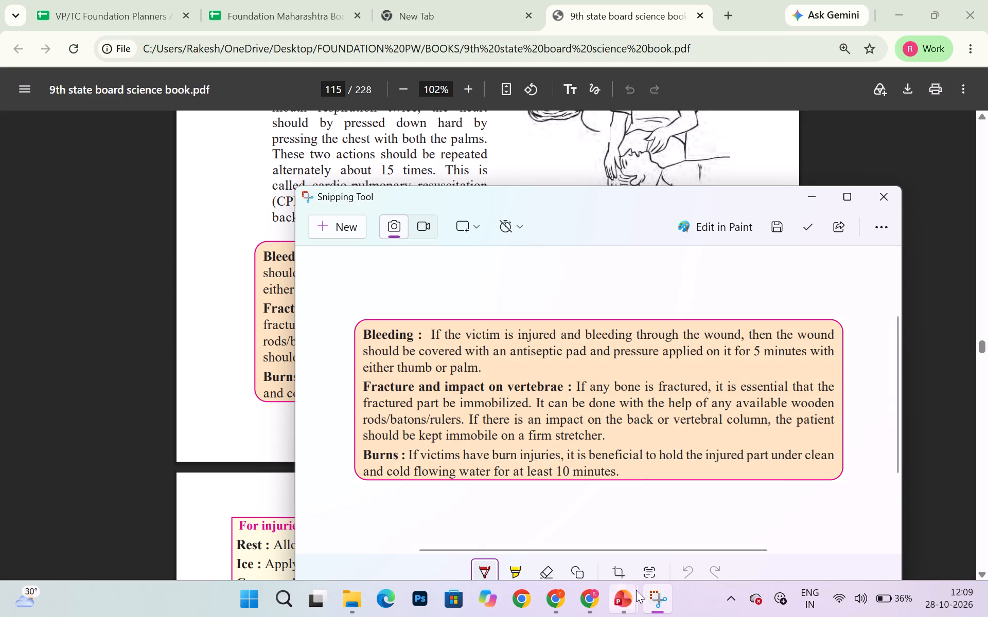
Back in the presentation, add a slide after slide 31, paste the Bleeding, Fracture and Burns box and enlarge it to about 10.7 cm by 32.1 cm.
{"action": "left_click", "coordinate": [682, 547]}
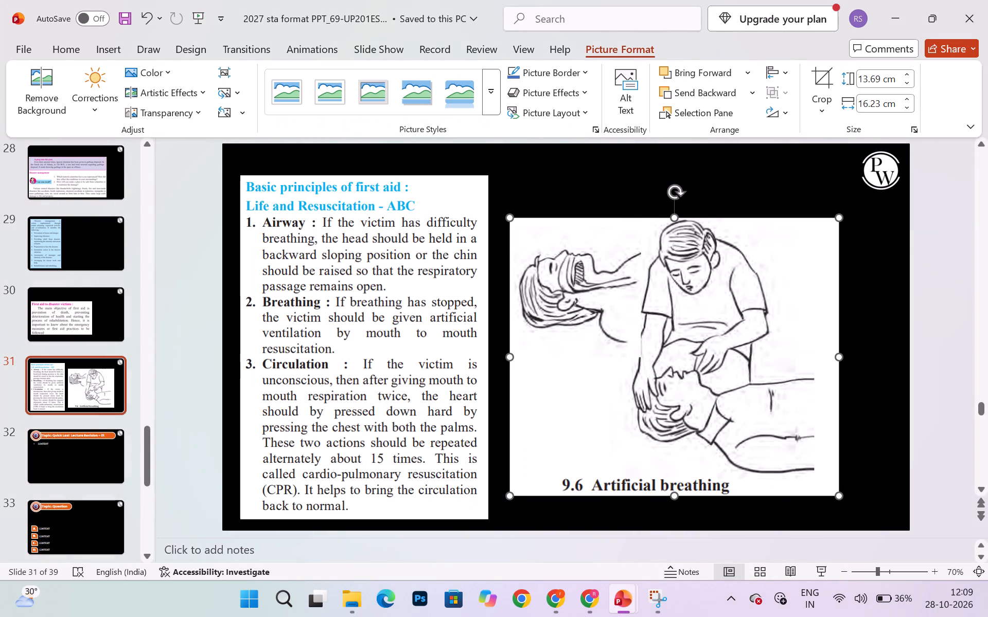
{"action": "left_click", "coordinate": [58, 55]}
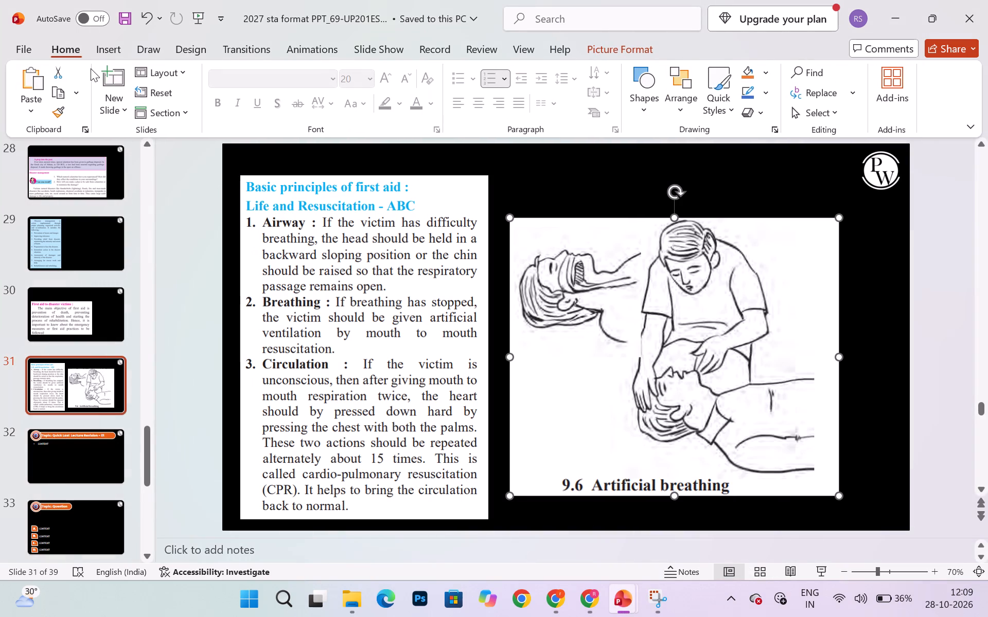
{"action": "left_click", "coordinate": [99, 69]}
{"action": "key", "text": "ctrl+v"}
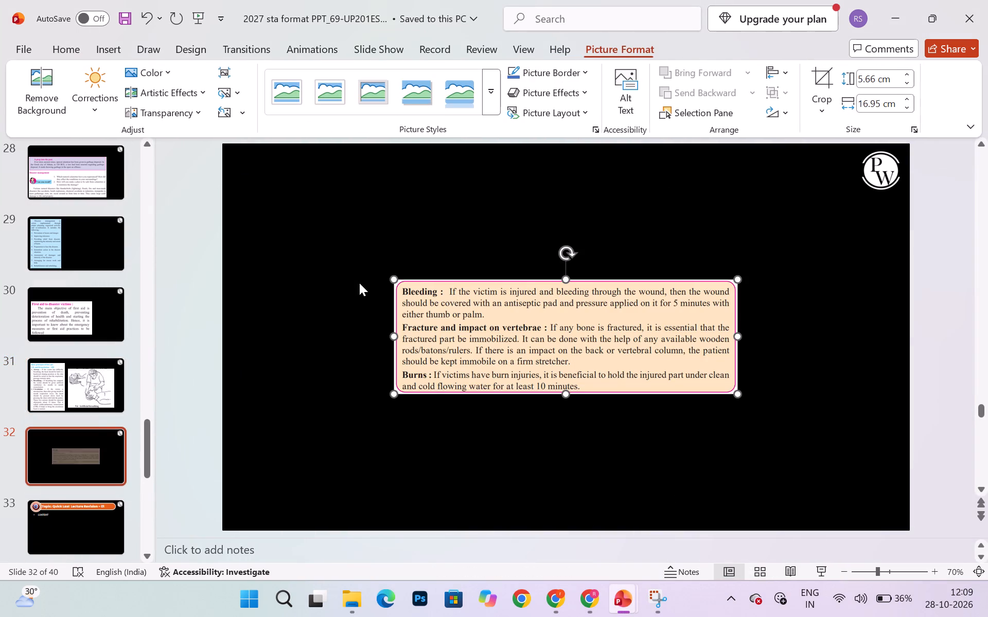
{"action": "left_click_drag", "start_coordinate": [465, 306], "coordinate": [303, 281]}
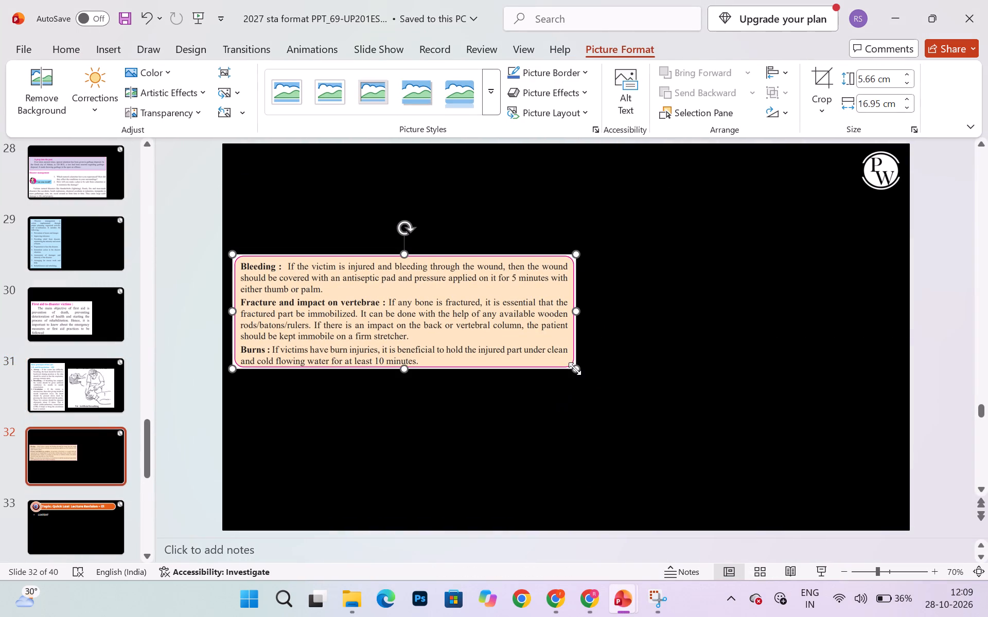
{"action": "left_click_drag", "start_coordinate": [575, 368], "coordinate": [793, 472]}
In the textbook PDF in Chrome, snip and copy page 116's yellow box on the 'RICE' remedy for sprains, twisting and contusion.
{"action": "left_click", "coordinate": [583, 584]}
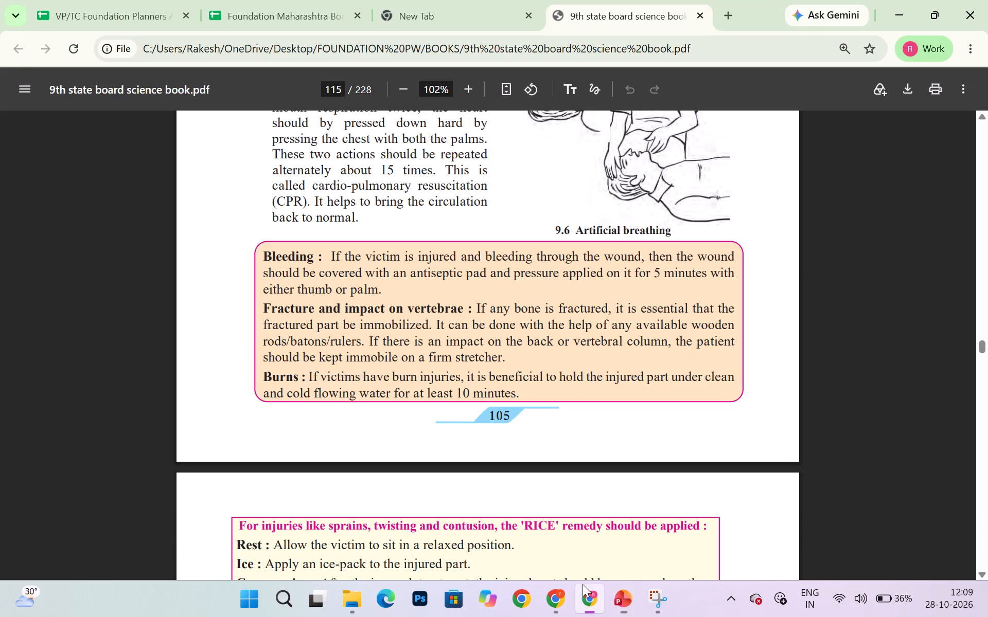
{"action": "scroll", "coordinate": [499, 371], "scroll_direction": "down", "scroll_amount": 5}
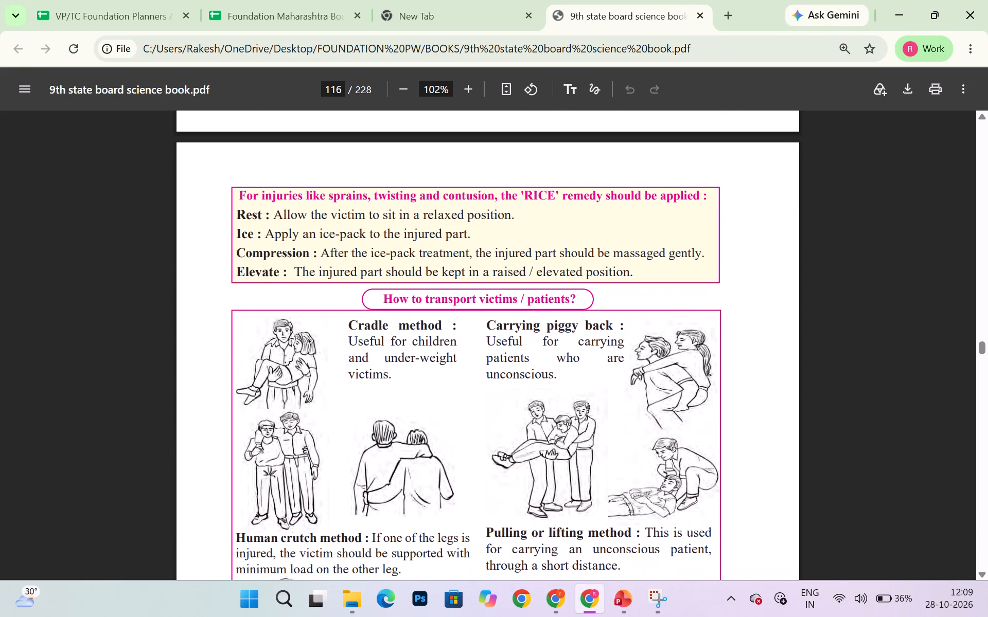
{"action": "scroll", "coordinate": [499, 371], "scroll_direction": "down", "scroll_amount": 4}
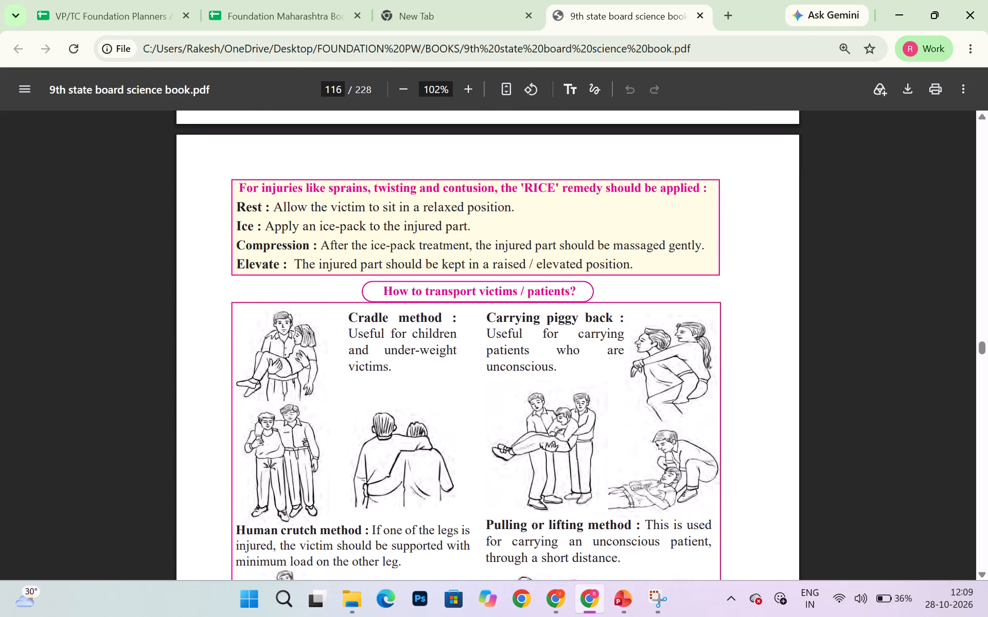
{"action": "key", "text": "Print"}
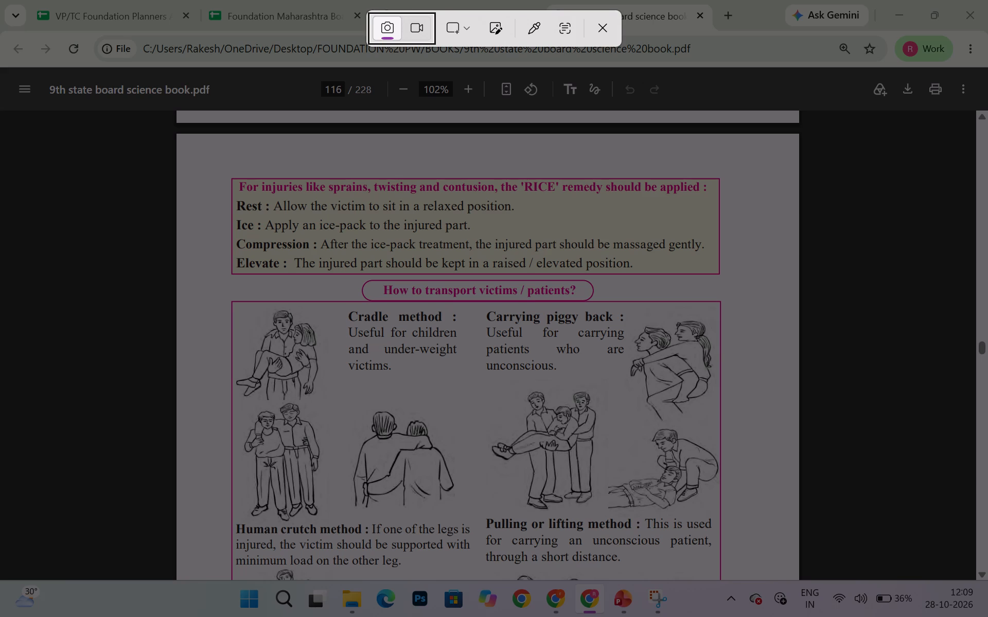
{"action": "left_click_drag", "start_coordinate": [229, 175], "coordinate": [722, 279]}
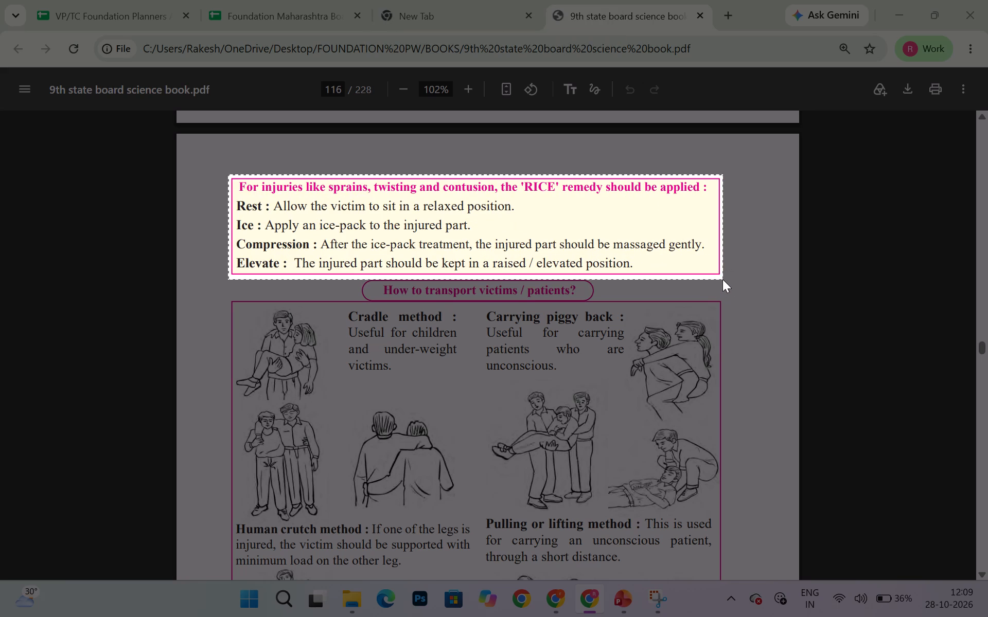
{"action": "left_click_drag", "start_coordinate": [722, 279], "coordinate": [722, 276]}
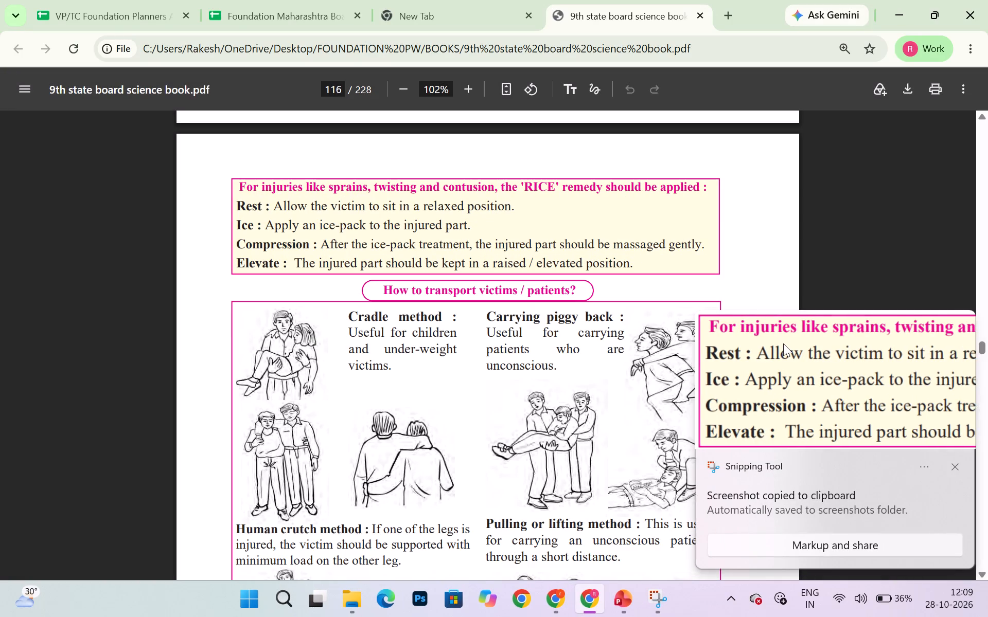
{"action": "left_click", "coordinate": [783, 343]}
{"action": "right_click", "coordinate": [646, 351]}
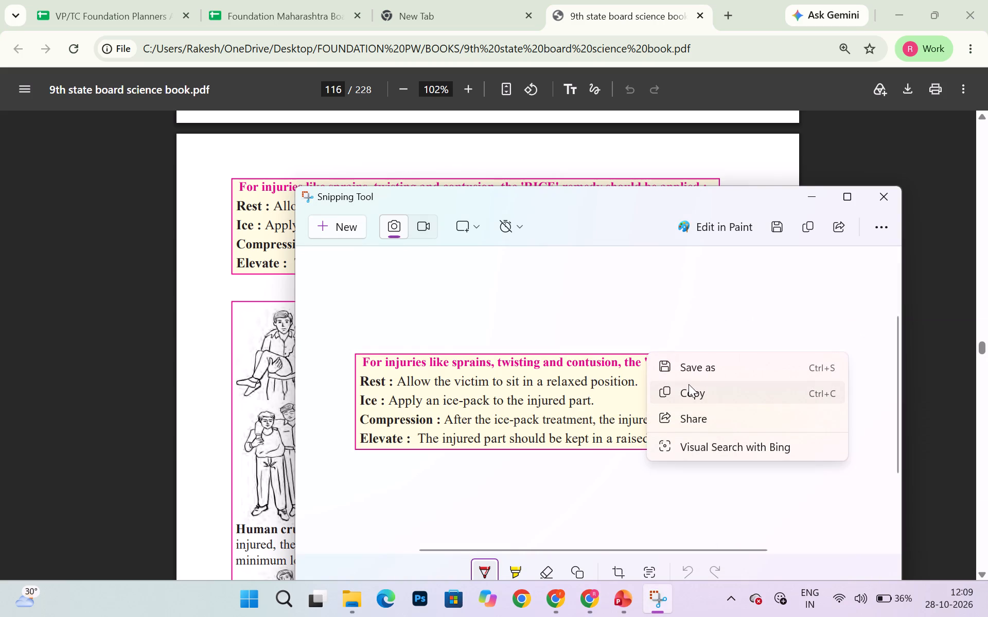
{"action": "left_click", "coordinate": [689, 384]}
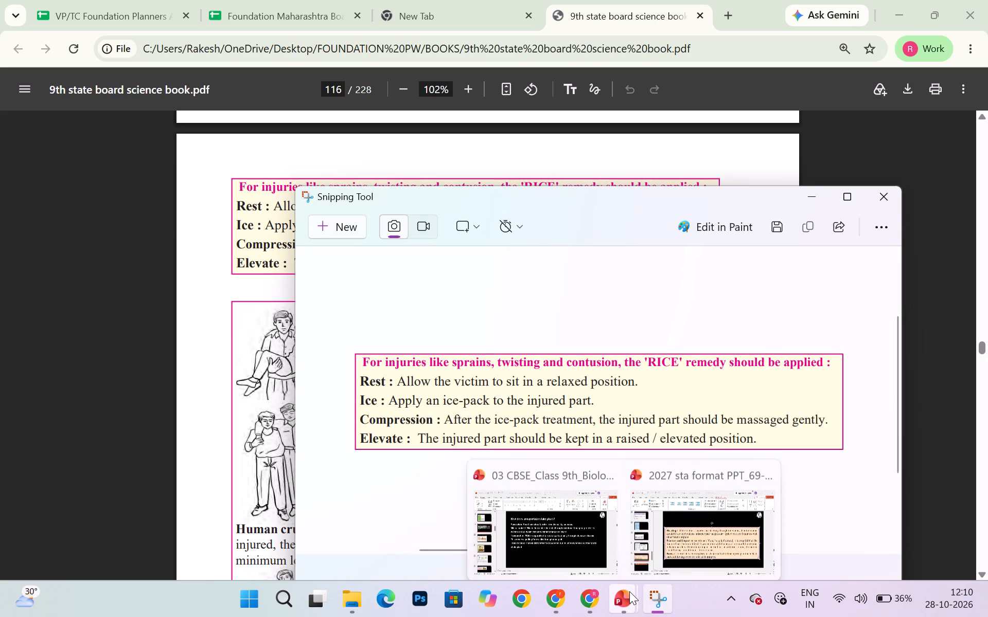
Back in the presentation, add a slide after slide 32, paste the 'RICE' remedy box and enlarge it to about 6.7 cm by 32.6 cm.
{"action": "left_click", "coordinate": [711, 514]}
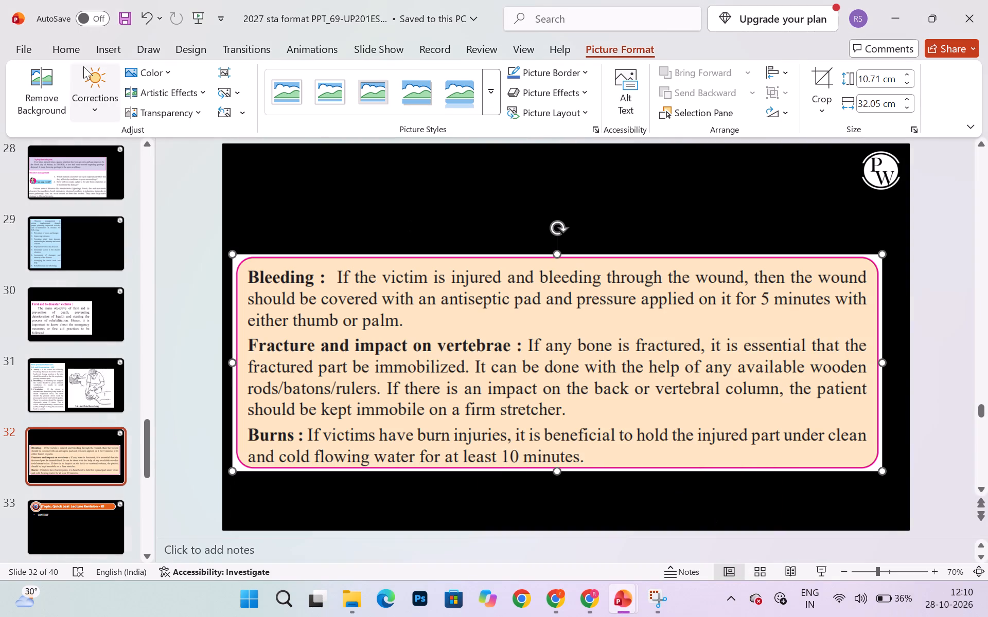
{"action": "left_click", "coordinate": [72, 40]}
{"action": "left_click", "coordinate": [113, 78]}
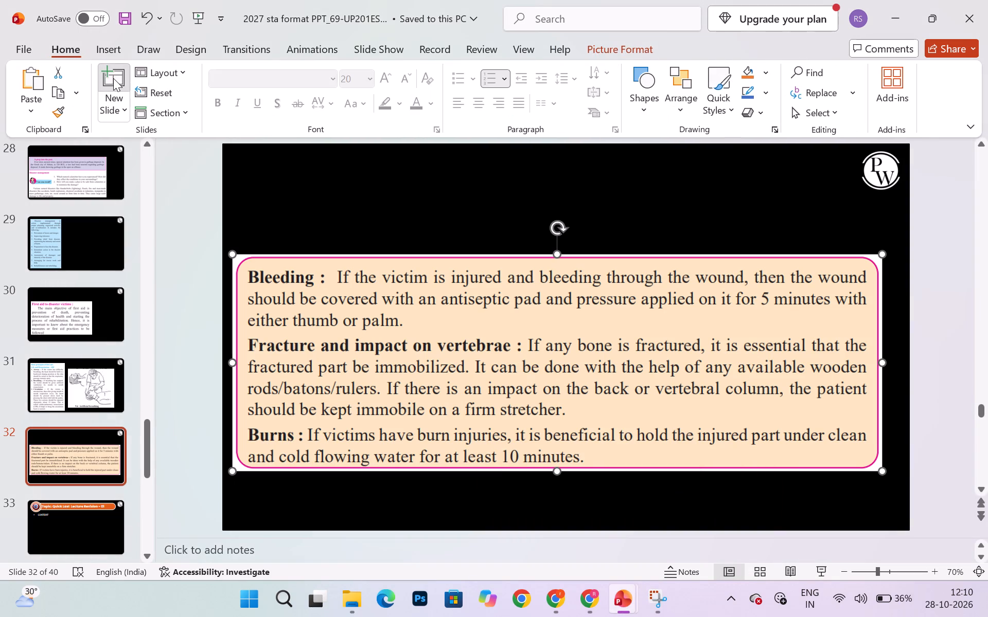
{"action": "key", "text": "ctrl+v"}
{"action": "left_click_drag", "start_coordinate": [442, 340], "coordinate": [338, 335]}
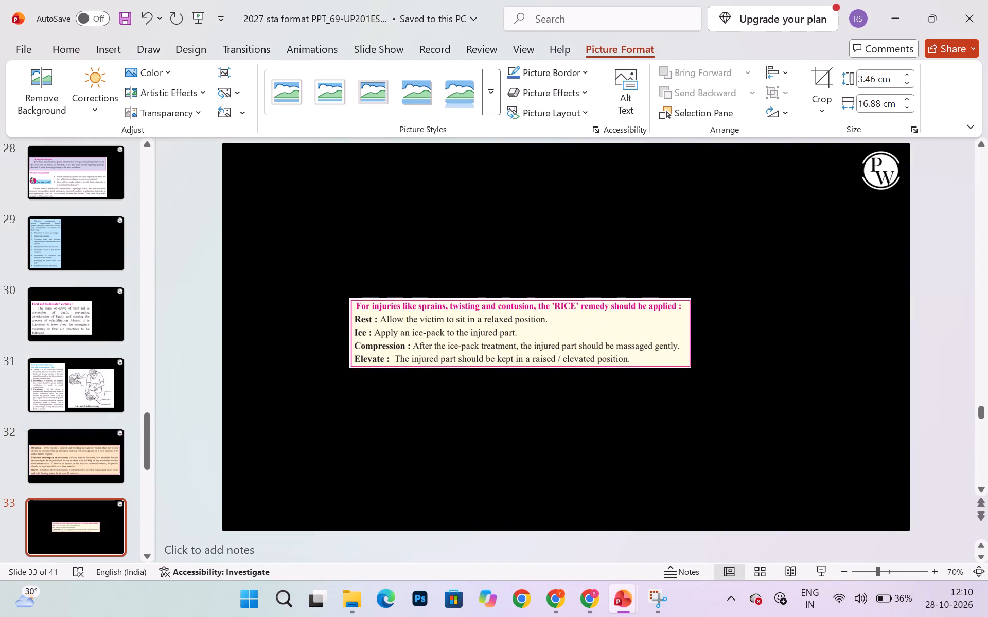
{"action": "left_click_drag", "start_coordinate": [338, 335], "coordinate": [278, 326]}
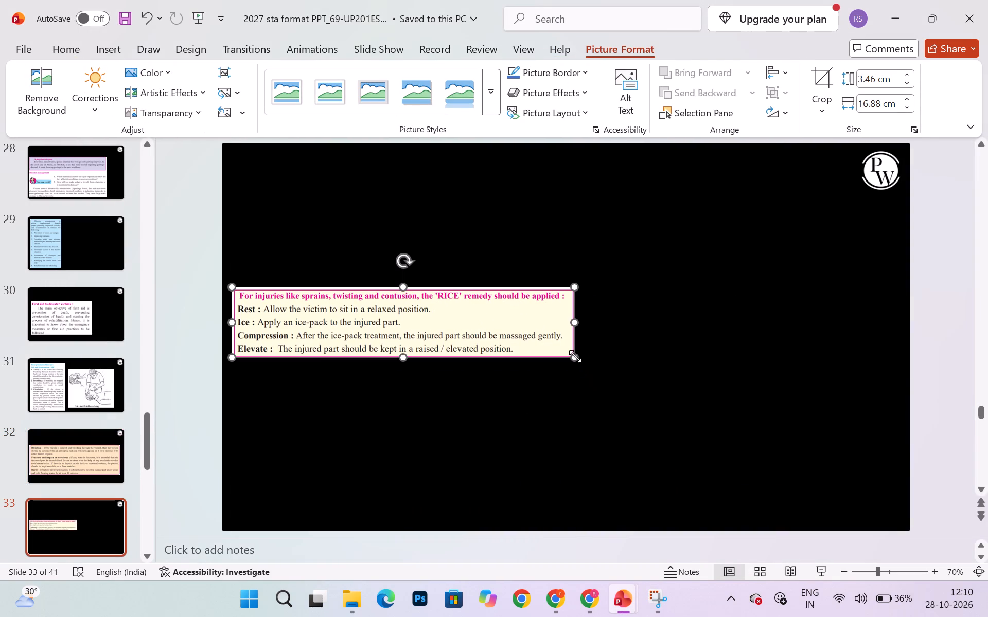
{"action": "left_click_drag", "start_coordinate": [575, 356], "coordinate": [619, 423]}
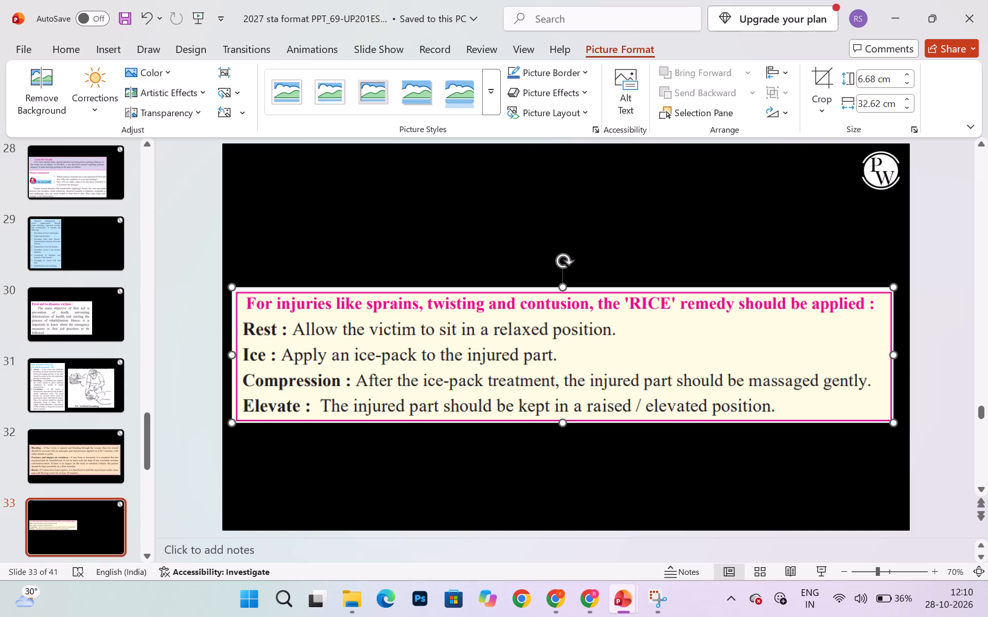
In the textbook PDF in Chrome, snip and copy page 116's 'How to transport victims / patients?' section from its heading through the four-hand and two-hand chair text.
{"action": "left_click", "coordinate": [589, 601]}
{"action": "scroll", "coordinate": [533, 438], "scroll_direction": "down", "scroll_amount": 1}
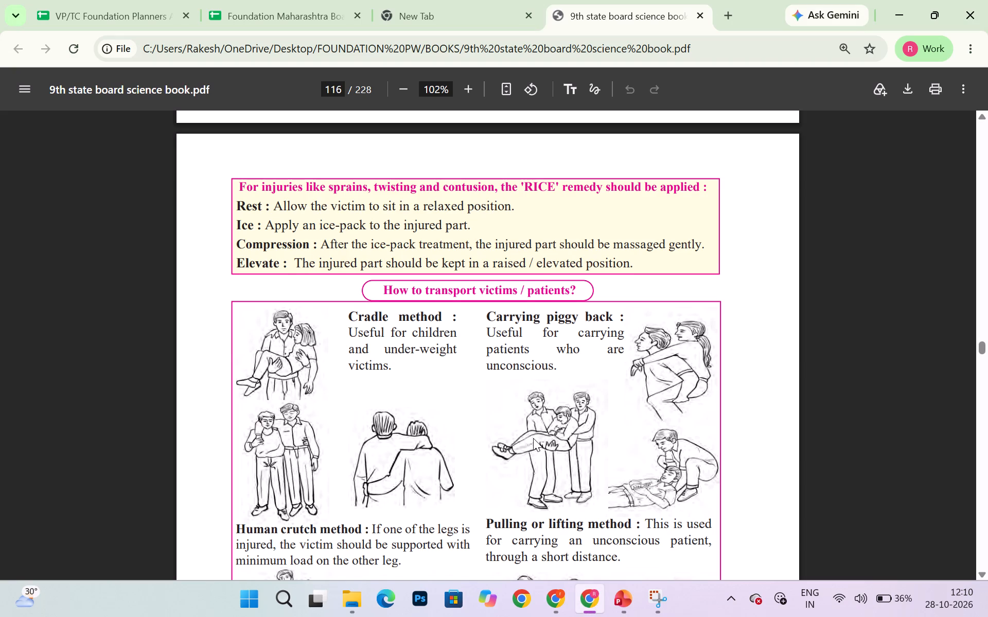
{"action": "scroll", "coordinate": [533, 438], "scroll_direction": "down", "scroll_amount": 1}
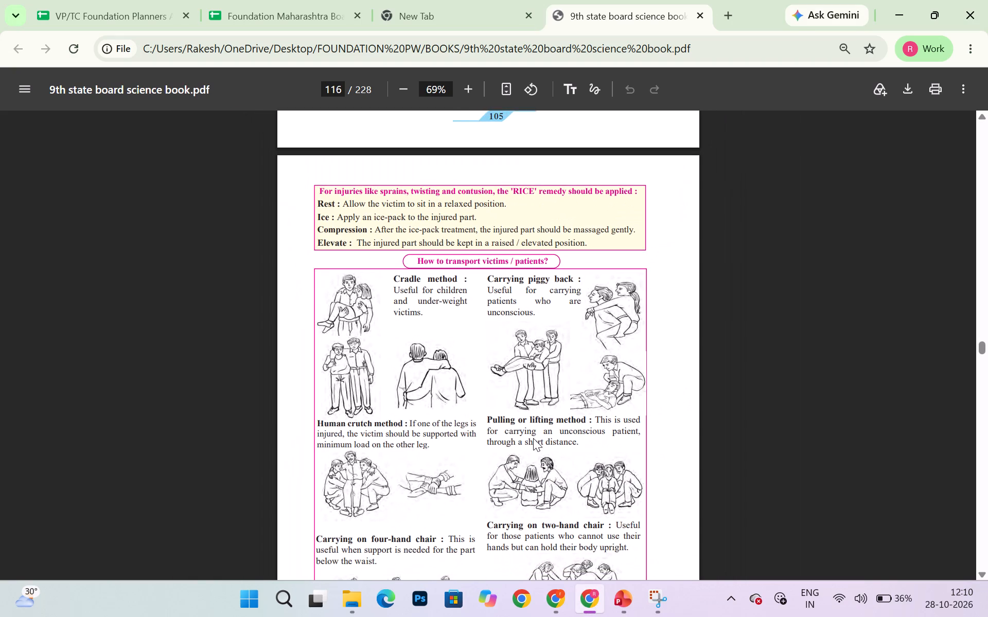
{"action": "scroll", "coordinate": [533, 438], "scroll_direction": "down", "scroll_amount": 1}
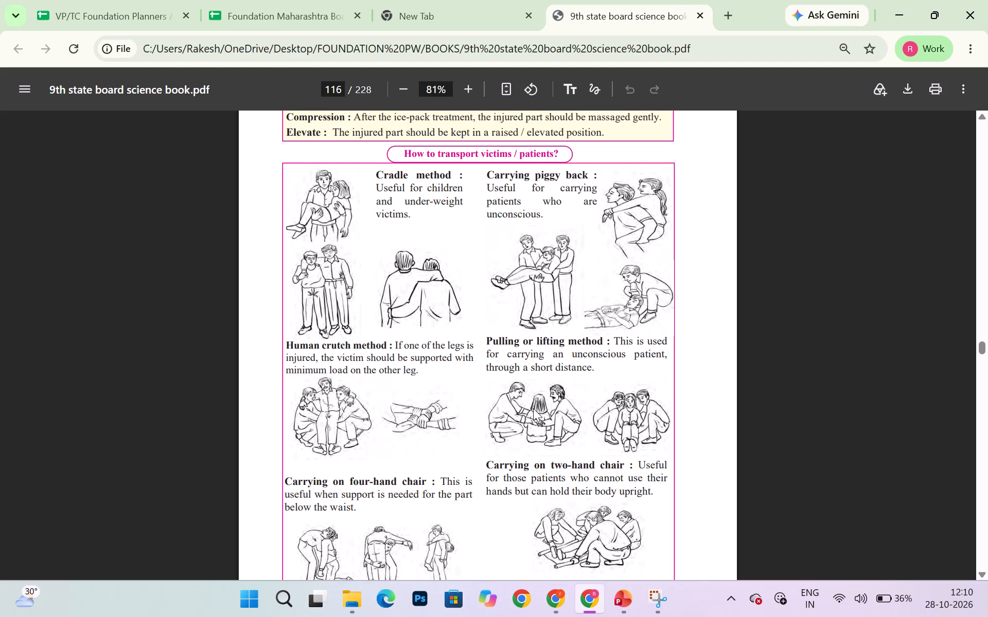
{"action": "key", "text": "Print"}
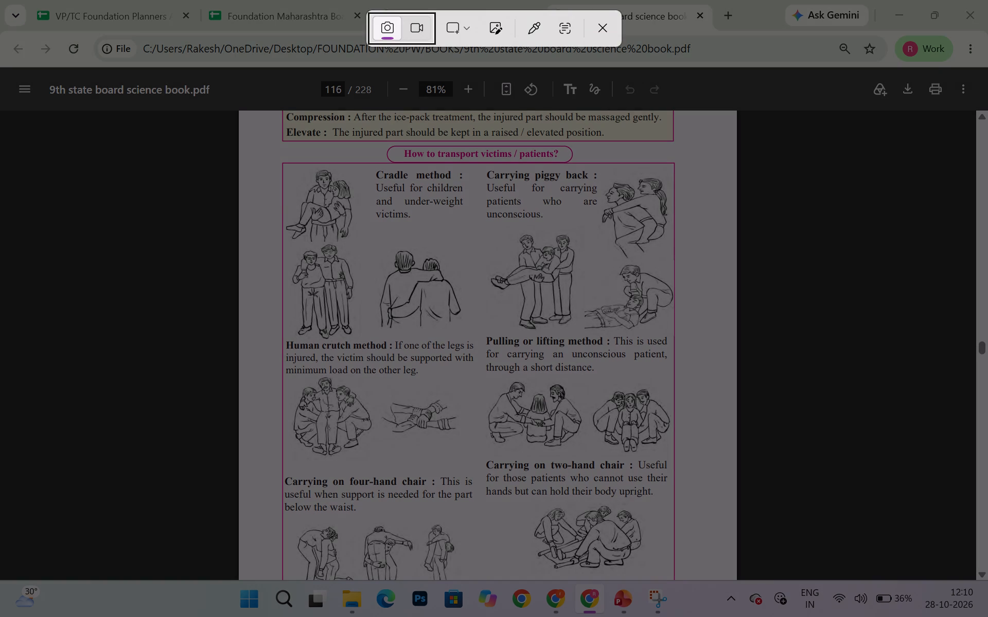
{"action": "left_click_drag", "start_coordinate": [282, 142], "coordinate": [682, 426]}
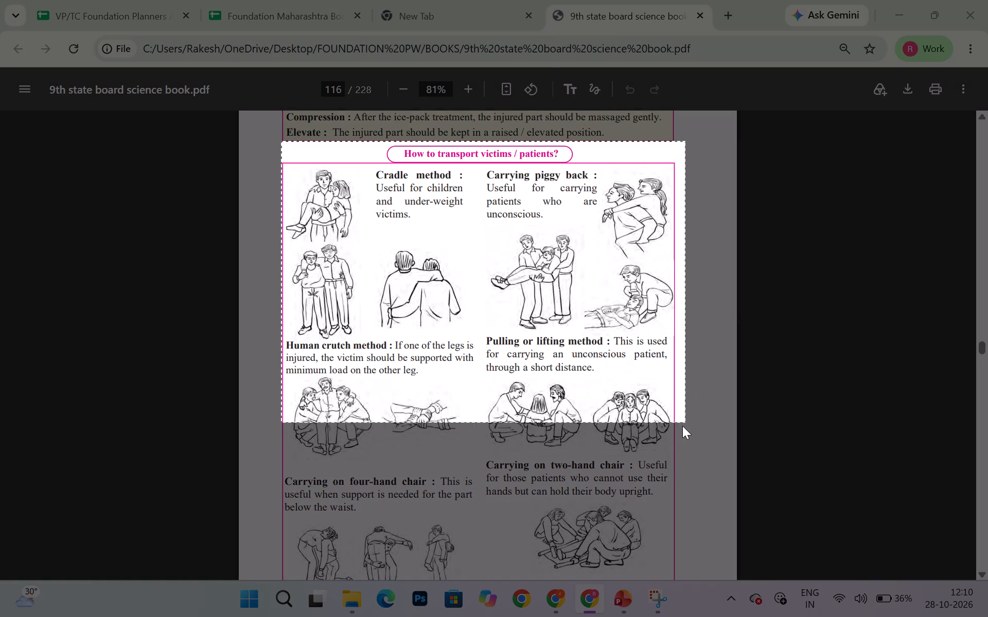
{"action": "left_click_drag", "start_coordinate": [682, 426], "coordinate": [678, 504]}
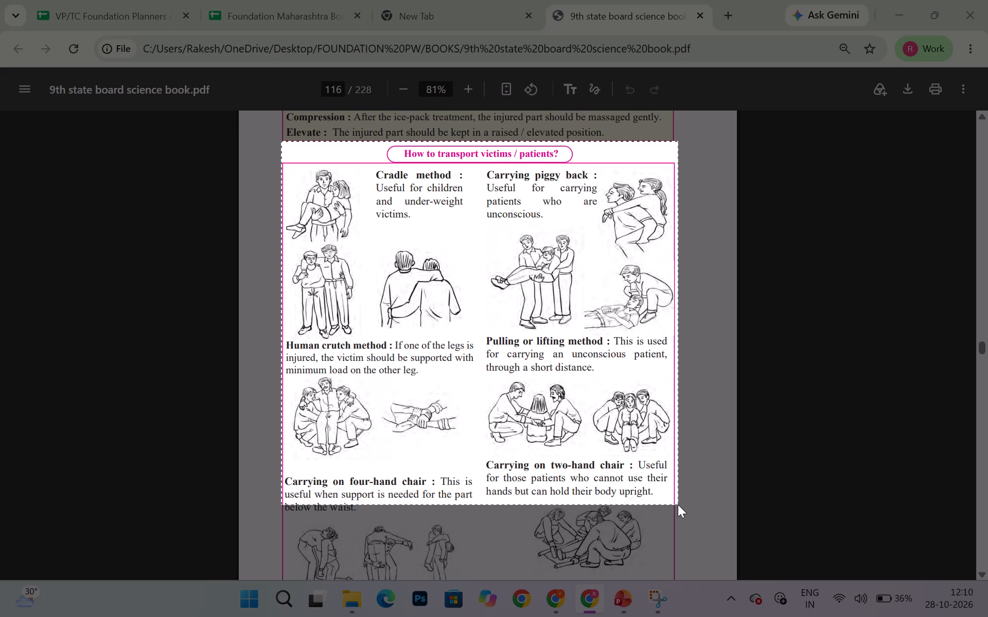
{"action": "left_click_drag", "start_coordinate": [678, 504], "coordinate": [675, 504]}
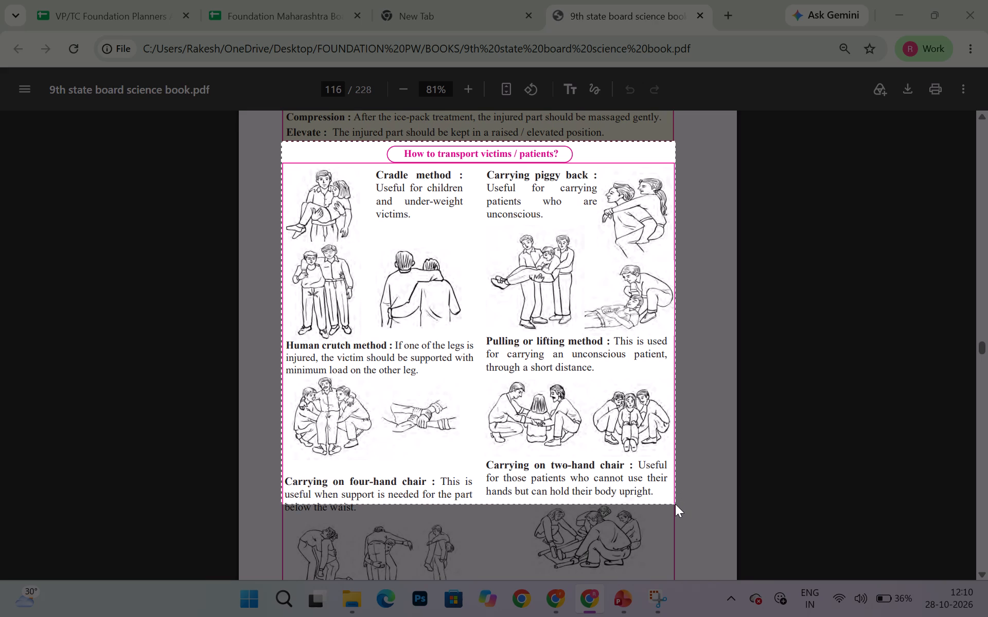
{"action": "left_click_drag", "start_coordinate": [675, 504], "coordinate": [675, 506]}
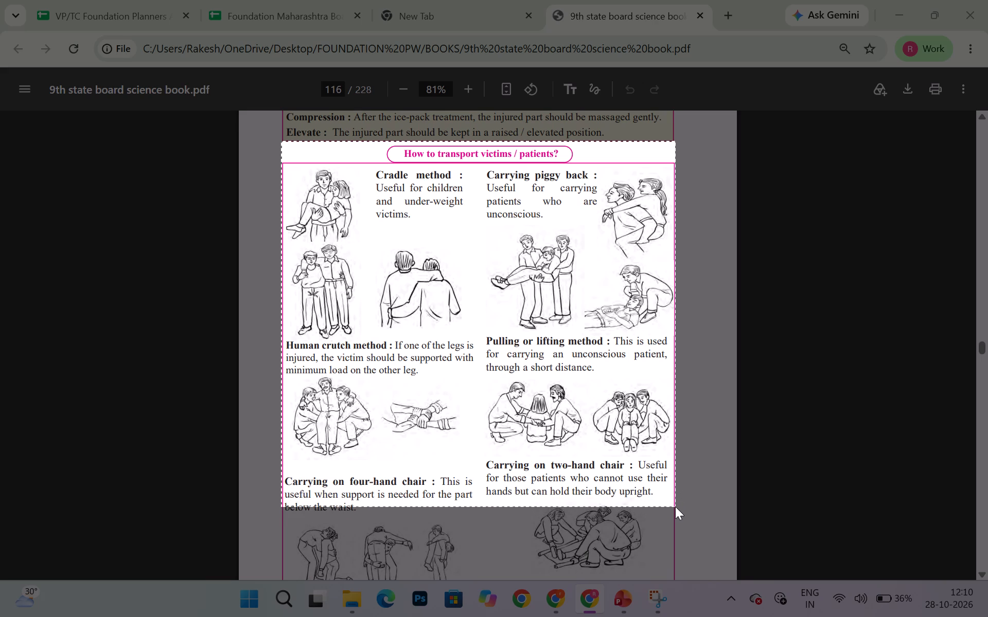
{"action": "left_click_drag", "start_coordinate": [675, 506], "coordinate": [675, 512]}
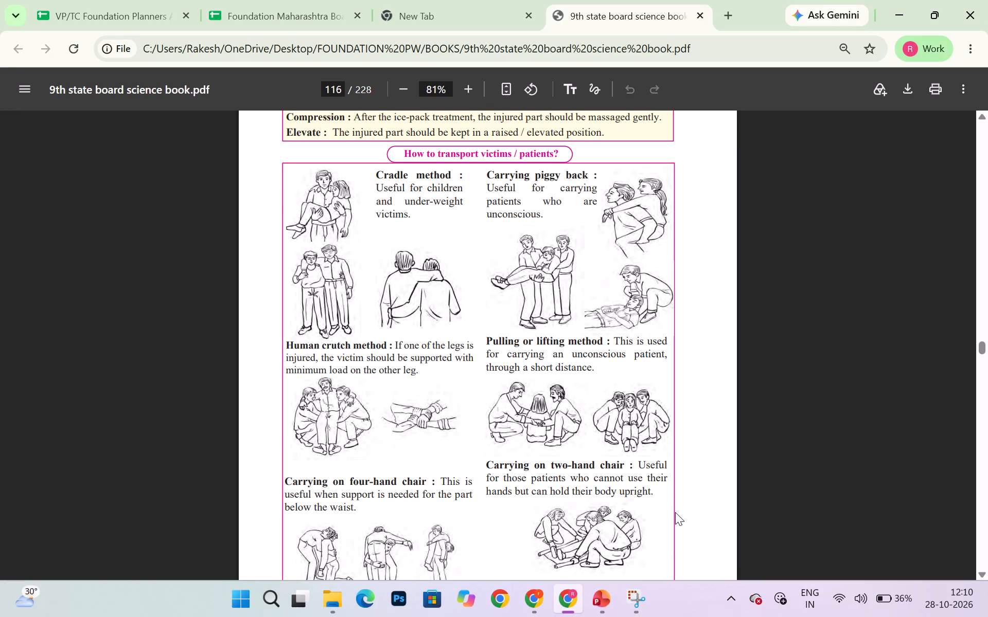
{"action": "left_click", "coordinate": [754, 395]}
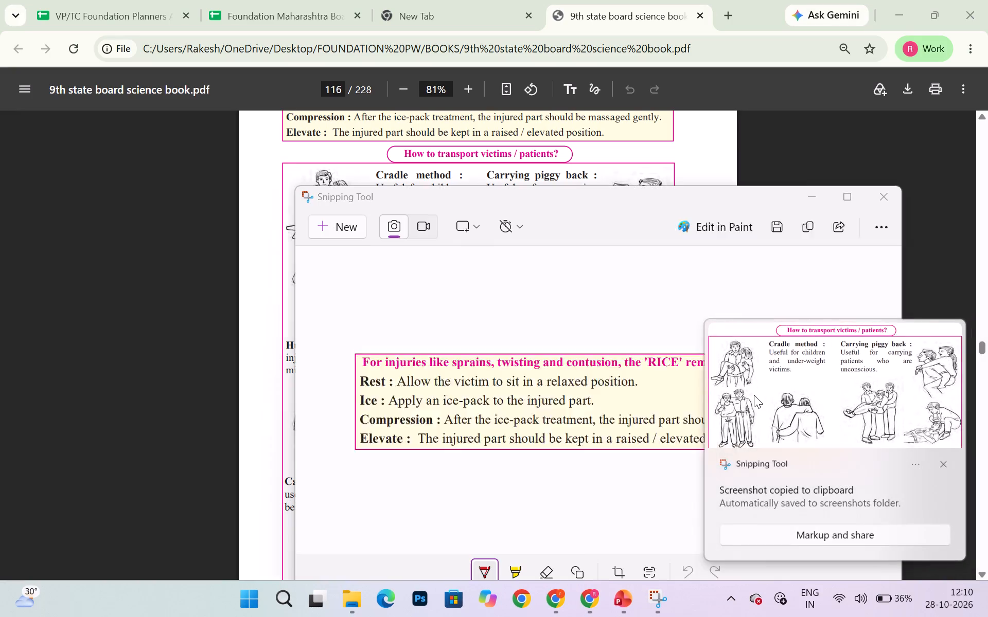
{"action": "right_click", "coordinate": [577, 391]}
{"action": "left_click", "coordinate": [597, 427]}
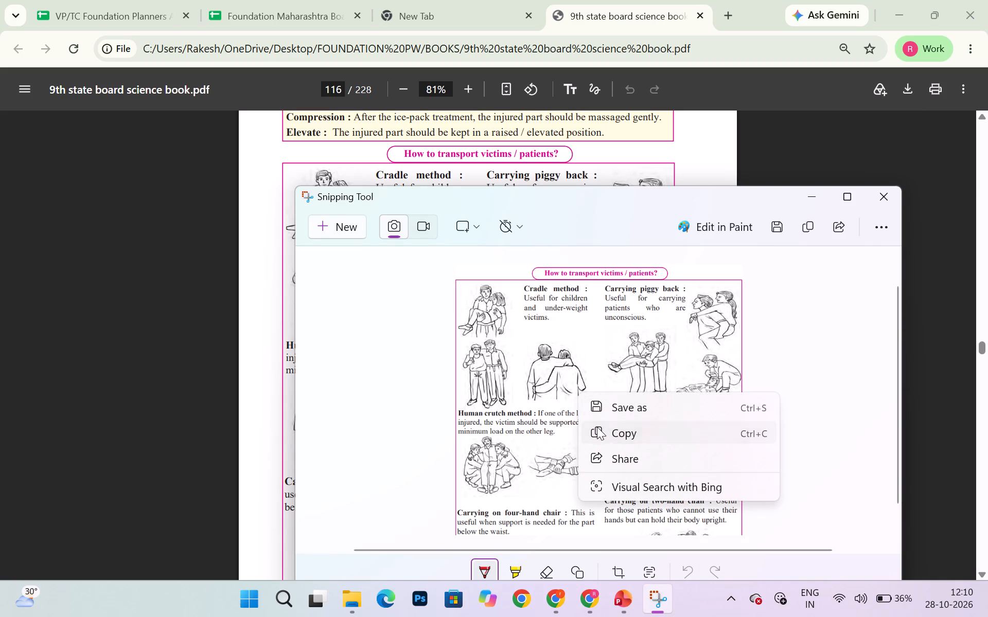
Back in the presentation, add a slide after slide 33, paste the victim transport snip near the slide's upper left corner and enlarge it.
{"action": "left_click", "coordinate": [693, 534]}
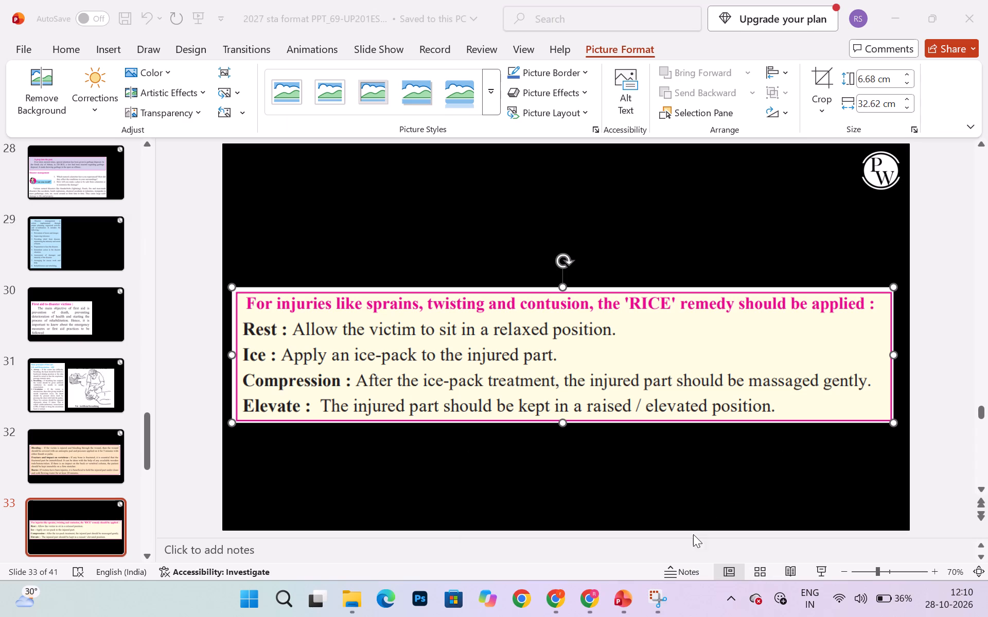
{"action": "left_click", "coordinate": [66, 42]}
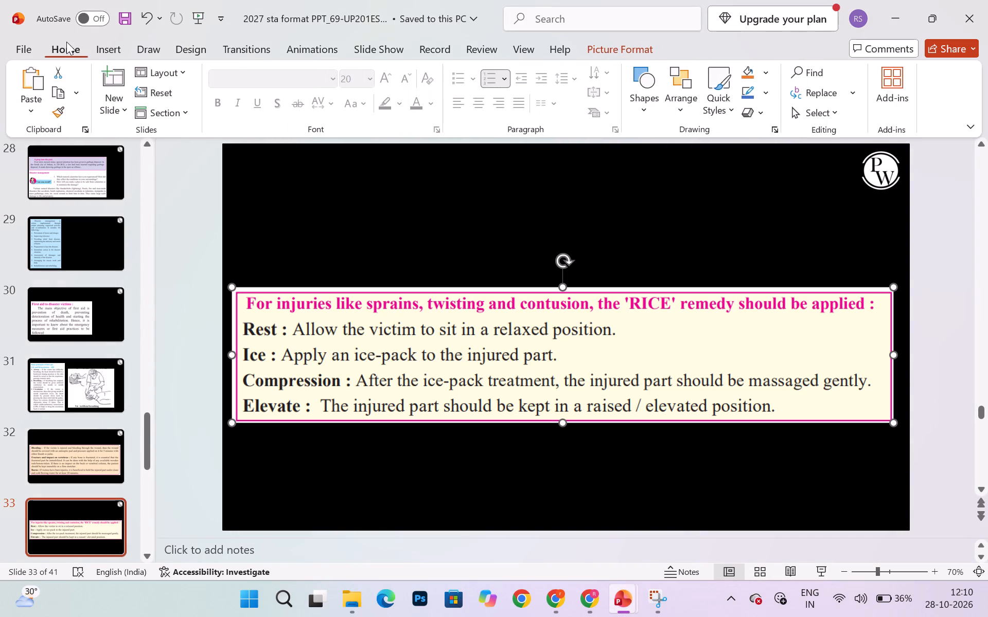
{"action": "left_click", "coordinate": [118, 70]}
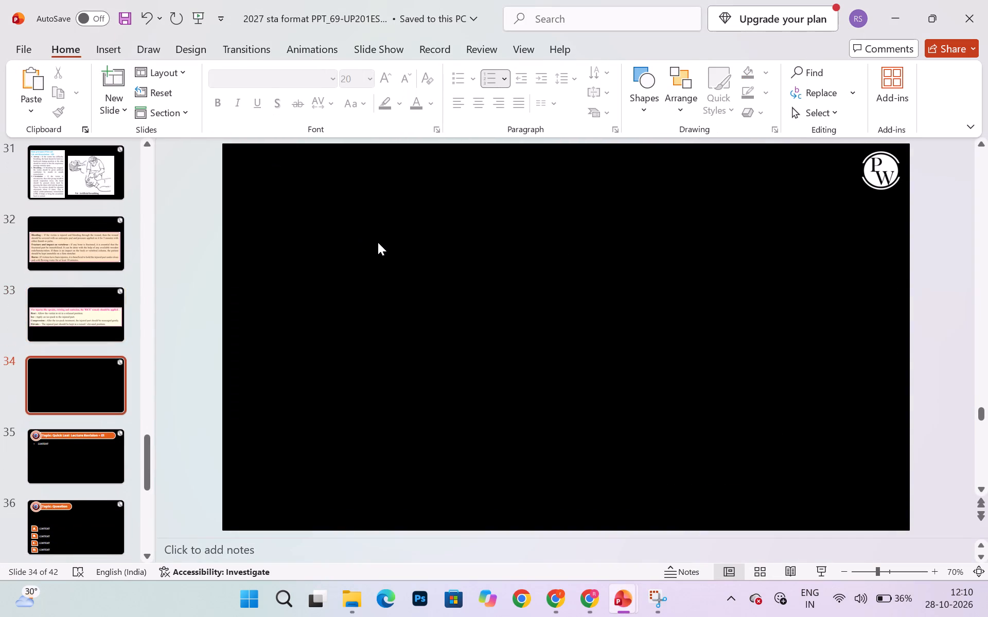
{"action": "key", "text": "ctrl+v"}
{"action": "left_click_drag", "start_coordinate": [452, 287], "coordinate": [258, 237]}
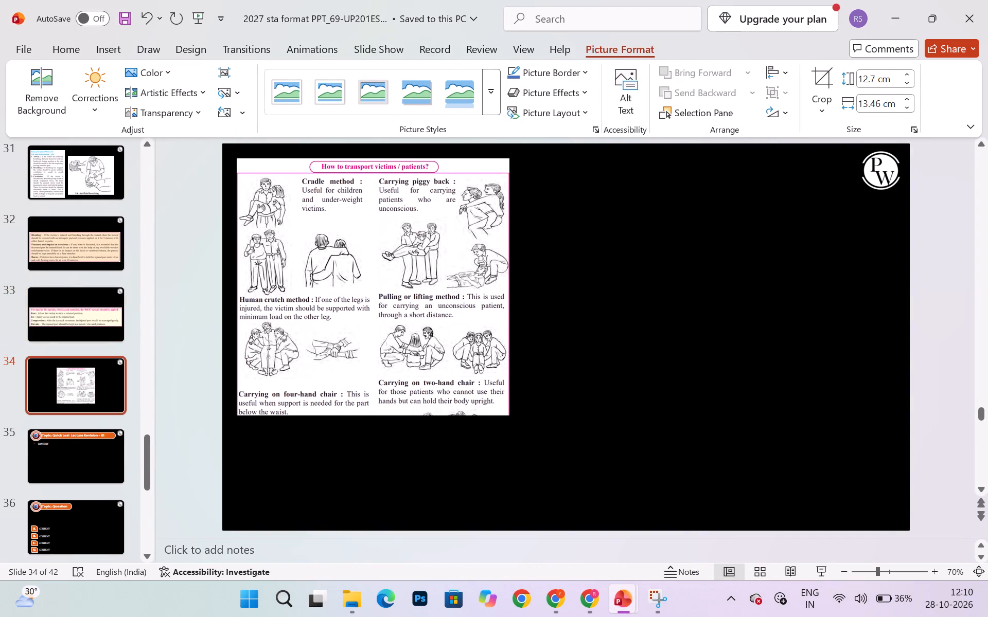
{"action": "left_click_drag", "start_coordinate": [258, 237], "coordinate": [257, 235]}
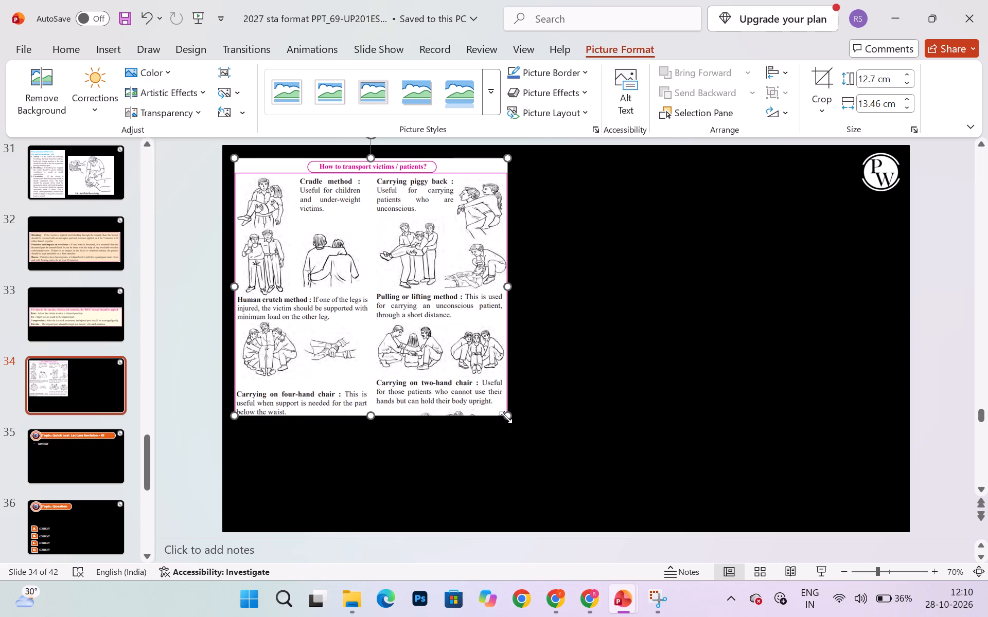
{"action": "left_click_drag", "start_coordinate": [509, 414], "coordinate": [623, 499]}
{"action": "left_click", "coordinate": [734, 502]}
In the textbook PDF in Chrome, snip and copy page 116's lower transport section, from the four-hand and two-hand chair text through fire-brigade methods and stretcher.
{"action": "left_click", "coordinate": [593, 590]}
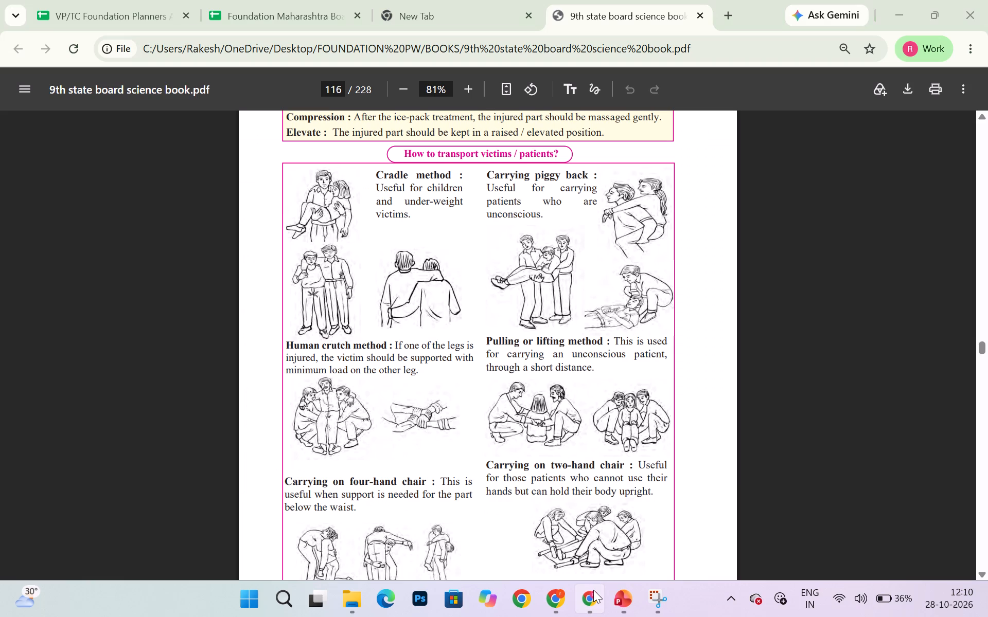
{"action": "scroll", "coordinate": [538, 434], "scroll_direction": "down", "scroll_amount": 1}
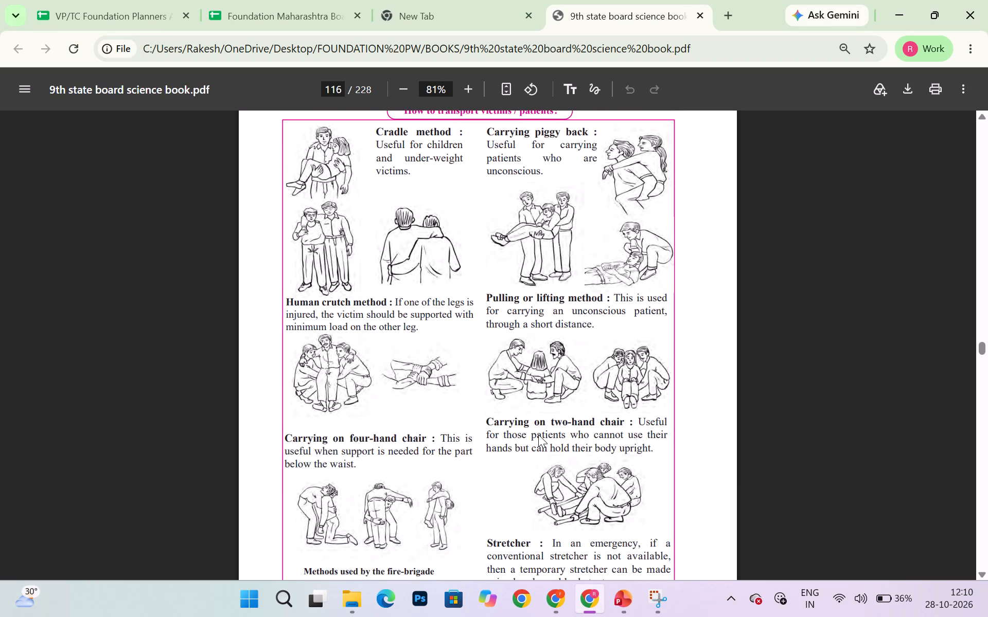
{"action": "scroll", "coordinate": [538, 434], "scroll_direction": "down", "scroll_amount": 2}
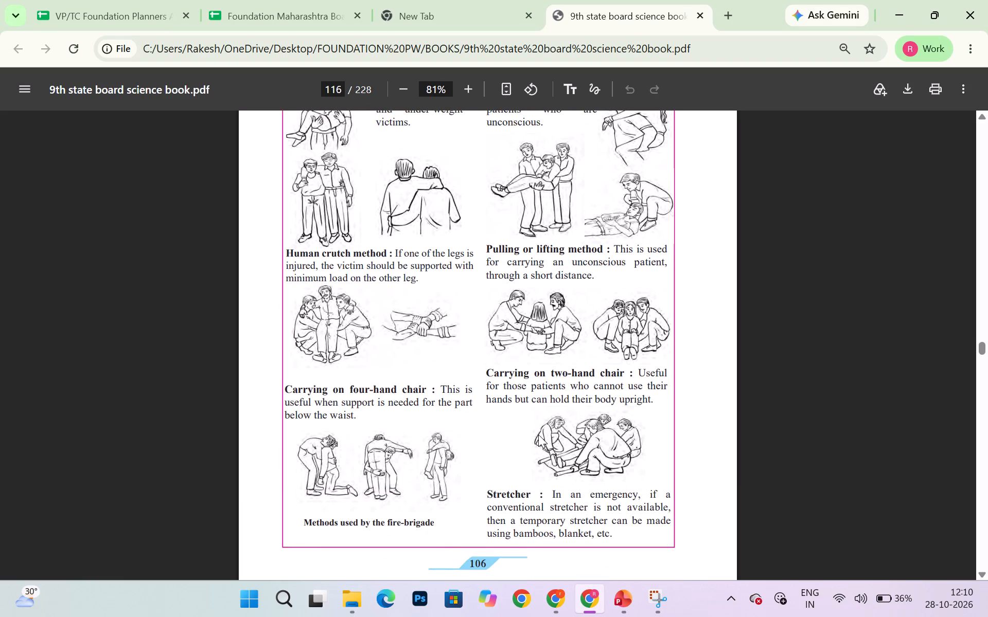
{"action": "scroll", "coordinate": [538, 434], "scroll_direction": "down", "scroll_amount": 1}
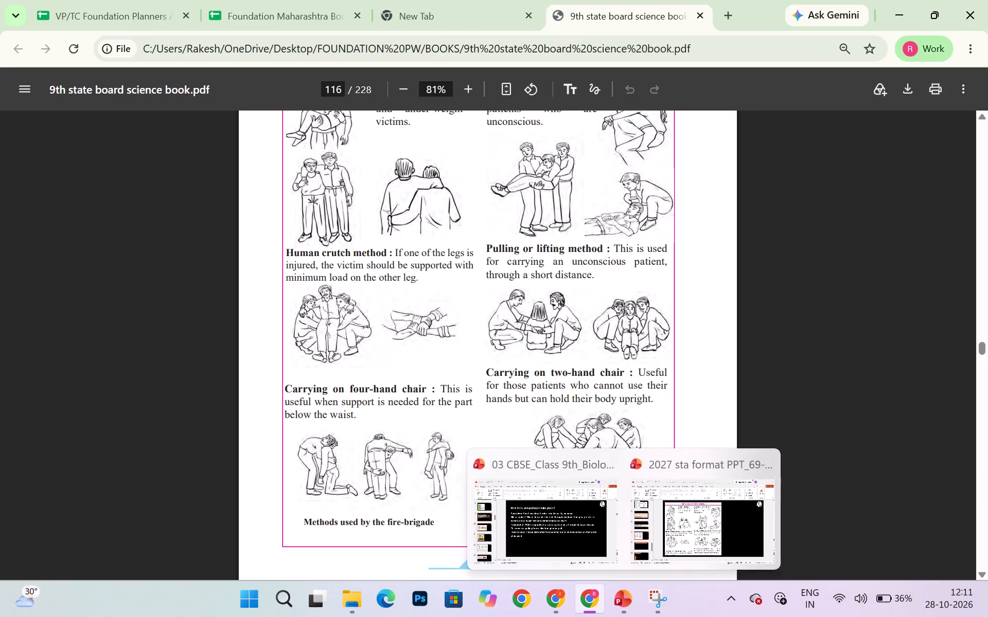
{"action": "scroll", "coordinate": [418, 517], "scroll_direction": "down", "scroll_amount": 1}
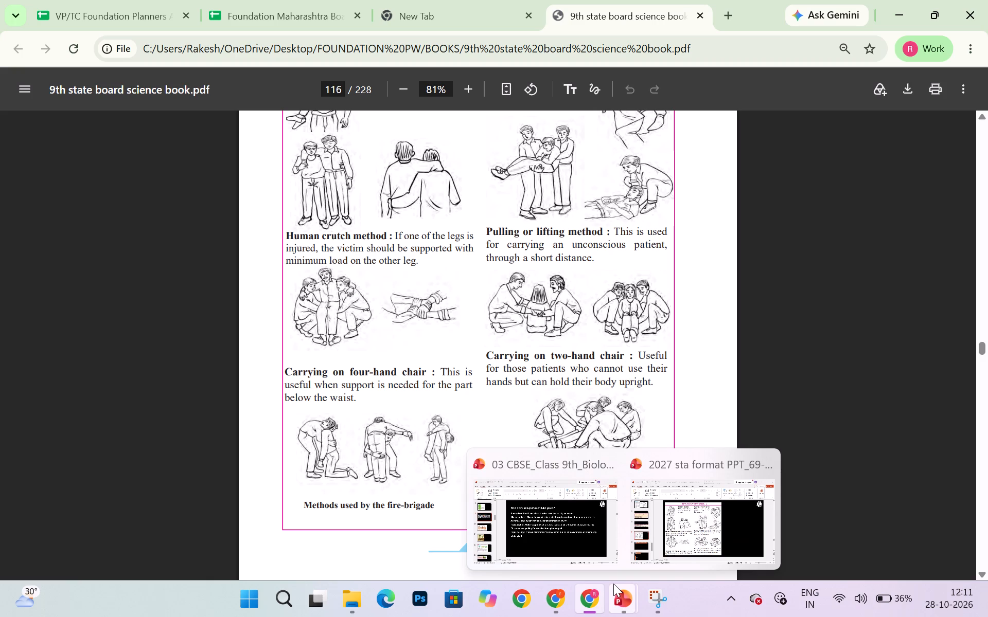
{"action": "left_click", "coordinate": [383, 480]}
{"action": "scroll", "coordinate": [383, 480], "scroll_direction": "down", "scroll_amount": 1}
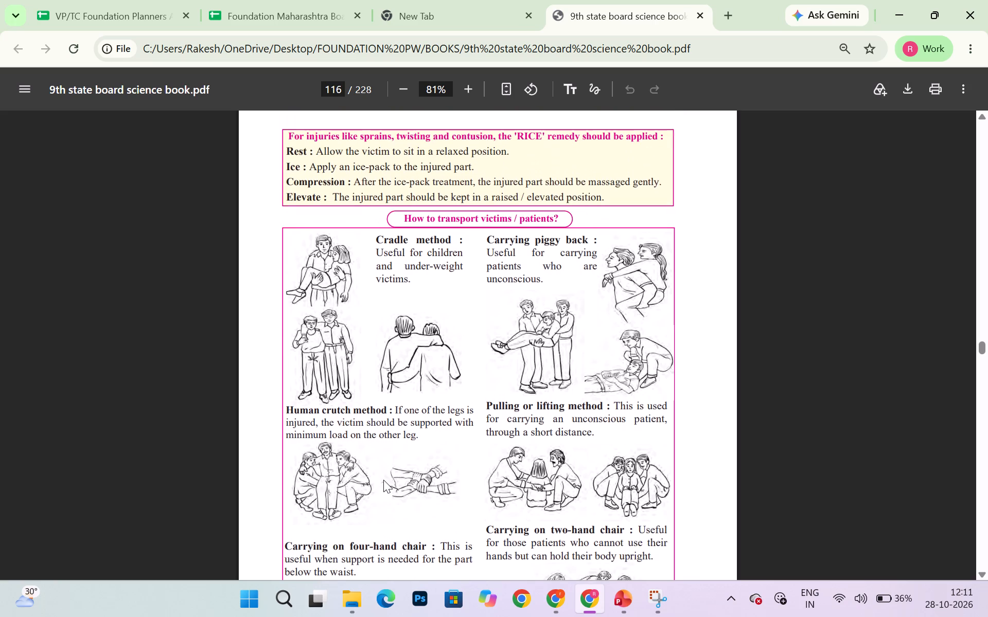
{"action": "scroll", "coordinate": [383, 480], "scroll_direction": "down", "scroll_amount": 1}
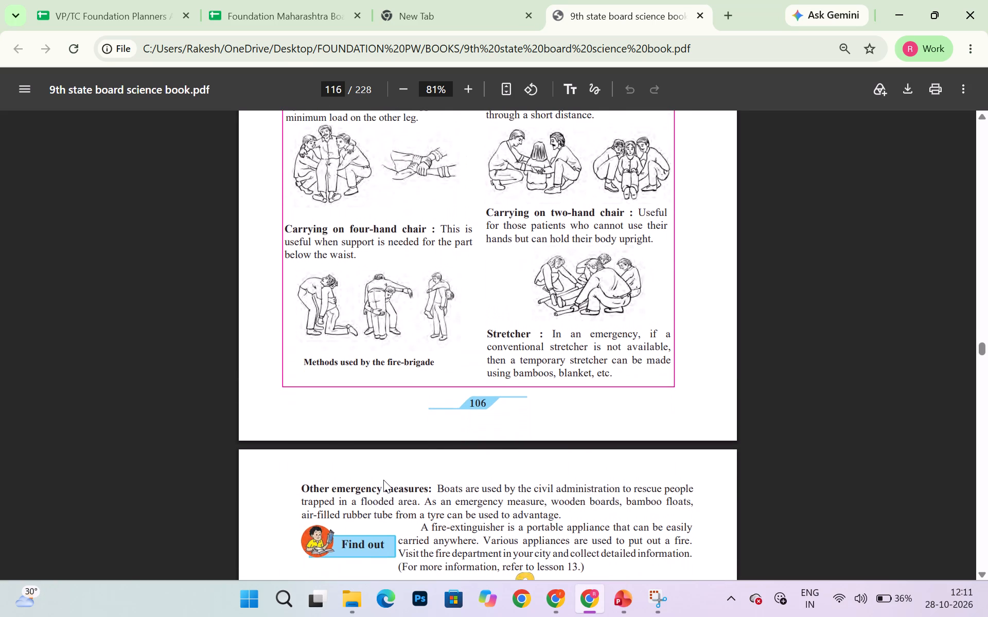
{"action": "key", "text": "Print"}
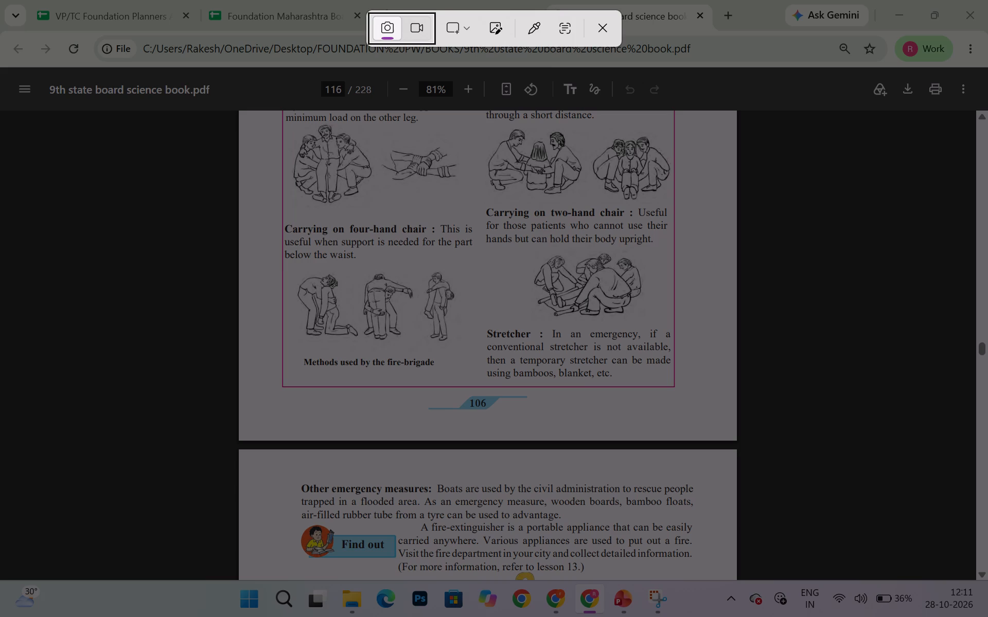
{"action": "left_click_drag", "start_coordinate": [284, 207], "coordinate": [675, 390]}
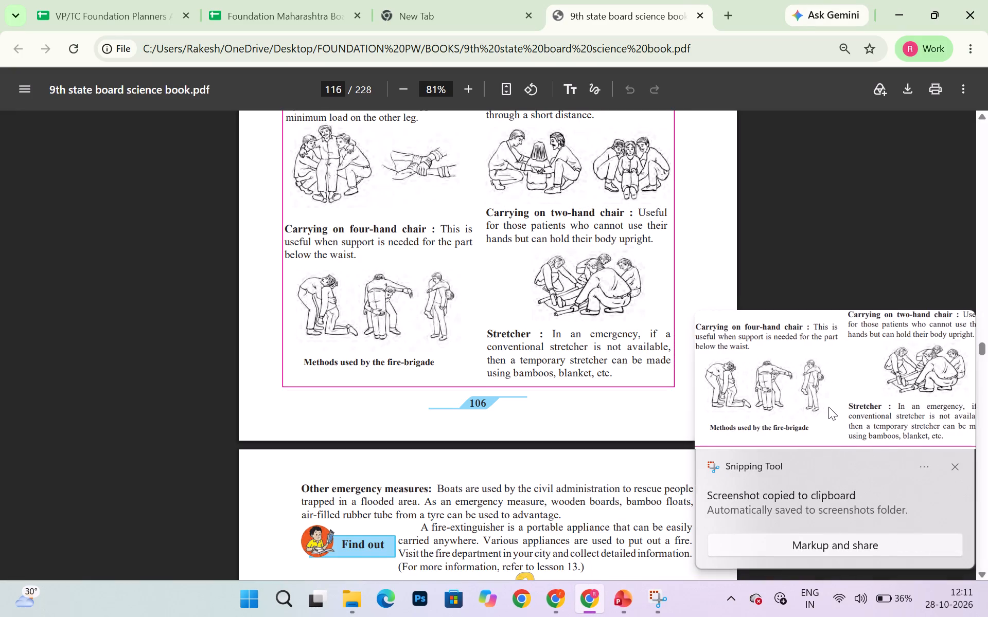
{"action": "left_click", "coordinate": [828, 407]}
{"action": "right_click", "coordinate": [634, 401]}
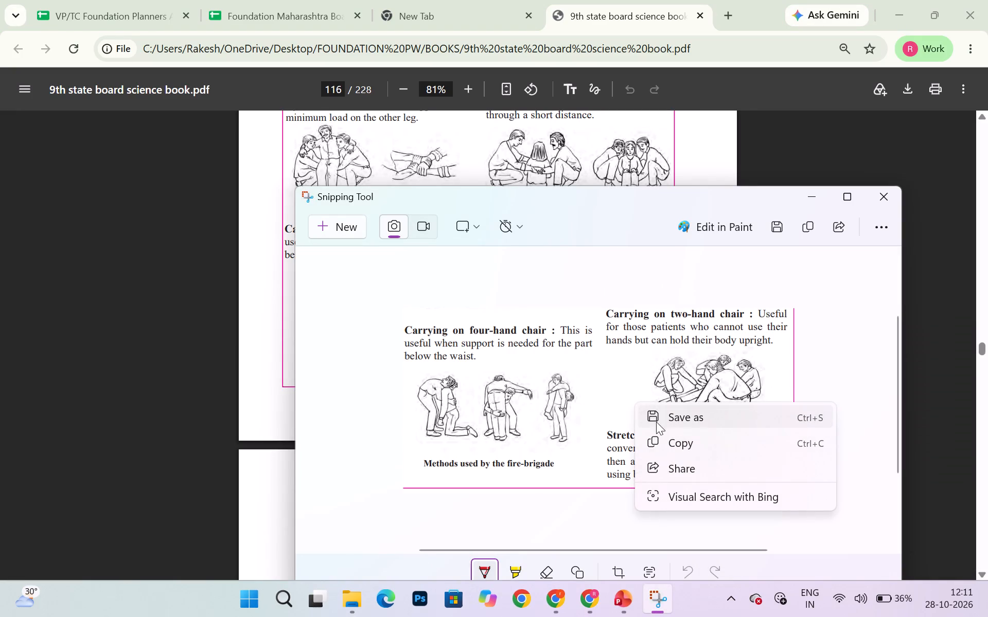
{"action": "left_click", "coordinate": [656, 440]}
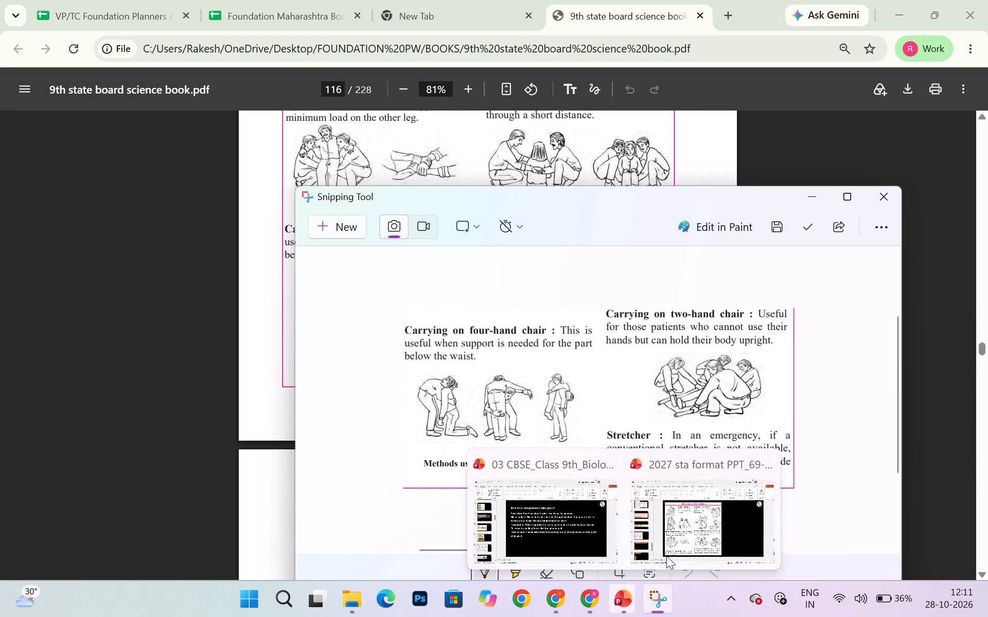
Back in the presentation, add a slide after slide 34, paste the fire-brigade methods and stretcher snip, and check it against slide 34.
{"action": "left_click", "coordinate": [691, 530]}
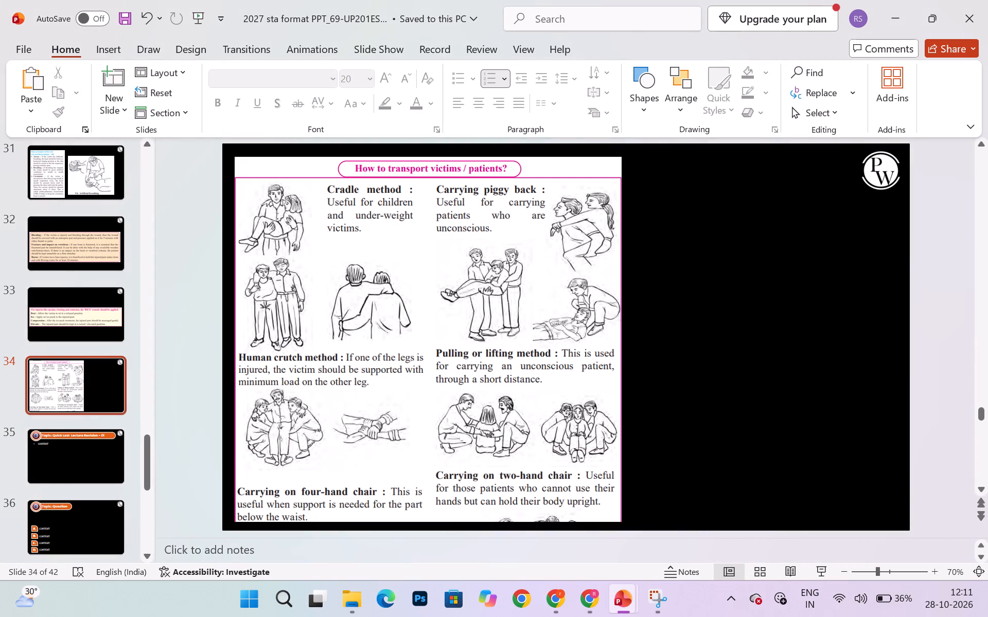
{"action": "left_click", "coordinate": [108, 71]}
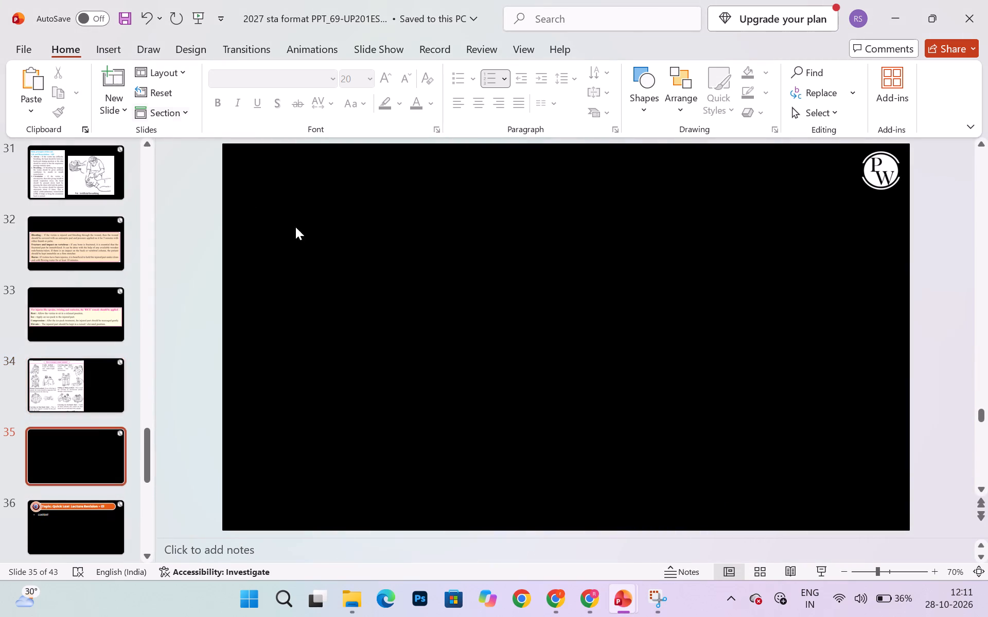
{"action": "key", "text": "ctrl+v"}
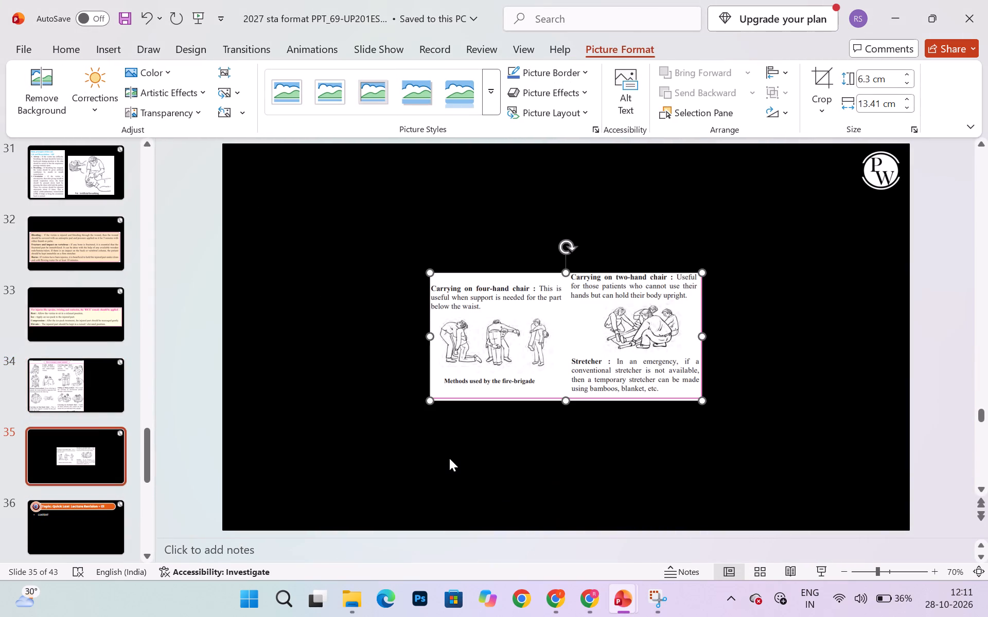
{"action": "key", "text": "Up"}
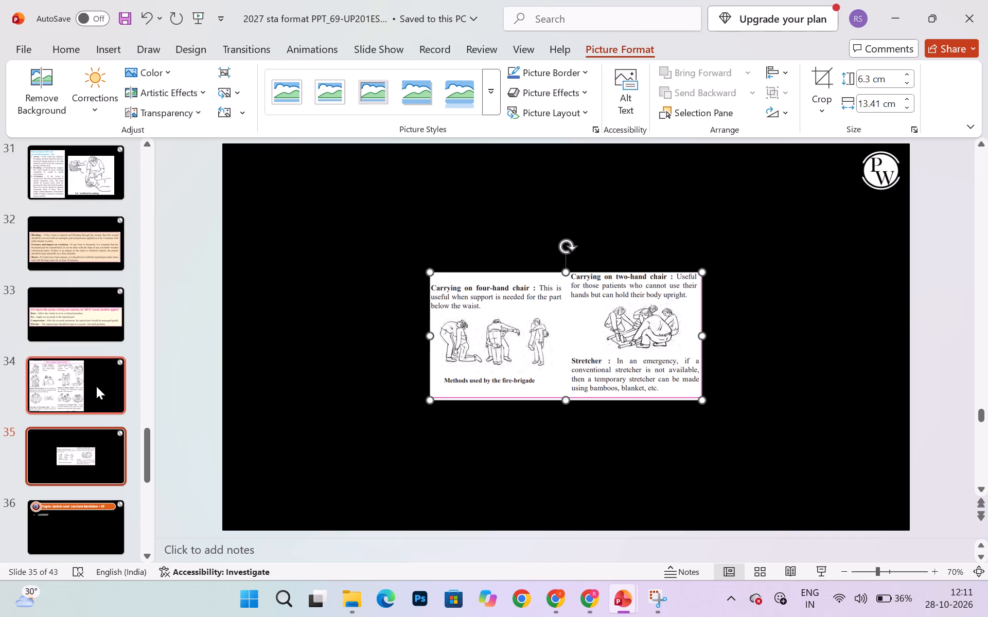
{"action": "left_click", "coordinate": [96, 386]}
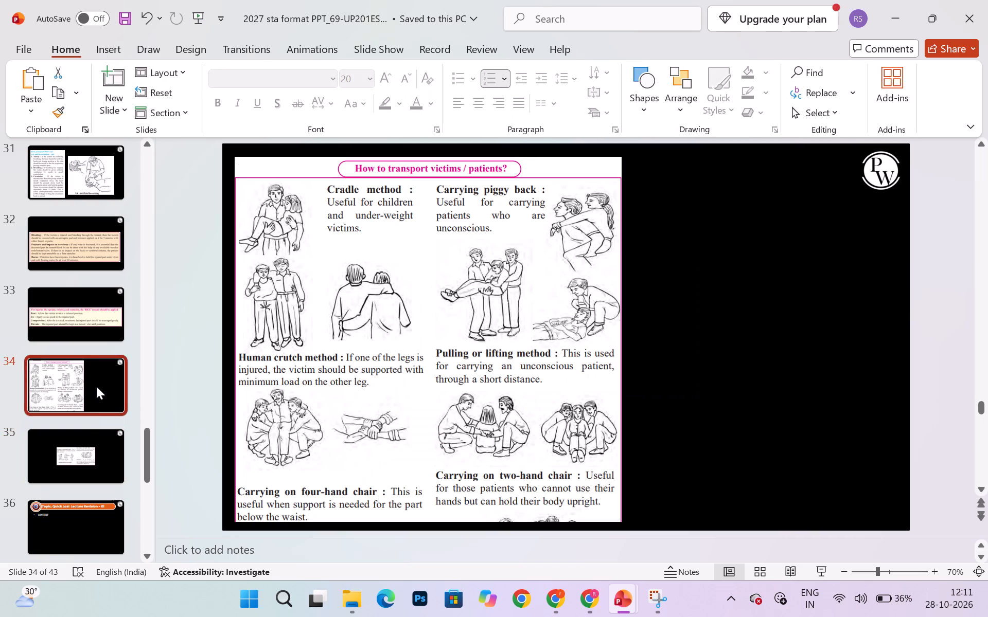
{"action": "left_click", "coordinate": [79, 447]}
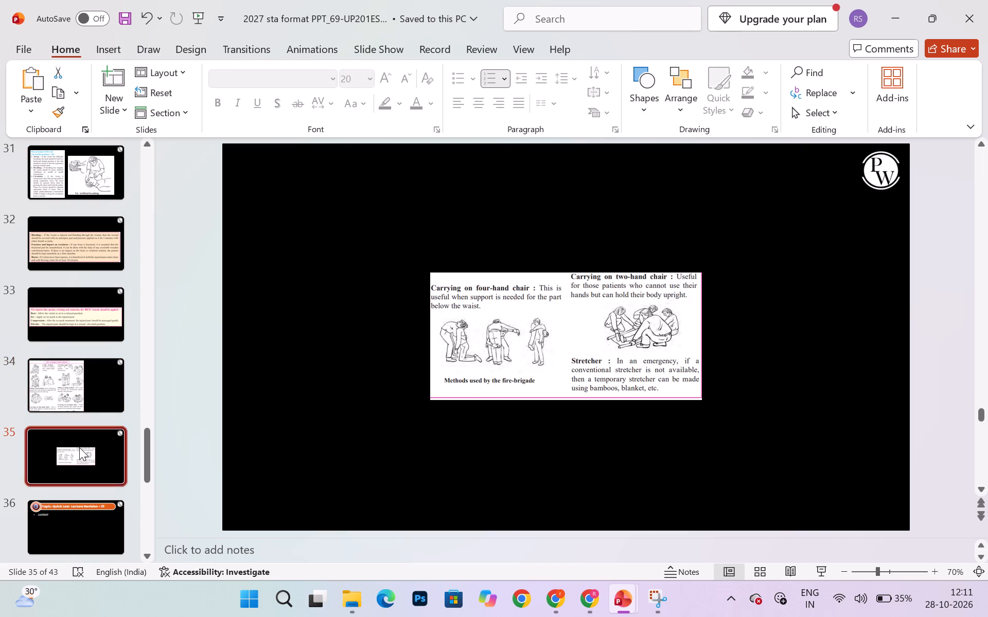
Switch back to the textbook PDF in Chrome at the end of page 116's victim transport section.
{"action": "left_click", "coordinate": [592, 603]}
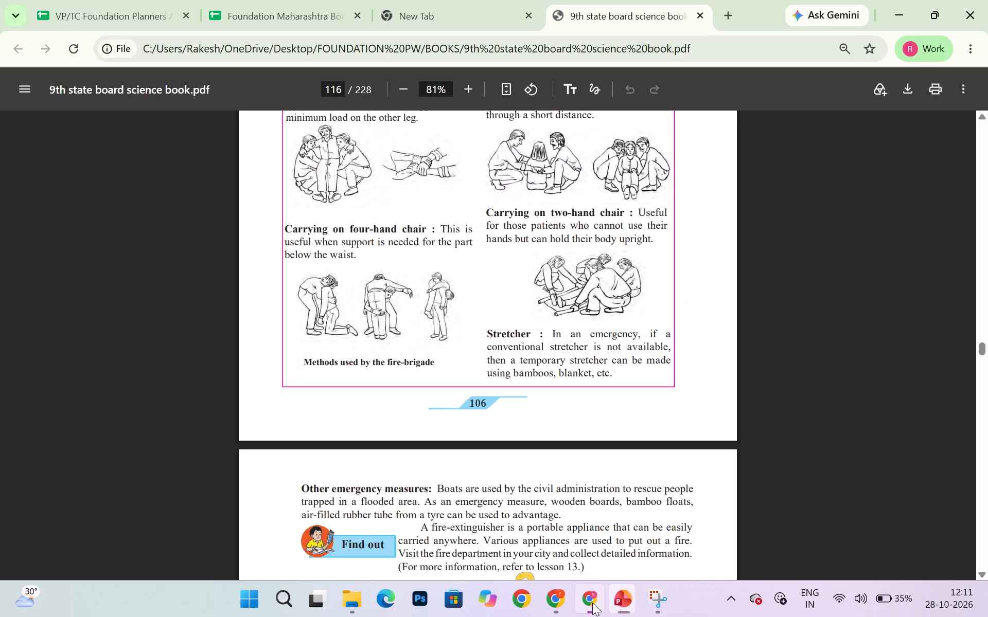
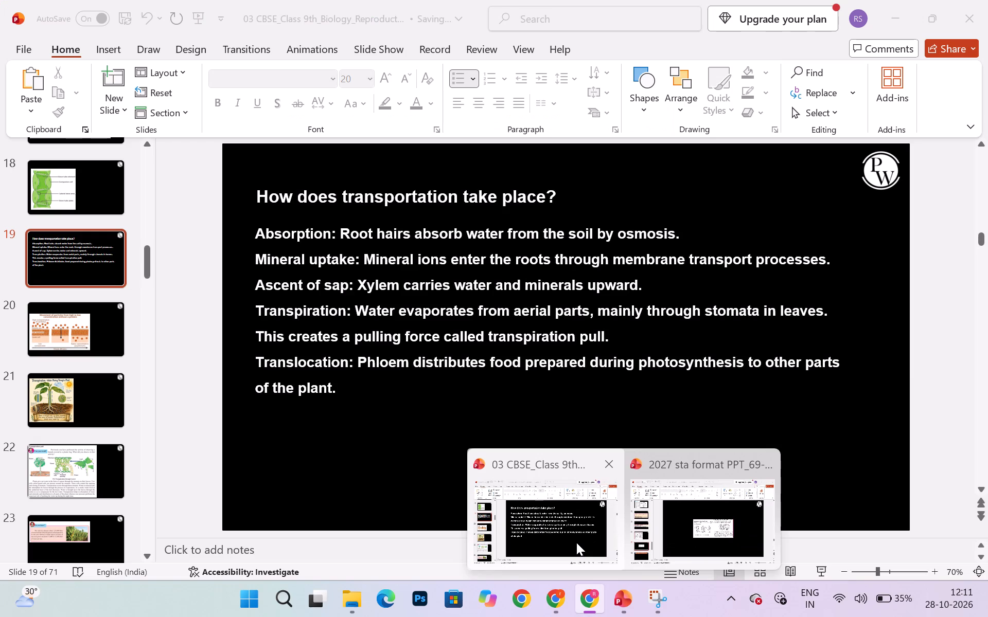
Back in the 2027 sta format presentation, move slide 35's fire-brigade and stretcher snip toward the slide's left edge and enlarge it to most of the slide width.
{"action": "left_click", "coordinate": [676, 538]}
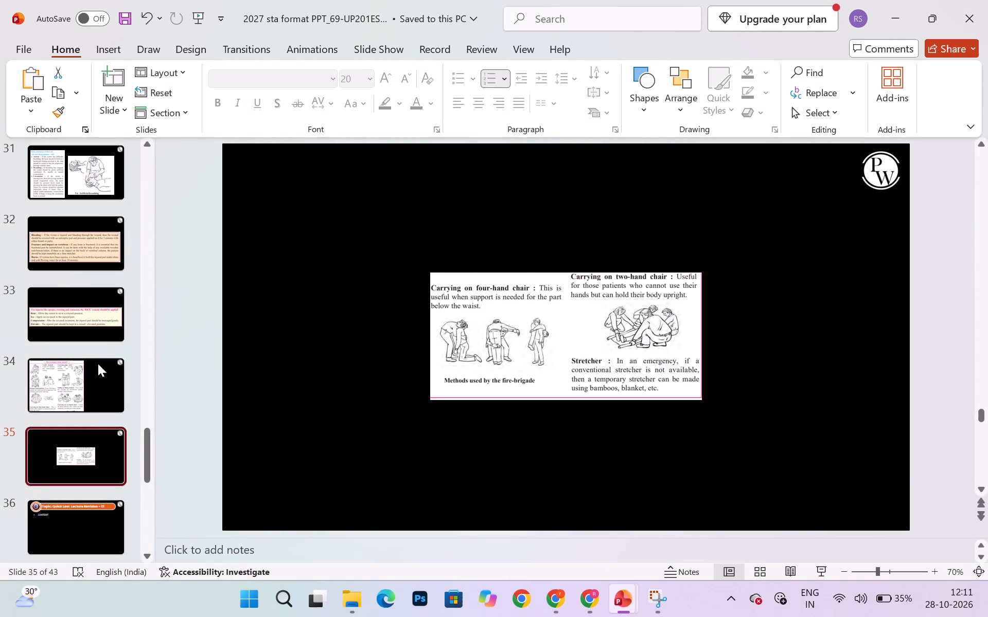
{"action": "left_click", "coordinate": [83, 391]}
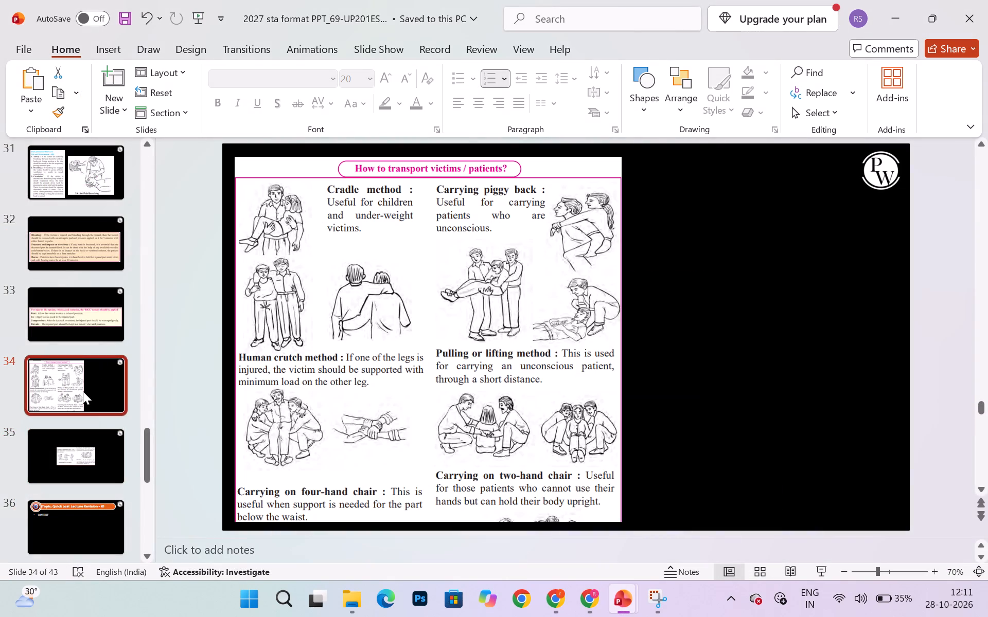
{"action": "left_click", "coordinate": [82, 450]}
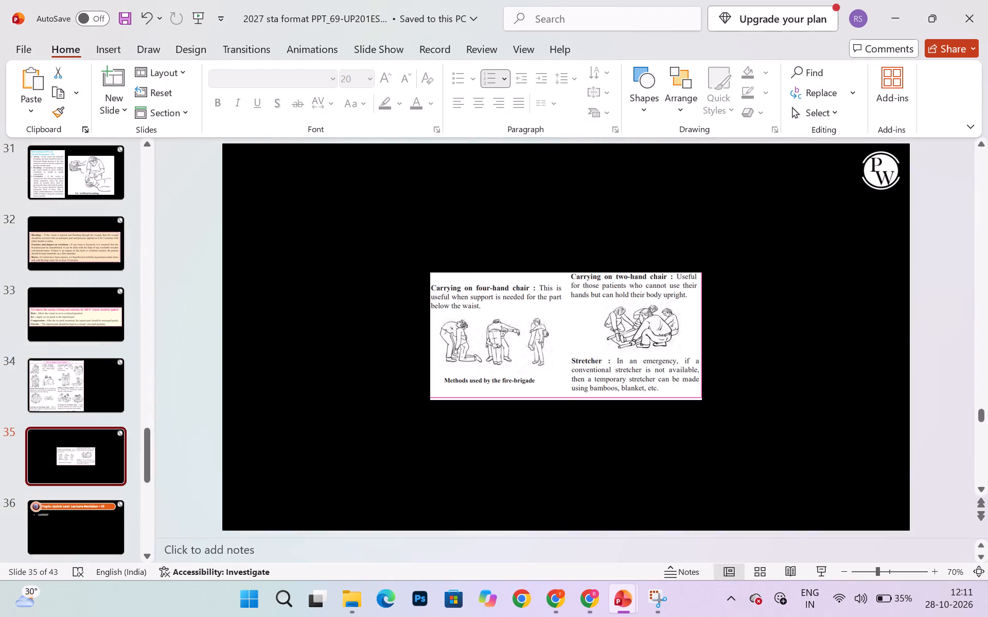
{"action": "left_click_drag", "start_coordinate": [493, 349], "coordinate": [301, 306]}
{"action": "left_click_drag", "start_coordinate": [508, 360], "coordinate": [637, 455]}
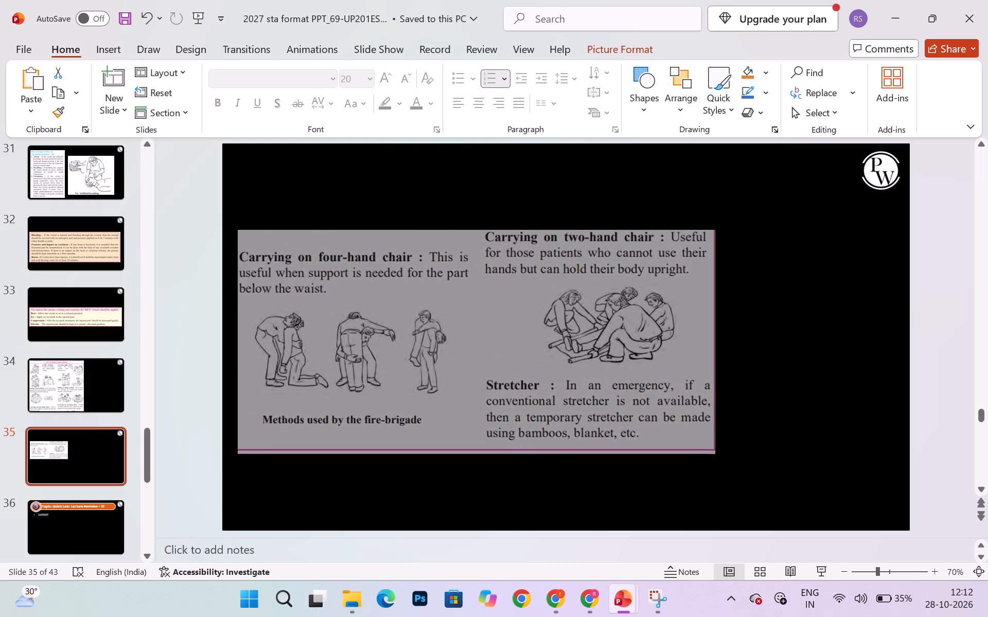
{"action": "left_click_drag", "start_coordinate": [637, 455], "coordinate": [679, 487]}
In the textbook PDF in Chrome, snip and copy page 117's Other emergency measures paragraph with the Find out fire-extinguisher note.
{"action": "left_click", "coordinate": [593, 583]}
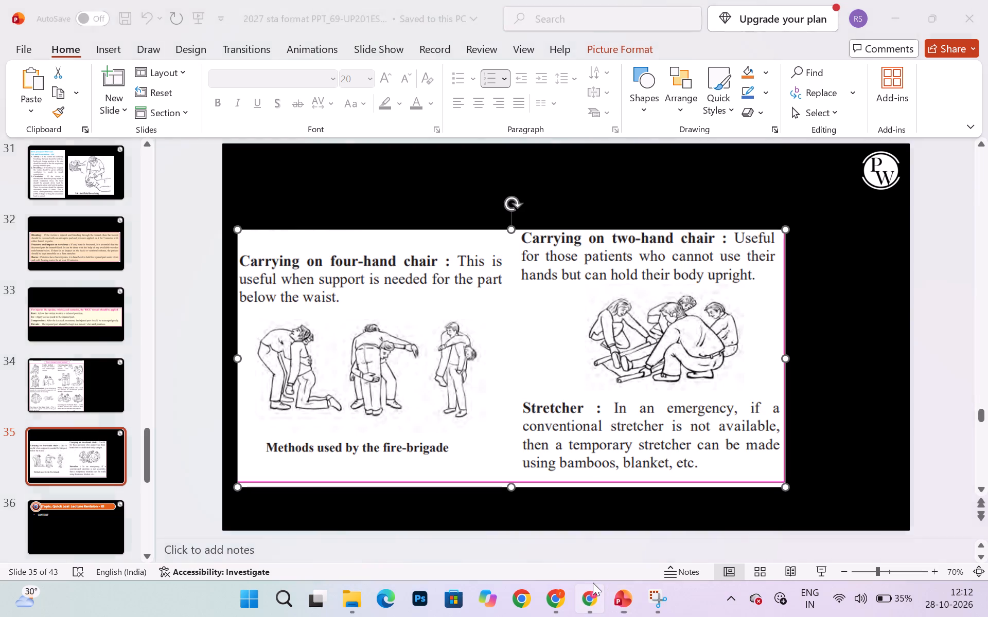
{"action": "scroll", "coordinate": [583, 481], "scroll_direction": "down", "scroll_amount": 2}
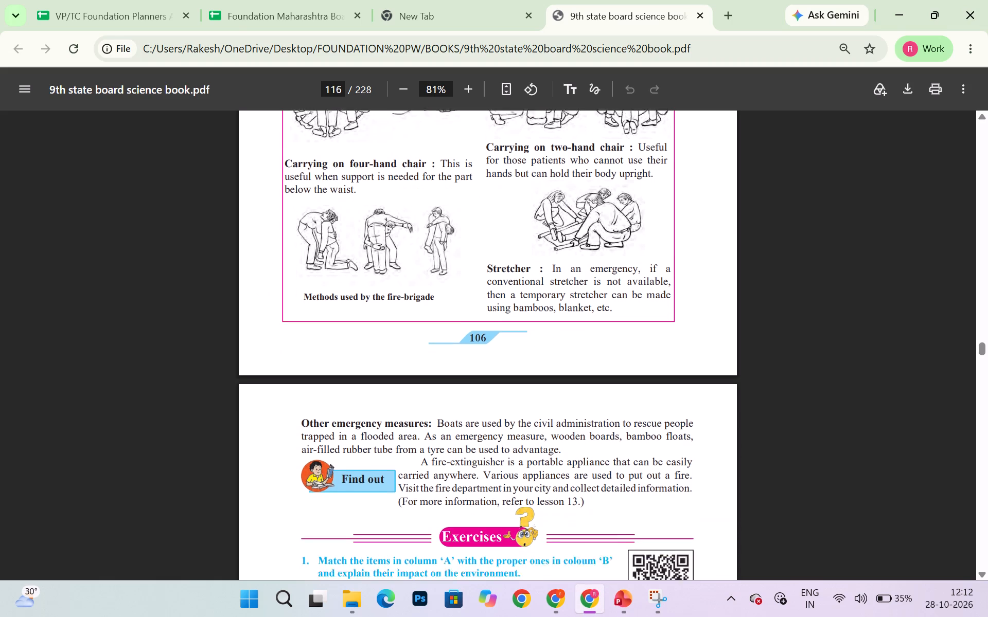
{"action": "scroll", "coordinate": [583, 481], "scroll_direction": "down", "scroll_amount": 3}
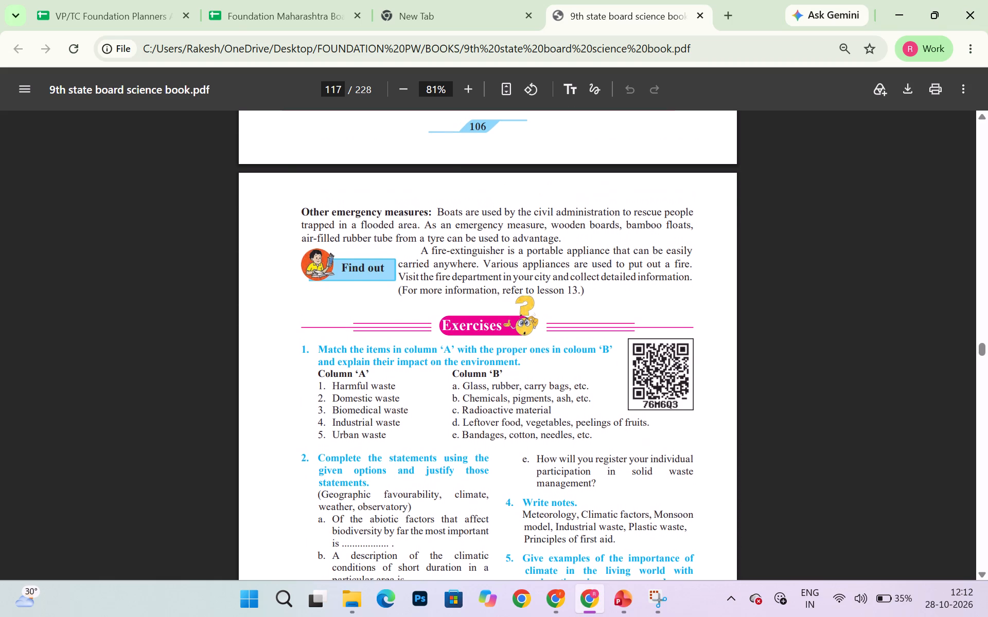
{"action": "key", "text": "Print"}
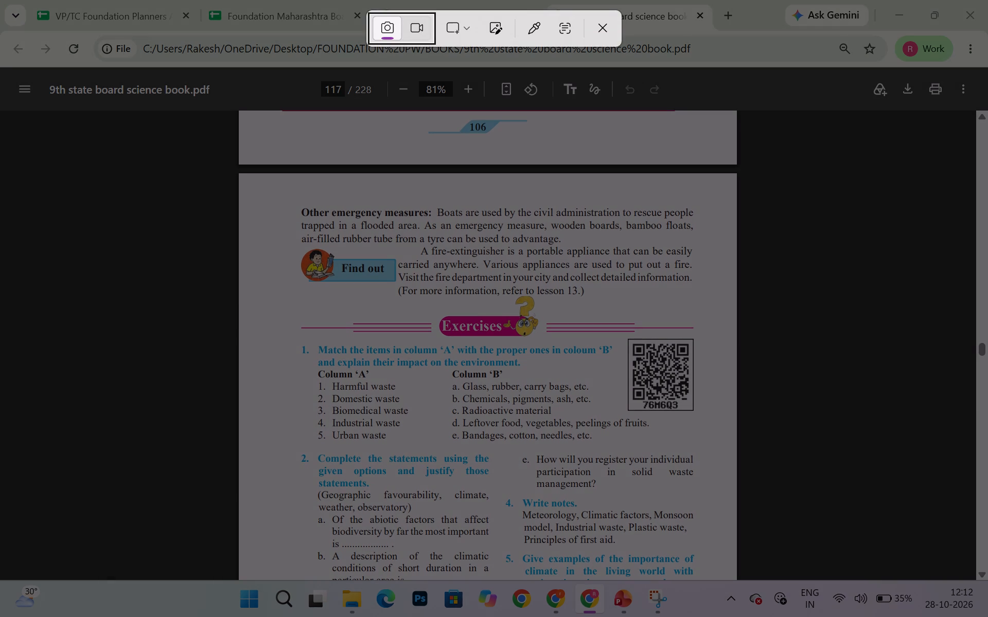
{"action": "left_click_drag", "start_coordinate": [296, 203], "coordinate": [697, 304]}
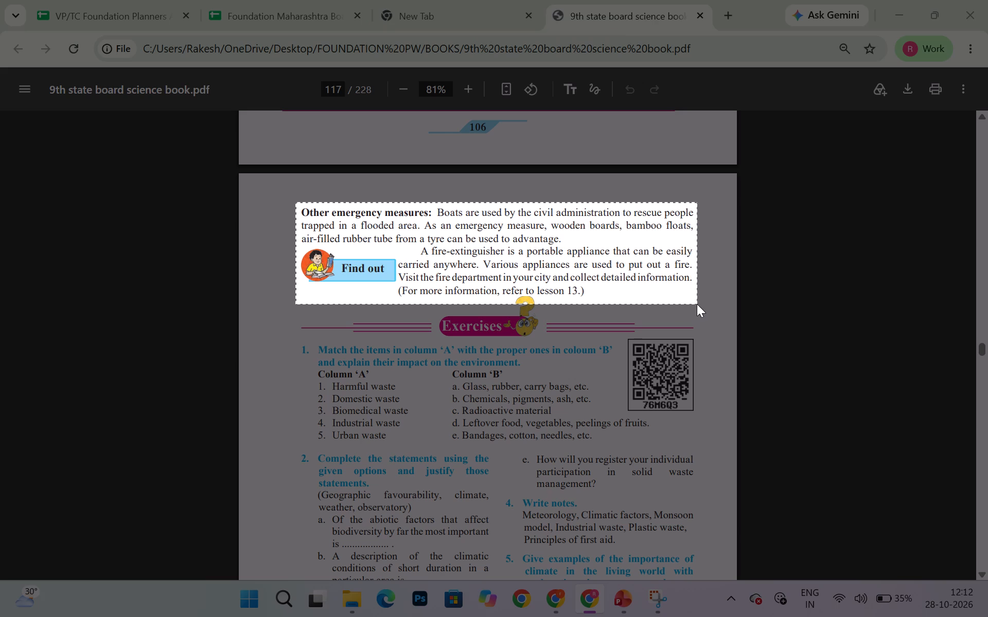
{"action": "left_click_drag", "start_coordinate": [697, 304], "coordinate": [696, 293]}
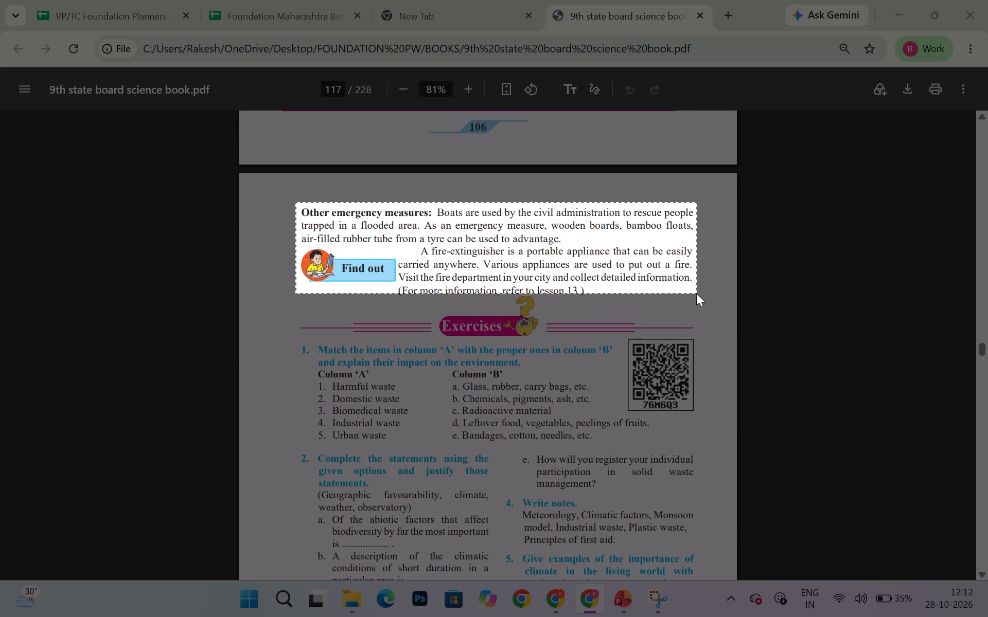
{"action": "left_click_drag", "start_coordinate": [696, 293], "coordinate": [698, 296]}
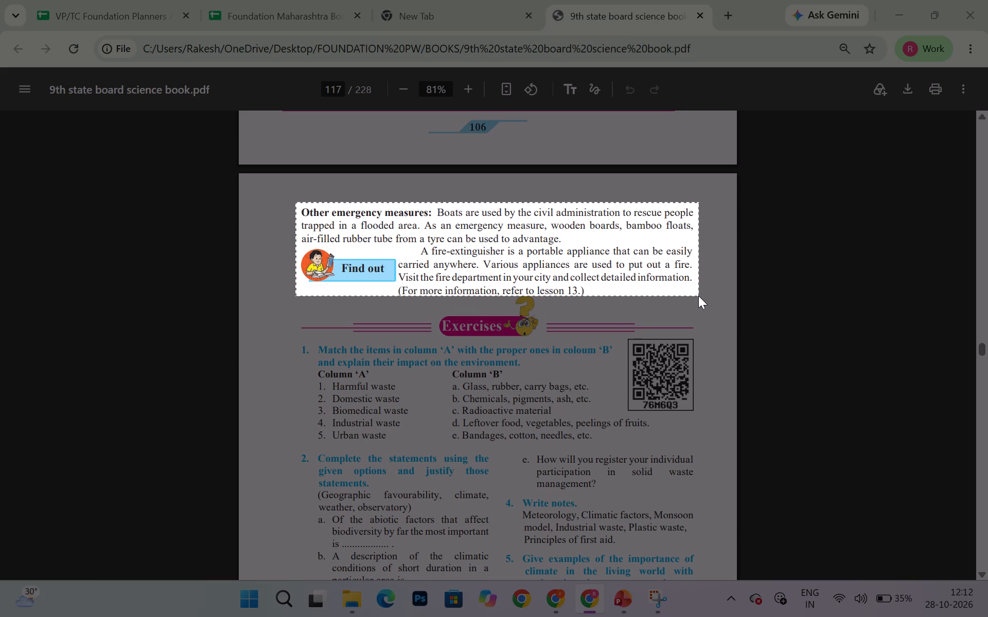
{"action": "left_click_drag", "start_coordinate": [698, 296], "coordinate": [699, 295]}
{"action": "left_click", "coordinate": [853, 371]}
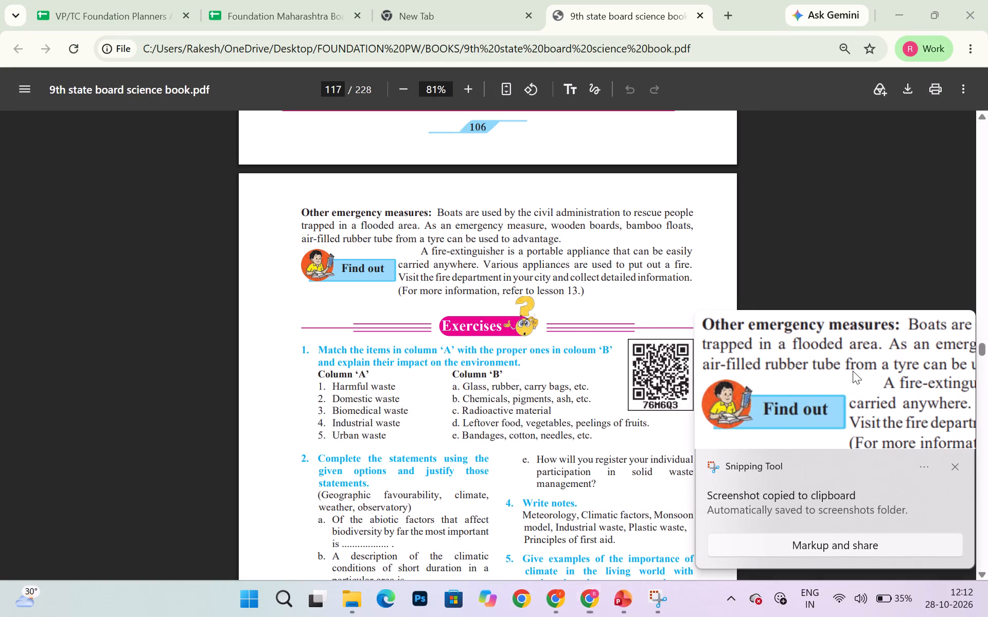
{"action": "right_click", "coordinate": [651, 368]}
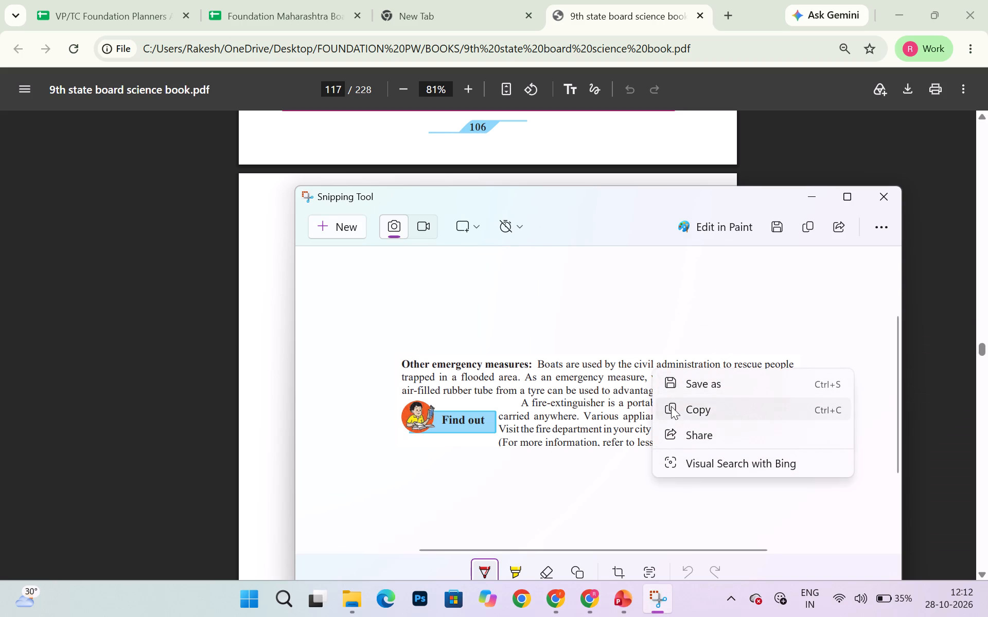
{"action": "left_click", "coordinate": [671, 406]}
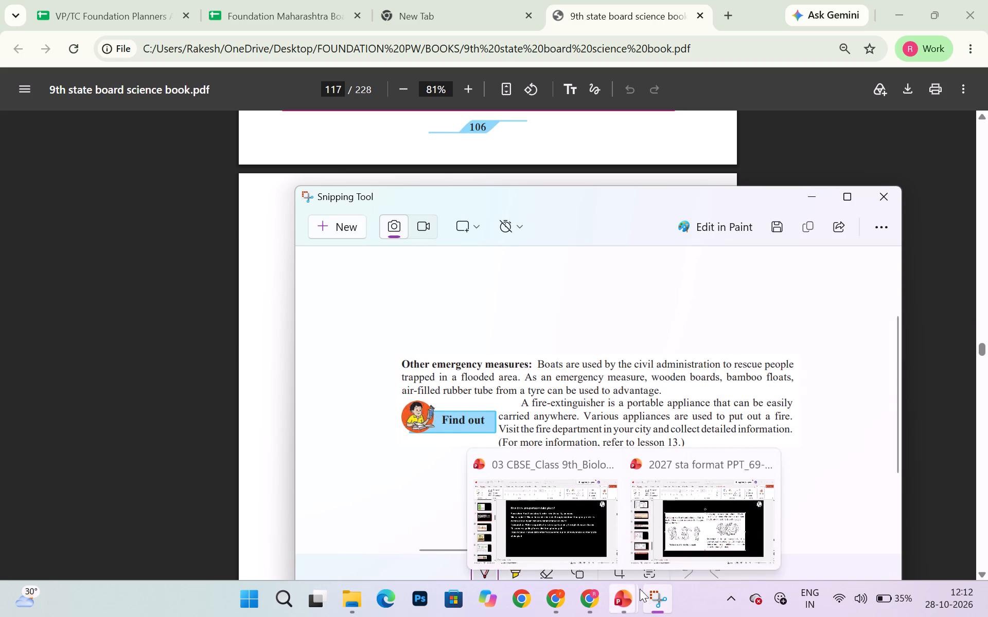
Back in the presentation, add a slide after slide 35, paste the emergency measures snip and enlarge it to nearly the slide's full width.
{"action": "left_click", "coordinate": [698, 522]}
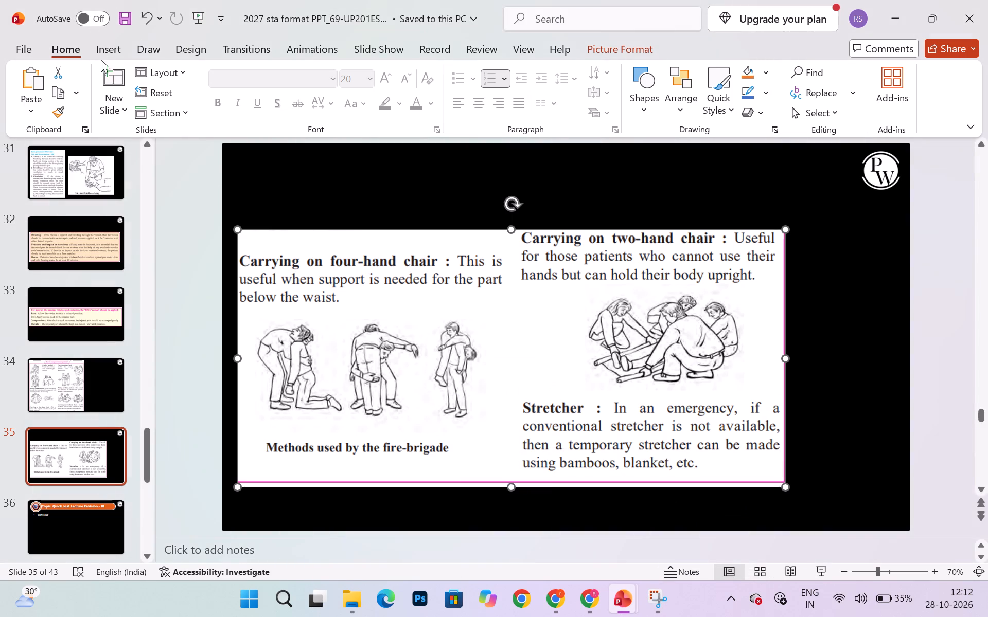
{"action": "left_click", "coordinate": [111, 80]}
{"action": "key", "text": "ctrl+v"}
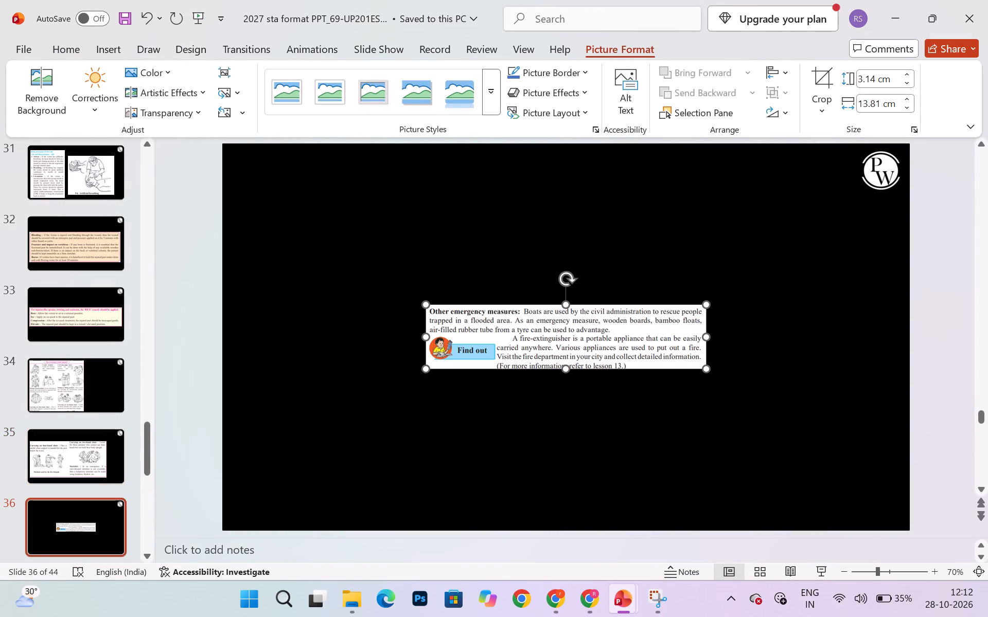
{"action": "left_click_drag", "start_coordinate": [428, 303], "coordinate": [334, 270]}
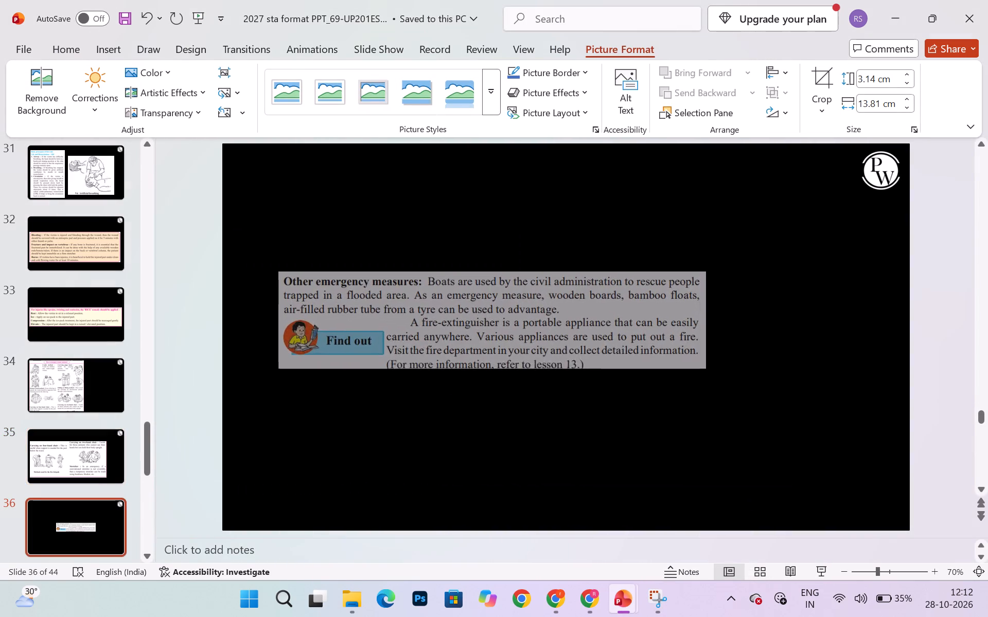
{"action": "left_click_drag", "start_coordinate": [334, 270], "coordinate": [307, 259]}
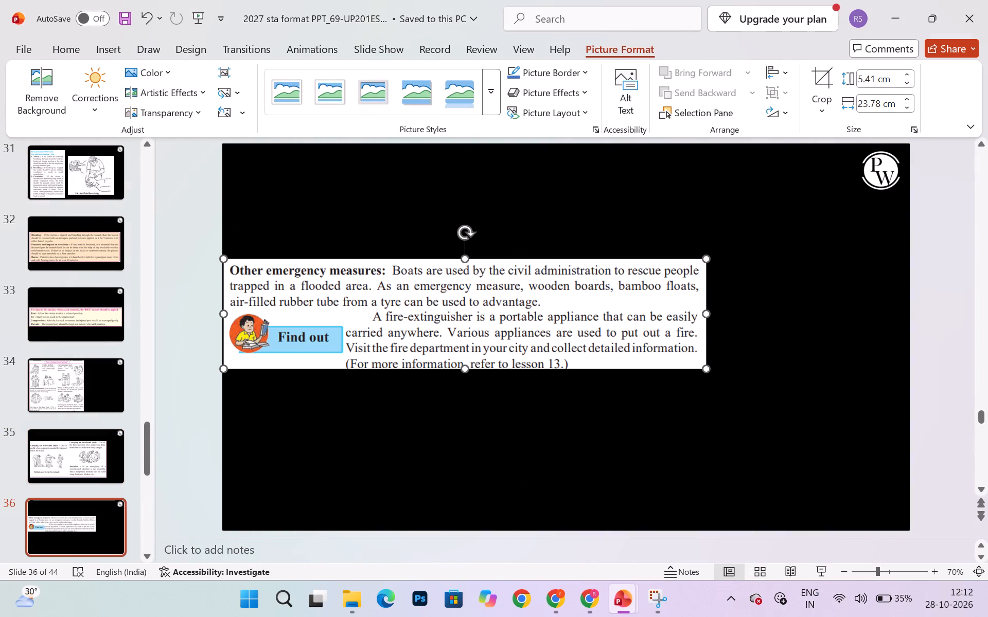
{"action": "left_click_drag", "start_coordinate": [608, 334], "coordinate": [620, 336]}
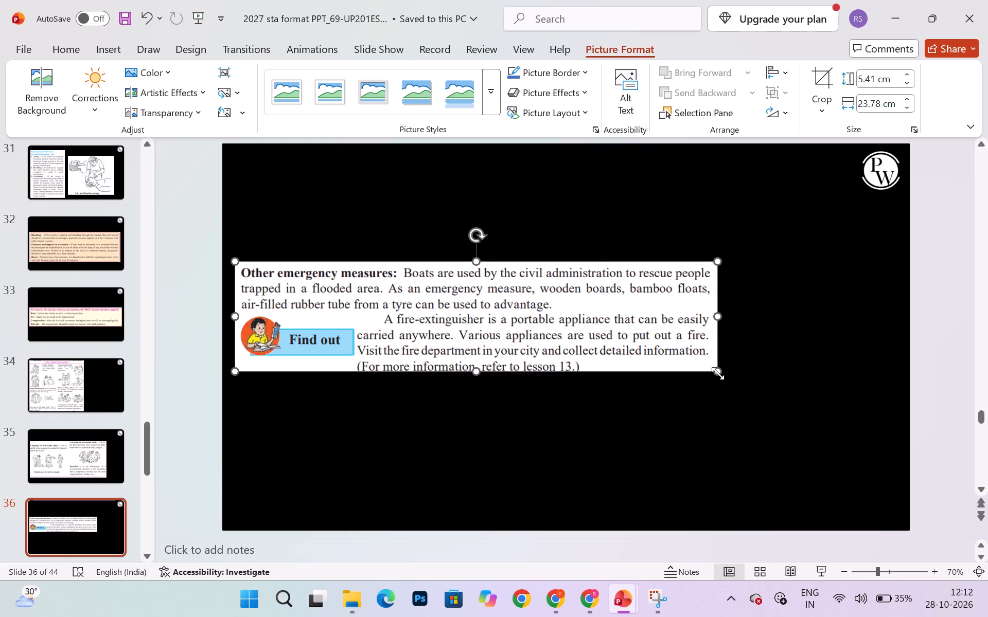
{"action": "left_click_drag", "start_coordinate": [718, 373], "coordinate": [782, 410]}
{"action": "left_click", "coordinate": [728, 471]}
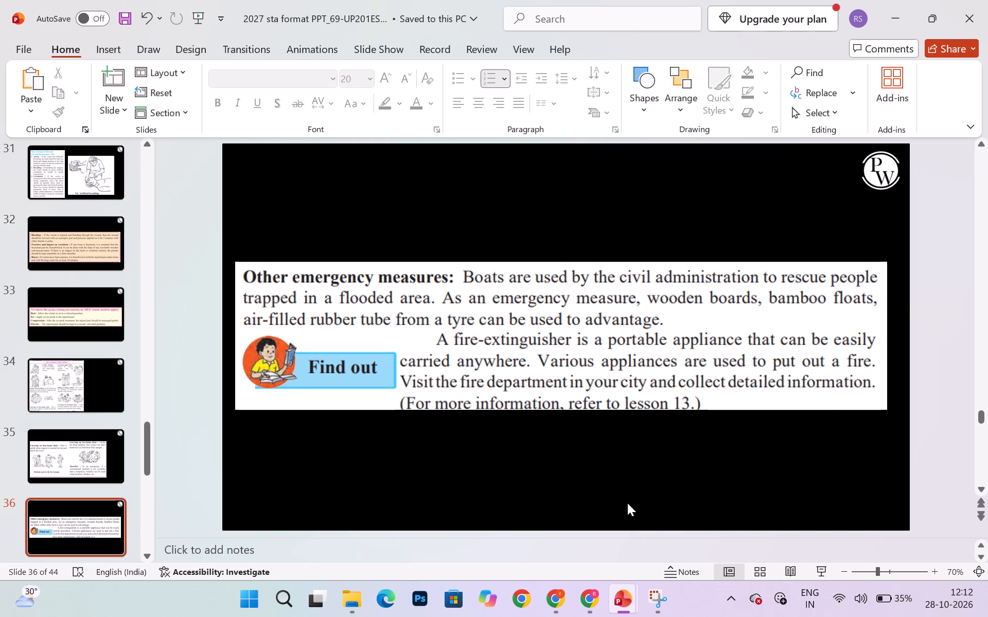
In the textbook PDF in Chrome, look through page 117's exercises and the start of page 118 for remaining chapter content.
{"action": "left_click", "coordinate": [589, 594]}
{"action": "scroll", "coordinate": [529, 480], "scroll_direction": "down", "scroll_amount": 3}
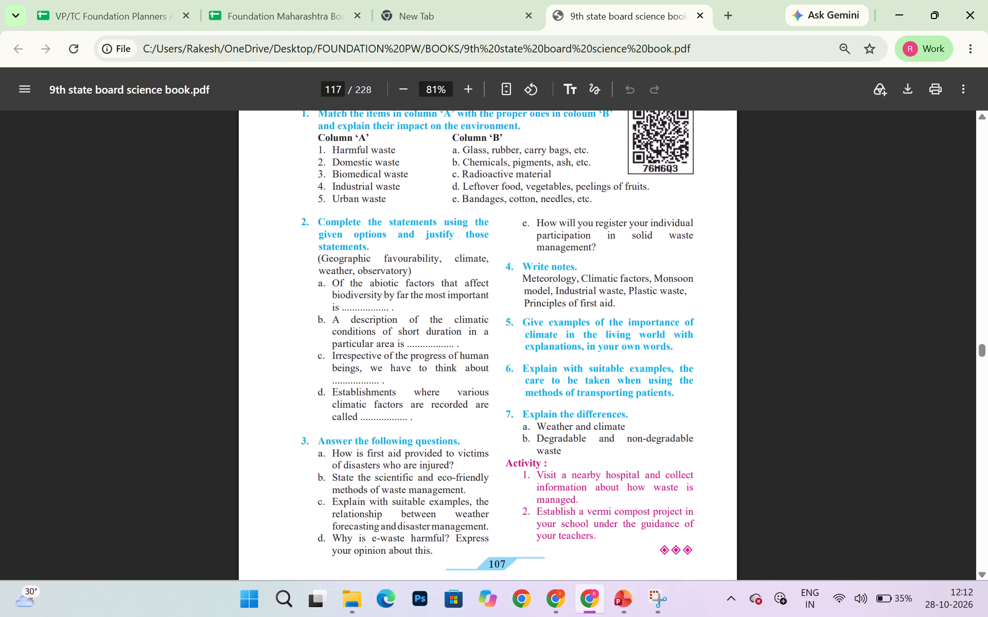
{"action": "scroll", "coordinate": [529, 480], "scroll_direction": "up", "scroll_amount": 2}
{"action": "scroll", "coordinate": [529, 480], "scroll_direction": "down", "scroll_amount": 1}
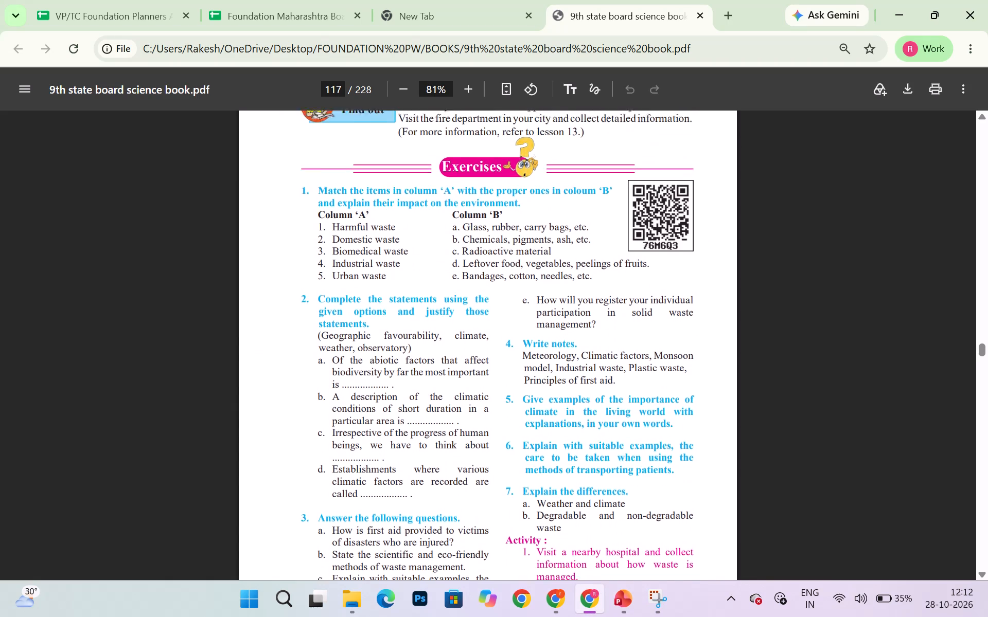
{"action": "scroll", "coordinate": [529, 480], "scroll_direction": "down", "scroll_amount": 5}
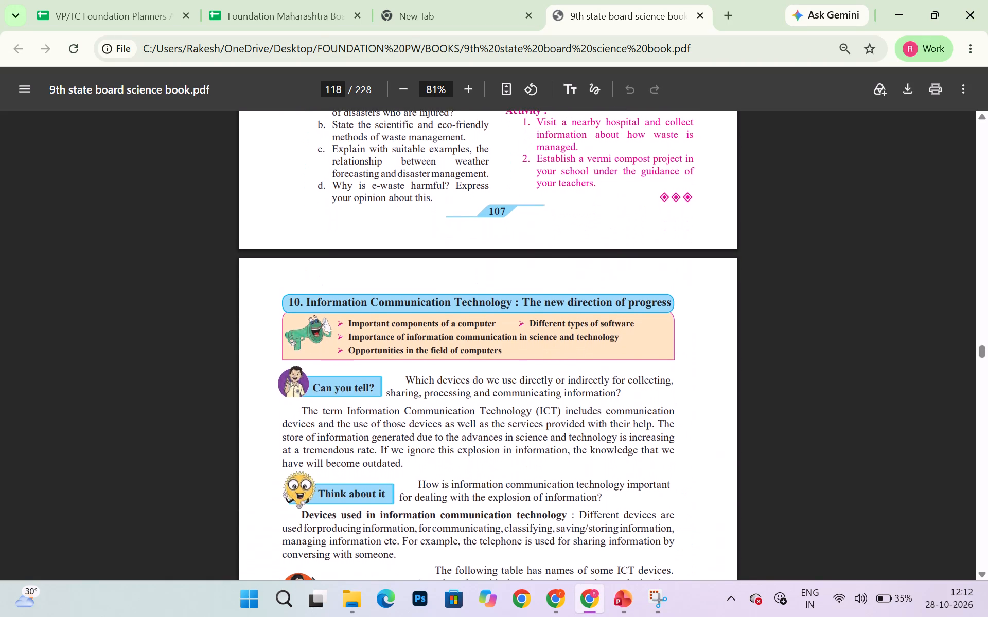
{"action": "scroll", "coordinate": [529, 480], "scroll_direction": "down", "scroll_amount": 3}
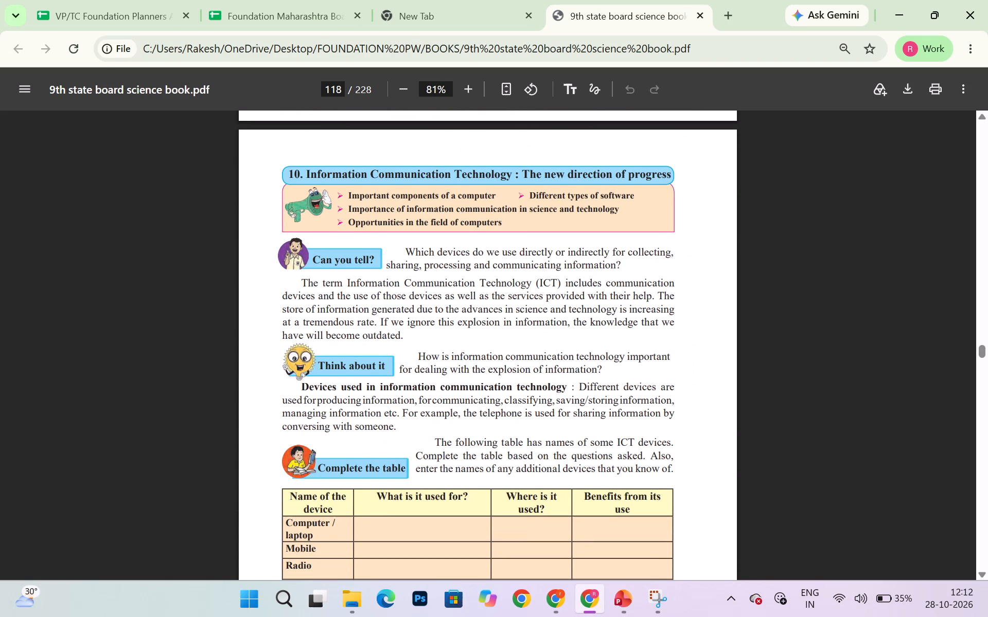
{"action": "scroll", "coordinate": [529, 480], "scroll_direction": "down", "scroll_amount": 1}
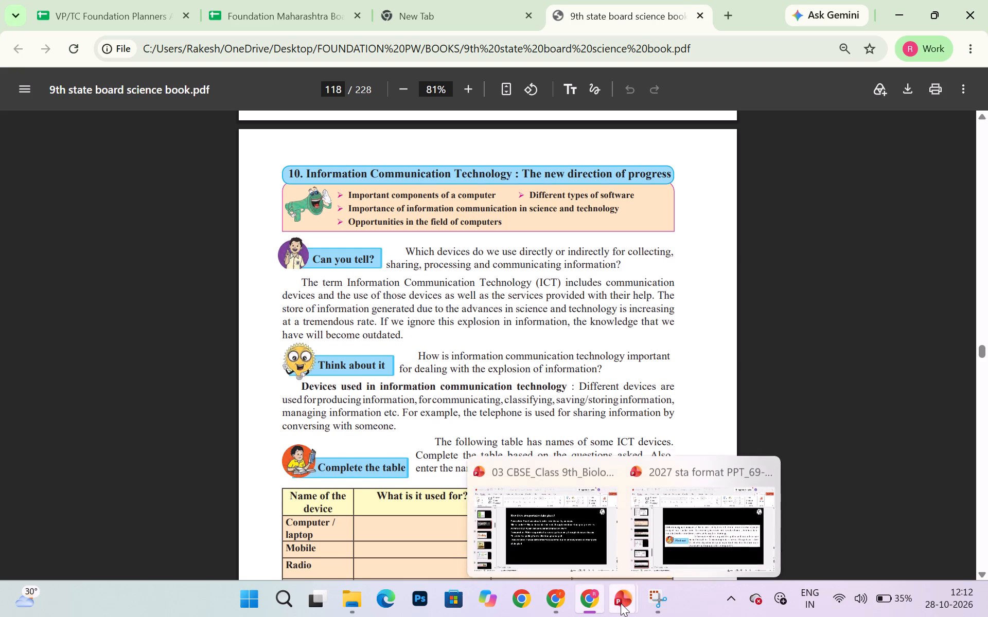
Back in the 2027 sta format presentation, delete the Next Lecture's Goal slide, slide 40.
{"action": "left_click", "coordinate": [688, 531]}
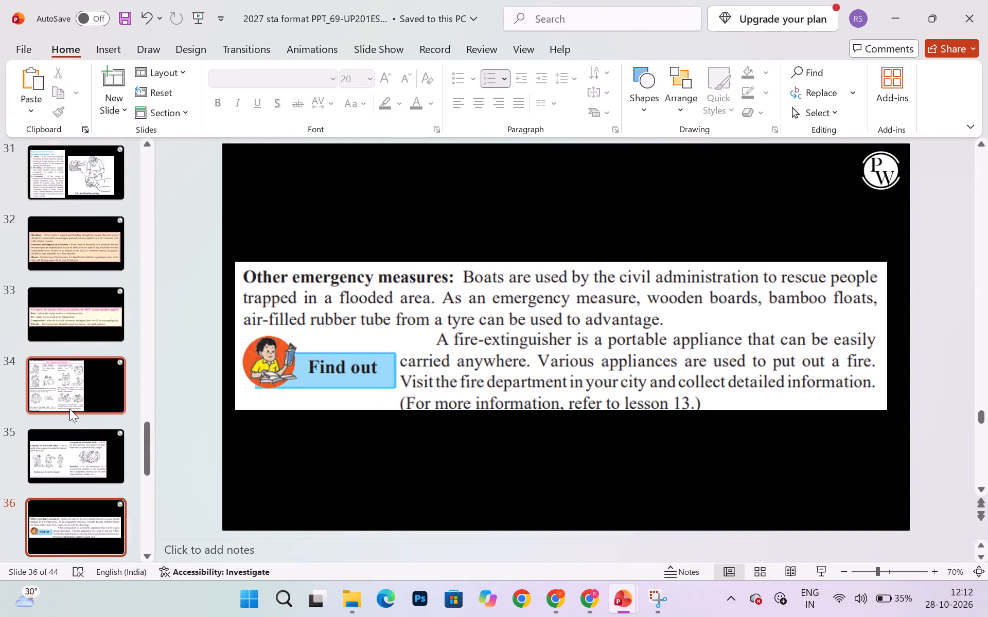
{"action": "scroll", "coordinate": [69, 409], "scroll_direction": "down", "scroll_amount": 12}
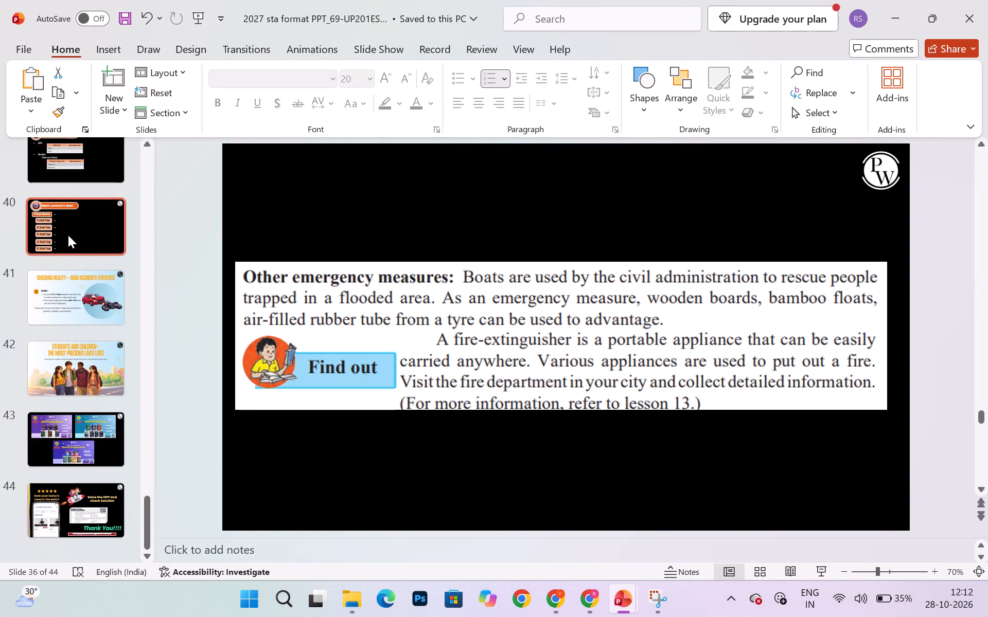
{"action": "left_click", "coordinate": [68, 235]}
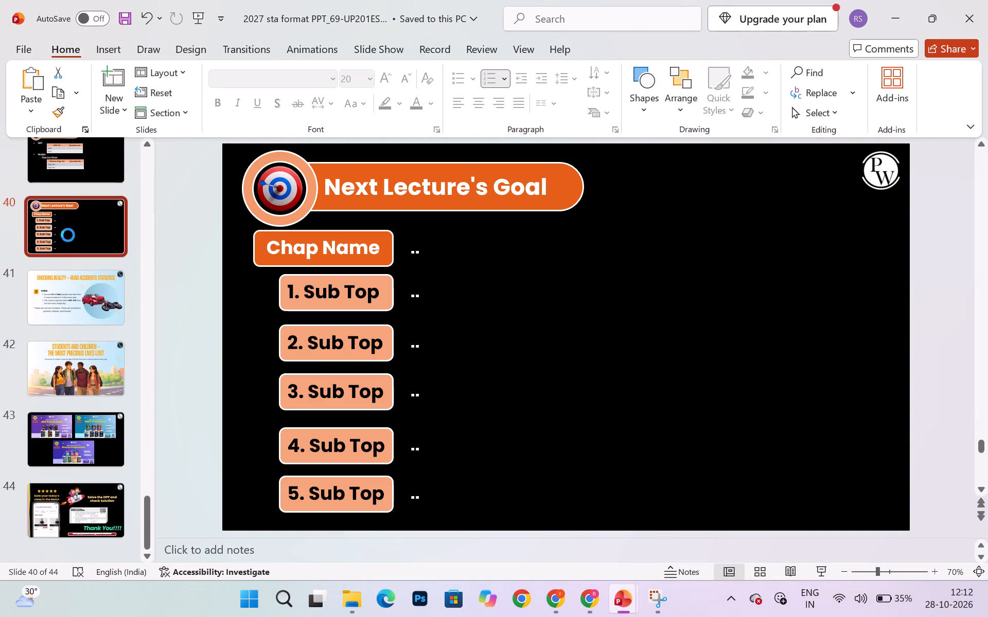
{"action": "key", "text": "Delete"}
Delete the Today's Goal slide, slide 2.
{"action": "scroll", "coordinate": [68, 235], "scroll_direction": "up", "scroll_amount": 19}
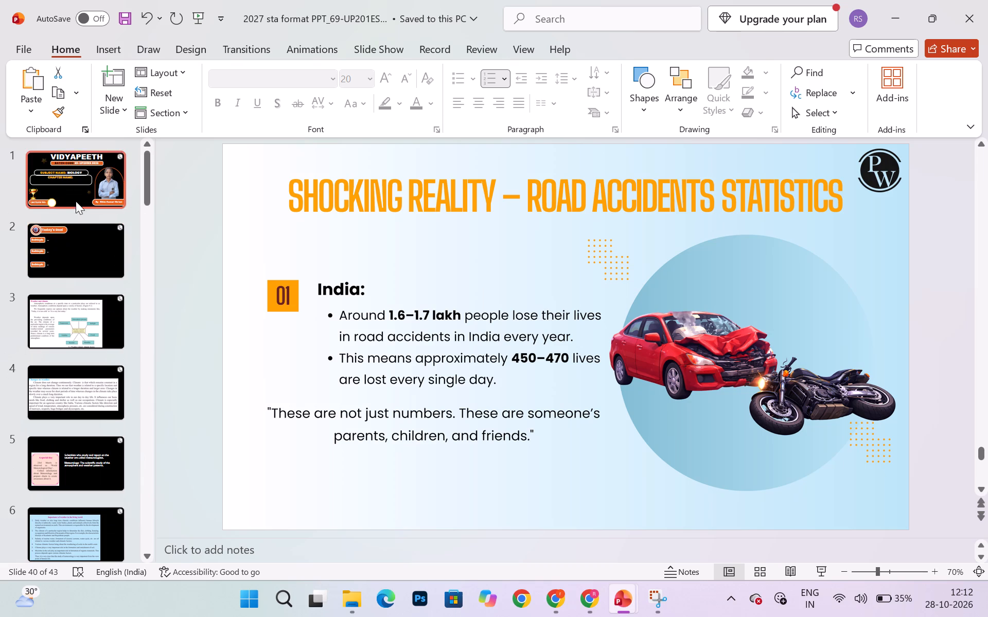
{"action": "left_click", "coordinate": [79, 189]}
{"action": "left_click", "coordinate": [74, 247]}
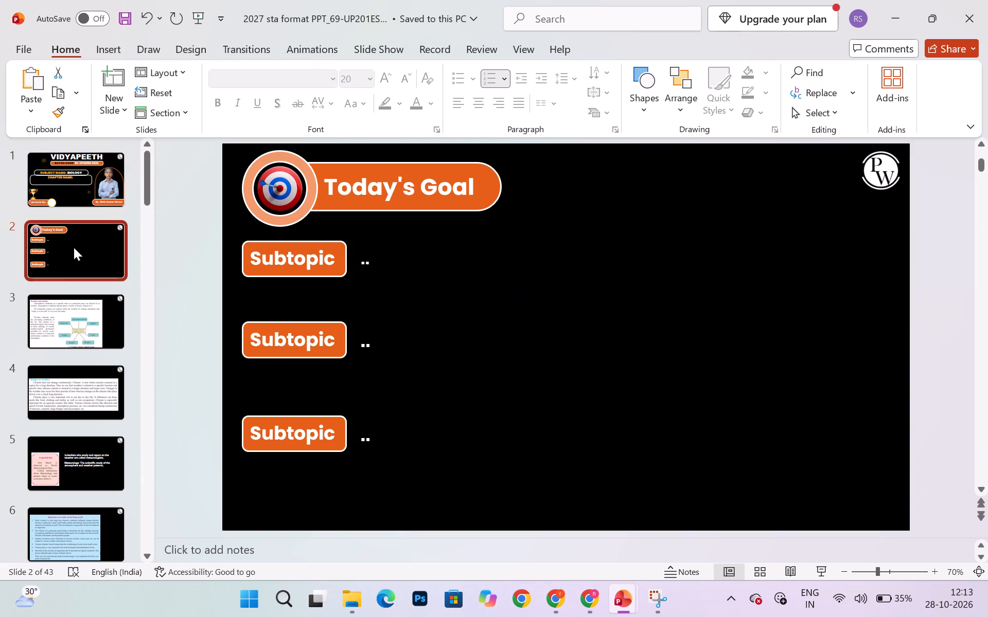
{"action": "key", "text": "Delete"}
On the title slide, change the batch code to 69-NF201ES 2026 by replacing UP with NF.
{"action": "left_click", "coordinate": [56, 169]}
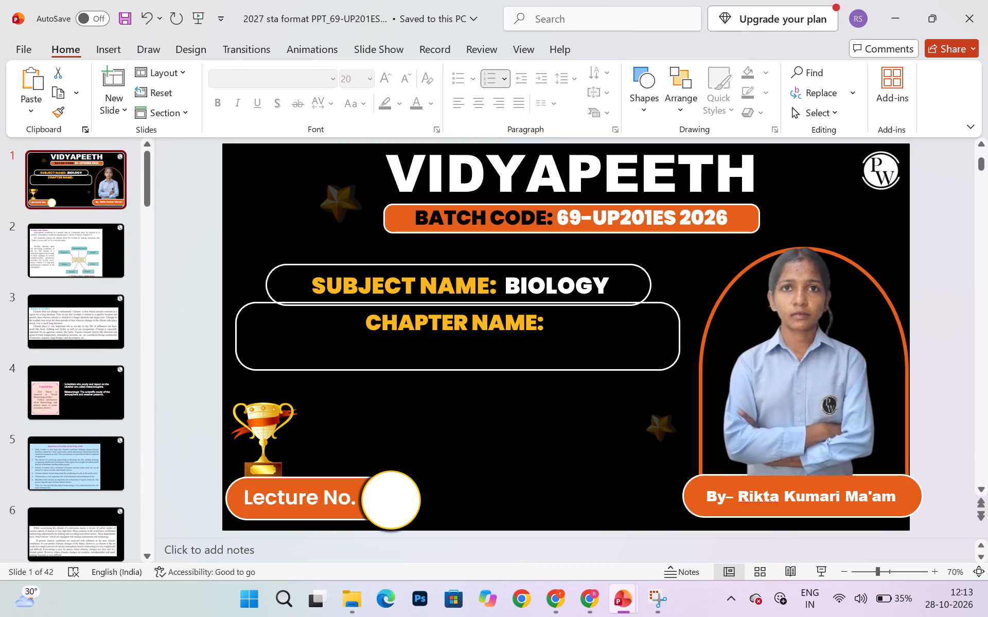
{"action": "left_click", "coordinate": [619, 216]}
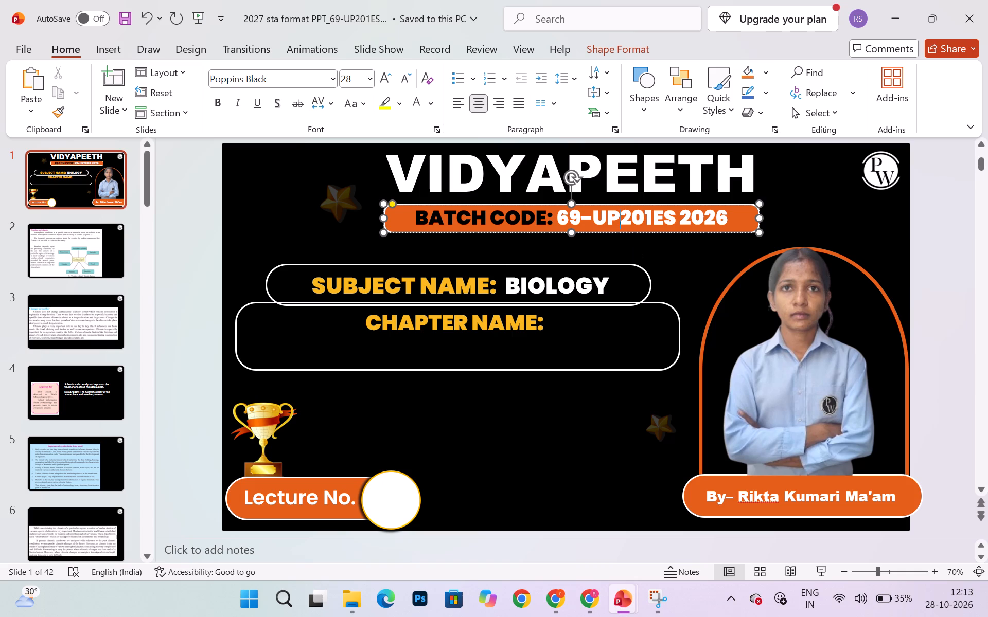
{"action": "key", "text": "BackSpace"}
{"action": "key", "text": "BackSpace"}
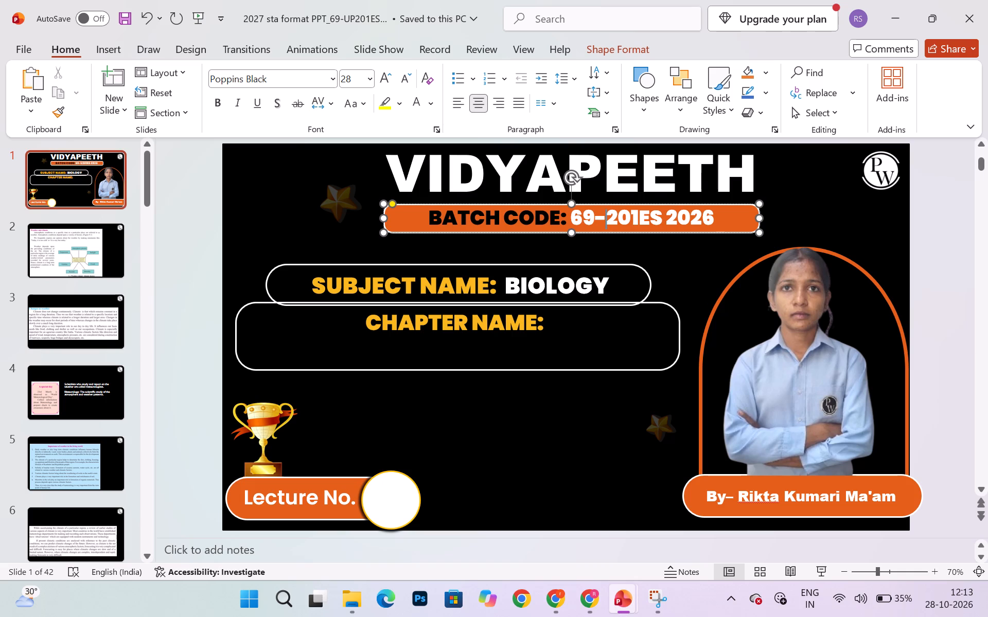
{"action": "type", "text": "NF"}
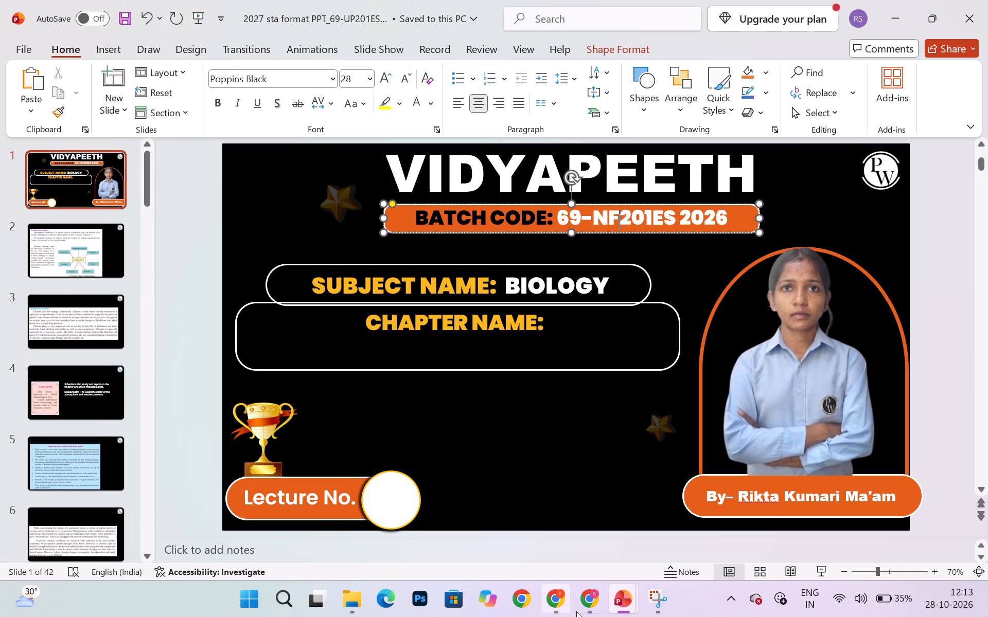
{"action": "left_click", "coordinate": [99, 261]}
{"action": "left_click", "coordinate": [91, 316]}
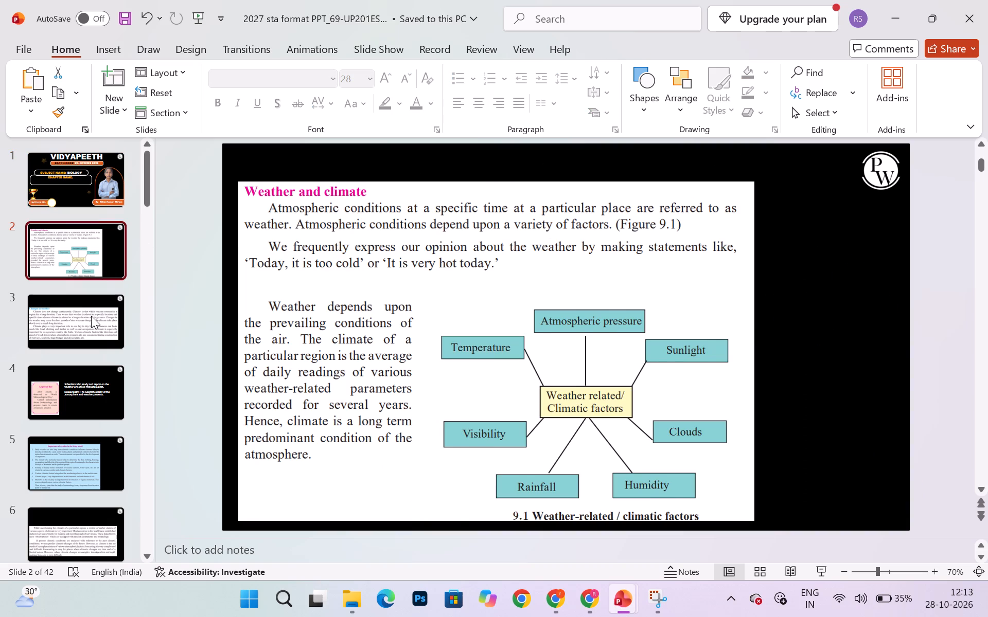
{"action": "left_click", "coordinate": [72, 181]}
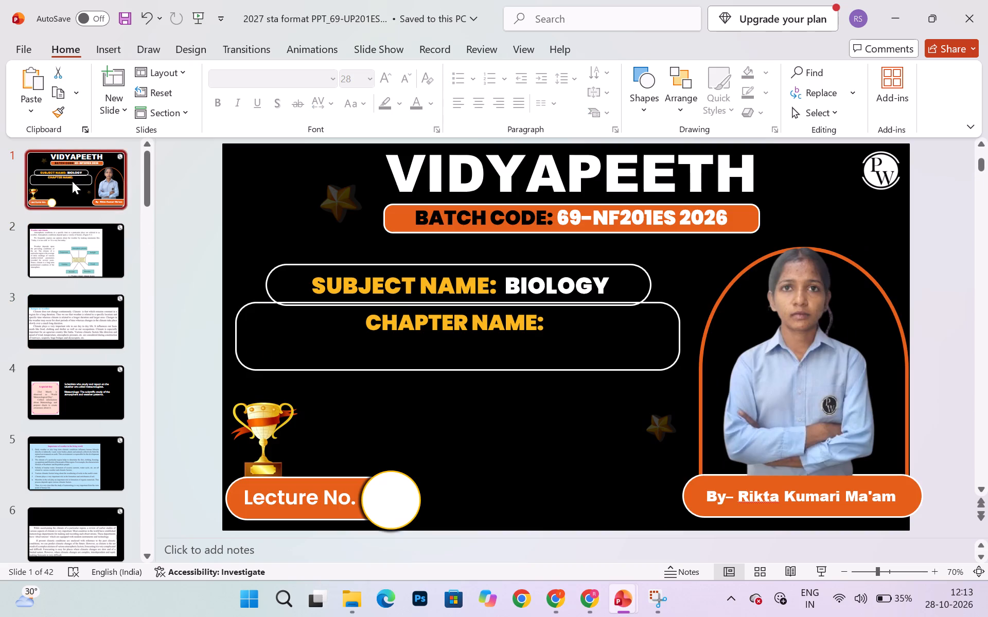
Copy the chapter title Environmental Management from page 106 of the textbook PDF in Chrome and paste it after CHAPTER NAME on the title slide.
{"action": "left_click", "coordinate": [595, 594]}
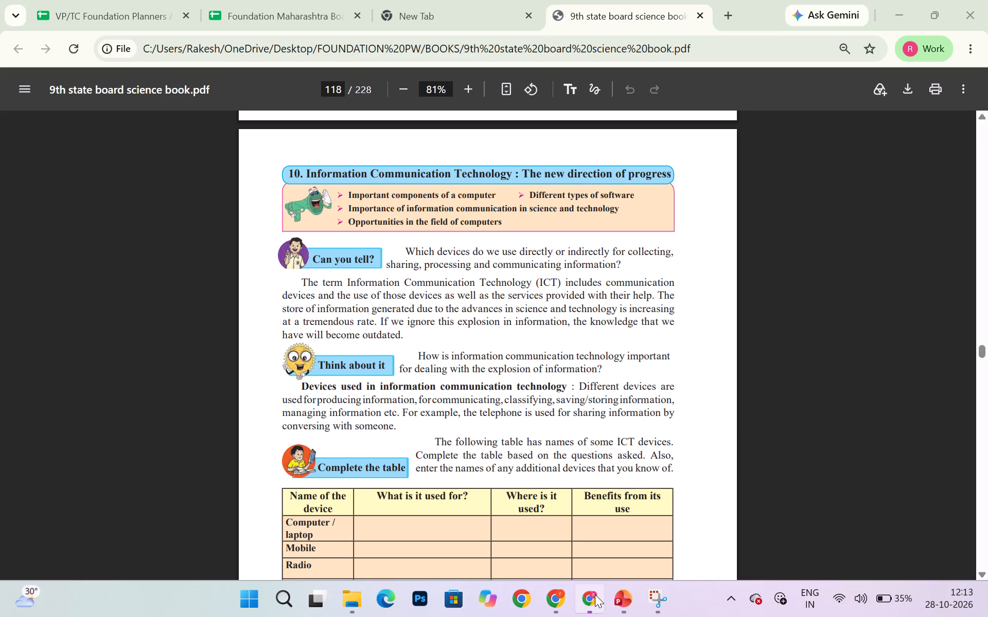
{"action": "scroll", "coordinate": [535, 318], "scroll_direction": "up", "scroll_amount": 14}
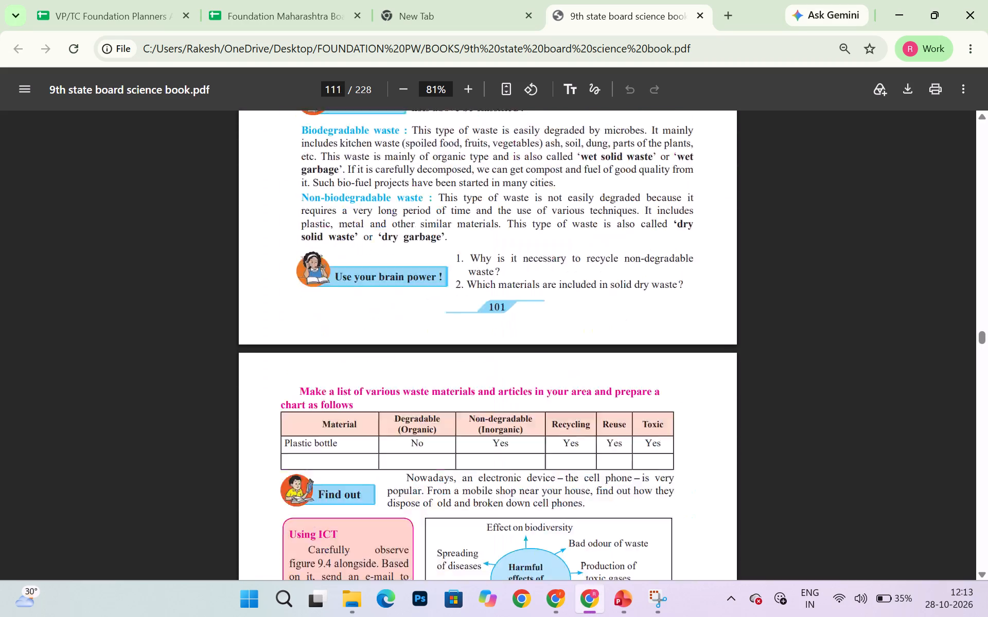
{"action": "scroll", "coordinate": [535, 318], "scroll_direction": "up", "scroll_amount": 10}
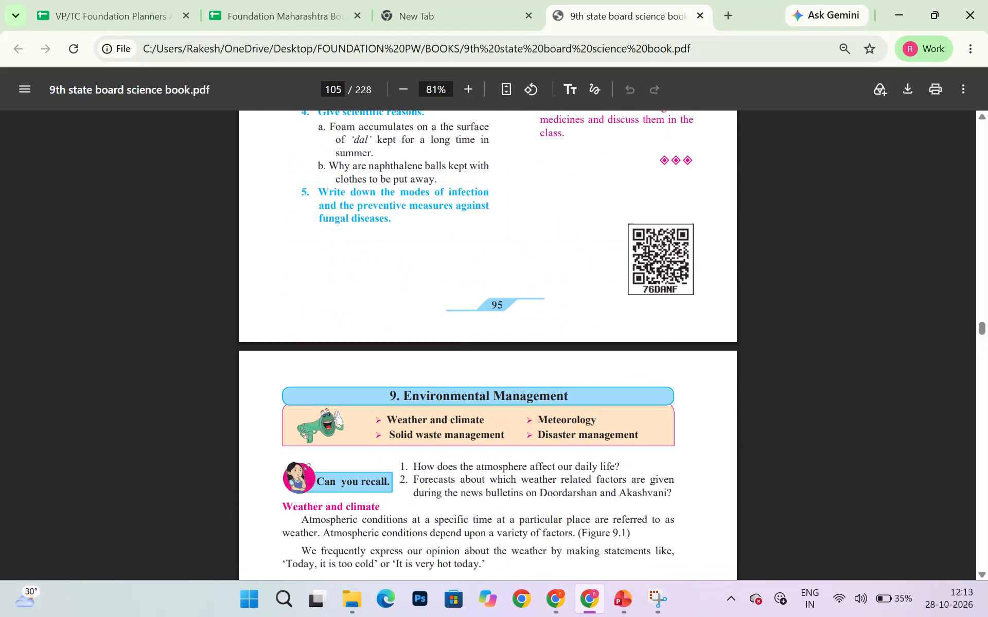
{"action": "scroll", "coordinate": [535, 318], "scroll_direction": "up", "scroll_amount": 2}
{"action": "left_click_drag", "start_coordinate": [400, 373], "coordinate": [415, 368]}
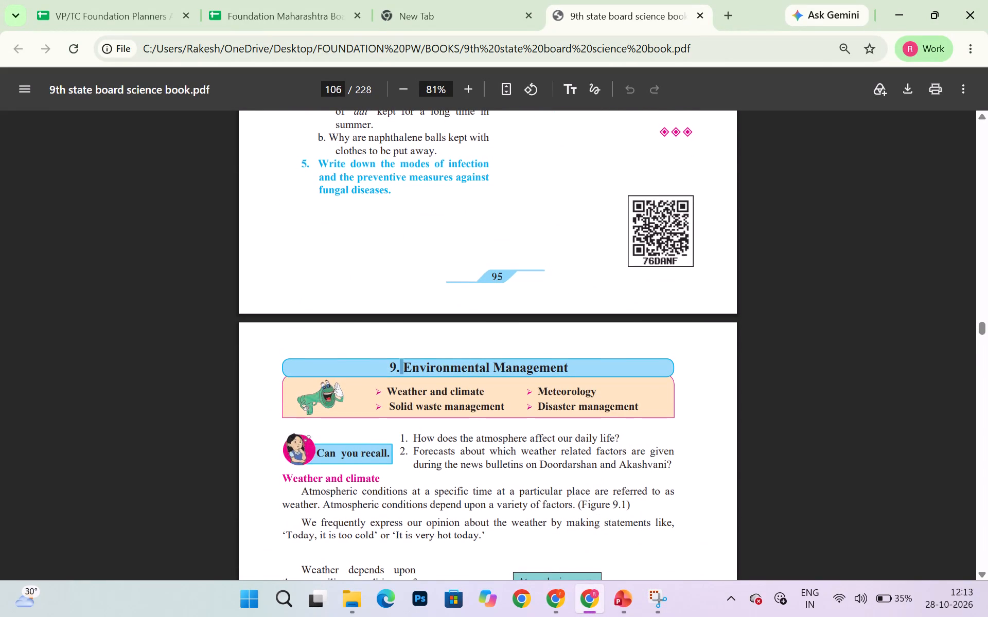
{"action": "left_click_drag", "start_coordinate": [415, 368], "coordinate": [567, 365]}
{"action": "key", "text": "ctrl+c"}
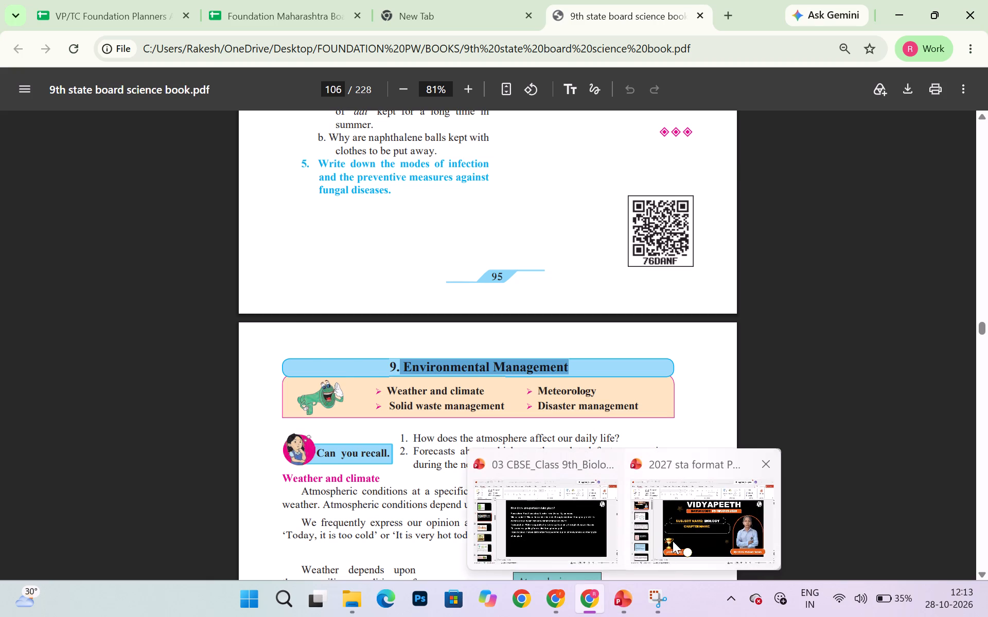
{"action": "left_click", "coordinate": [673, 541]}
{"action": "left_click", "coordinate": [549, 323]}
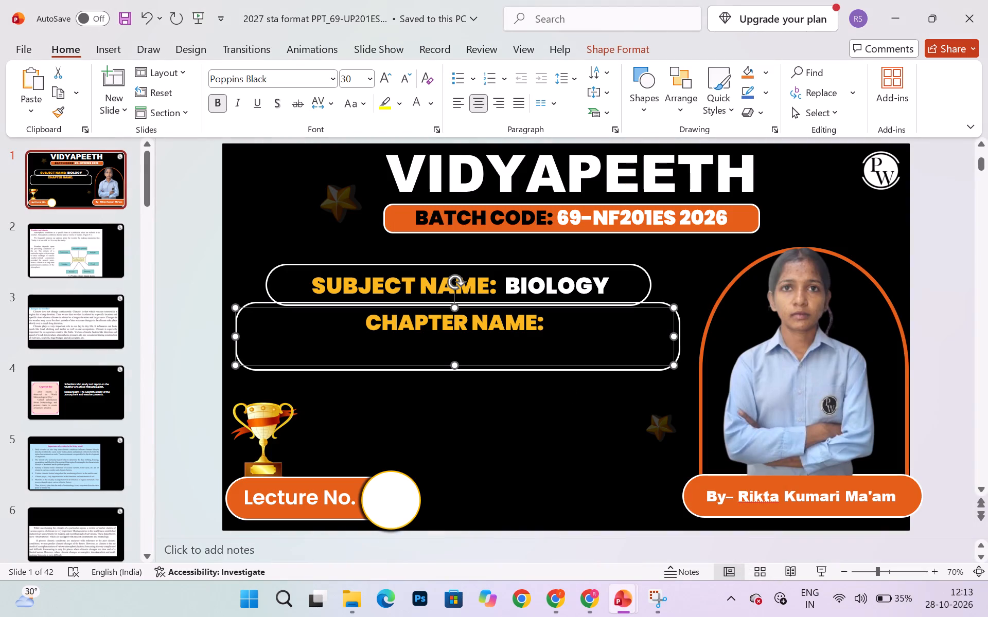
{"action": "left_click", "coordinate": [541, 318]}
{"action": "key", "text": "space"}
{"action": "key", "text": "ctrl+v"}
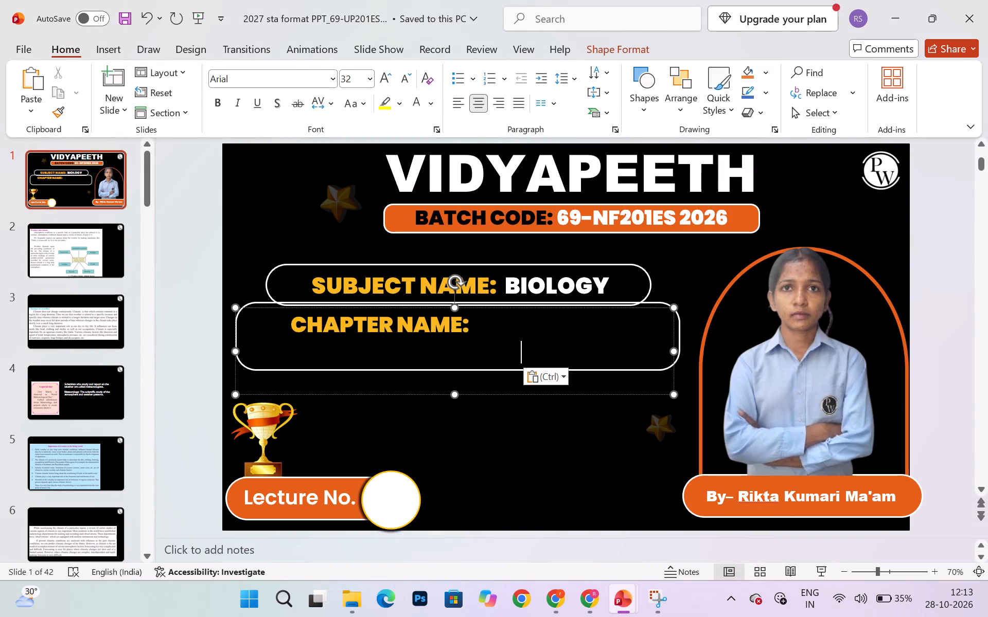
Format the pasted Environmental Management text on the title slide as white and bold.
{"action": "key", "text": "ctrl+a"}
{"action": "left_click", "coordinate": [541, 318]}
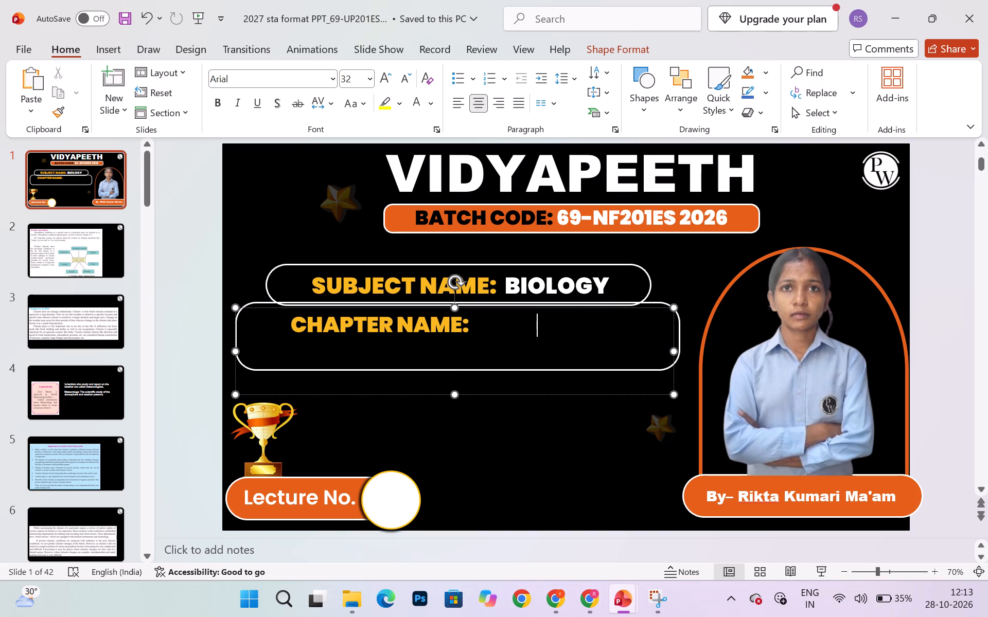
{"action": "left_click_drag", "start_coordinate": [477, 319], "coordinate": [558, 355]}
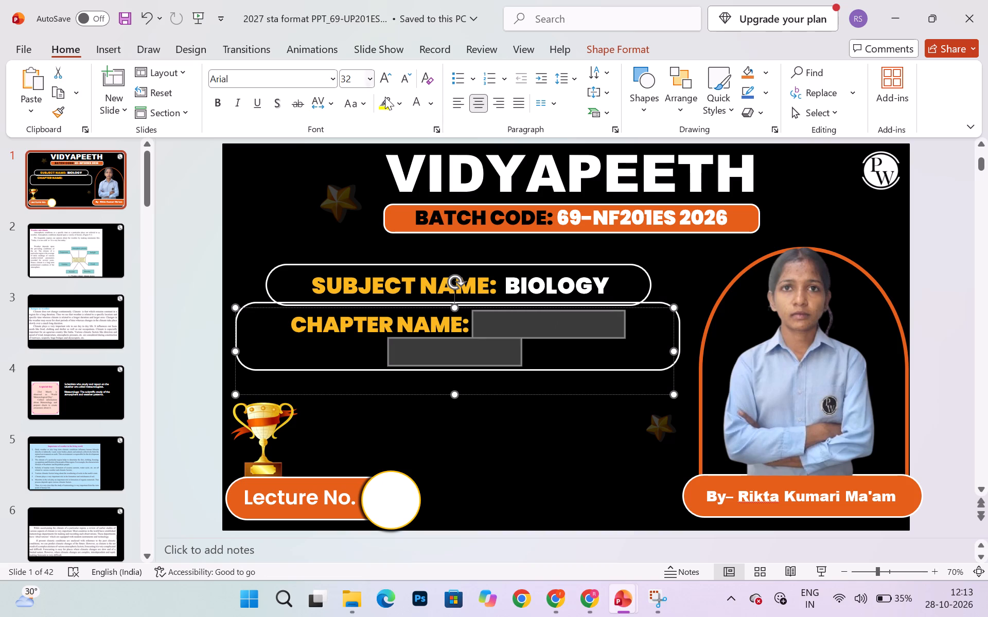
{"action": "left_click", "coordinate": [430, 100]}
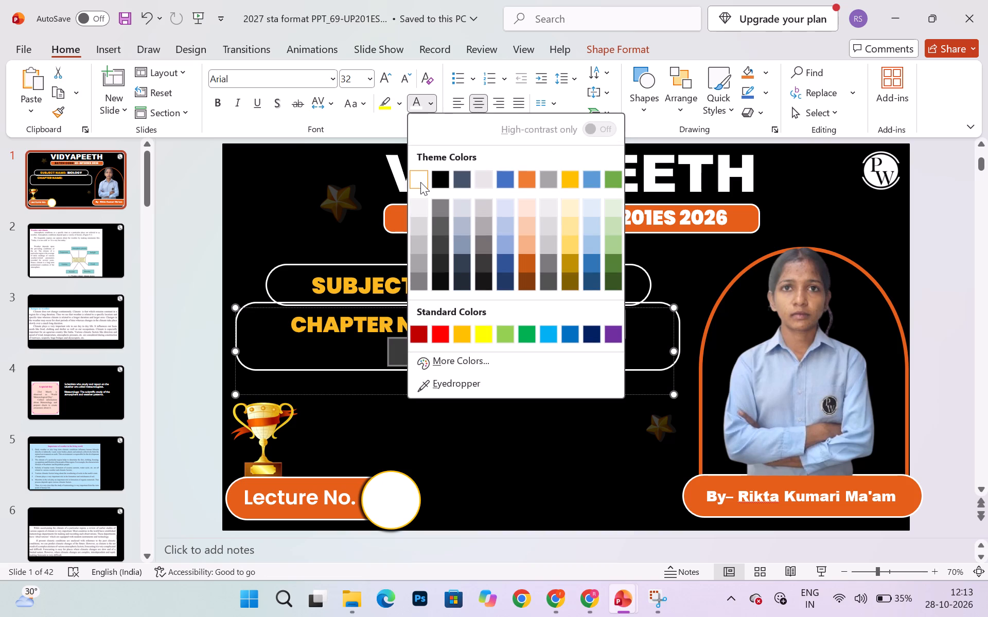
{"action": "left_click", "coordinate": [420, 182]}
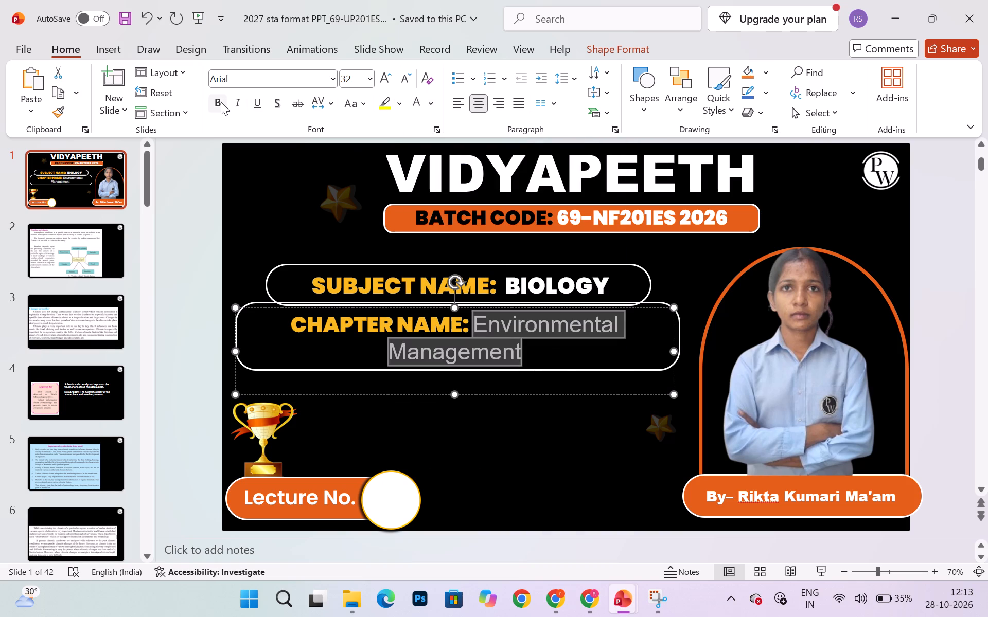
{"action": "left_click", "coordinate": [218, 101]}
{"action": "left_click", "coordinate": [465, 332]}
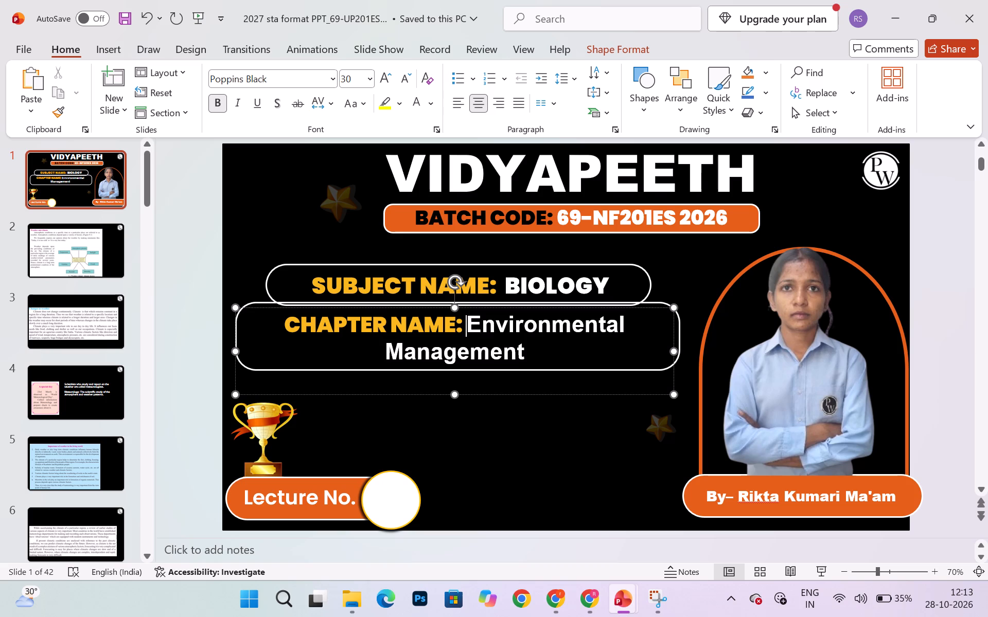
Enter 1 in the title slide's Lecture No. circle and set its font size to 24.
{"action": "left_click", "coordinate": [388, 494]}
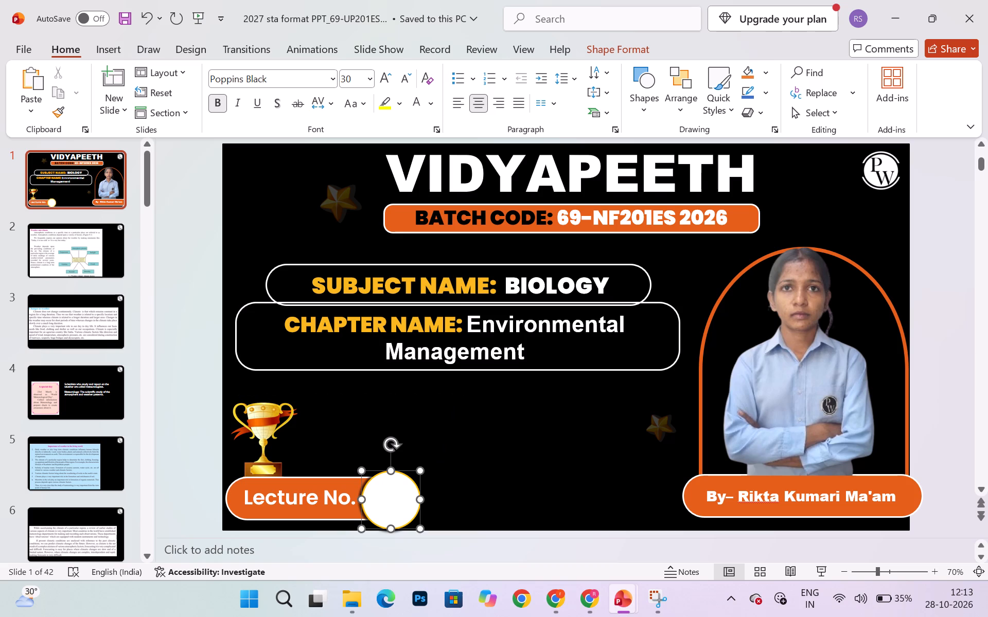
{"action": "left_click", "coordinate": [461, 483]}
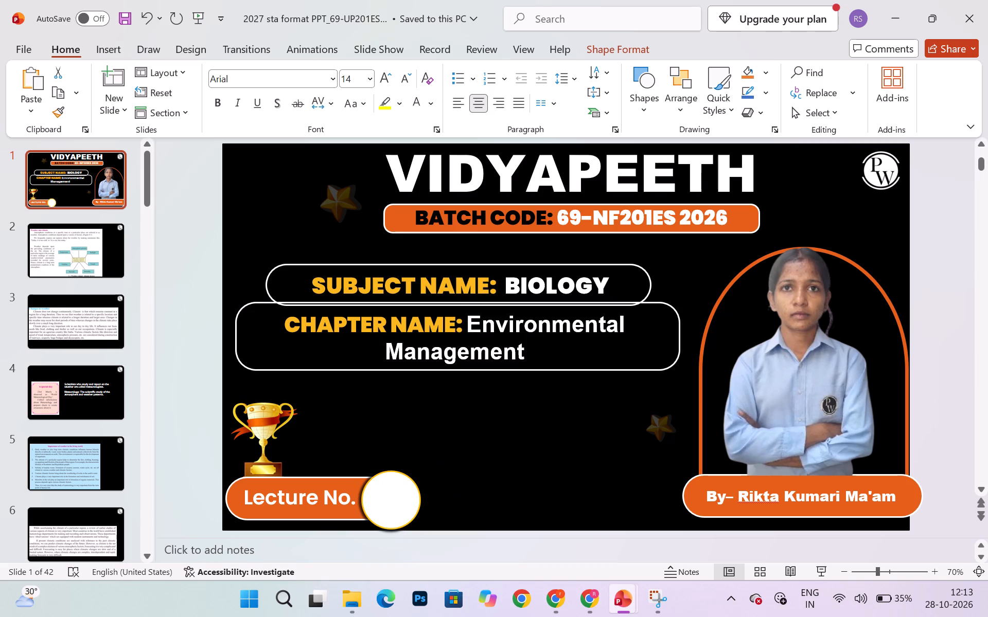
{"action": "left_click", "coordinate": [391, 496]}
{"action": "key", "text": "1"}
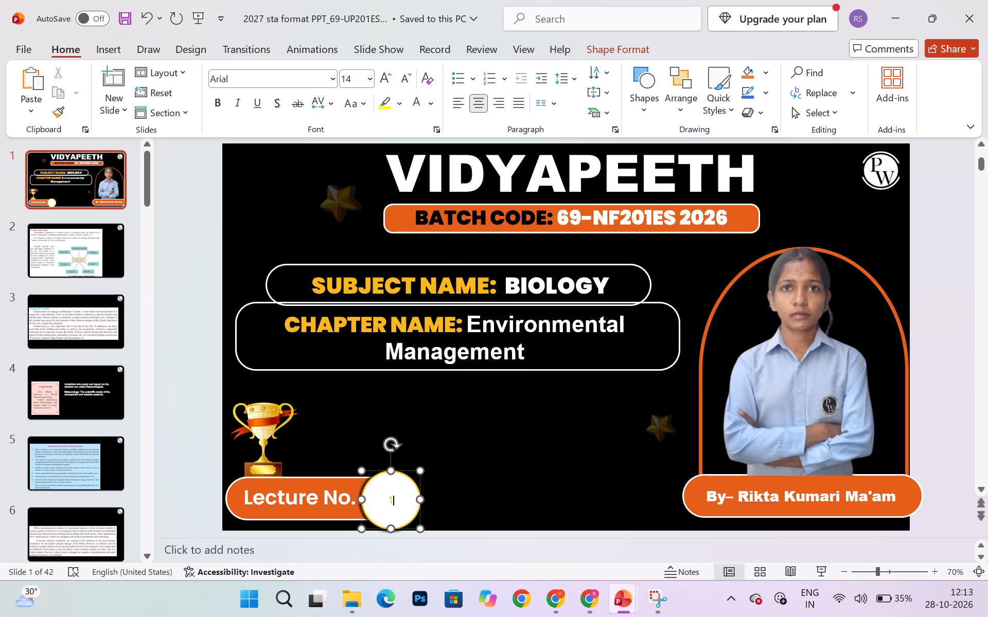
{"action": "key", "text": "ctrl+a"}
{"action": "left_click_drag", "start_coordinate": [373, 78], "coordinate": [342, 254]}
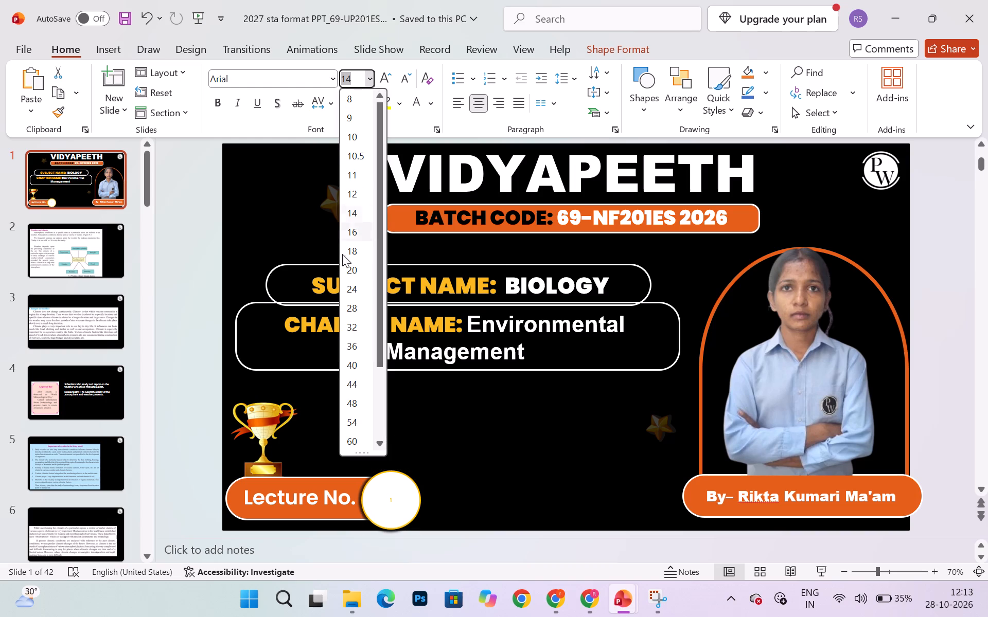
{"action": "left_click_drag", "start_coordinate": [342, 254], "coordinate": [354, 290]}
{"action": "left_click", "coordinate": [354, 290]}
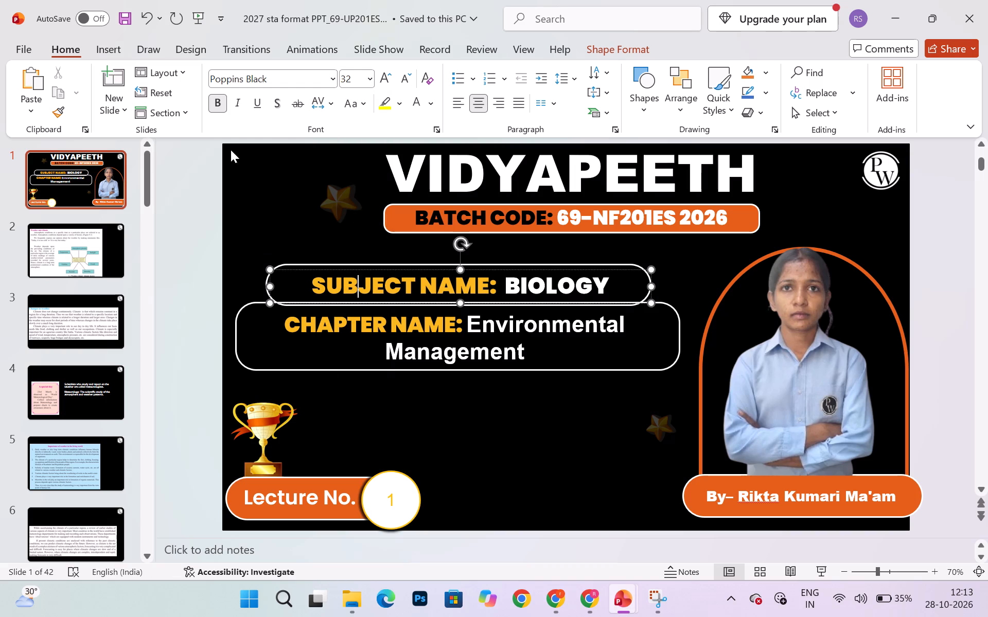
{"action": "left_click", "coordinate": [218, 103]}
Replace the teacher photo on the title slide with the one copied from the 03 CBSE_Class 9th_Biology presentation's title slide.
{"action": "left_click", "coordinate": [801, 388]}
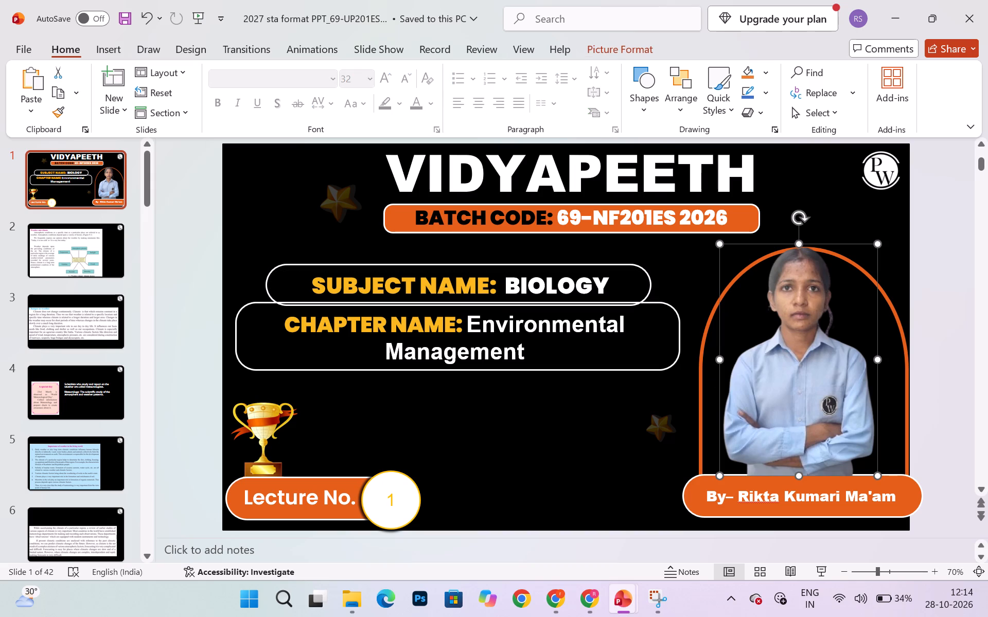
{"action": "key", "text": "BackSpace"}
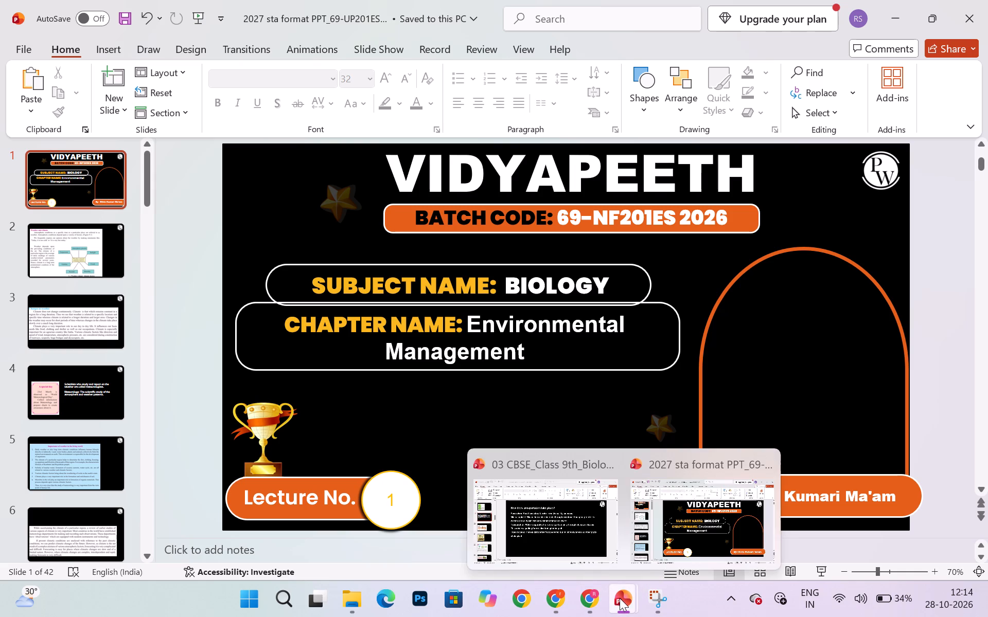
{"action": "left_click", "coordinate": [579, 519]}
{"action": "scroll", "coordinate": [112, 309], "scroll_direction": "up", "scroll_amount": 4}
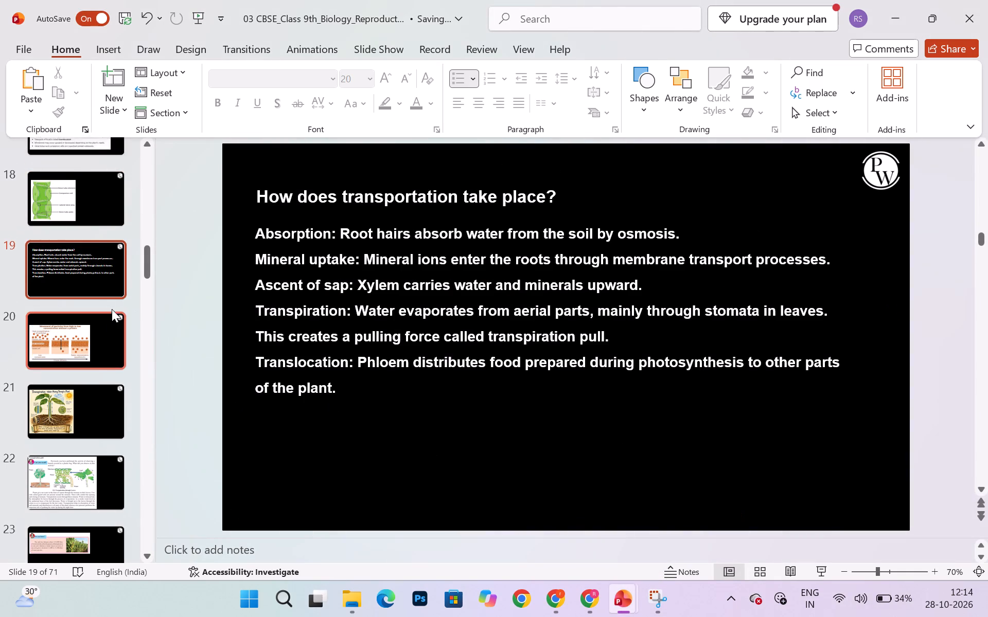
{"action": "scroll", "coordinate": [112, 309], "scroll_direction": "up", "scroll_amount": 20}
{"action": "scroll", "coordinate": [112, 309], "scroll_direction": "up", "scroll_amount": 6}
{"action": "left_click", "coordinate": [105, 188]}
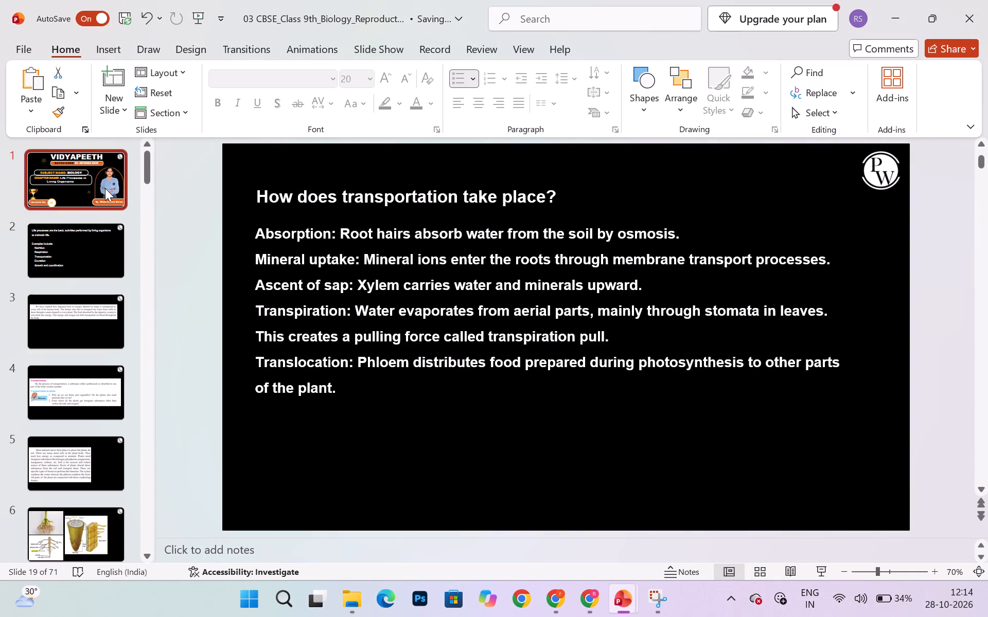
{"action": "right_click", "coordinate": [807, 370]}
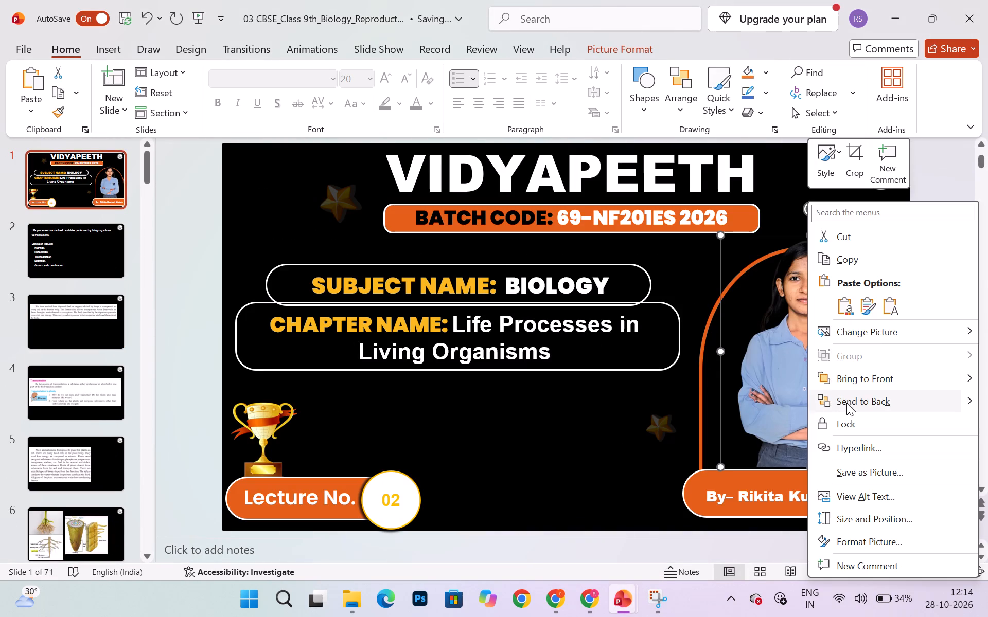
{"action": "left_click", "coordinate": [857, 252]}
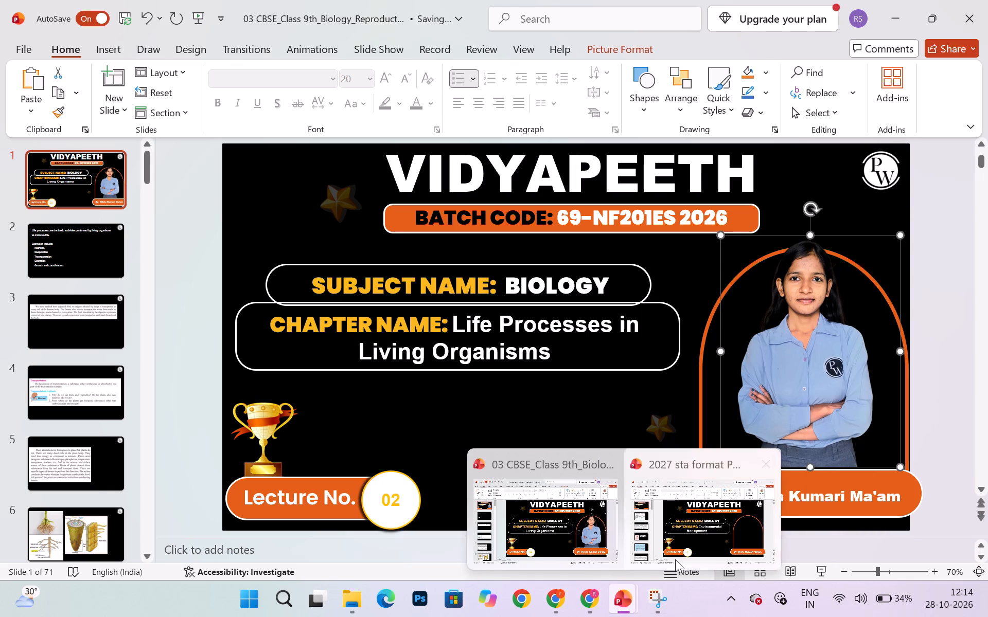
{"action": "left_click", "coordinate": [689, 545]}
{"action": "left_click", "coordinate": [805, 375]}
{"action": "key", "text": "ctrl+v"}
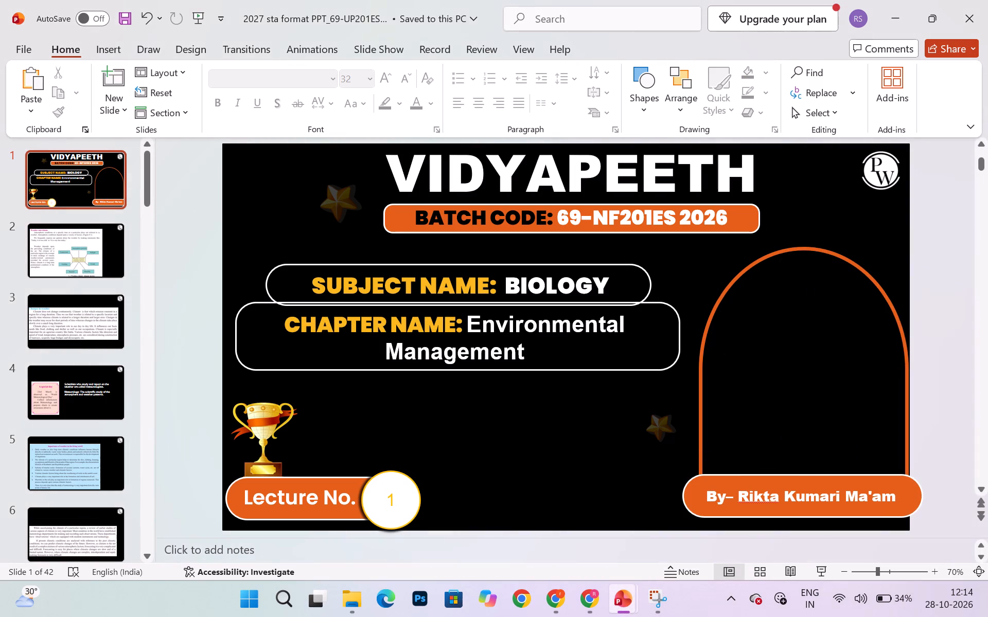
Correct the teacher's first name in the title slide's byline by inserting a lowercase i after the k.
{"action": "left_click", "coordinate": [759, 493]}
{"action": "key", "text": "i"}
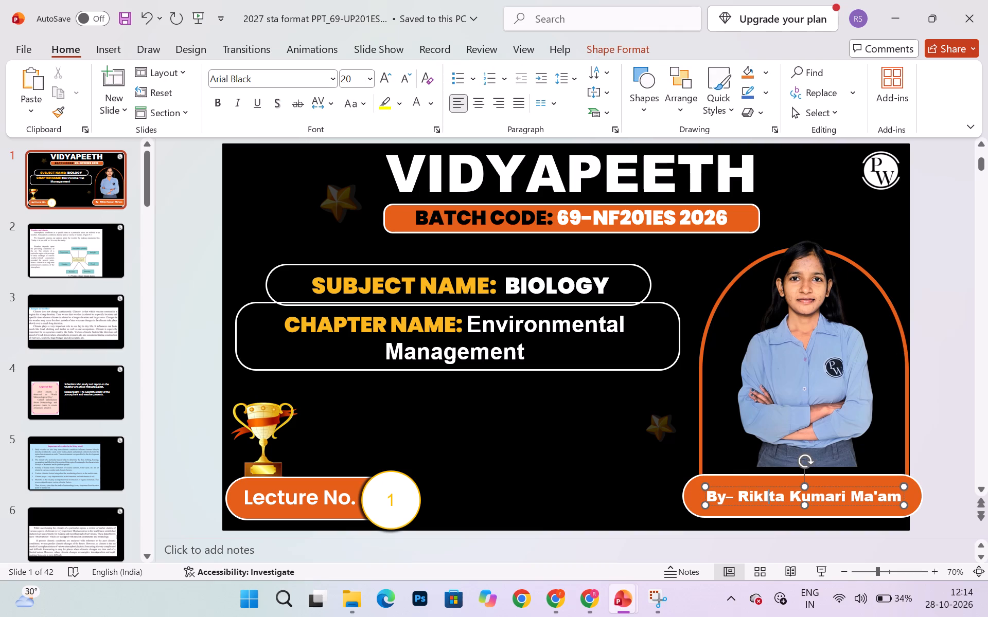
{"action": "key", "text": "i"}
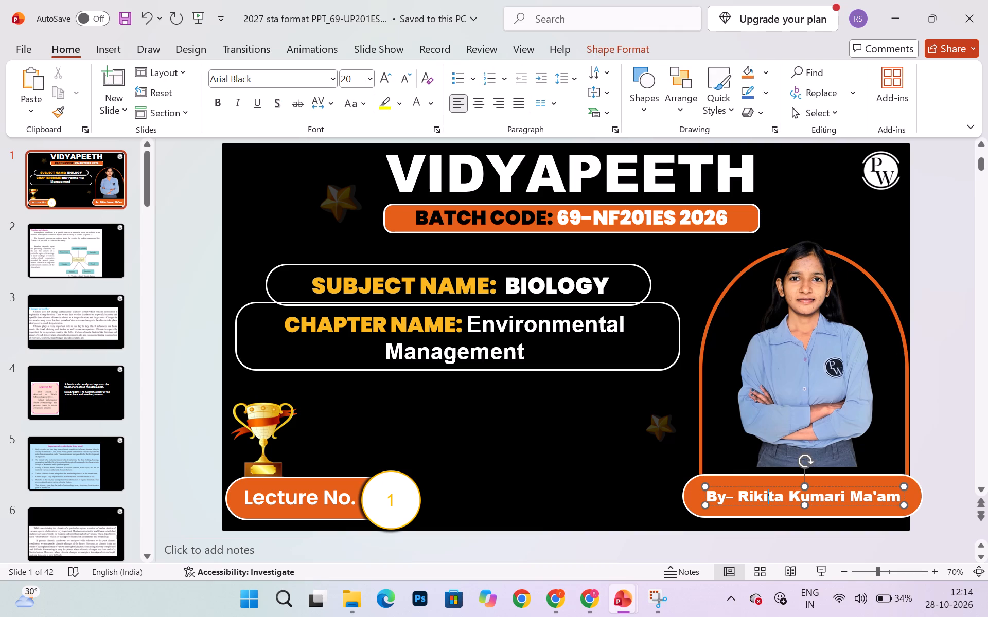
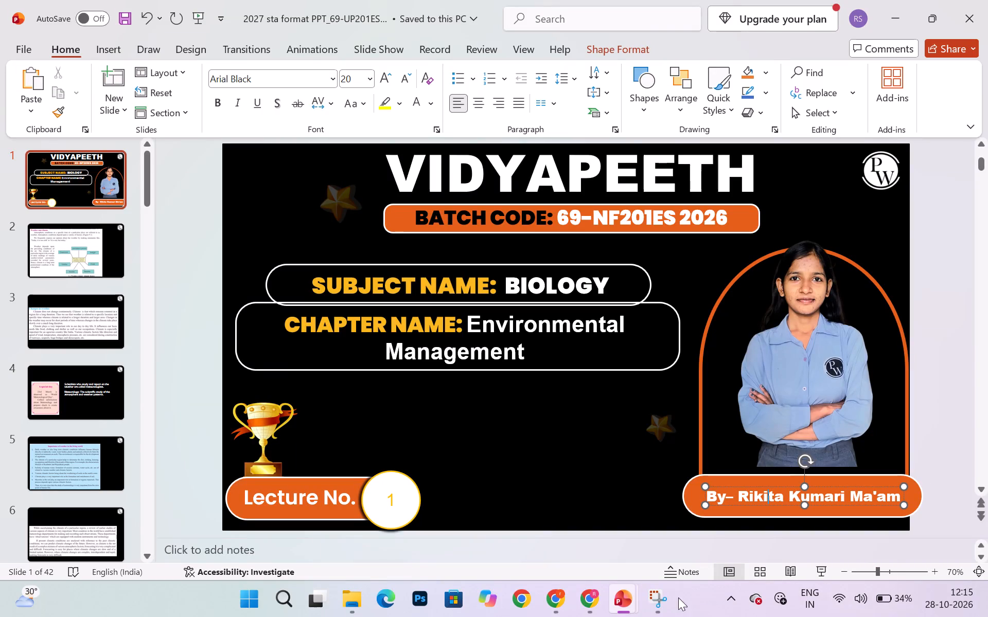
Switch to Chrome and replace the previous Google query with a search for "province".
{"action": "left_click", "coordinate": [558, 598]}
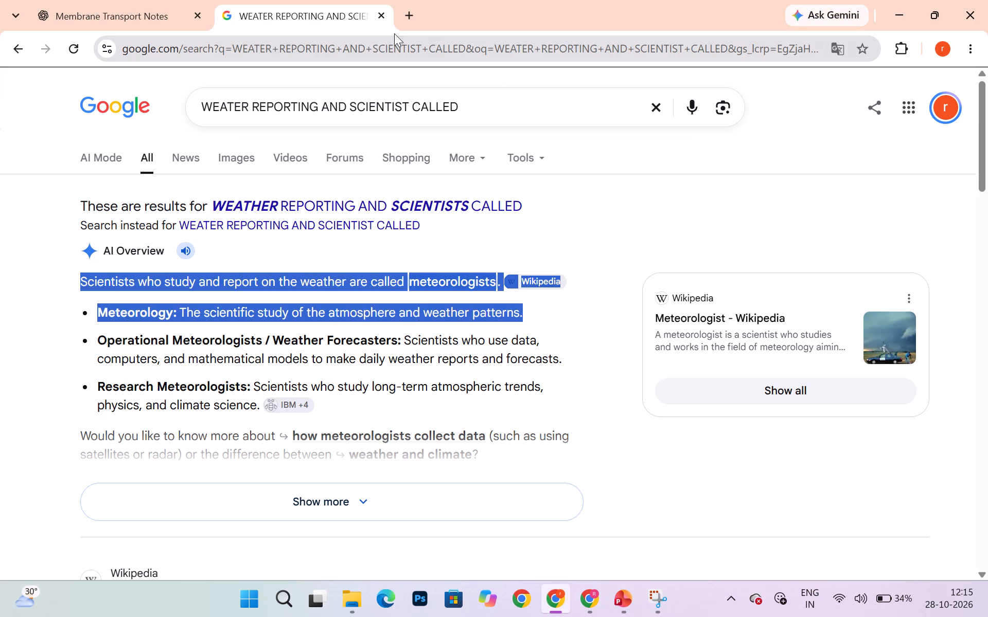
{"action": "triple_click", "coordinate": [468, 111]}
{"action": "left_click", "coordinate": [468, 111]}
{"action": "key", "text": "BackSpace"}
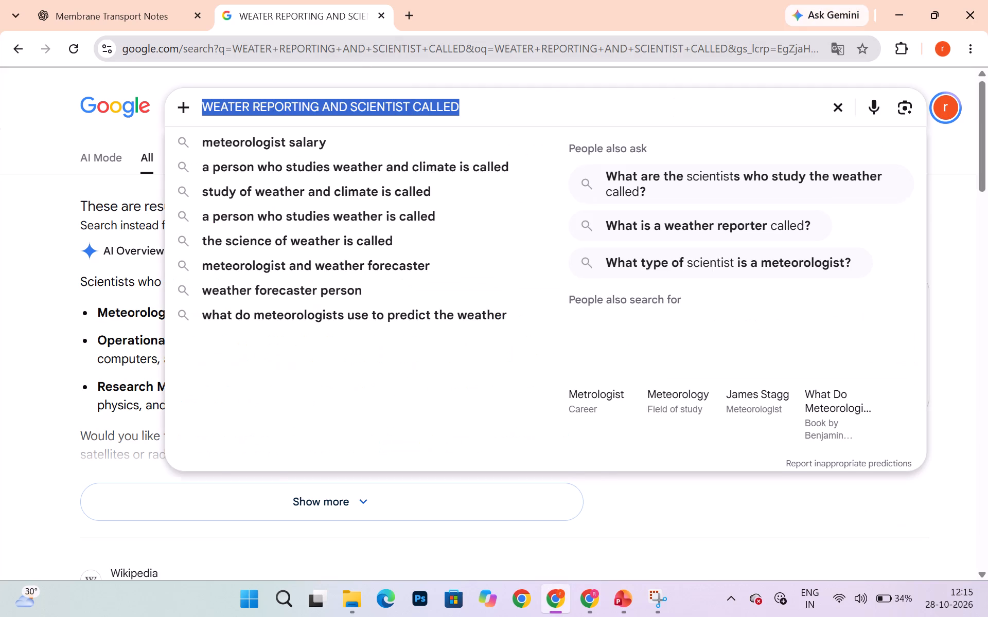
{"action": "type", "text": "province"}
{"action": "key", "text": "Return"}
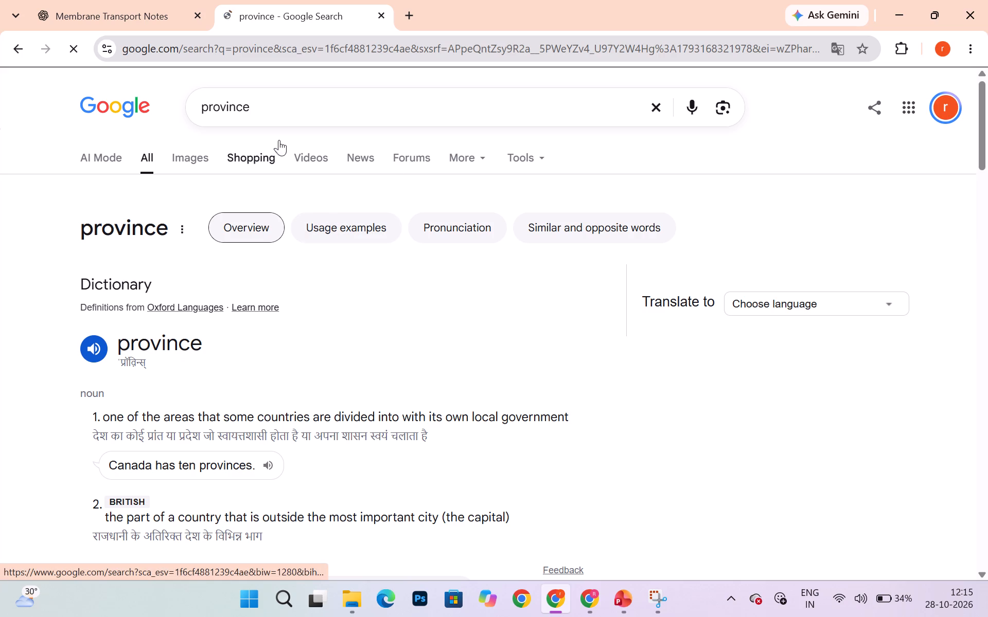
Search for "province ?" and examine the expanded dictionary definition and the answer to "What is a province in India?".
{"action": "left_click", "coordinate": [280, 112]}
{"action": "key", "text": "space"}
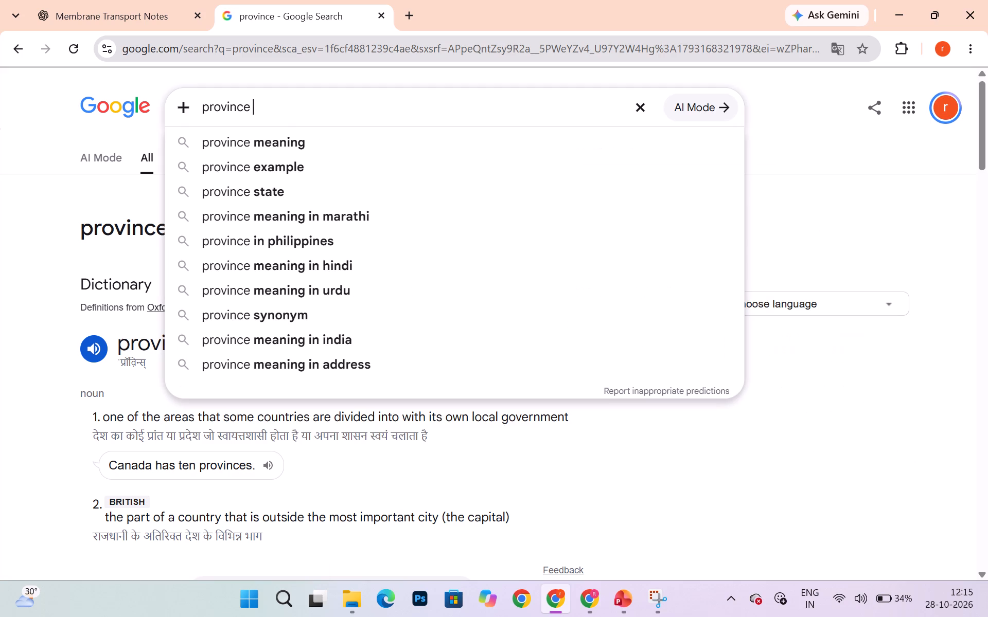
{"action": "type", "text": "?"}
{"action": "key", "text": "Return"}
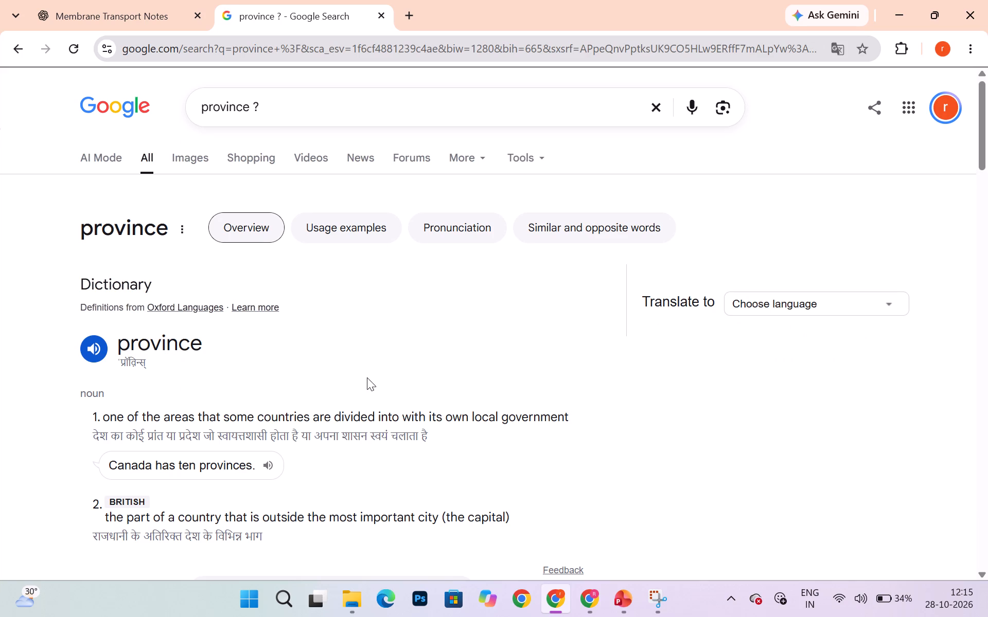
{"action": "scroll", "coordinate": [368, 375], "scroll_direction": "down", "scroll_amount": 2}
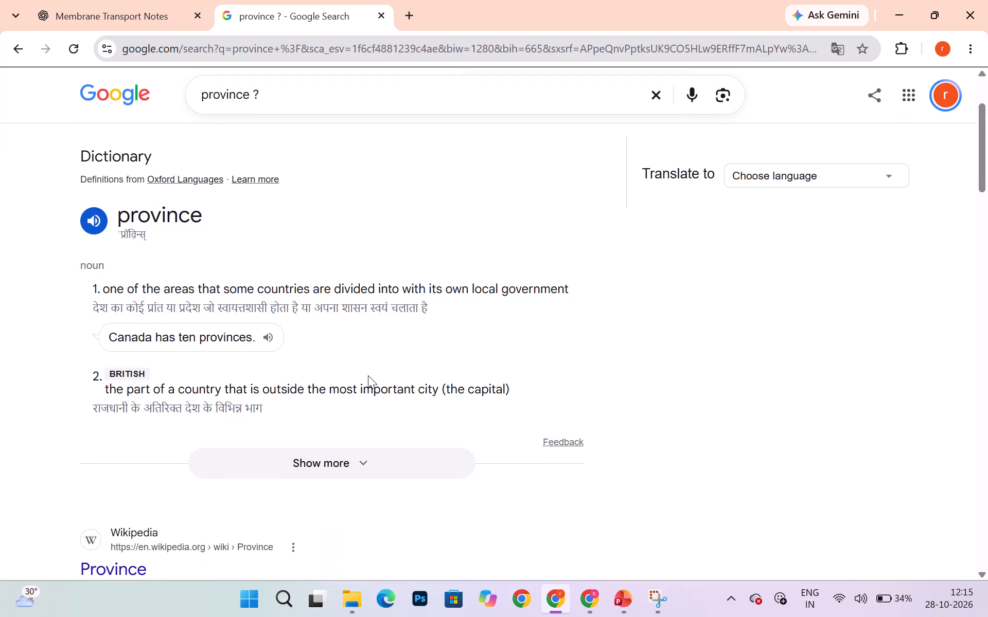
{"action": "left_click", "coordinate": [319, 467]}
{"action": "scroll", "coordinate": [307, 413], "scroll_direction": "down", "scroll_amount": 1}
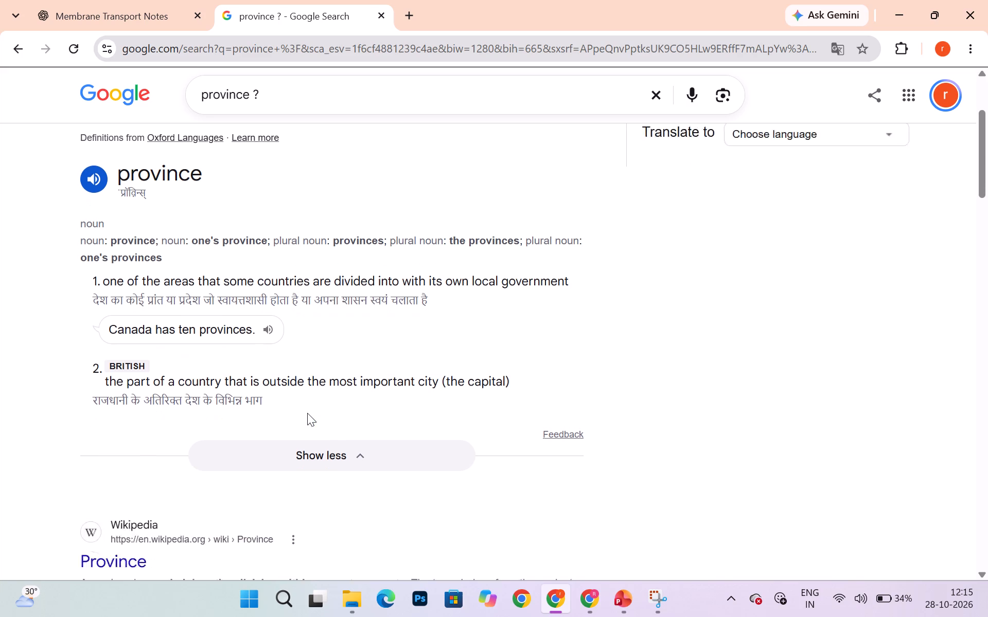
{"action": "scroll", "coordinate": [307, 413], "scroll_direction": "down", "scroll_amount": 2}
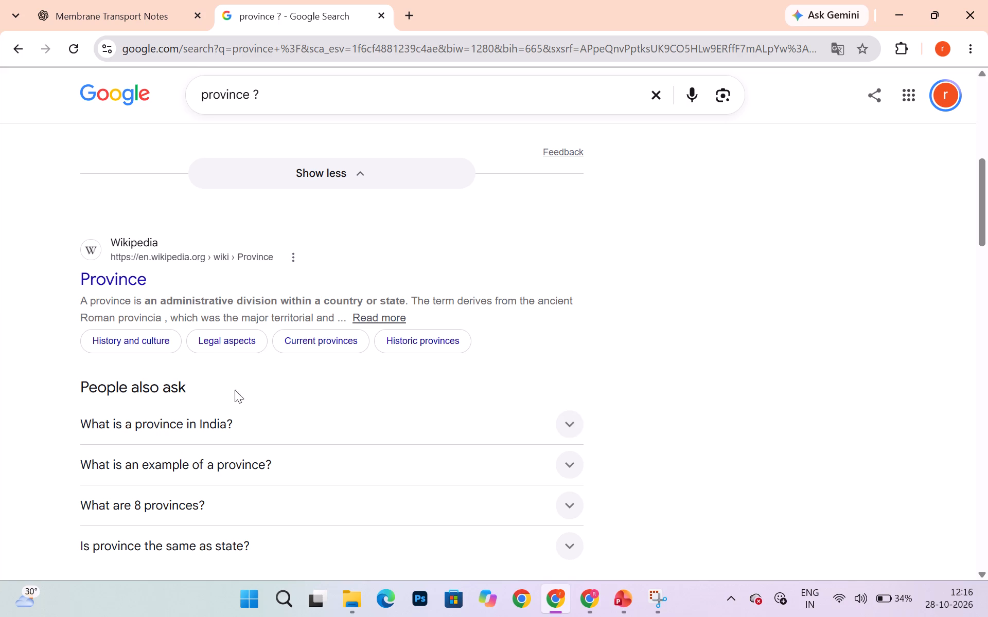
{"action": "left_click", "coordinate": [157, 431]}
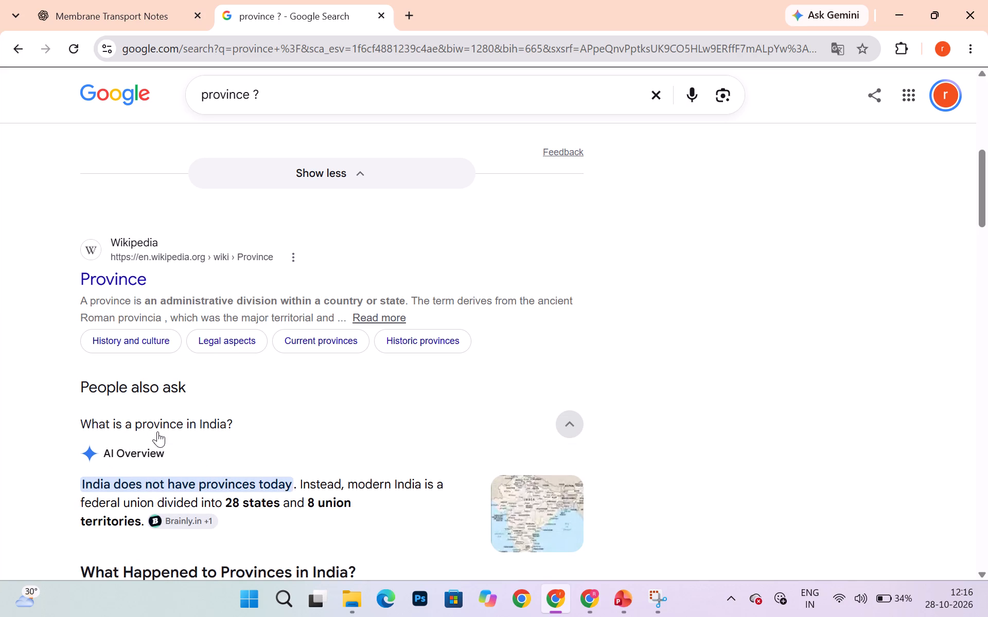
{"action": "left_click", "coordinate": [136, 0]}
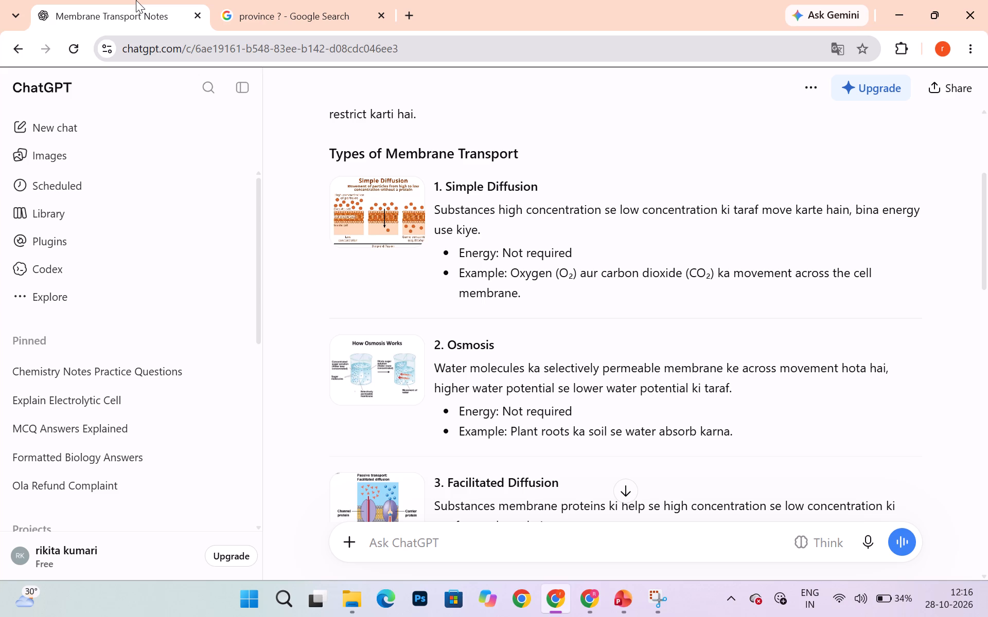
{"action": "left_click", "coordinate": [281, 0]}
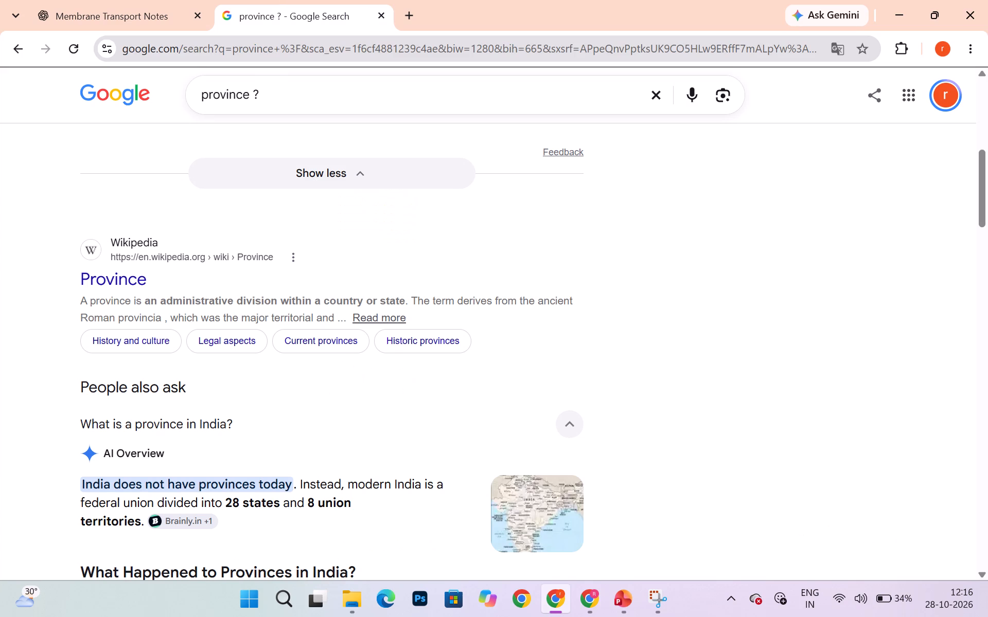
Replace the Google query with a search for "code akola".
{"action": "triple_click", "coordinate": [262, 100]}
{"action": "key", "text": "BackSpace"}
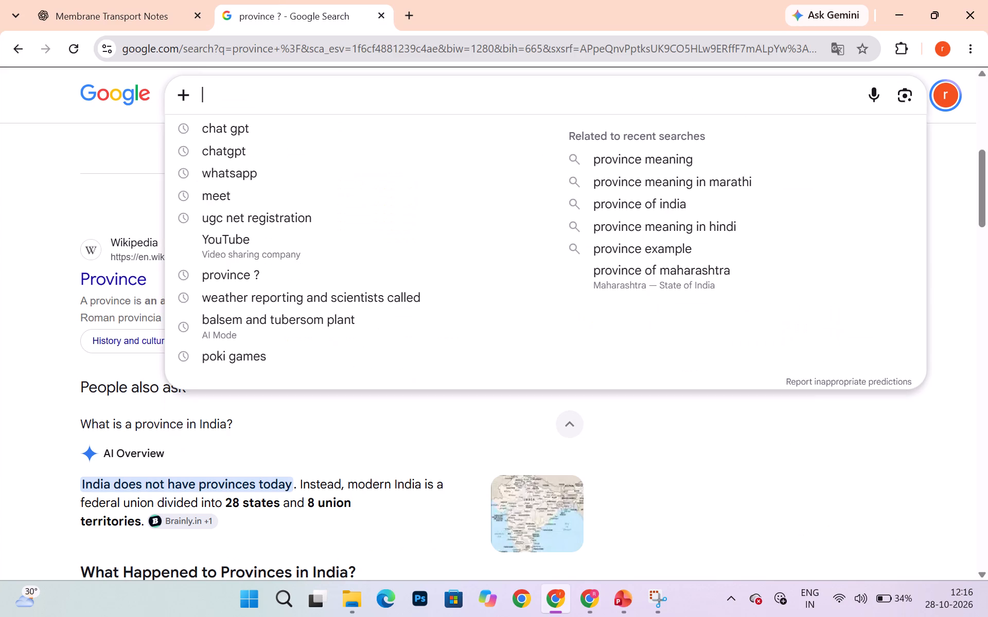
{"action": "type", "text": "code"}
{"action": "key", "text": "space"}
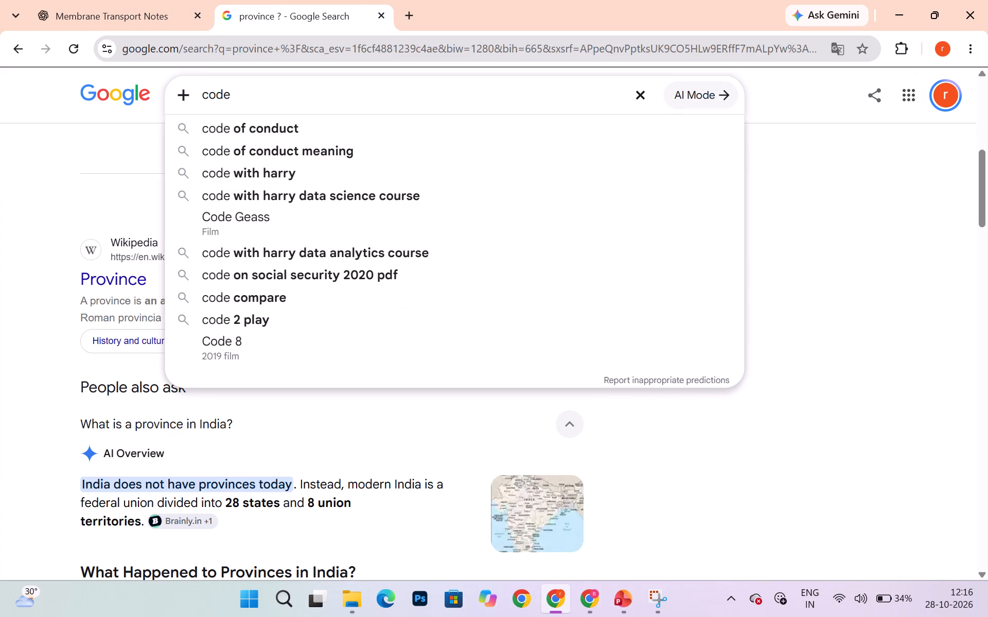
{"action": "type", "text": "akola"}
{"action": "key", "text": "Return"}
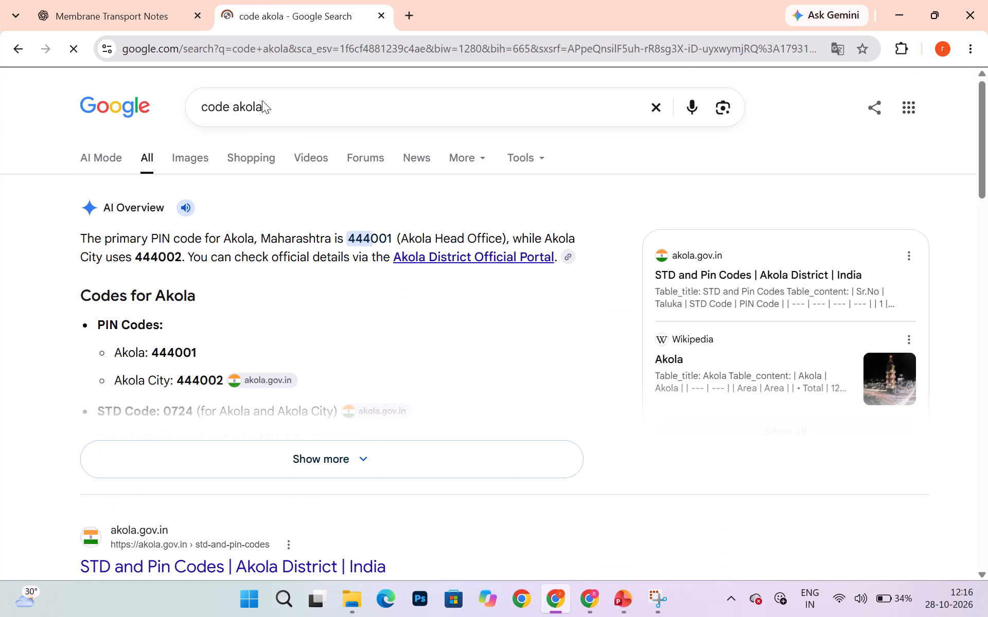
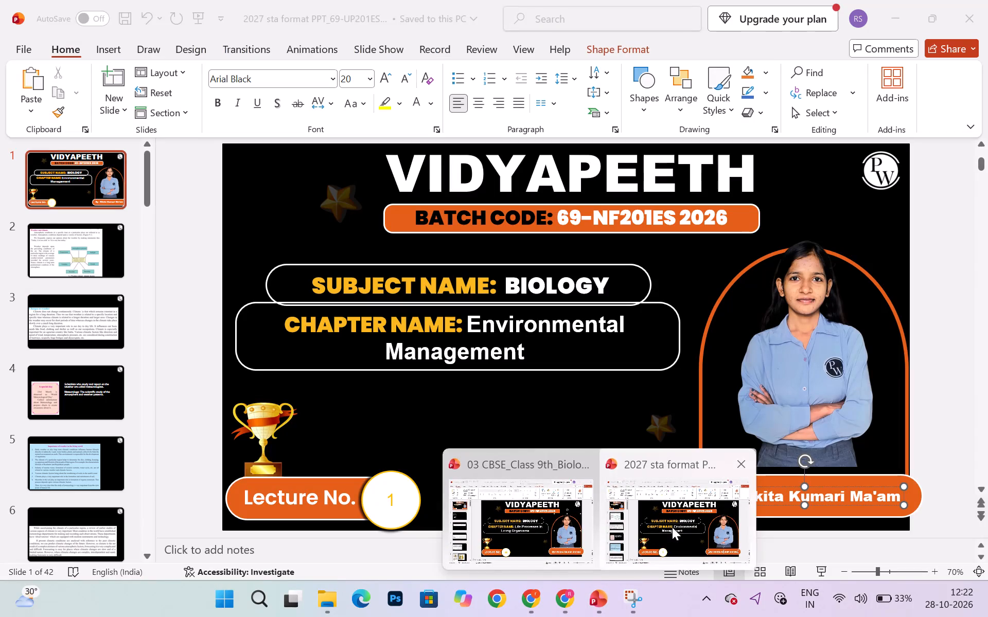
Switch to the Environmental Management presentation in PowerPoint and look through its slide thumbnails, ending on the Weather and climate slide.
{"action": "left_click", "coordinate": [672, 527]}
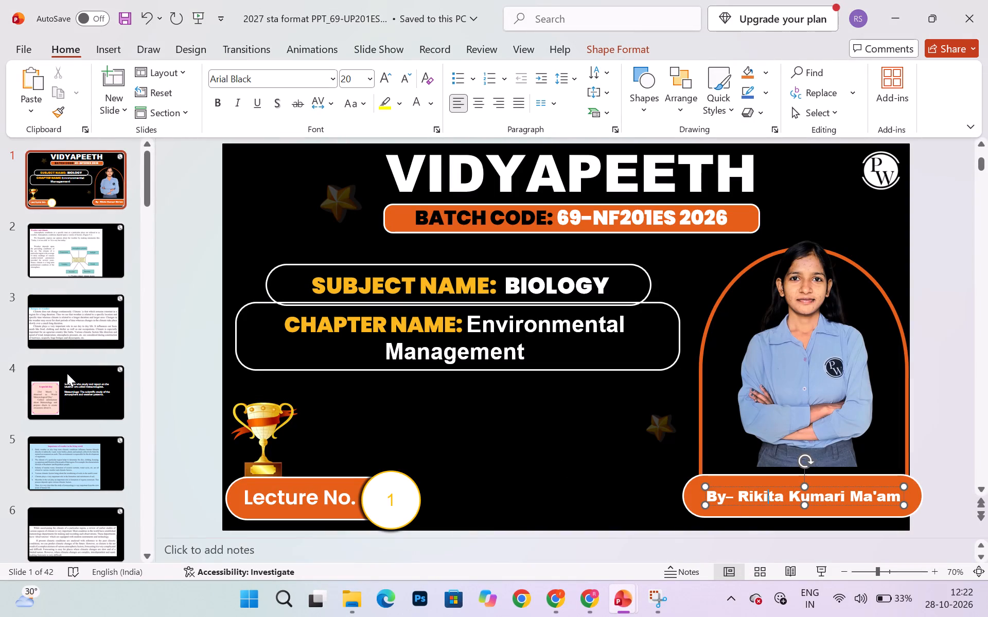
{"action": "scroll", "coordinate": [67, 373], "scroll_direction": "down", "scroll_amount": 4}
{"action": "scroll", "coordinate": [67, 373], "scroll_direction": "up", "scroll_amount": 8}
{"action": "scroll", "coordinate": [67, 373], "scroll_direction": "down", "scroll_amount": 8}
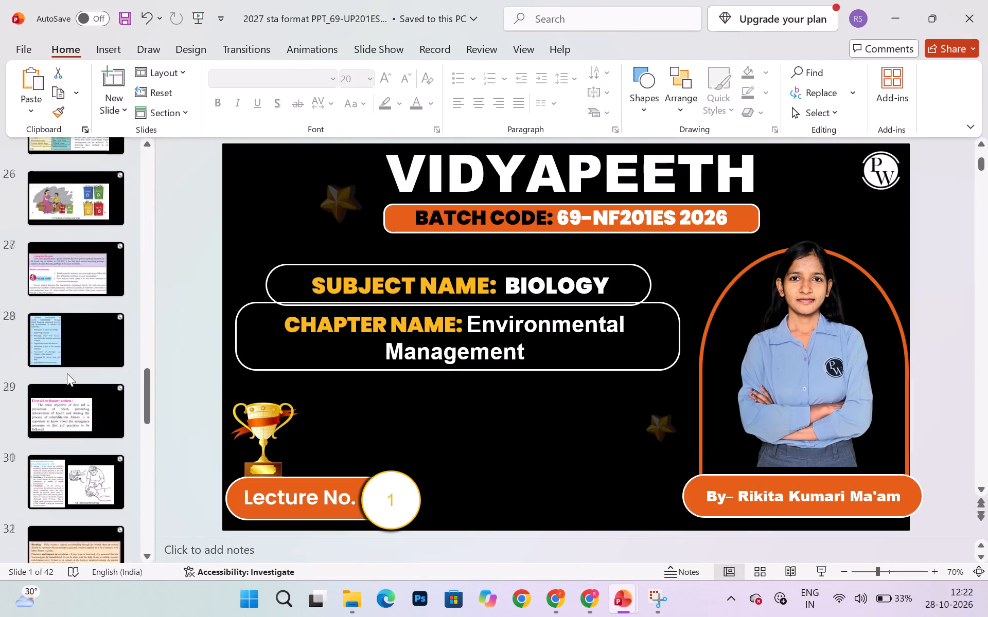
{"action": "scroll", "coordinate": [67, 373], "scroll_direction": "down", "scroll_amount": 4}
{"action": "scroll", "coordinate": [67, 373], "scroll_direction": "up", "scroll_amount": 1}
{"action": "scroll", "coordinate": [67, 373], "scroll_direction": "down", "scroll_amount": 6}
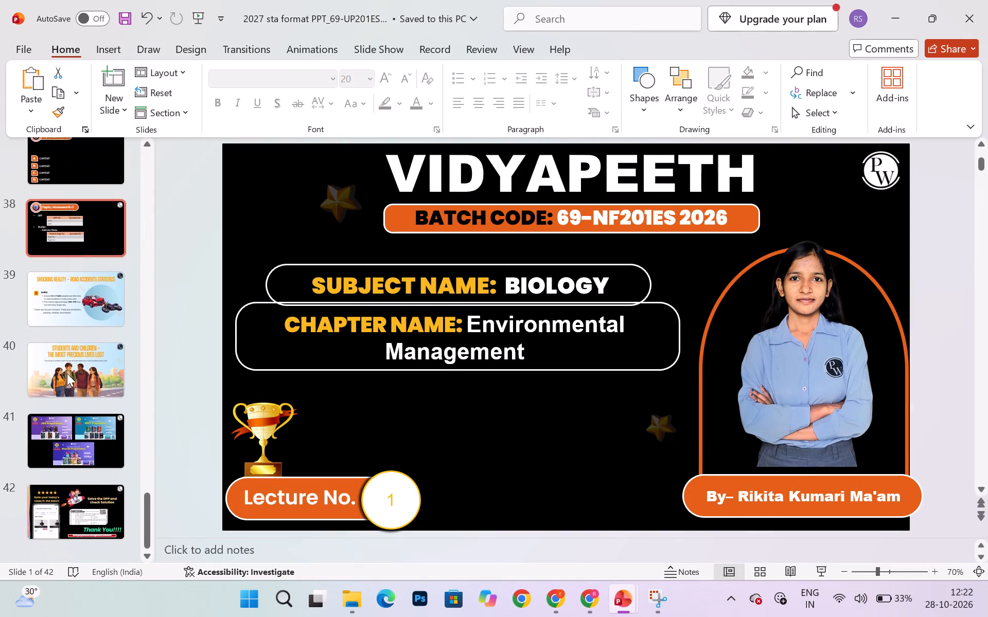
{"action": "scroll", "coordinate": [67, 373], "scroll_direction": "up", "scroll_amount": 16}
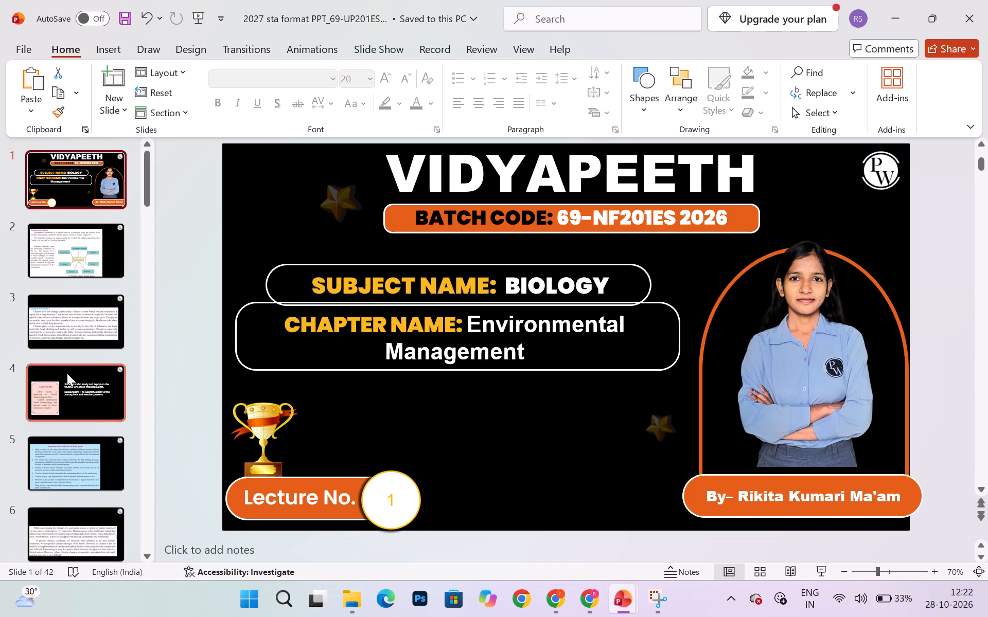
{"action": "scroll", "coordinate": [67, 373], "scroll_direction": "up", "scroll_amount": 1}
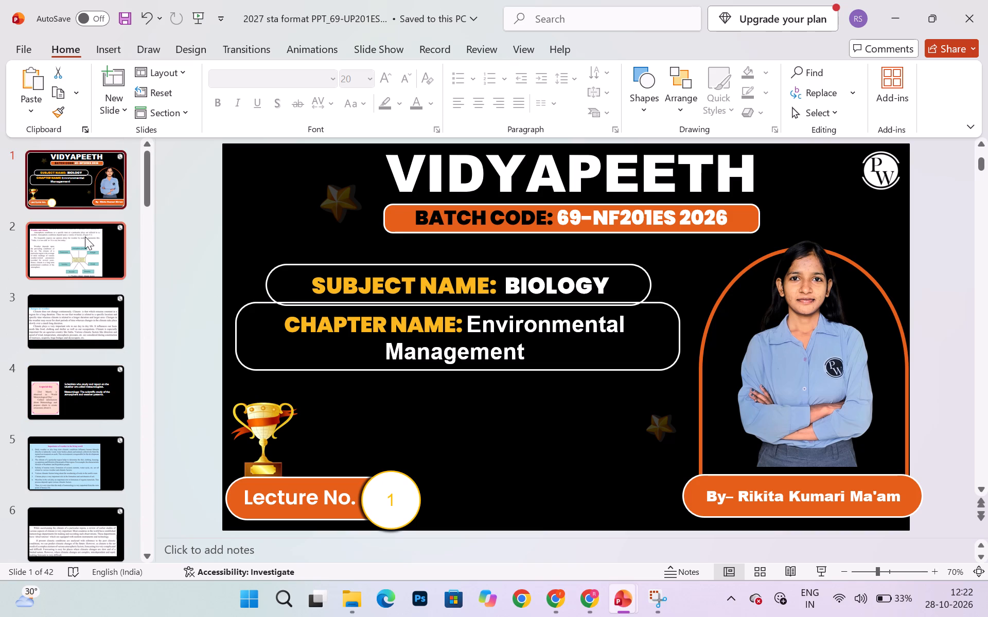
{"action": "left_click", "coordinate": [89, 243]}
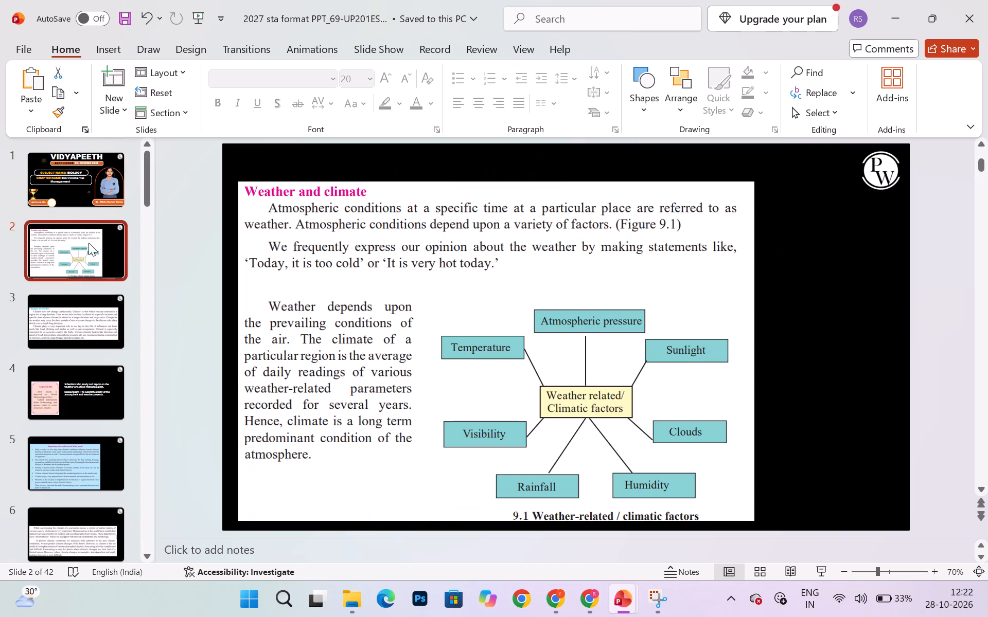
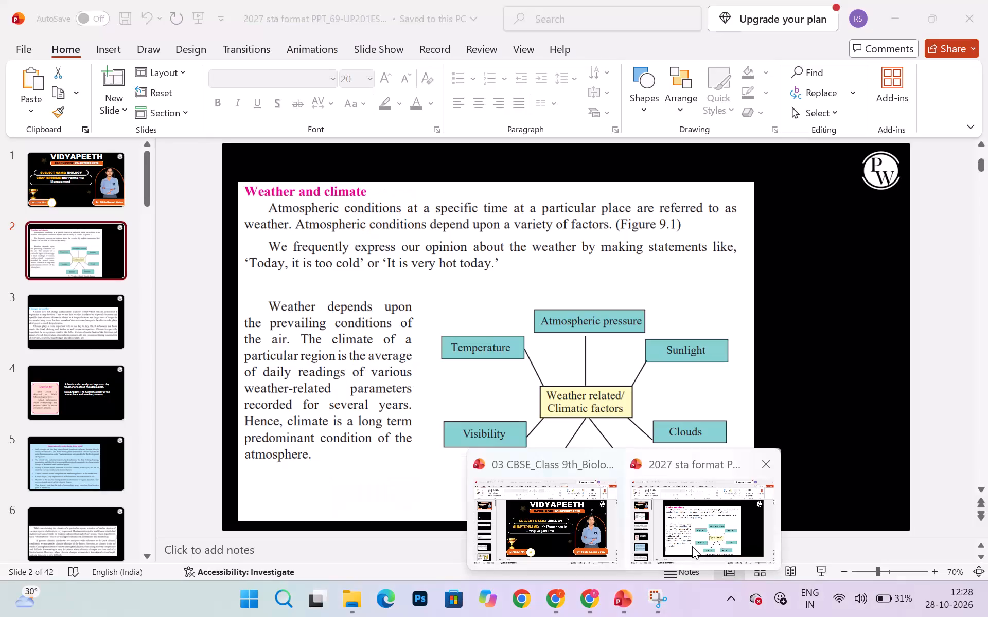
{"action": "left_click", "coordinate": [692, 546]}
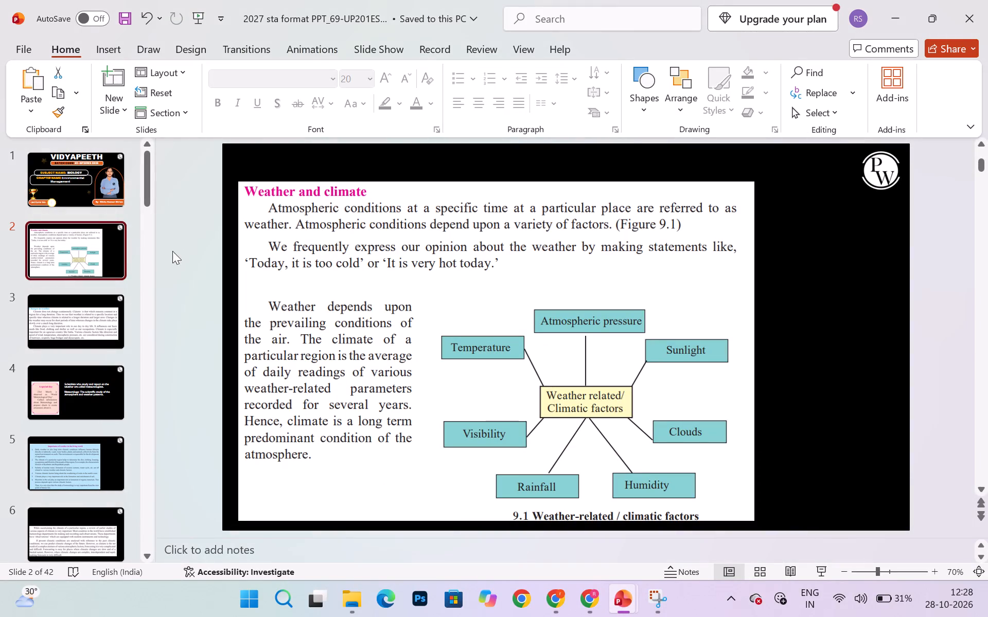
{"action": "left_click", "coordinate": [110, 257]}
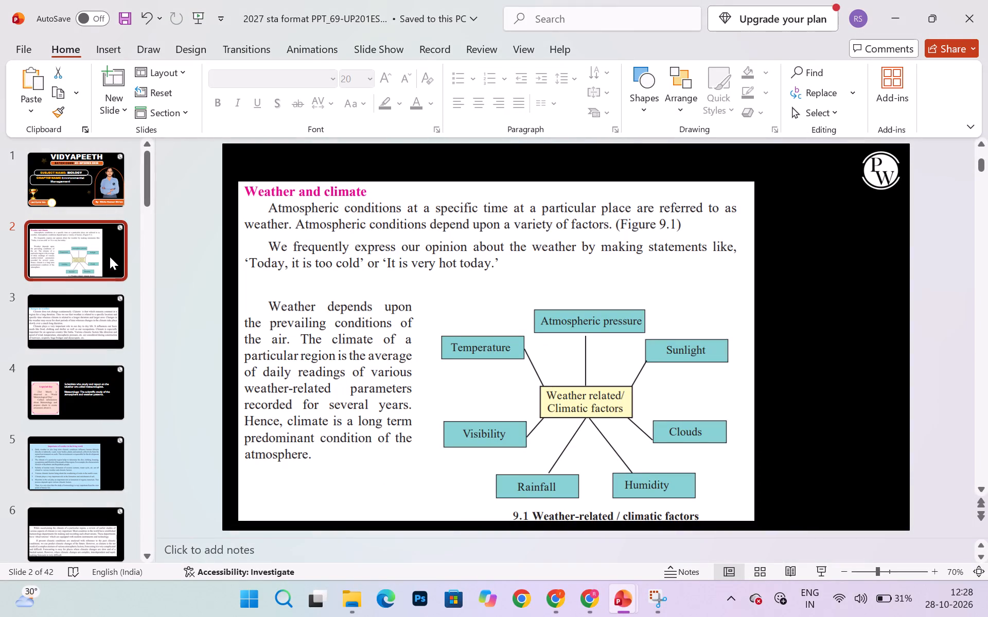
{"action": "left_click", "coordinate": [556, 593]}
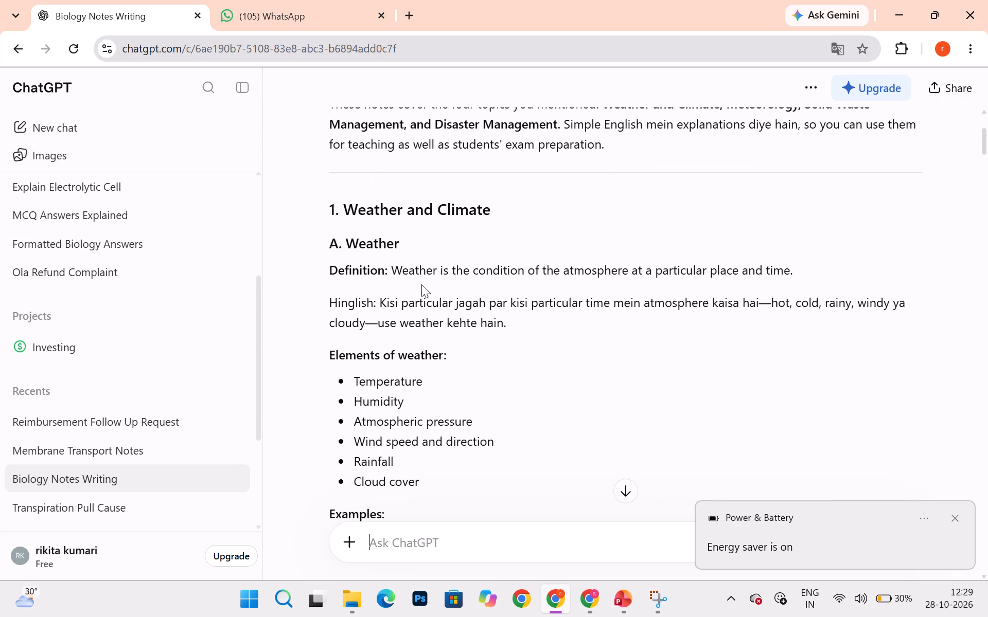
Copy the "A. Weather" section, from its heading through the weather examples.
{"action": "scroll", "coordinate": [421, 284], "scroll_direction": "down", "scroll_amount": 1}
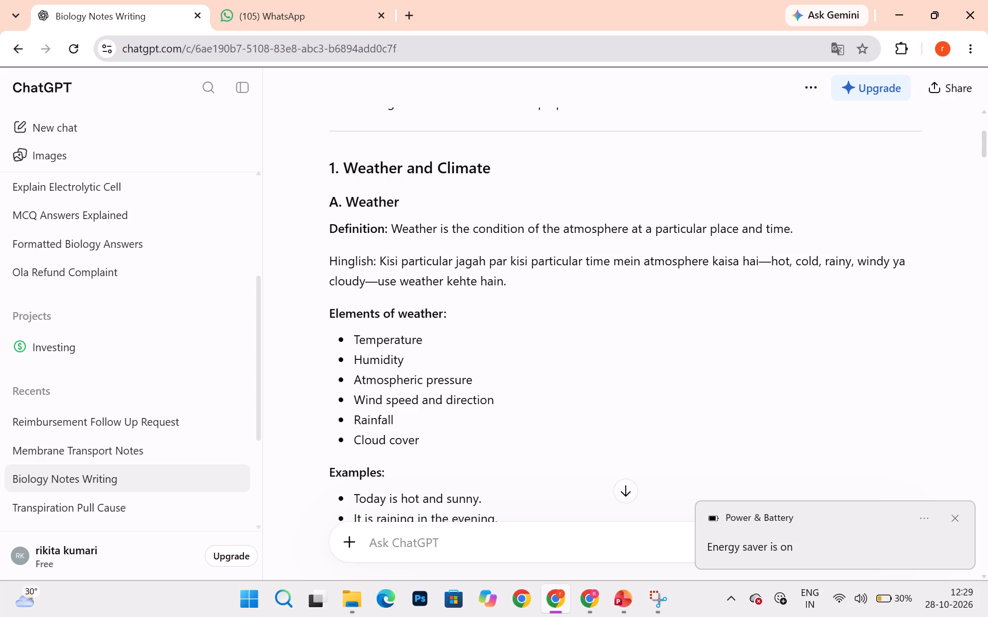
{"action": "left_click_drag", "start_coordinate": [330, 197], "coordinate": [445, 437]}
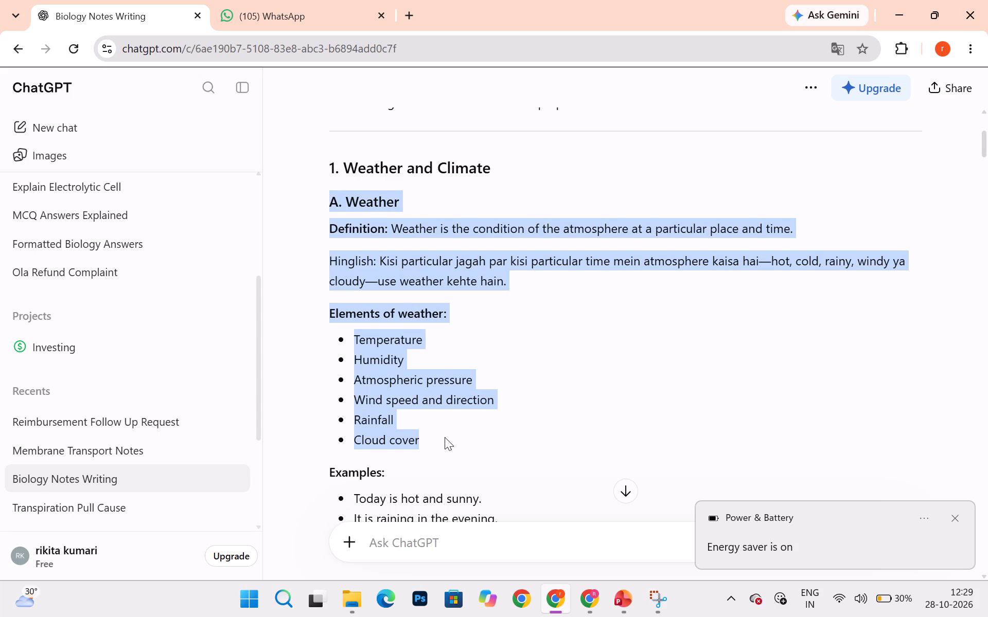
{"action": "left_click_drag", "start_coordinate": [445, 437], "coordinate": [451, 154]}
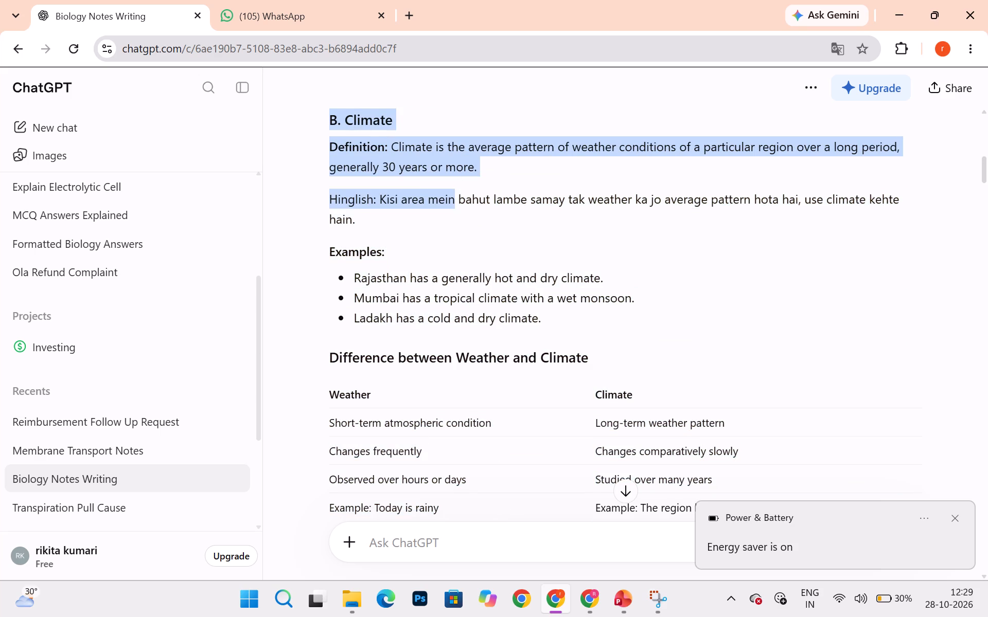
{"action": "left_click_drag", "start_coordinate": [451, 154], "coordinate": [504, 223]}
{"action": "key", "text": "ctrl+c"}
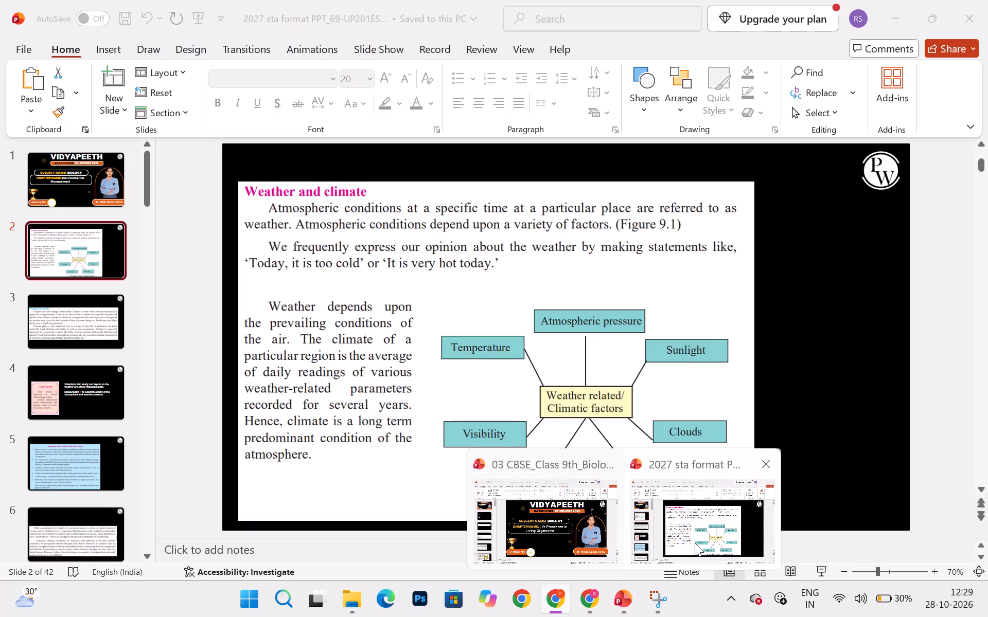
Switch to the 2027 sta format presentation in PowerPoint, add a blank slide after slide 2 and paste the copied weather notes.
{"action": "left_click", "coordinate": [687, 531]}
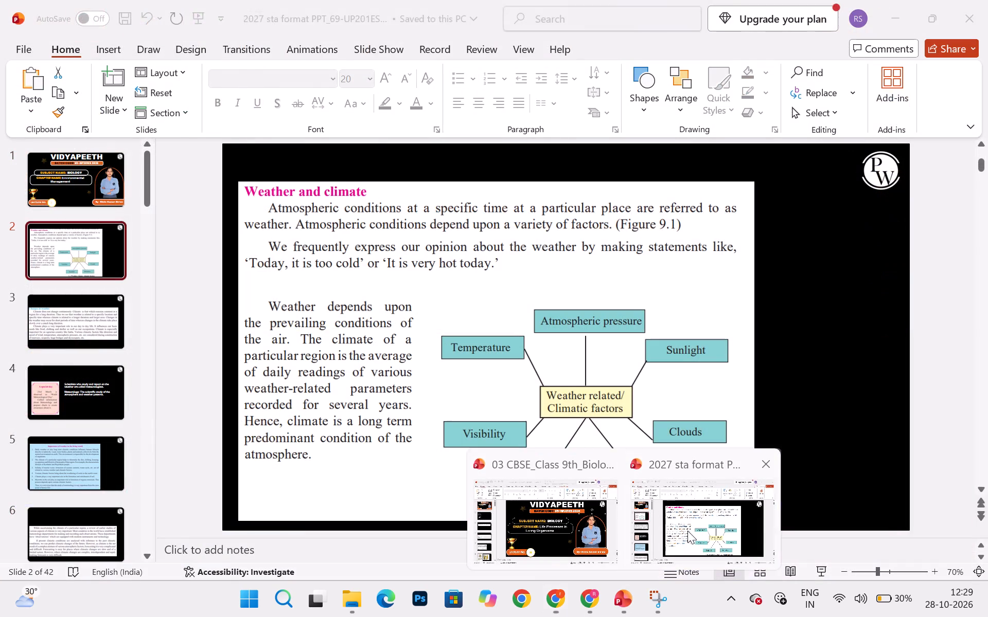
{"action": "left_click", "coordinate": [57, 183]}
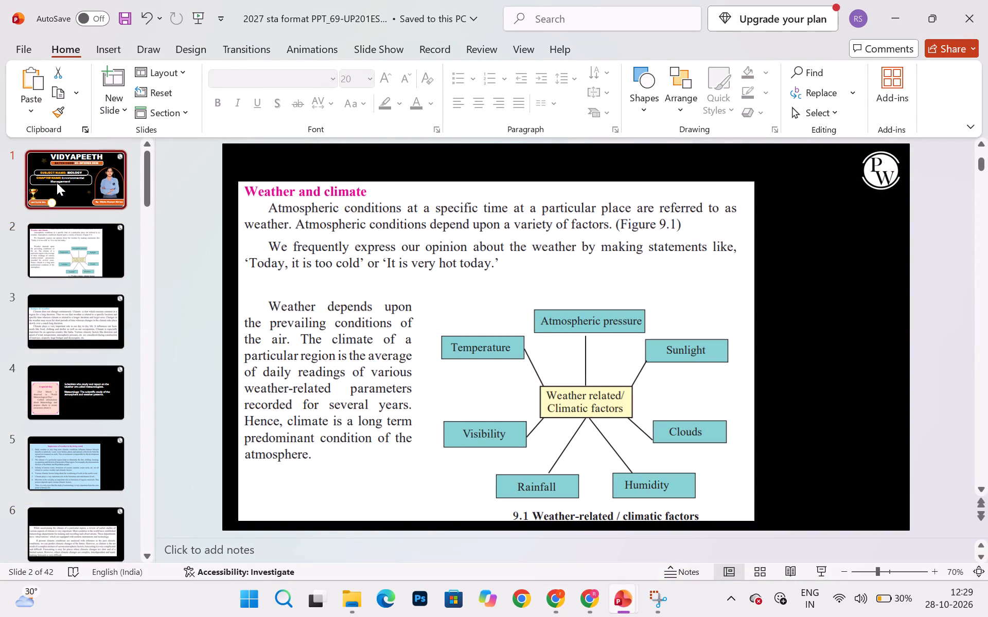
{"action": "left_click", "coordinate": [93, 267]}
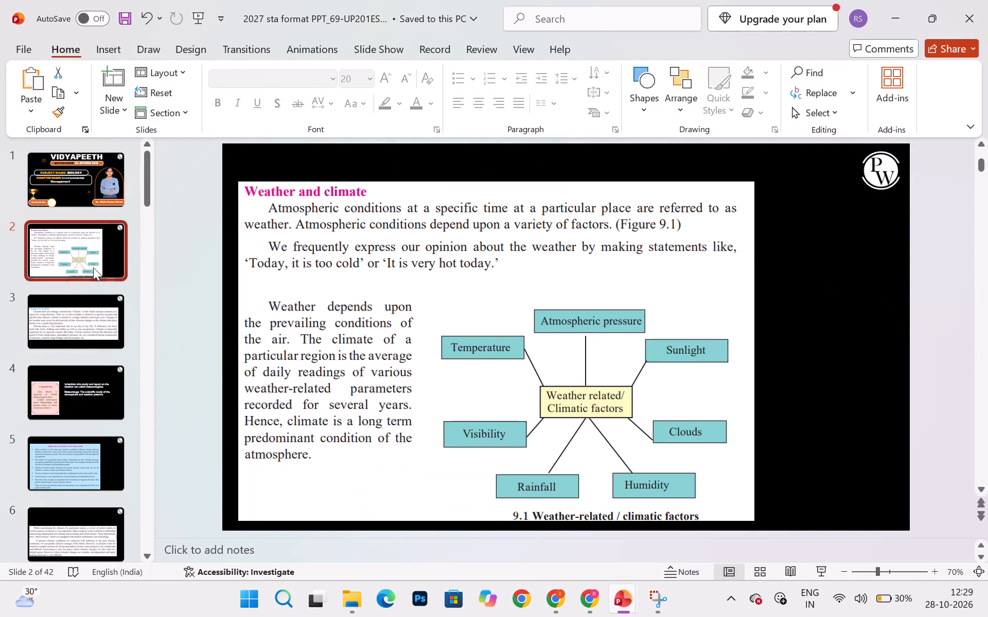
{"action": "left_click", "coordinate": [105, 71]}
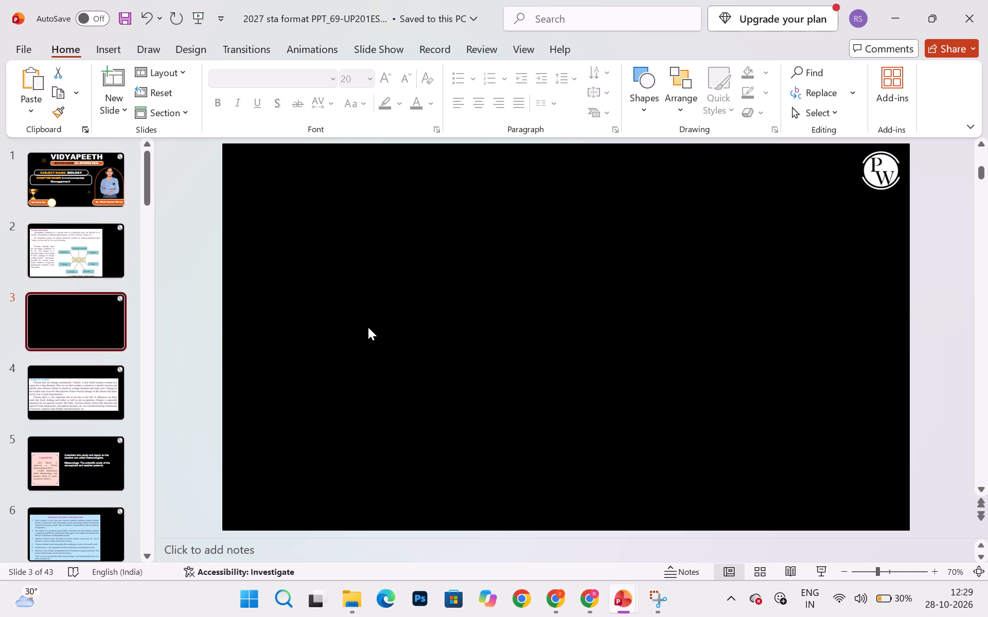
{"action": "key", "text": "ctrl+v"}
Colour all of the pasted weather text white and make it bold.
{"action": "key", "text": "ctrl+a"}
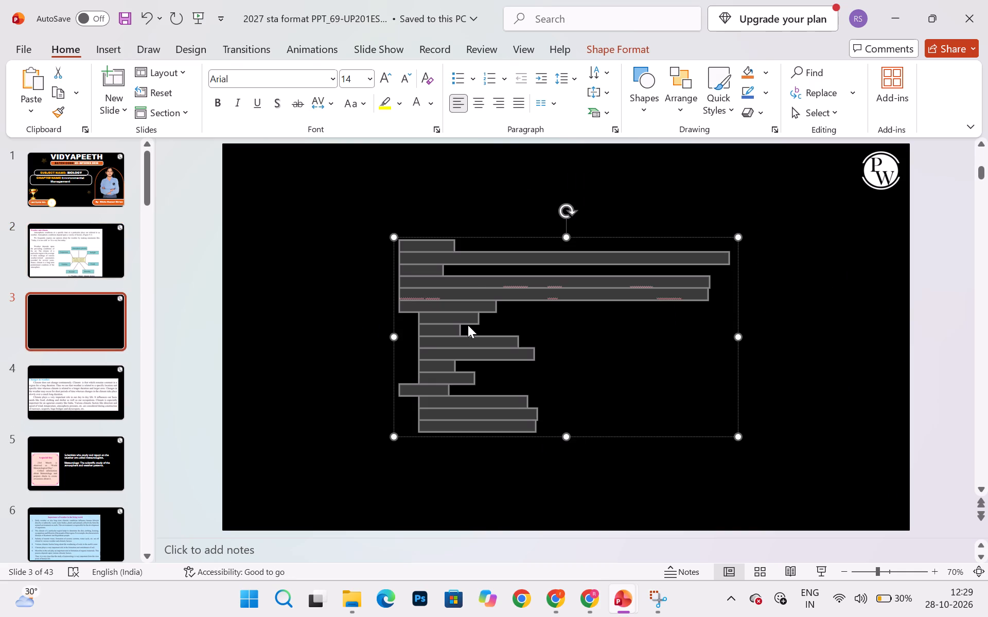
{"action": "left_click", "coordinate": [430, 98]}
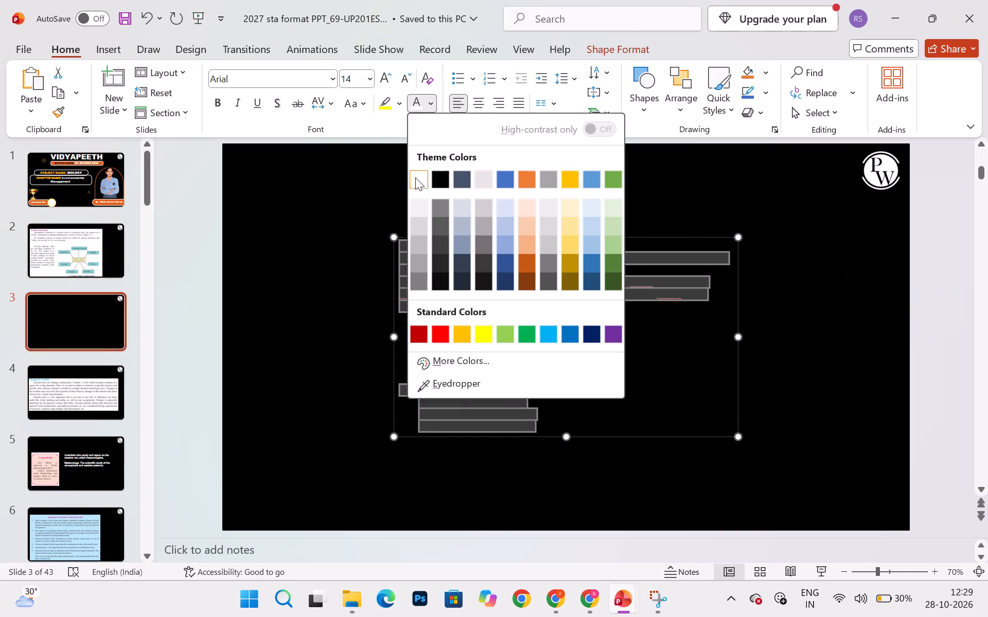
{"action": "left_click", "coordinate": [416, 180]}
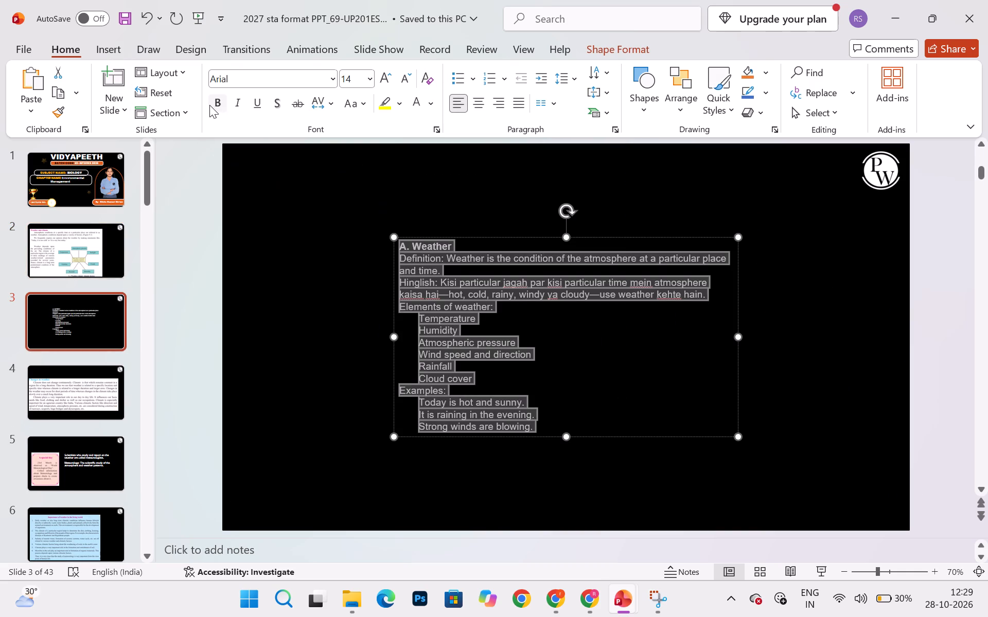
{"action": "left_click", "coordinate": [218, 103]}
{"action": "left_click", "coordinate": [218, 103]}
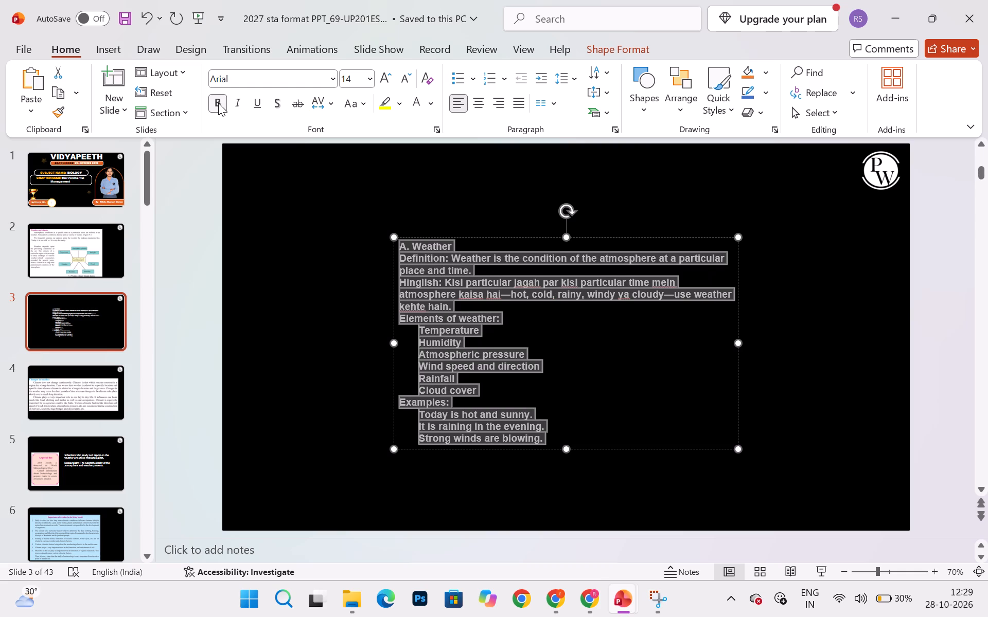
Set the weather text to font size 20 with 1.5 line spacing.
{"action": "left_click", "coordinate": [429, 104]}
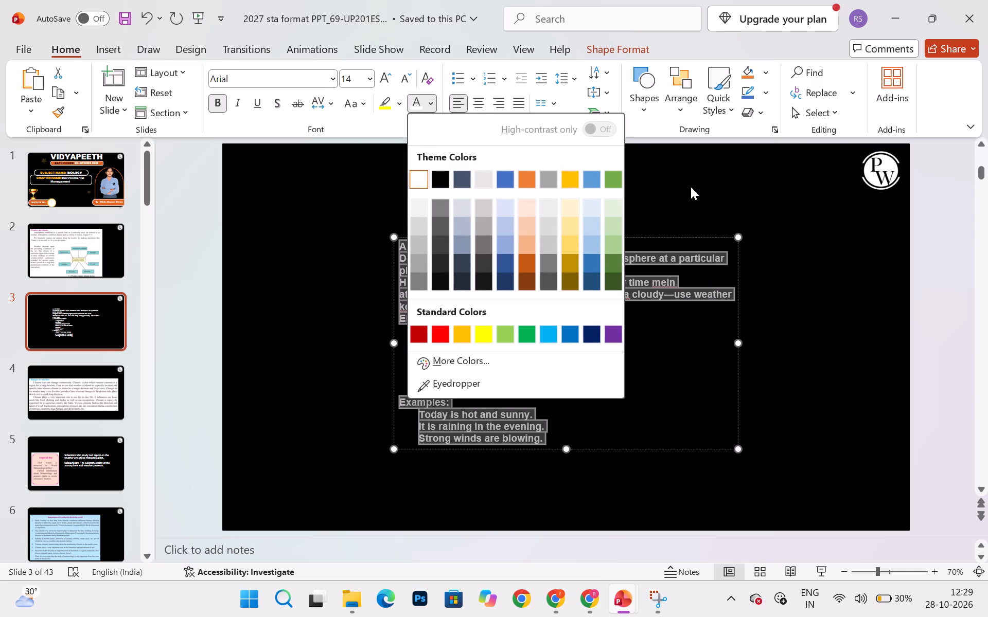
{"action": "left_click", "coordinate": [369, 77]}
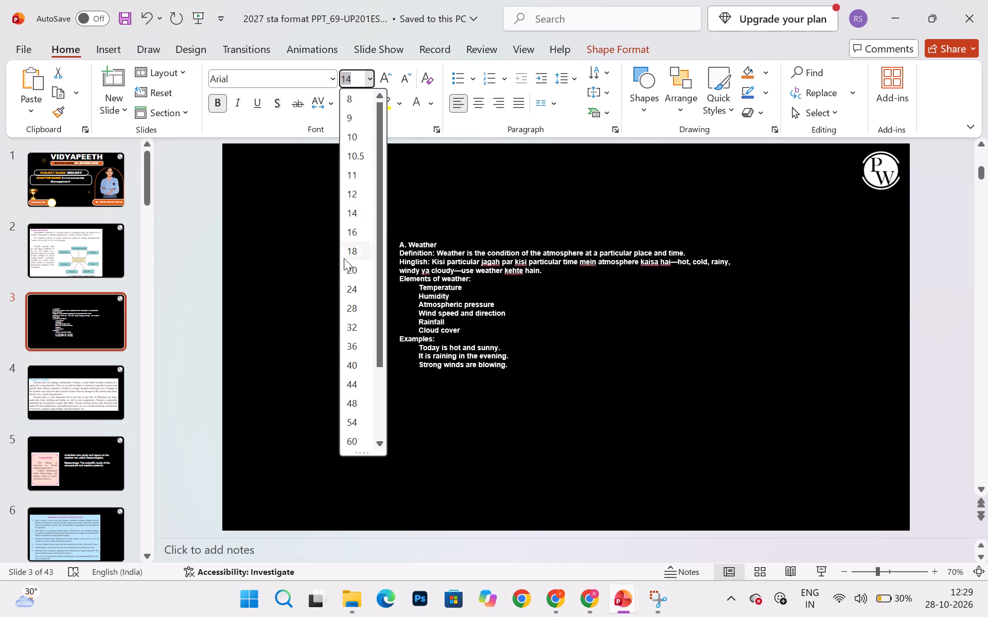
{"action": "left_click", "coordinate": [358, 270]}
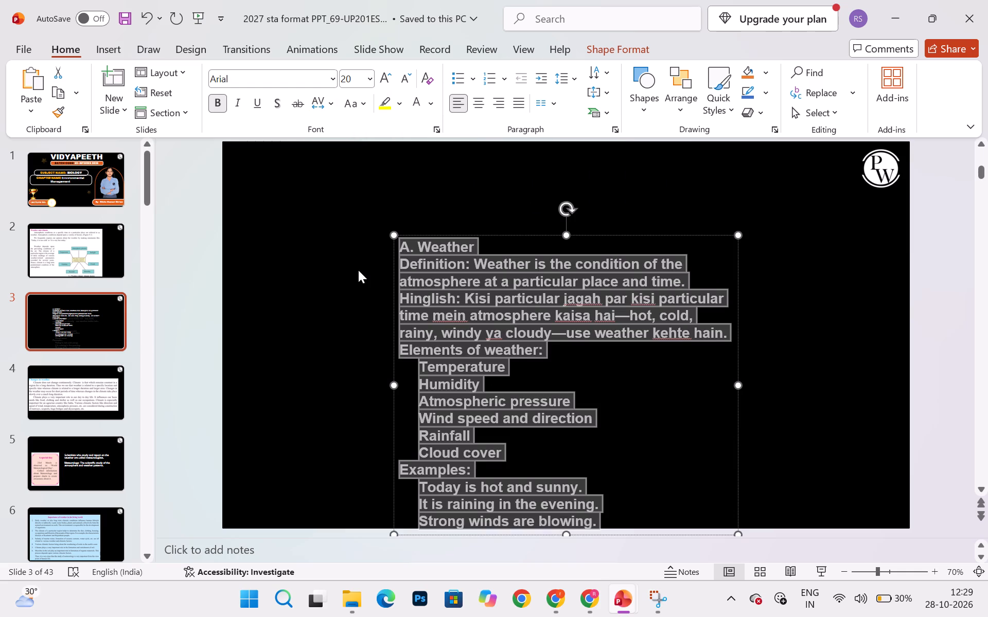
{"action": "left_click", "coordinate": [569, 76]}
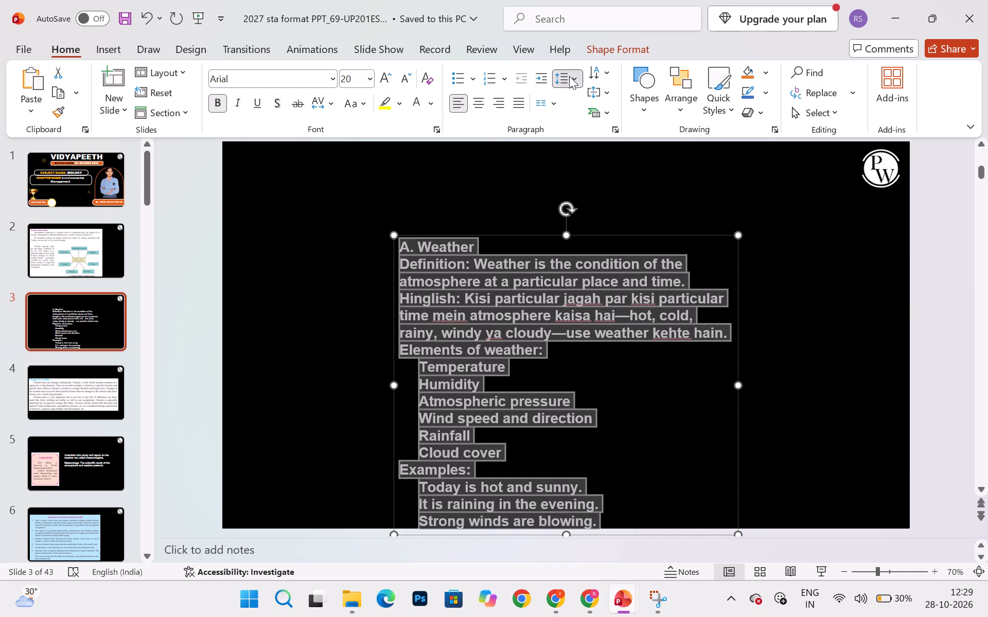
{"action": "left_click", "coordinate": [575, 119]}
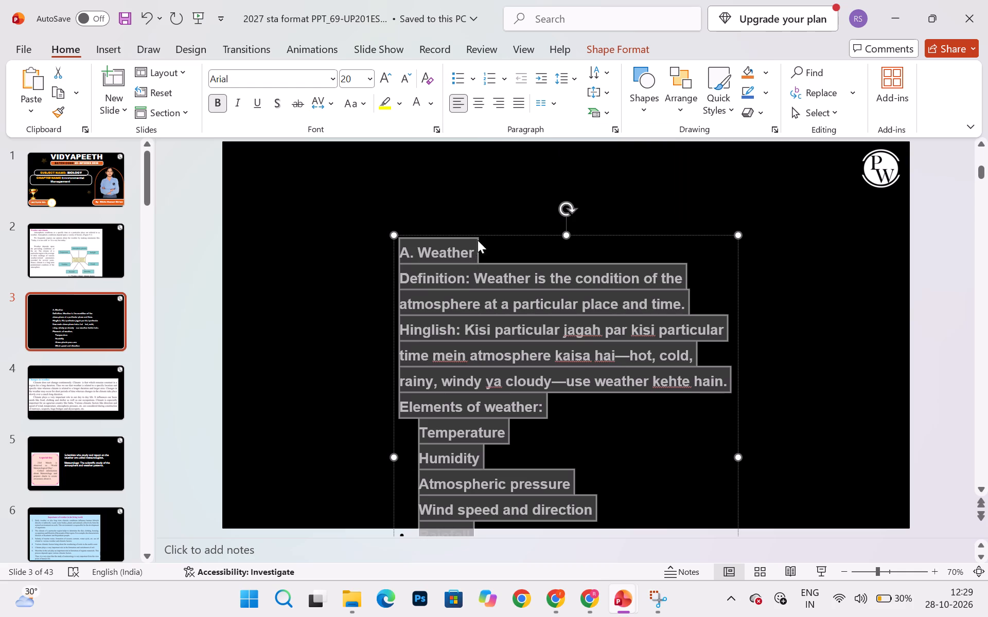
Move the weather text box to the upper-left corner of the slide.
{"action": "left_click_drag", "start_coordinate": [485, 232], "coordinate": [334, 151]}
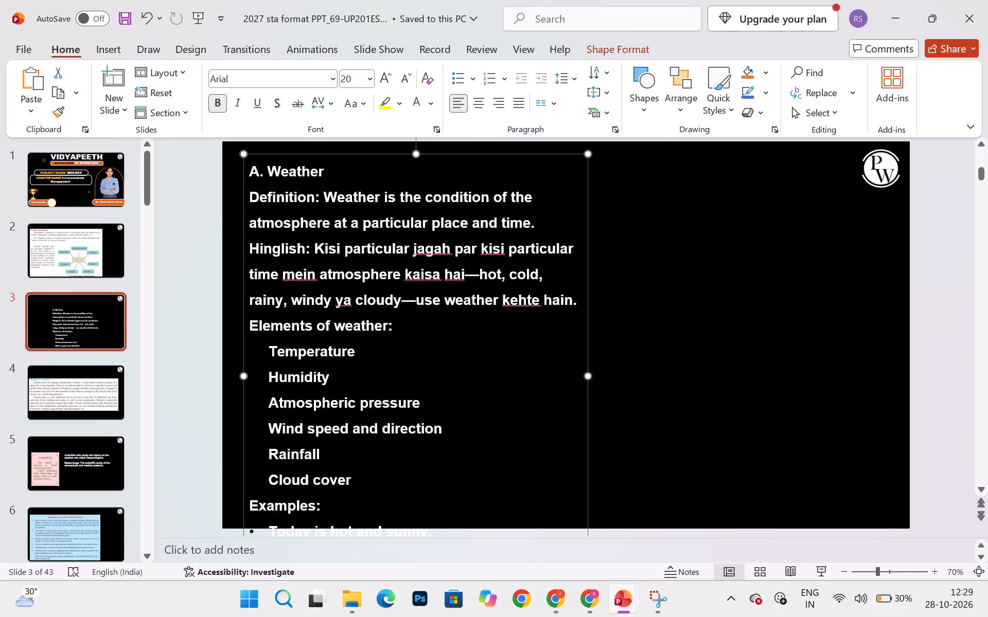
Remove the "A." prefix from the Weather heading and centre the heading.
{"action": "left_click", "coordinate": [264, 172]}
{"action": "key", "text": "BackSpace"}
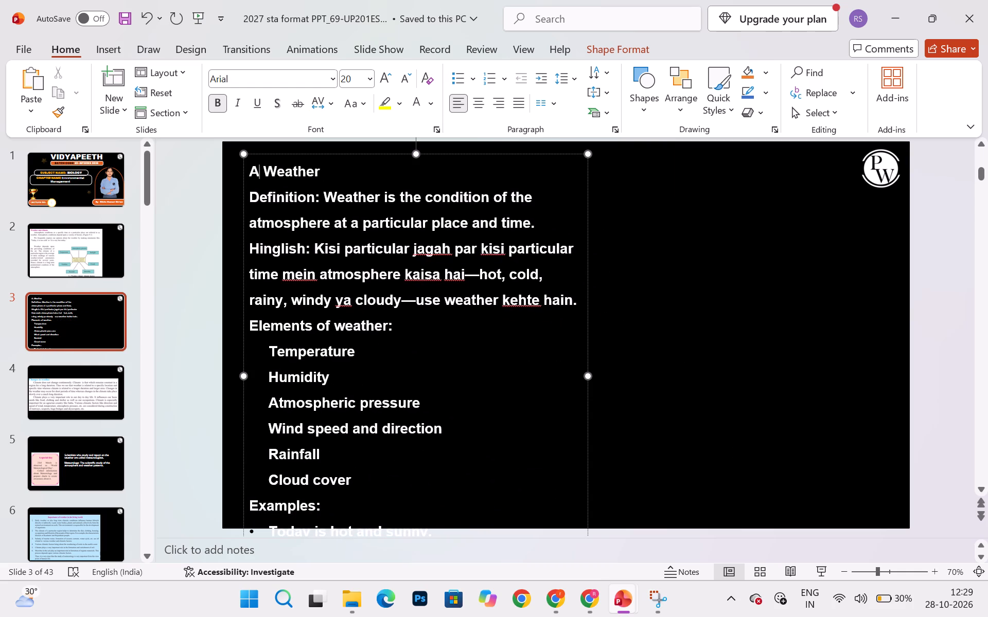
{"action": "key", "text": "BackSpace"}
{"action": "key", "text": "Right"}
{"action": "key", "text": "BackSpace"}
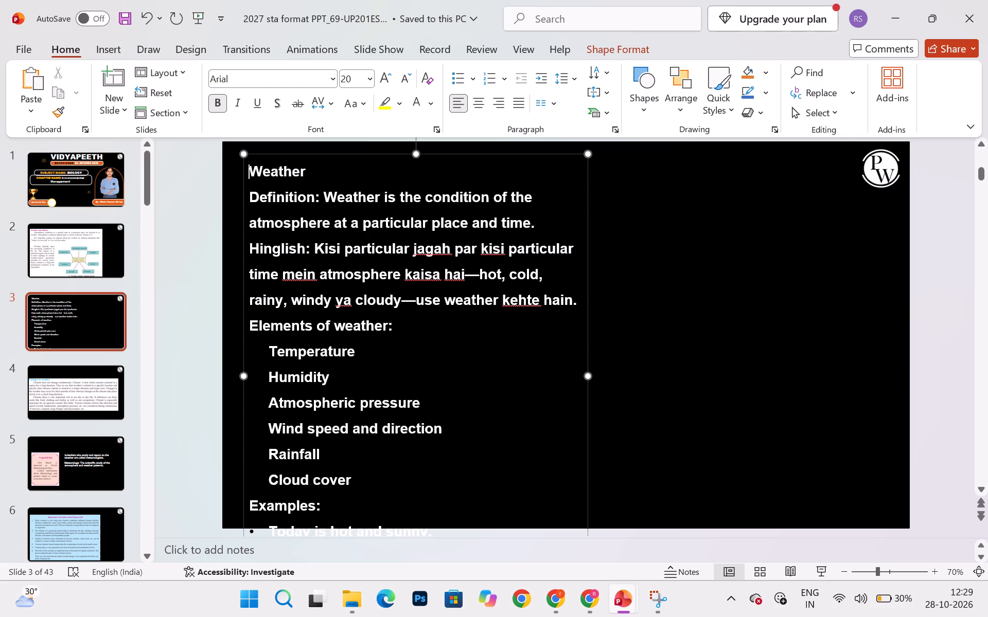
{"action": "left_click", "coordinate": [475, 103]}
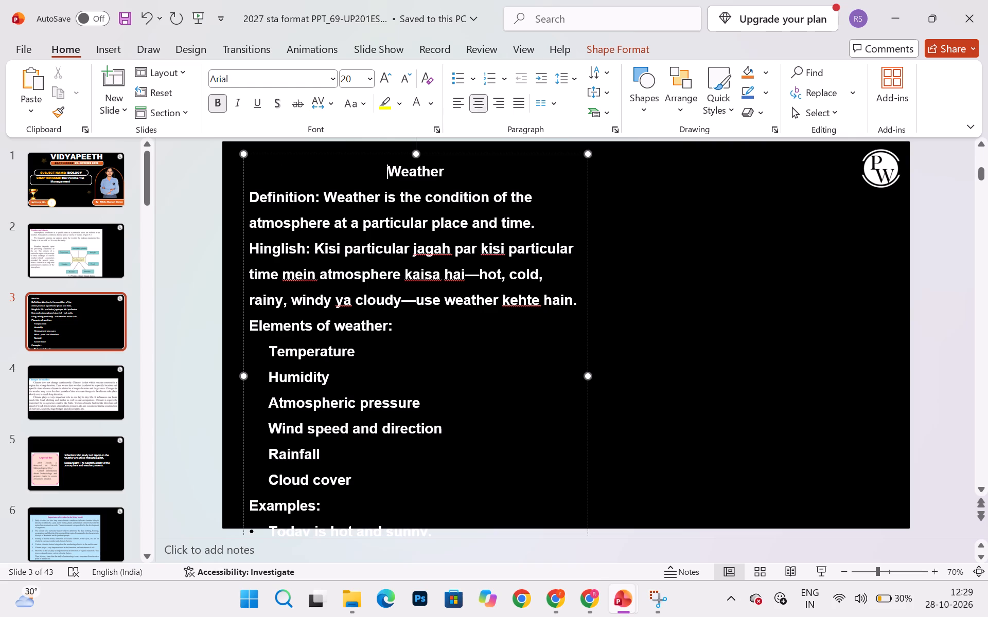
Widen the weather text box rightward until its edge is just short of the PW logo.
{"action": "left_click_drag", "start_coordinate": [591, 376], "coordinate": [757, 375]}
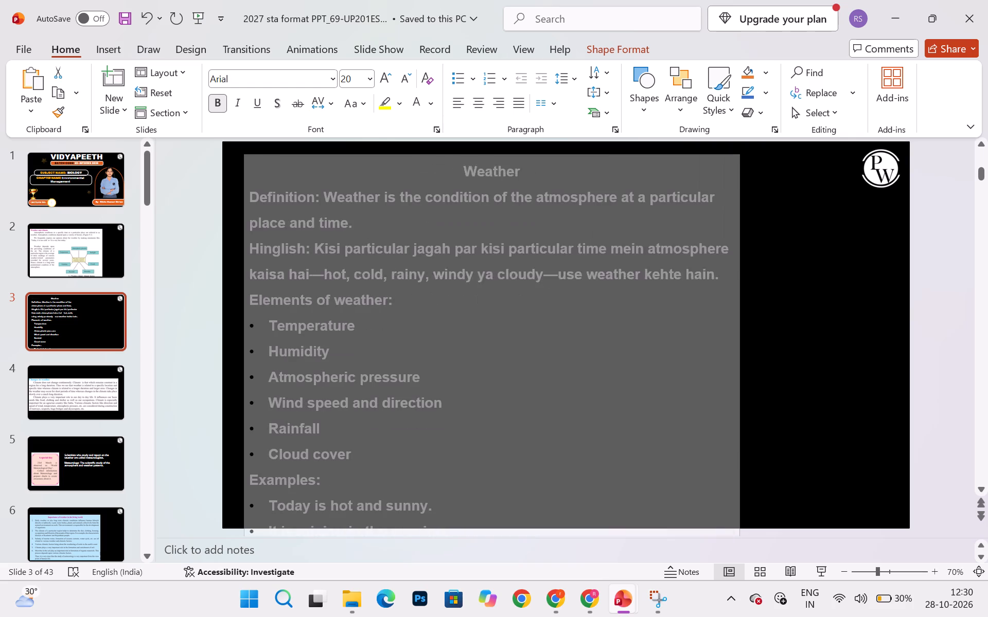
{"action": "left_click_drag", "start_coordinate": [757, 375], "coordinate": [845, 376]}
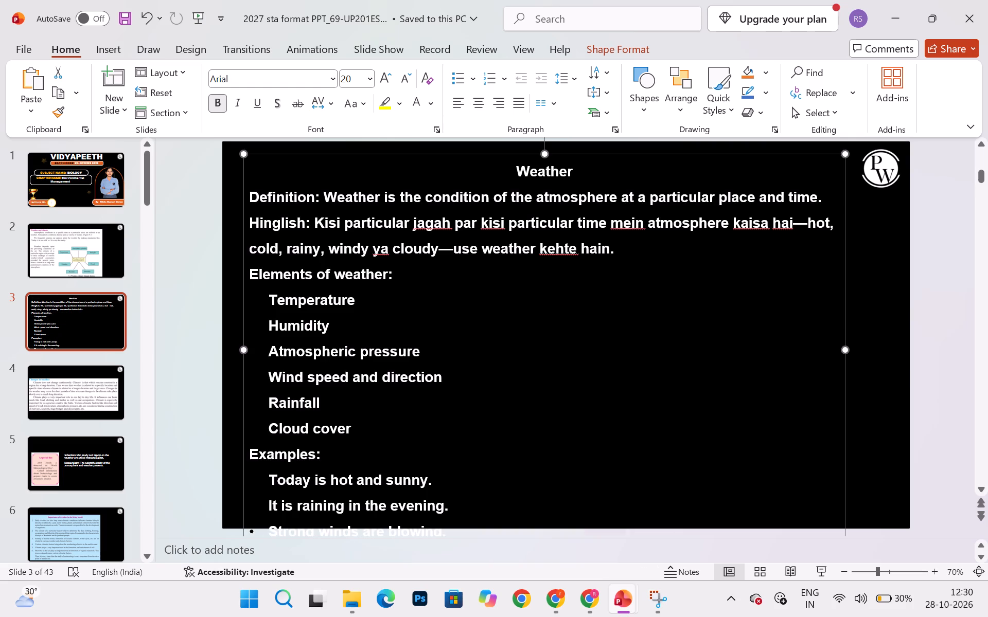
Remove the "Definition:" label from the start of the weather definition on slide 3.
{"action": "left_click", "coordinate": [322, 197]}
{"action": "key", "text": "BackSpace"}
{"action": "key", "text": "BackSpace"}
{"action": "key", "text": "BackSpace"}
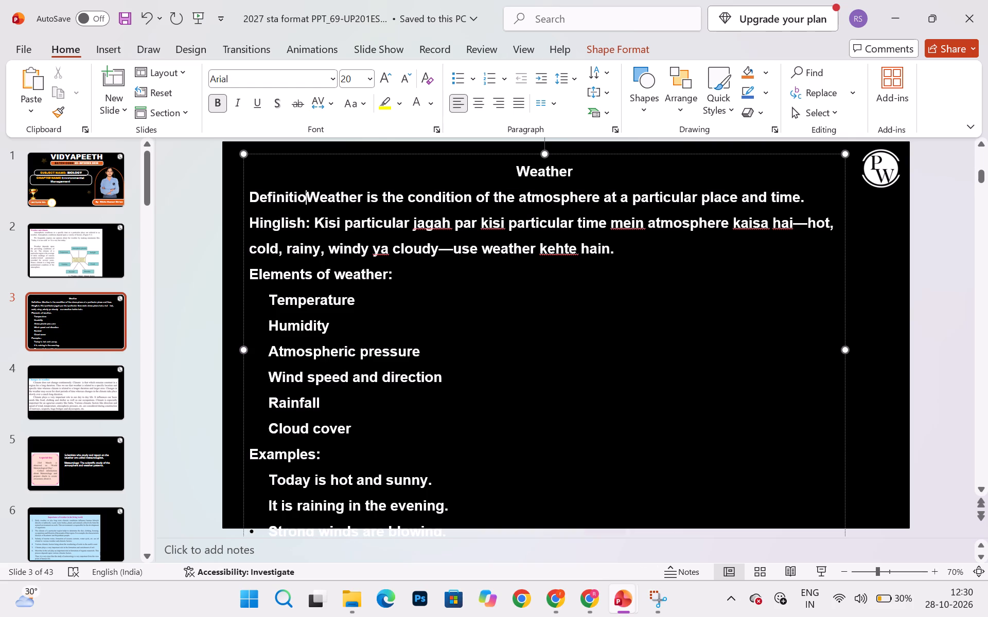
{"action": "key", "text": "BackSpace"}
{"action": "key", "text": "BackSpace"}
{"action": "key", "text": "BackSpace"}
{"action": "key", "text": "BackSpace"}
{"action": "key", "text": "BackSpace"}
{"action": "key", "text": "BackSpace"}
{"action": "key", "text": "BackSpace"}
{"action": "key", "text": "BackSpace"}
{"action": "key", "text": "BackSpace"}
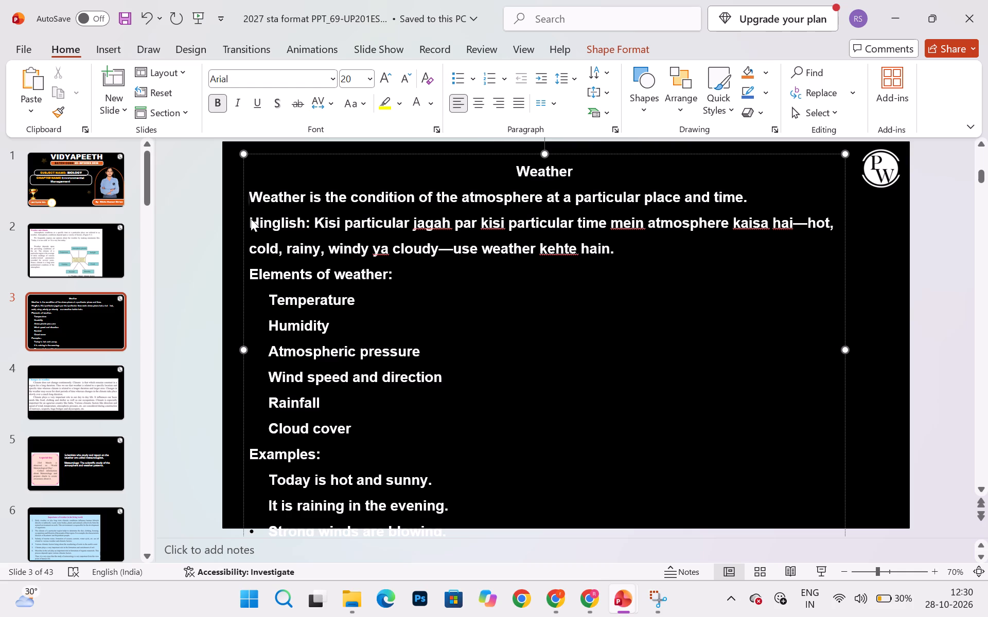
Delete the whole Hinglish sentence below the weather definition, leaving no empty line before "Elements of weather:".
{"action": "left_click_drag", "start_coordinate": [251, 219], "coordinate": [607, 252]}
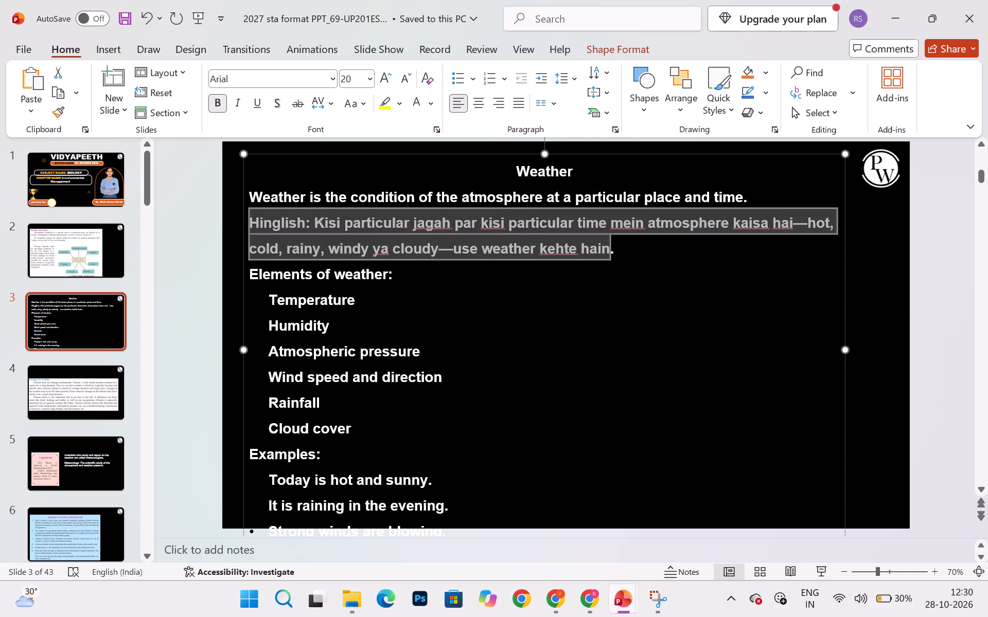
{"action": "left_click_drag", "start_coordinate": [607, 252], "coordinate": [611, 252]}
{"action": "key", "text": "BackSpace"}
{"action": "key", "text": "Right"}
{"action": "key", "text": "BackSpace"}
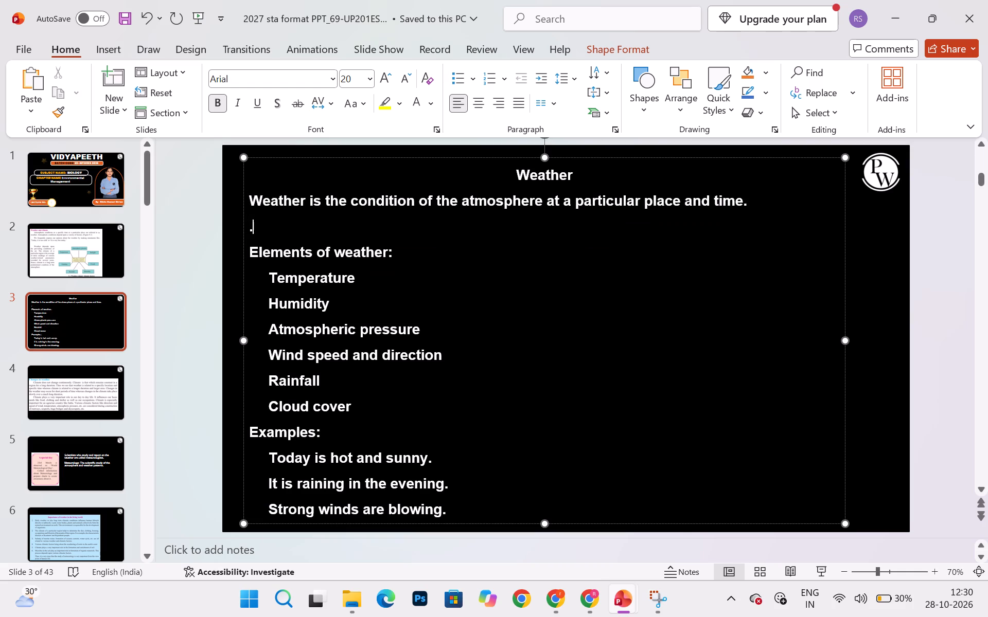
{"action": "key", "text": "BackSpace"}
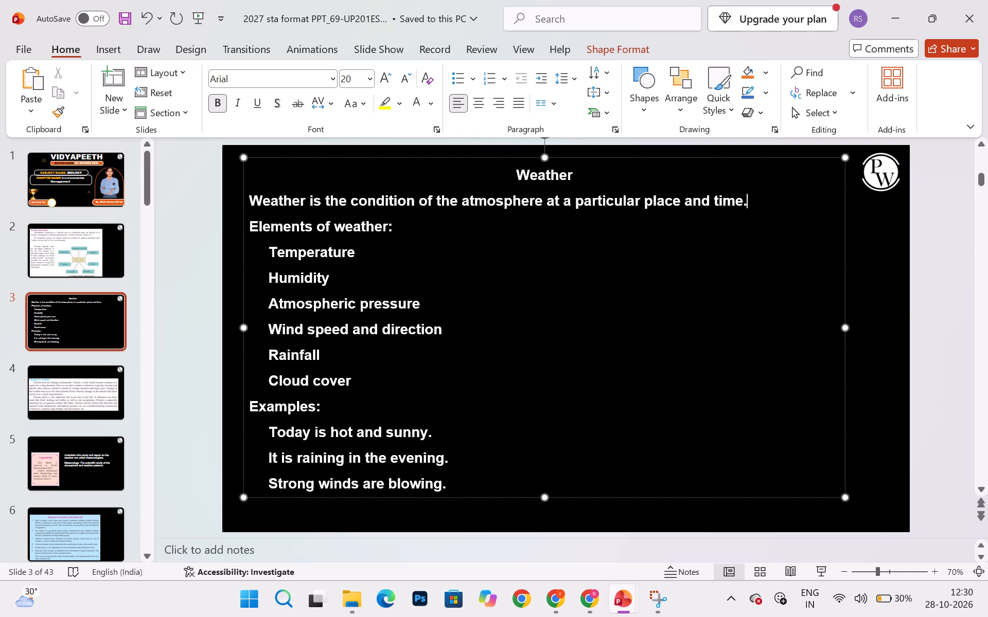
{"action": "left_click", "coordinate": [474, 420]}
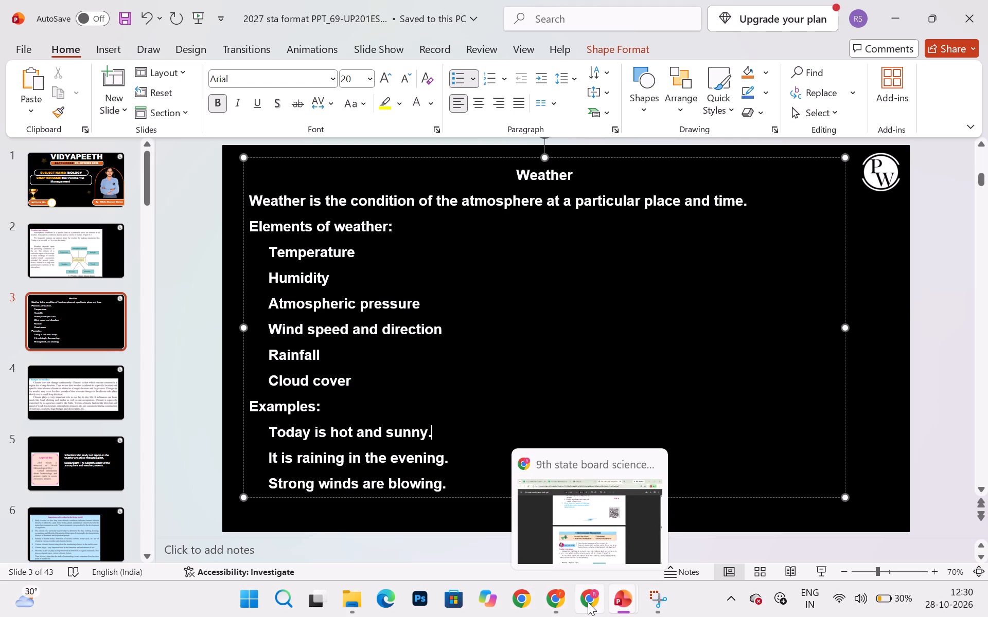
{"action": "left_click", "coordinate": [560, 594]}
{"action": "left_click", "coordinate": [454, 381]}
{"action": "scroll", "coordinate": [454, 381], "scroll_direction": "down", "scroll_amount": 1}
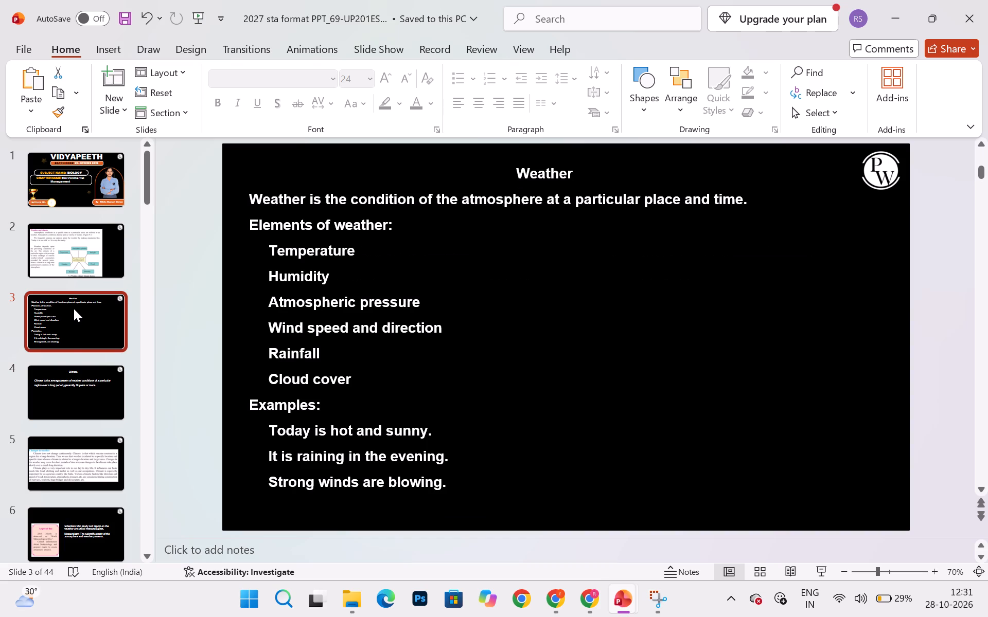
{"action": "left_click", "coordinate": [65, 397]}
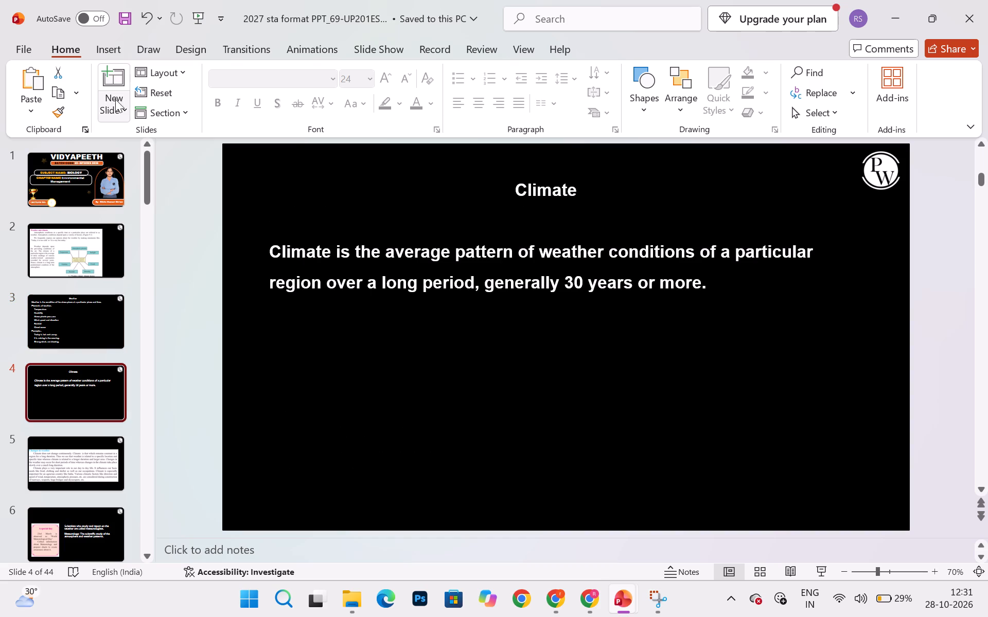
{"action": "left_click", "coordinate": [113, 82]}
{"action": "key", "text": "ctrl+v"}
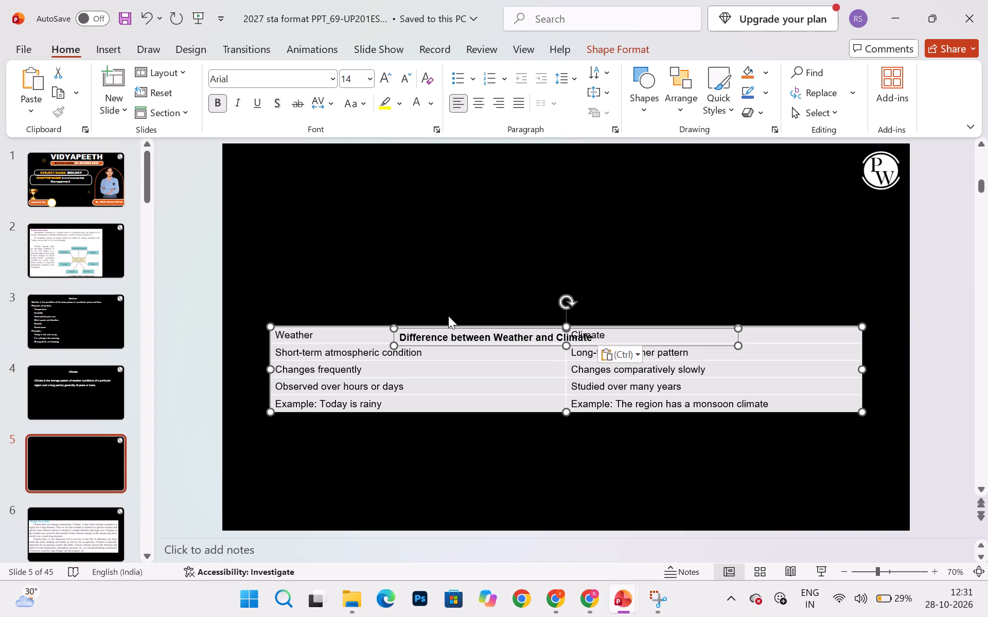
Delete the "Difference between Weather and Climate" heading text overlapping the comparison table.
{"action": "left_click", "coordinate": [492, 335]}
{"action": "key", "text": "ctrl+a"}
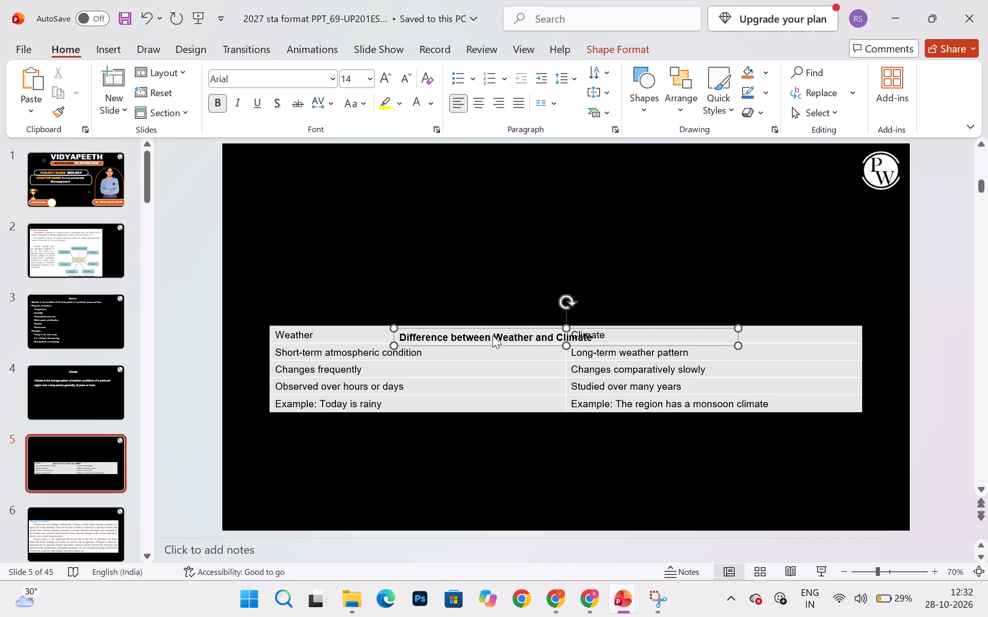
{"action": "key", "text": "BackSpace"}
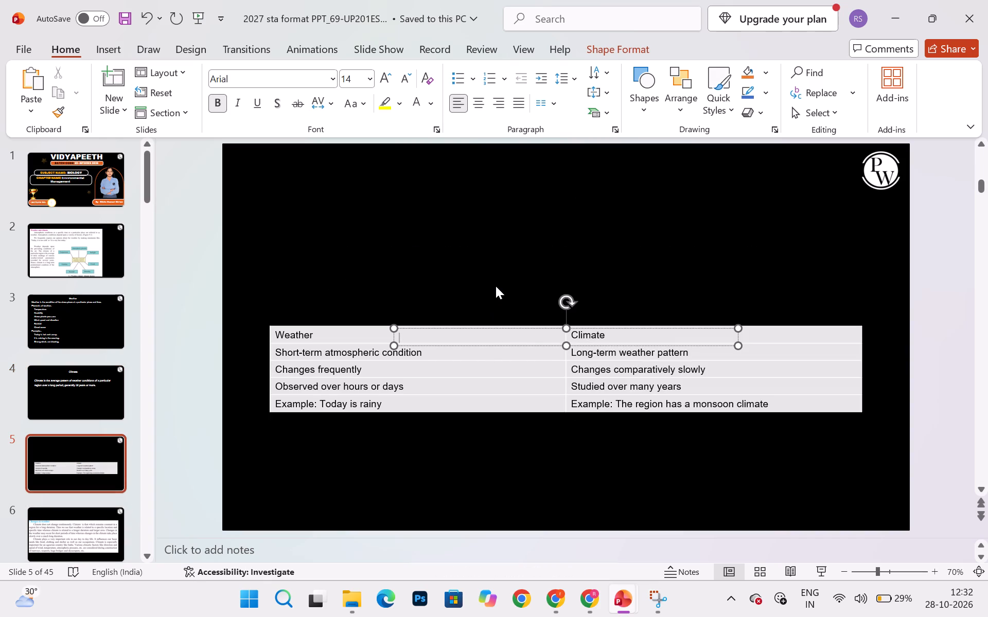
Stretch the comparison table upward to make its rows taller, and narrow the Weather column.
{"action": "left_click", "coordinate": [496, 286]}
{"action": "left_click", "coordinate": [538, 337]}
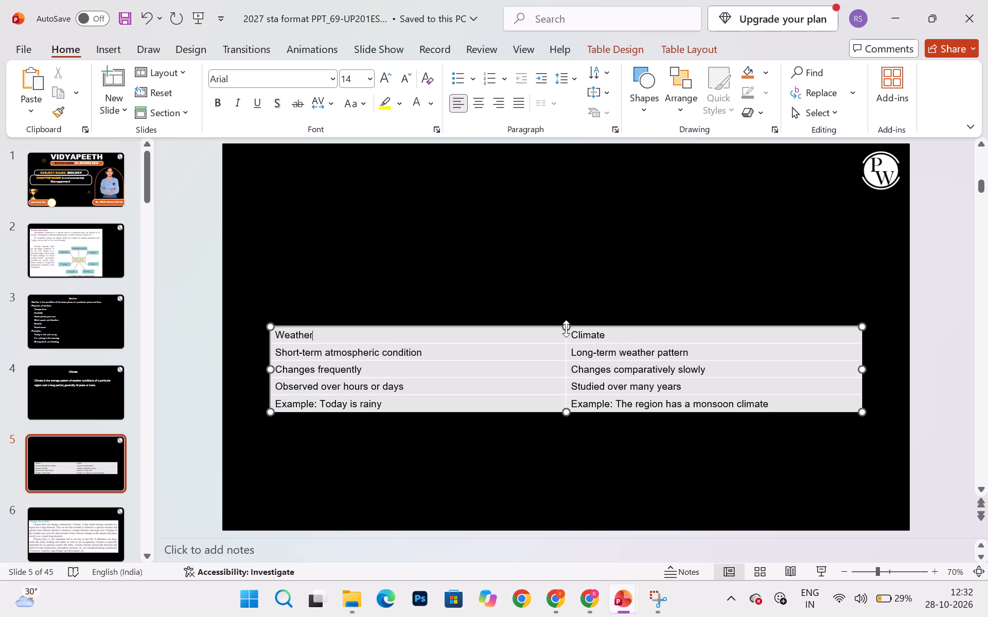
{"action": "left_click_drag", "start_coordinate": [567, 326], "coordinate": [570, 216]}
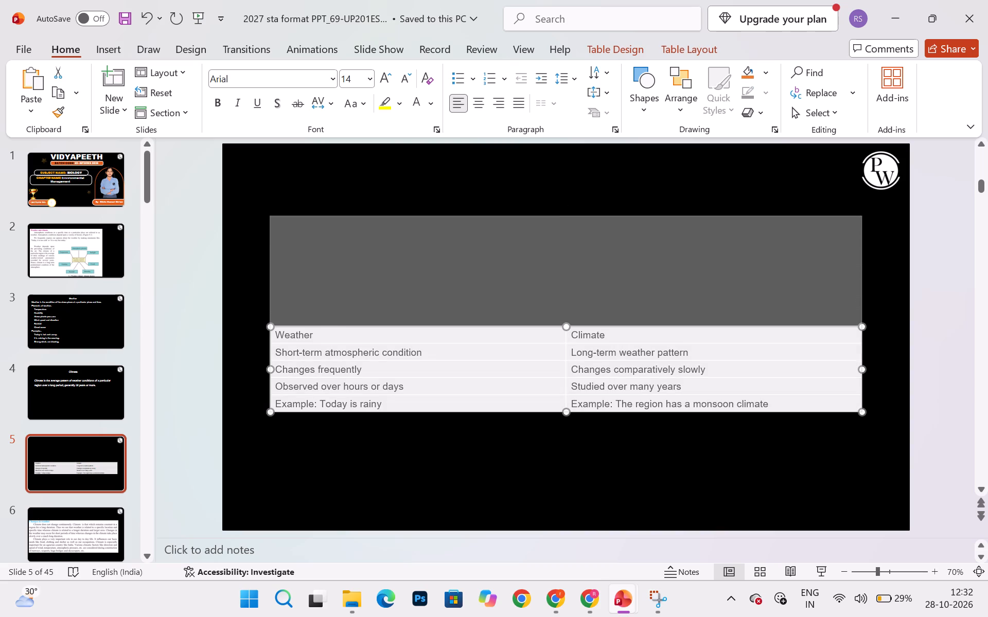
{"action": "left_click_drag", "start_coordinate": [570, 216], "coordinate": [570, 215]}
{"action": "left_click_drag", "start_coordinate": [563, 294], "coordinate": [508, 281]}
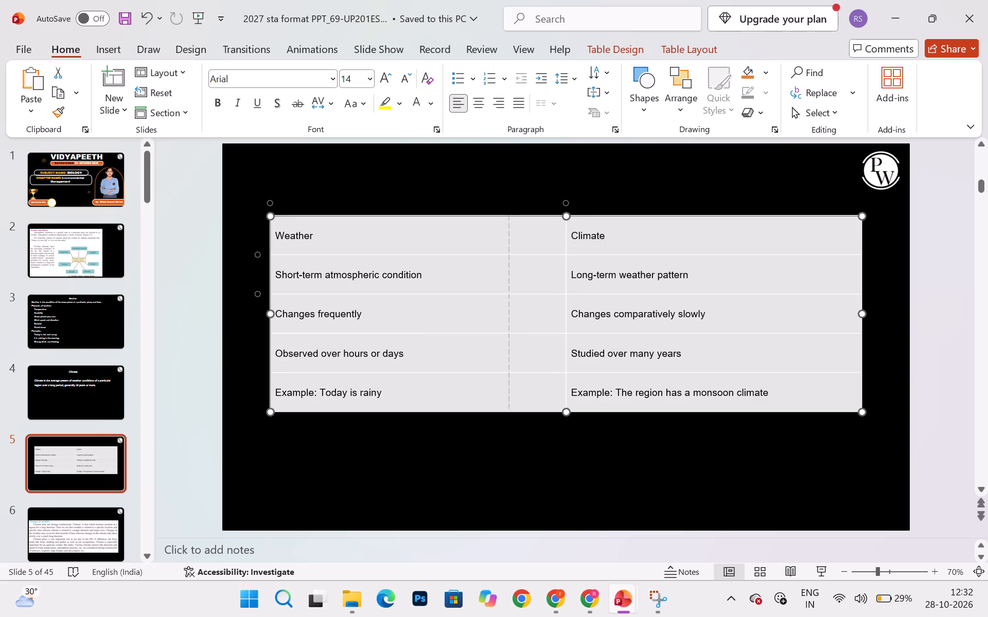
{"action": "left_click_drag", "start_coordinate": [508, 281], "coordinate": [505, 281]}
Set all the text in the comparison table to white at font size 24.
{"action": "key", "text": "ctrl+a"}
{"action": "left_click", "coordinate": [428, 283]}
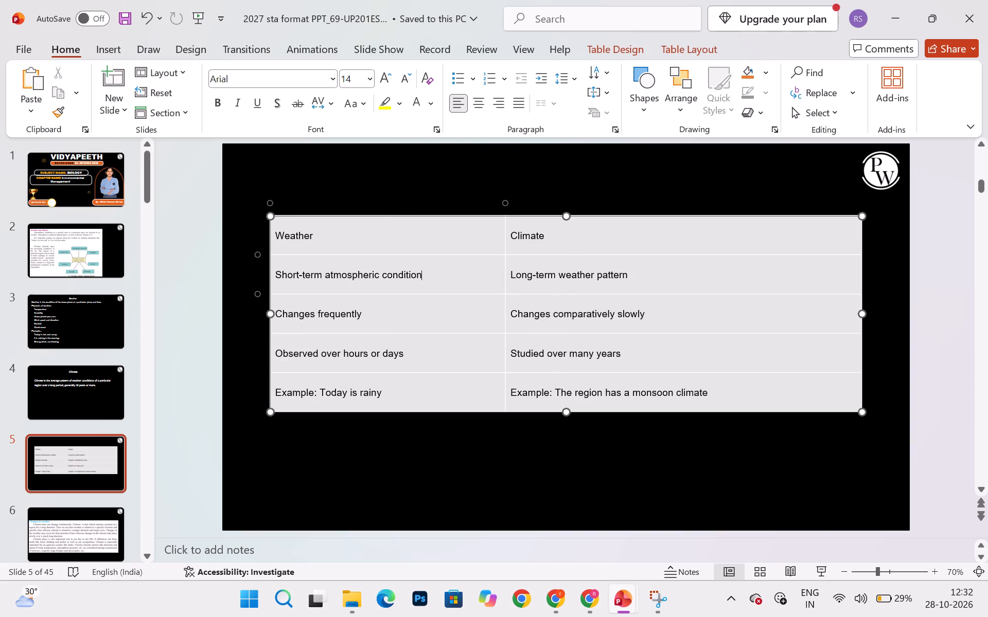
{"action": "key", "text": "ctrl+a"}
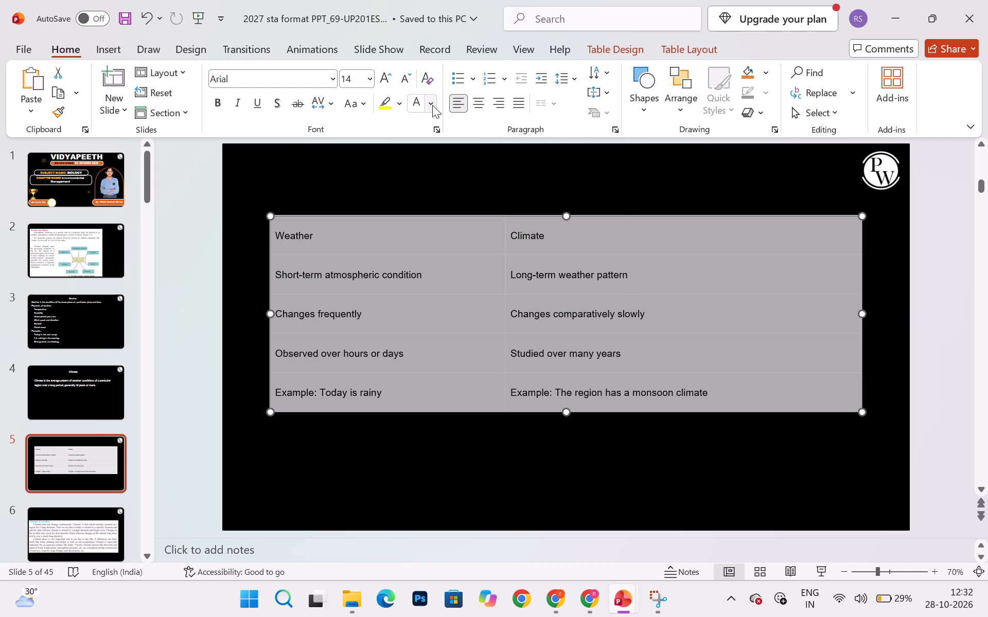
{"action": "left_click", "coordinate": [432, 105]}
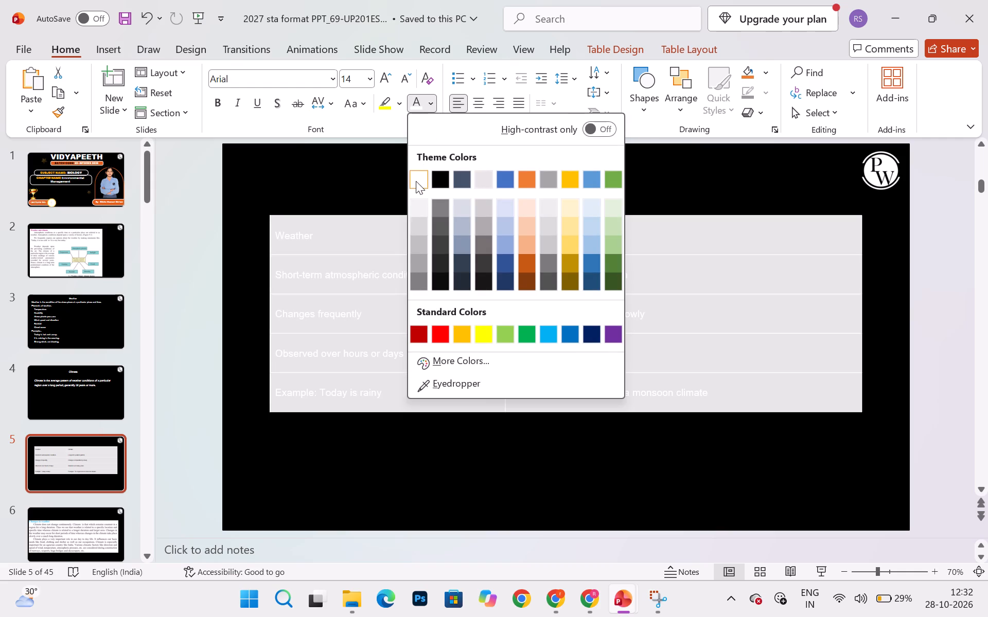
{"action": "left_click", "coordinate": [416, 181]}
{"action": "left_click_drag", "start_coordinate": [372, 79], "coordinate": [358, 225]}
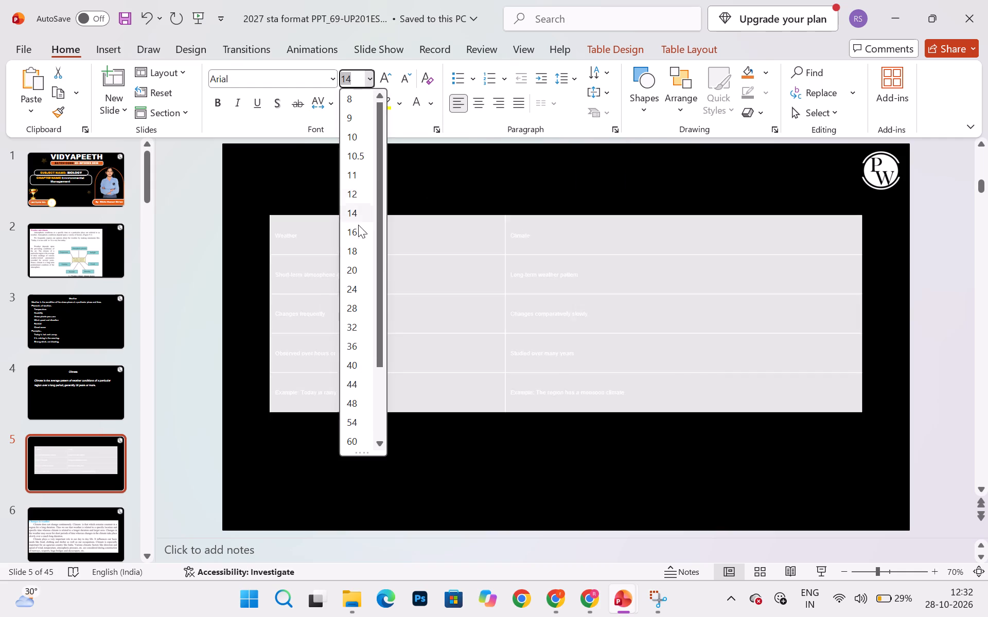
{"action": "left_click_drag", "start_coordinate": [358, 225], "coordinate": [356, 286]}
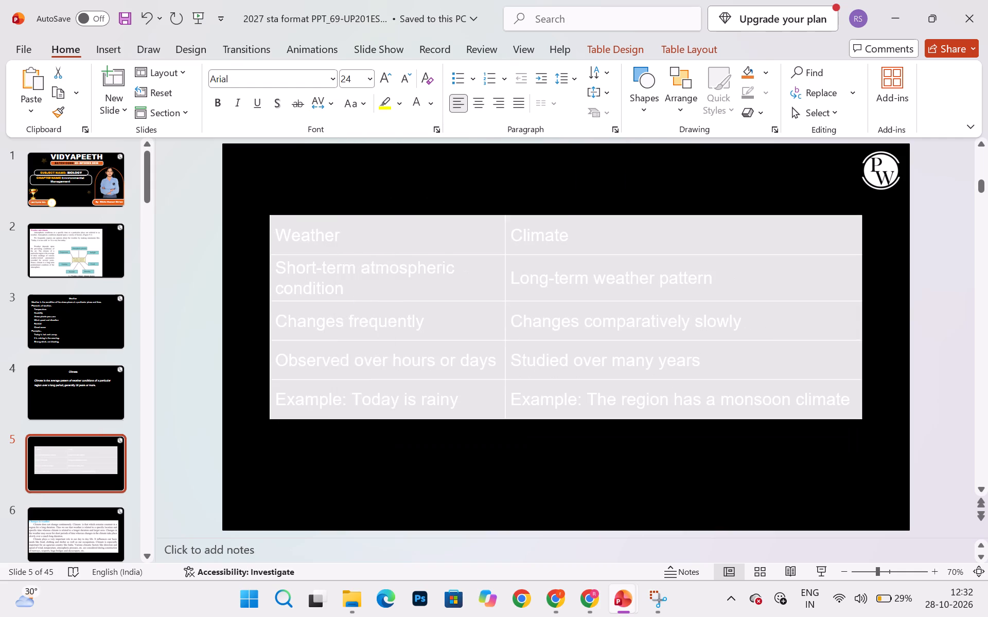
{"action": "left_click", "coordinate": [356, 286]}
Make all the text in the comparison table bold.
{"action": "left_click", "coordinate": [218, 100]}
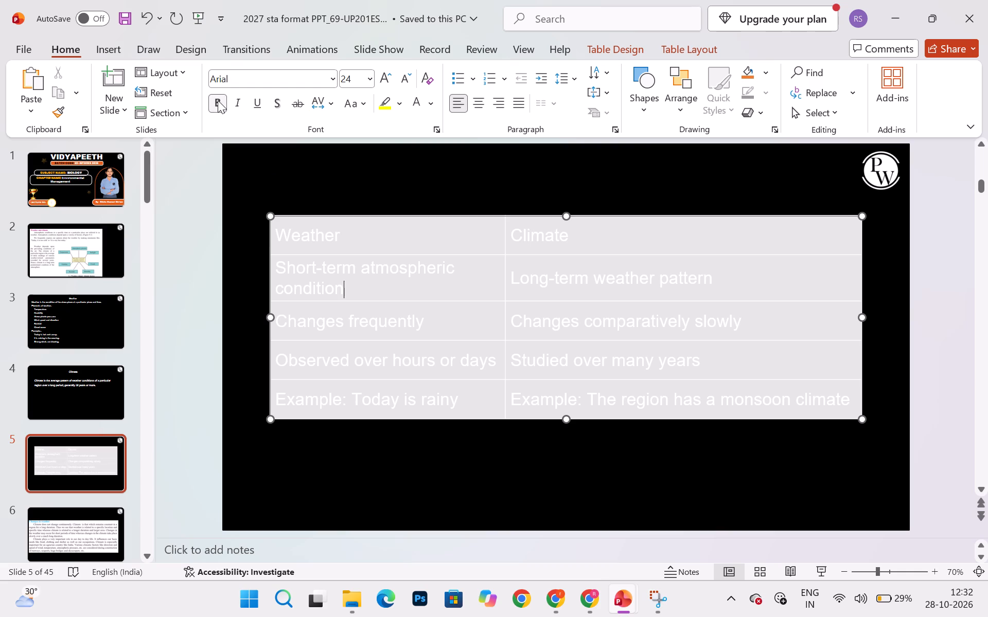
{"action": "left_click", "coordinate": [572, 78]}
{"action": "left_click", "coordinate": [572, 78]}
{"action": "left_click", "coordinate": [215, 100]}
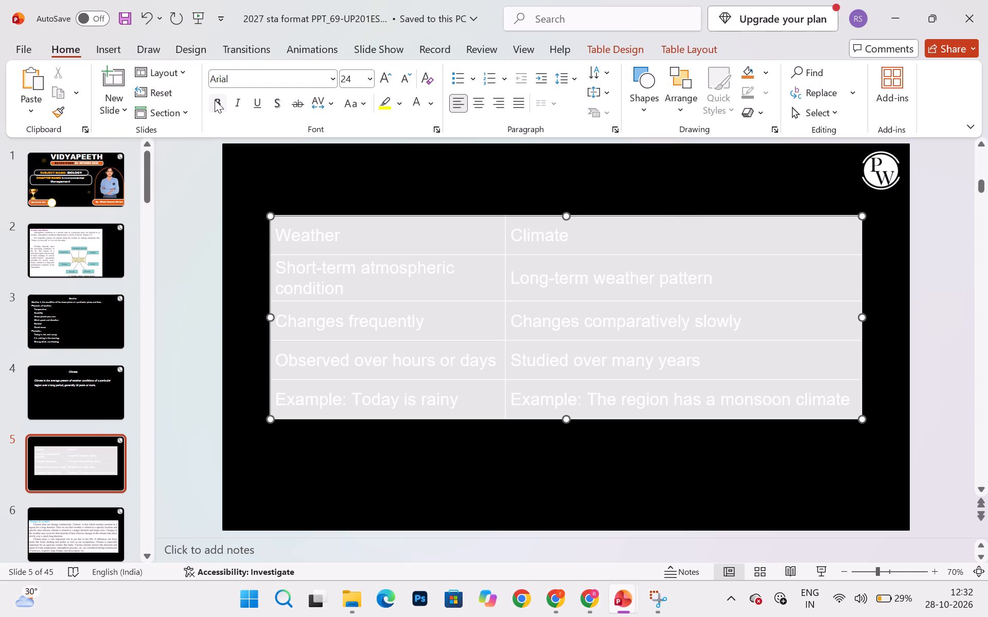
{"action": "left_click", "coordinate": [215, 100]}
{"action": "key", "text": "ctrl+a"}
{"action": "left_click", "coordinate": [218, 105]}
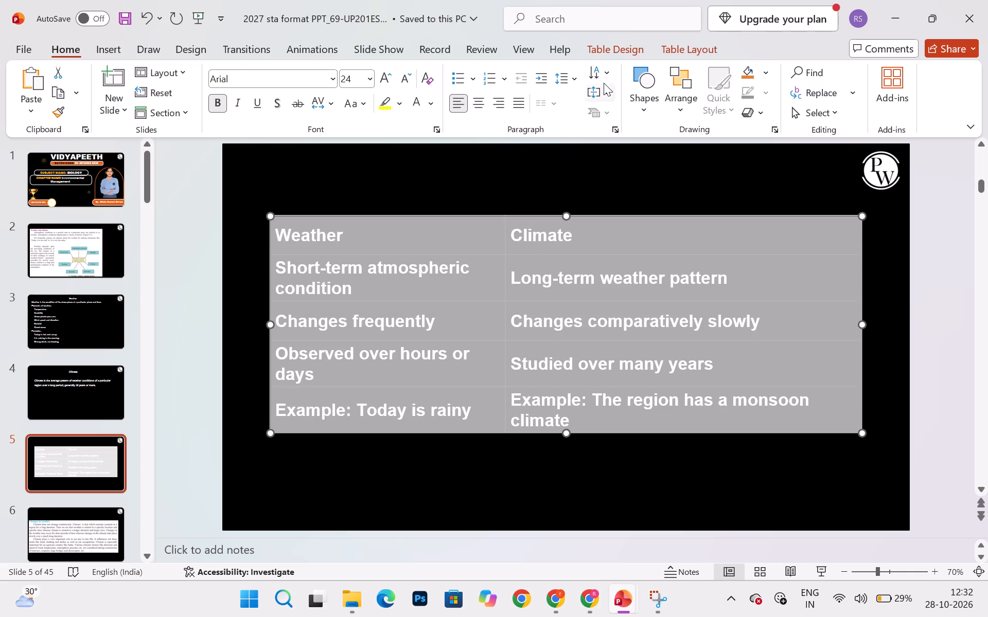
Apply the light table style with blue gridlines and no cell fill to the comparison table.
{"action": "left_click", "coordinate": [611, 52]}
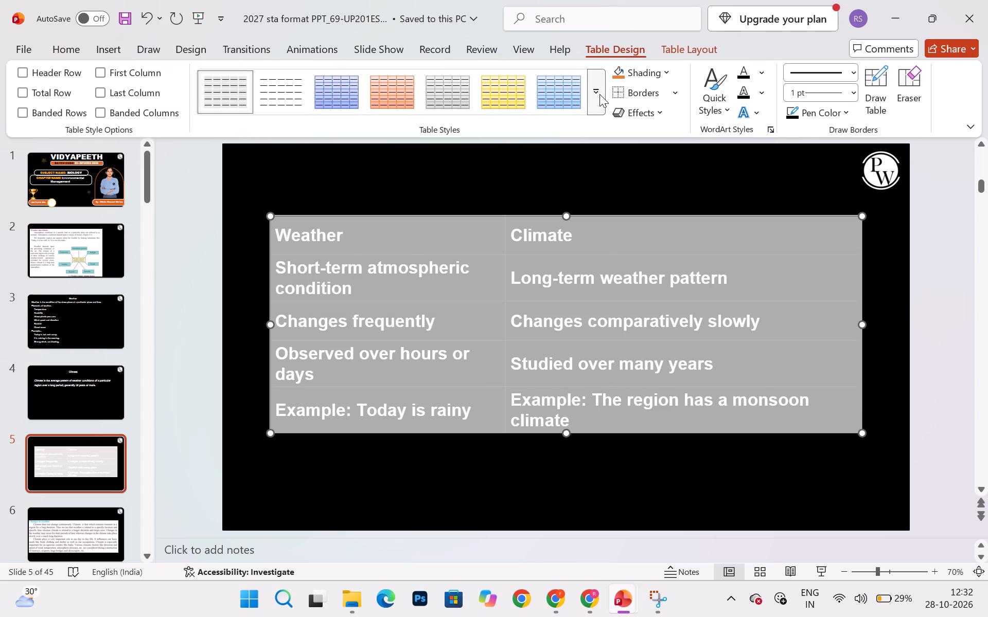
{"action": "left_click", "coordinate": [599, 94]}
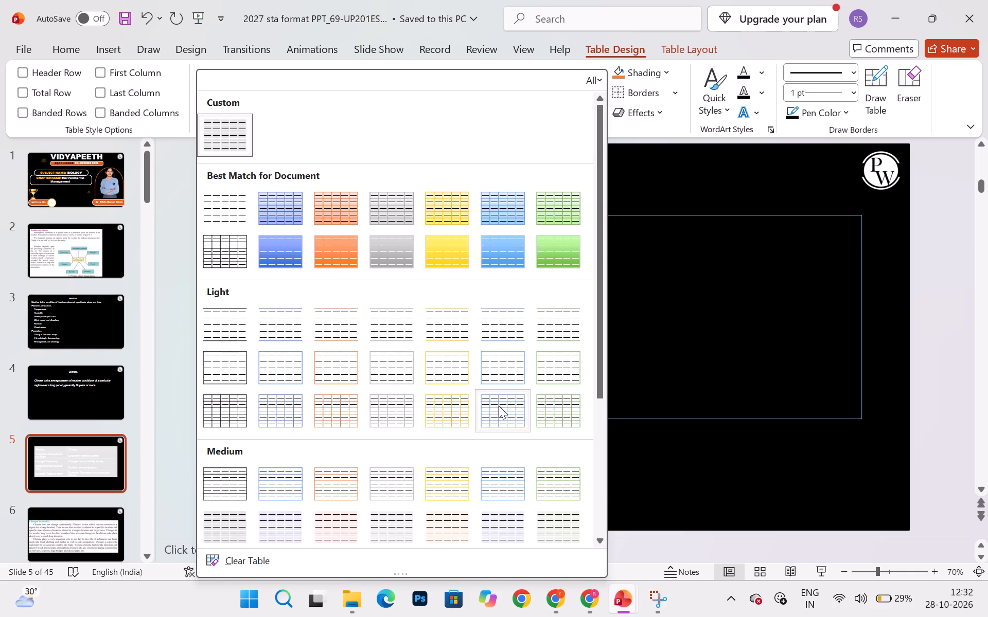
{"action": "left_click", "coordinate": [499, 406]}
{"action": "left_click", "coordinate": [562, 464]}
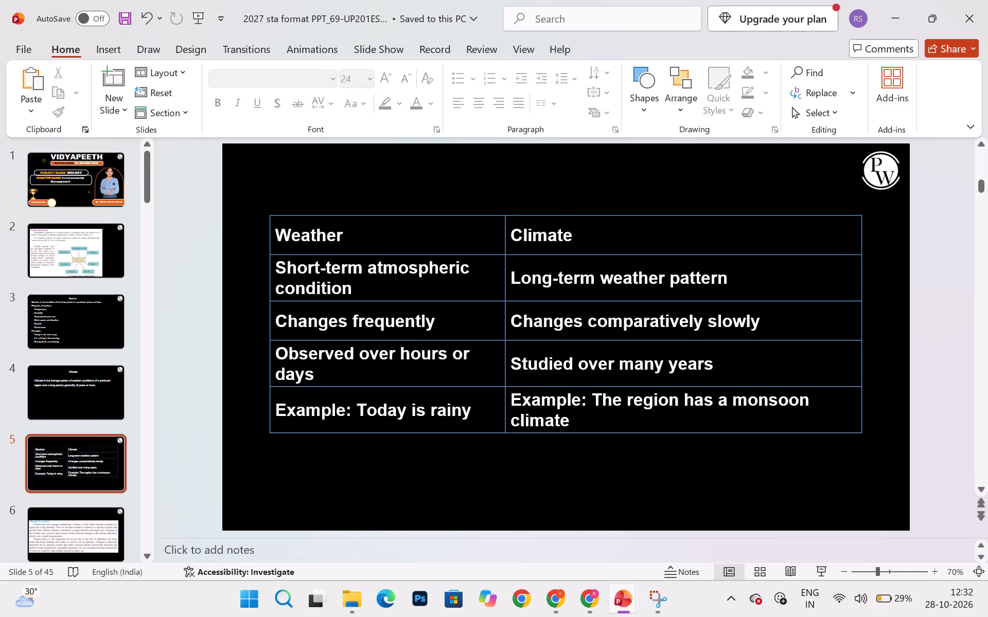
Widen the Weather column until both columns of the table are about equally wide.
{"action": "left_click_drag", "start_coordinate": [503, 336], "coordinate": [566, 345]}
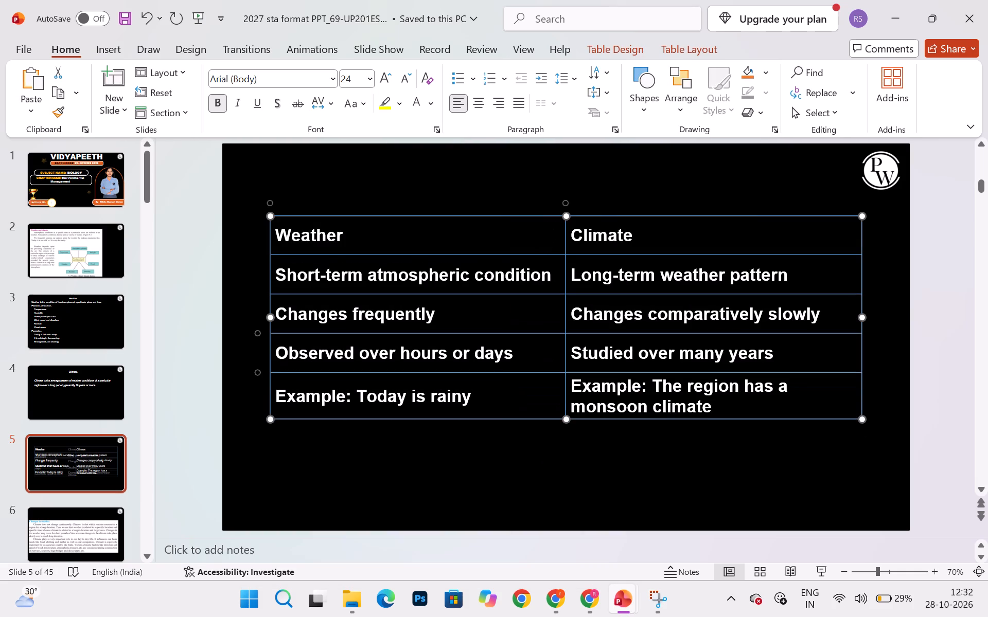
{"action": "left_click", "coordinate": [536, 434]}
Enlarge the comparison table outward from its top-left corner and bottom edge to fill more of the slide.
{"action": "left_click_drag", "start_coordinate": [278, 230], "coordinate": [274, 224]}
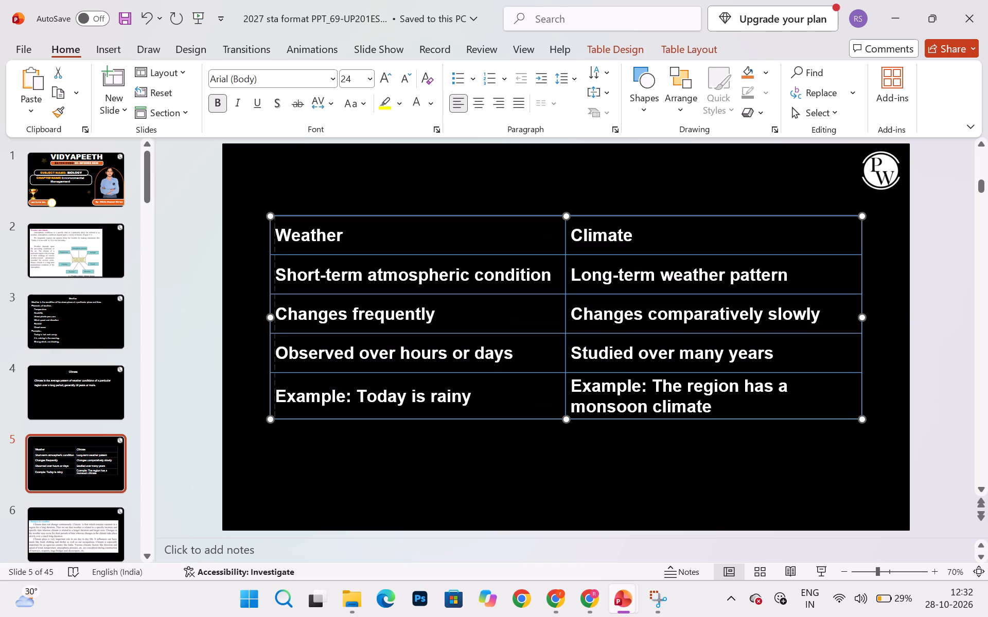
{"action": "left_click_drag", "start_coordinate": [274, 224], "coordinate": [268, 215]}
{"action": "left_click_drag", "start_coordinate": [268, 215], "coordinate": [263, 213]}
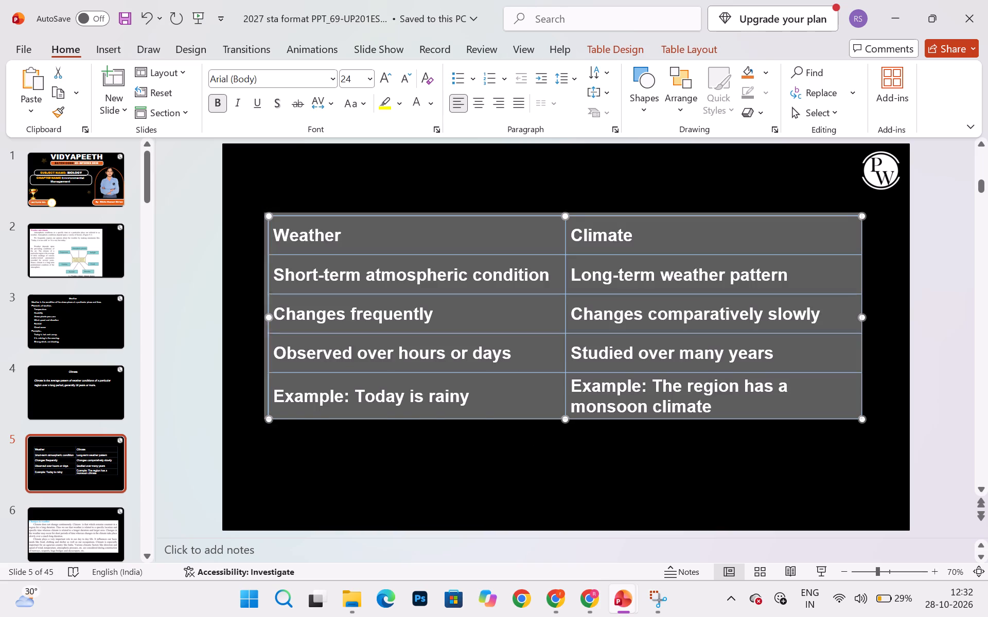
{"action": "left_click_drag", "start_coordinate": [263, 213], "coordinate": [255, 206]}
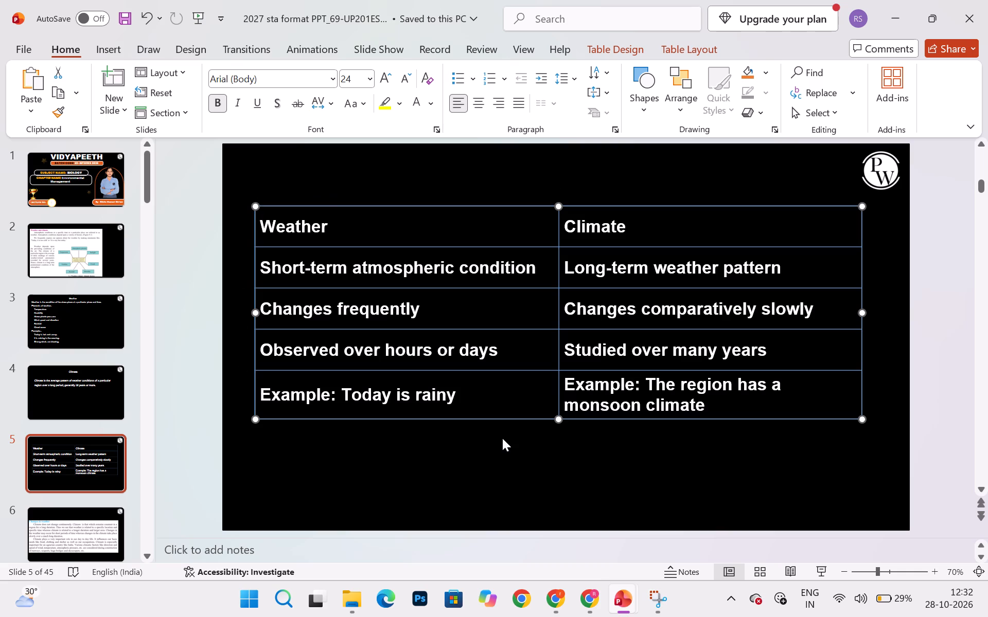
{"action": "left_click_drag", "start_coordinate": [555, 421], "coordinate": [555, 470]}
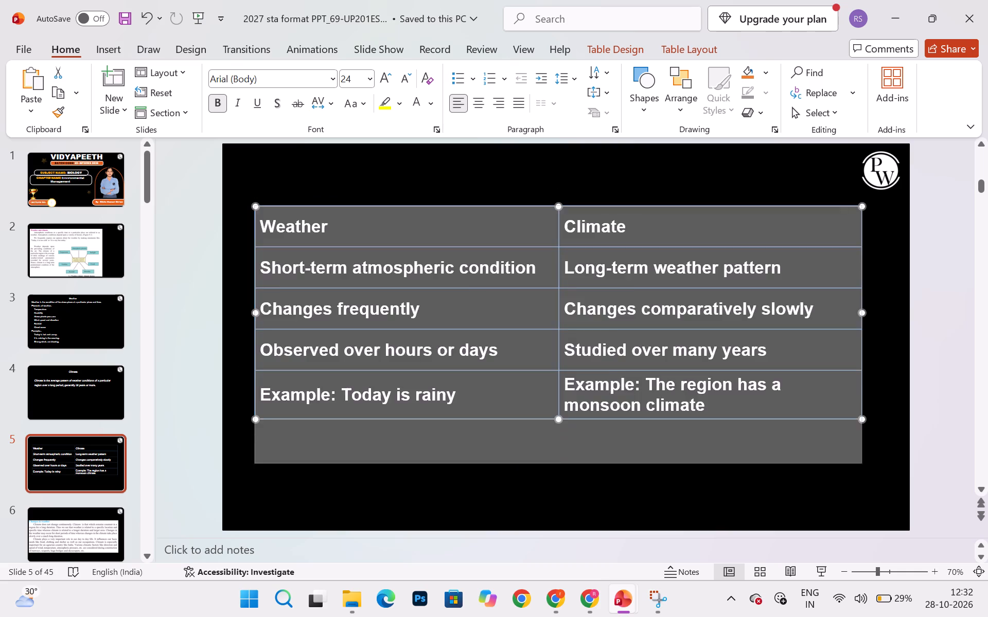
{"action": "left_click_drag", "start_coordinate": [555, 470], "coordinate": [555, 473]}
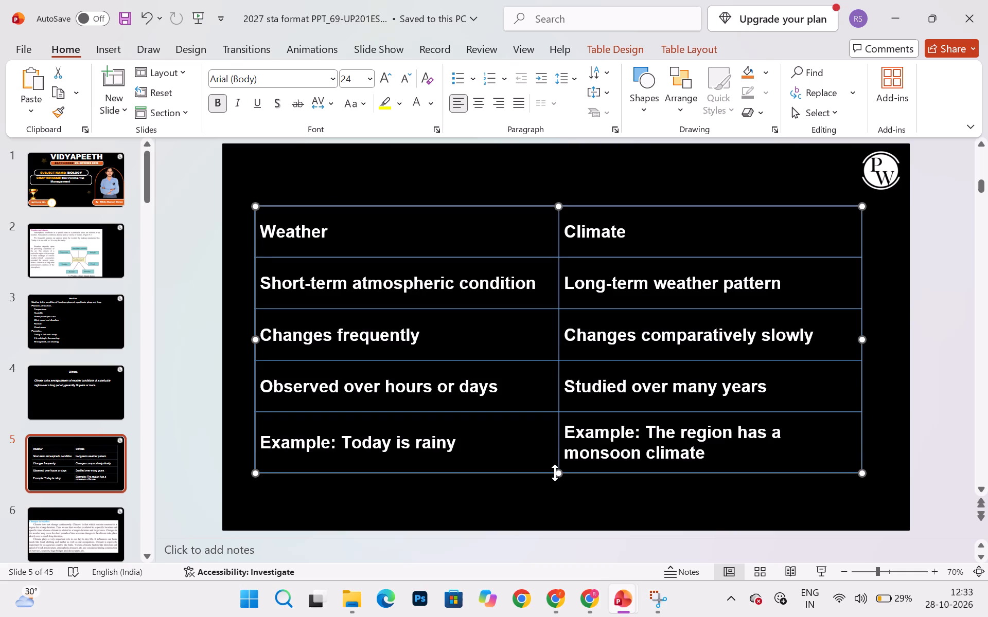
In the ChatGPT biology notes, copy the "Factors affecting weather and climate" heading with its six numbered factors.
{"action": "left_click", "coordinate": [597, 602]}
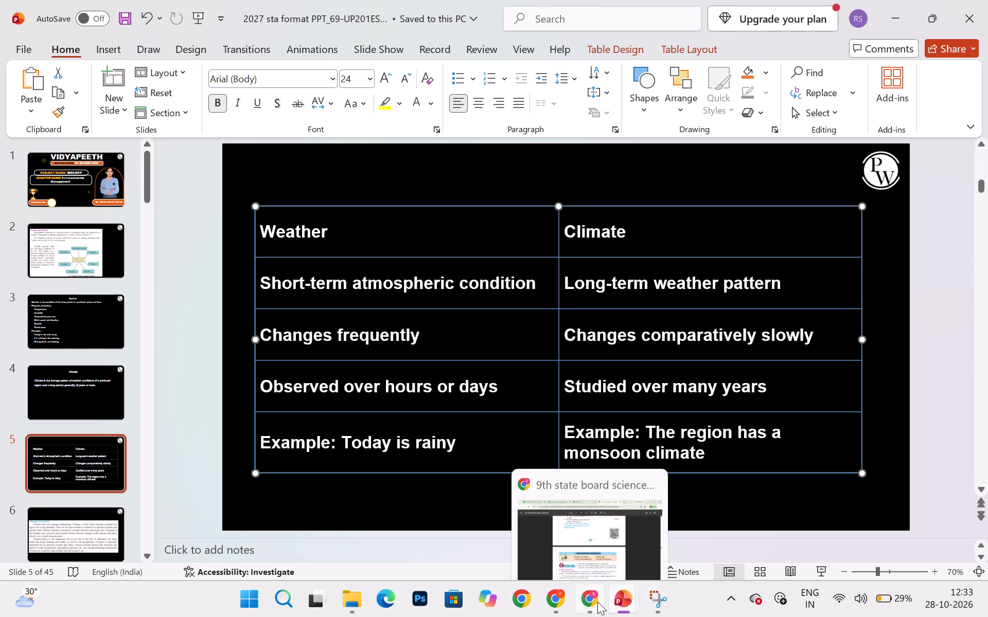
{"action": "left_click", "coordinate": [558, 591]}
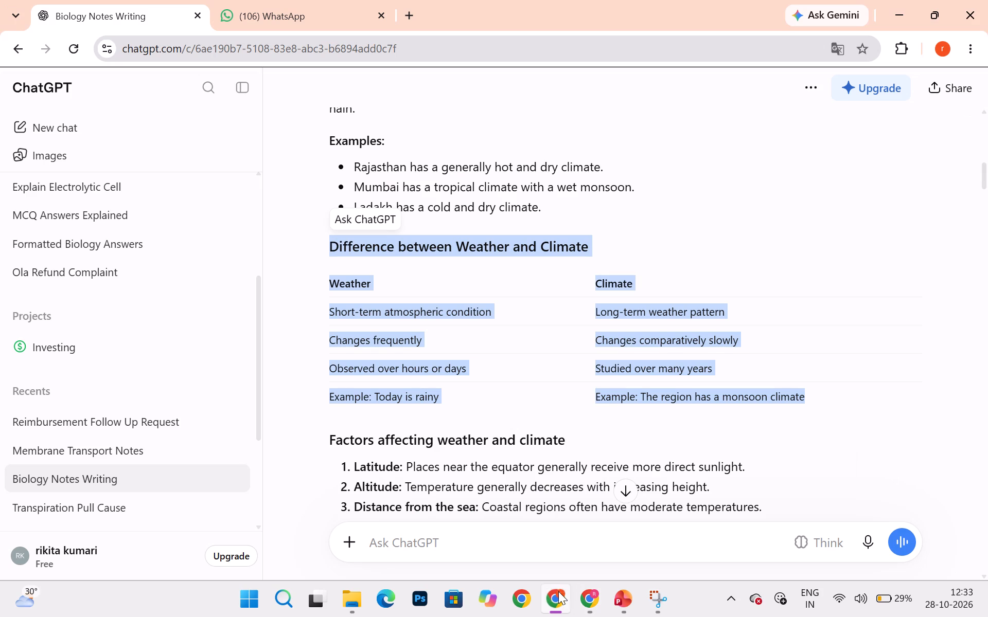
{"action": "left_click", "coordinate": [523, 473]}
{"action": "scroll", "coordinate": [523, 473], "scroll_direction": "up", "scroll_amount": 1}
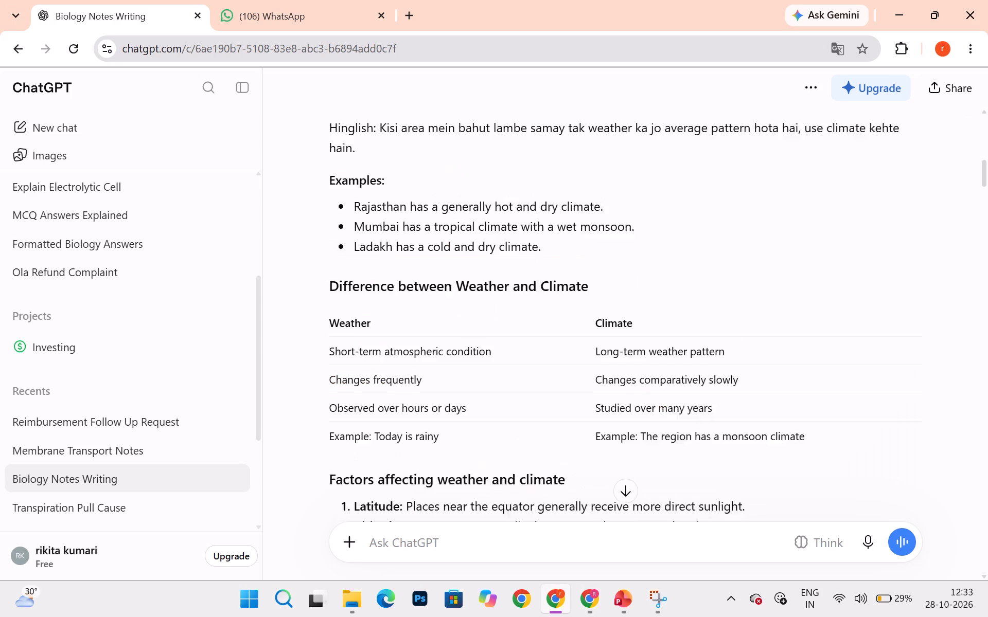
{"action": "scroll", "coordinate": [523, 473], "scroll_direction": "up", "scroll_amount": 1}
{"action": "scroll", "coordinate": [523, 473], "scroll_direction": "down", "scroll_amount": 3}
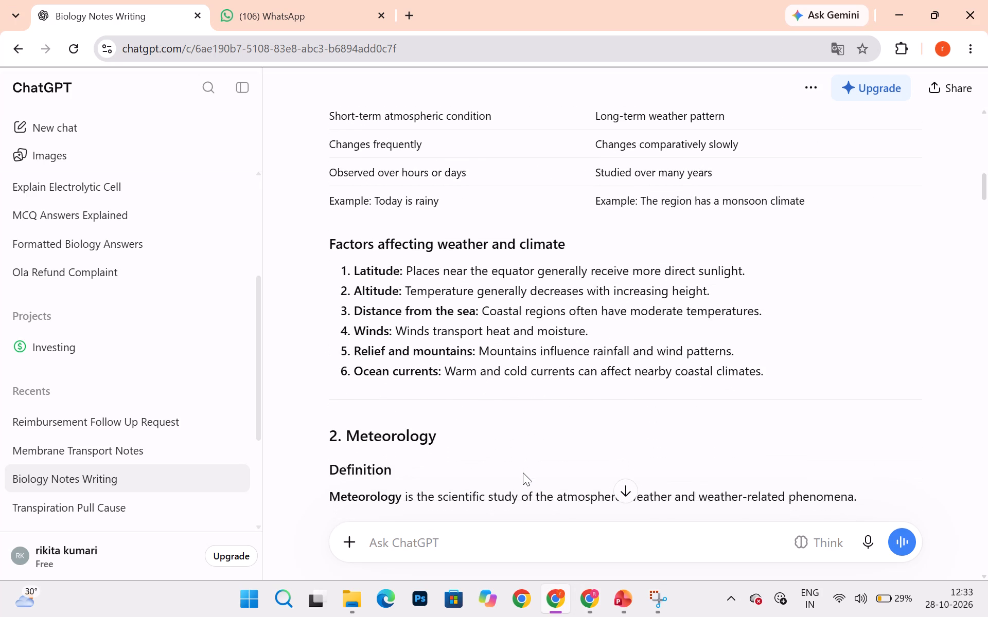
{"action": "scroll", "coordinate": [523, 473], "scroll_direction": "down", "scroll_amount": 2}
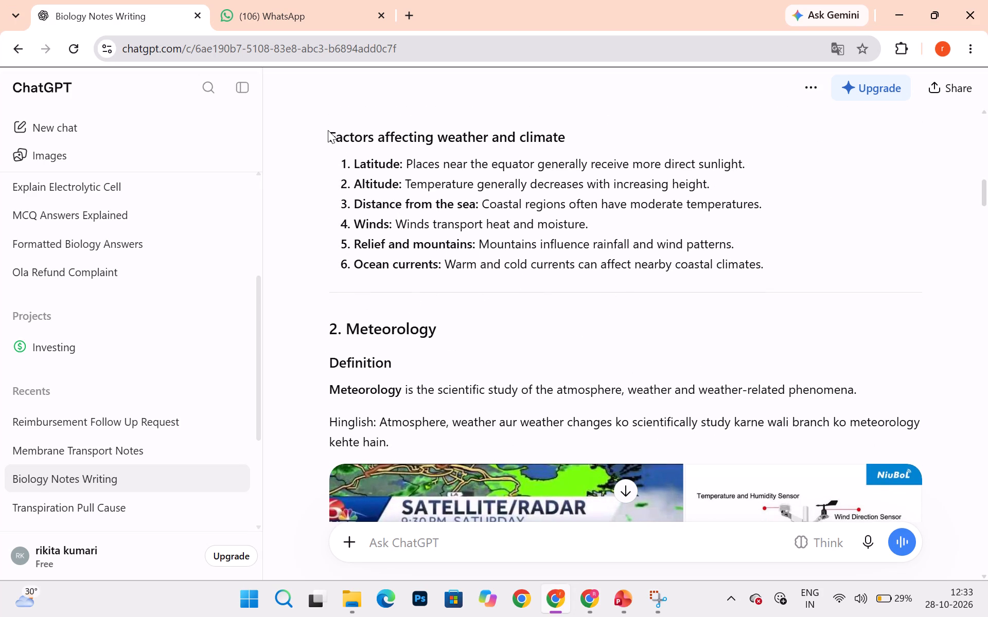
{"action": "left_click_drag", "start_coordinate": [330, 133], "coordinate": [780, 272]}
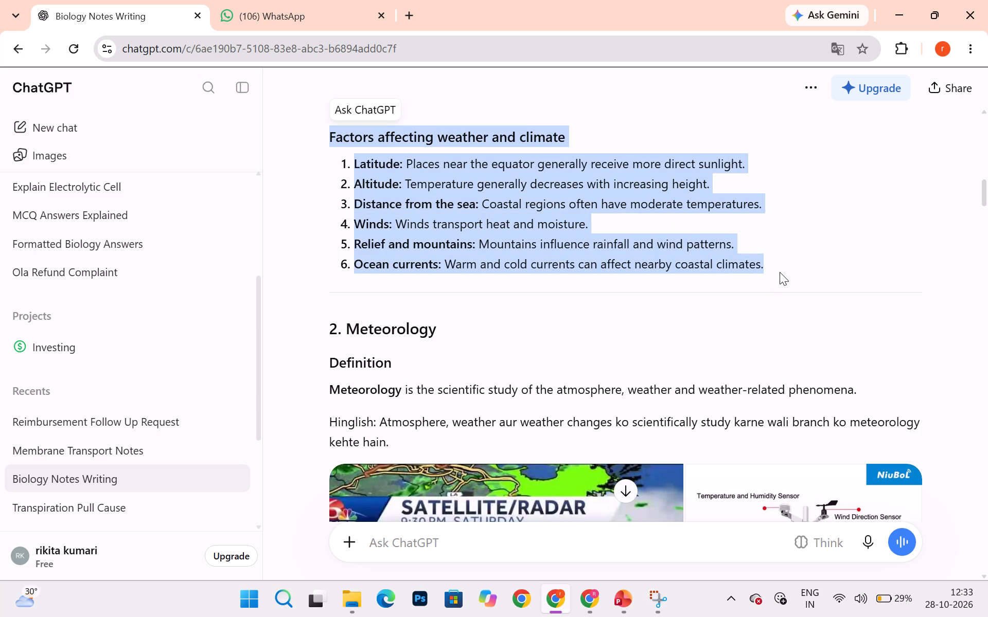
{"action": "key", "text": "ctrl+c"}
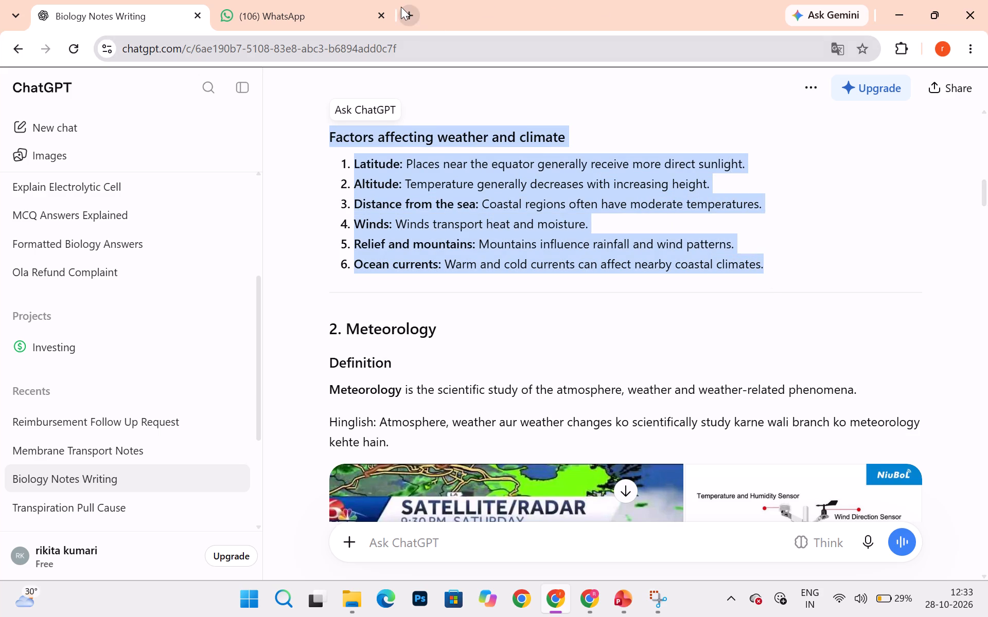
Search Google Images in a new browser tab for the copied "Factors affecting weather and climate" text.
{"action": "left_click", "coordinate": [400, 7]}
{"action": "left_click", "coordinate": [364, 288]}
{"action": "key", "text": "ctrl+v"}
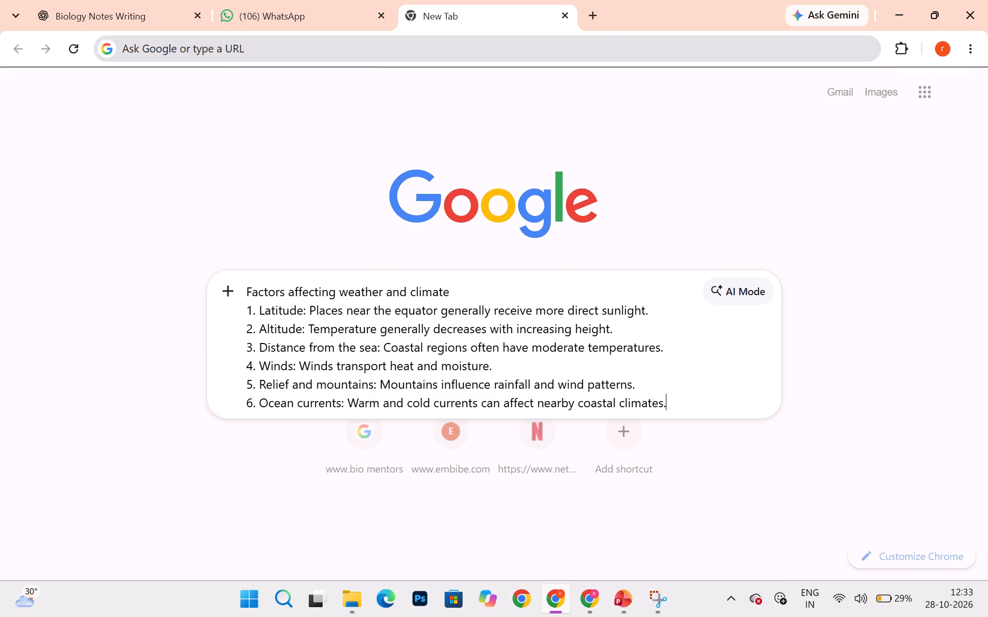
{"action": "key", "text": "Return"}
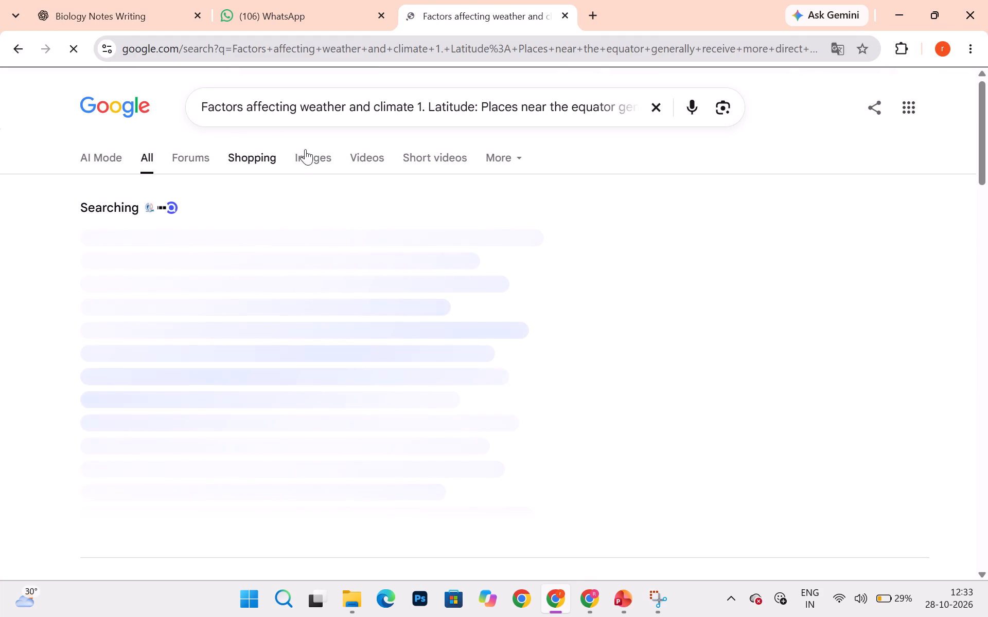
{"action": "left_click", "coordinate": [315, 156]}
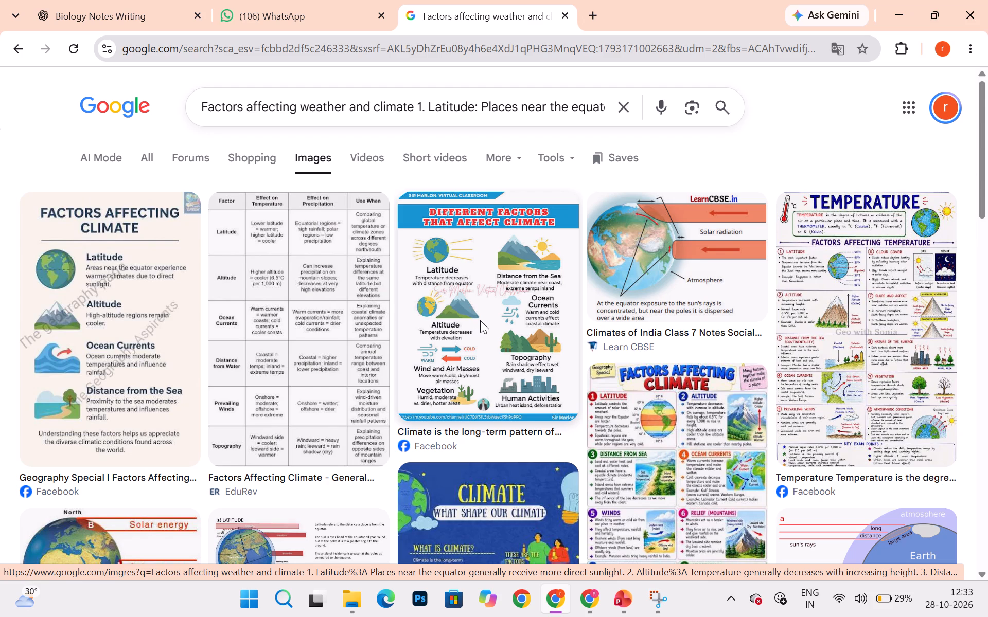
Browse the image results for climate factor illustrations and preview the "Earth's Climate Controls" infographic.
{"action": "scroll", "coordinate": [480, 320], "scroll_direction": "down", "scroll_amount": 3}
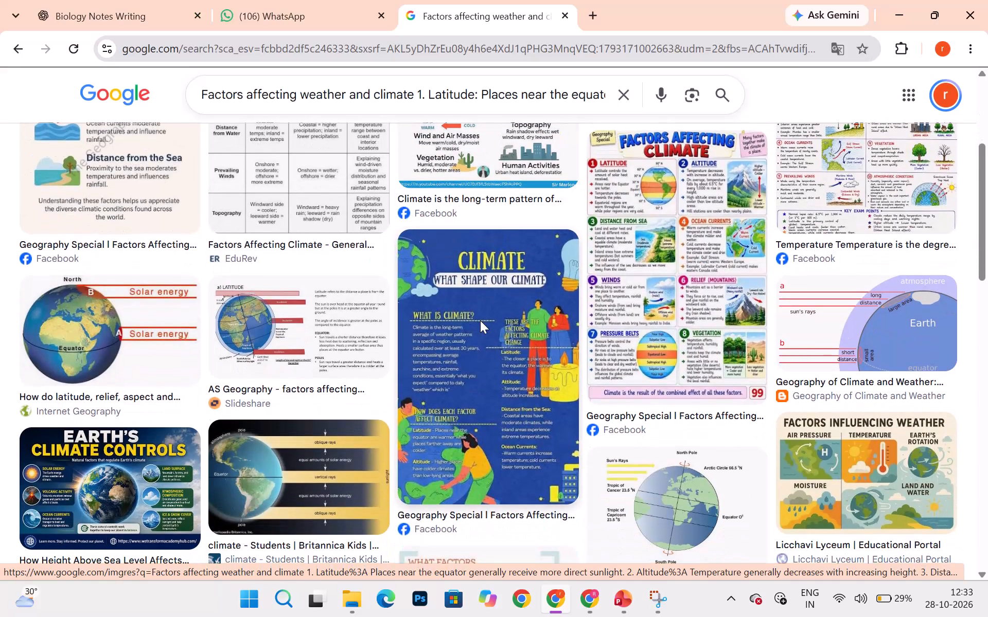
{"action": "scroll", "coordinate": [480, 320], "scroll_direction": "down", "scroll_amount": 1}
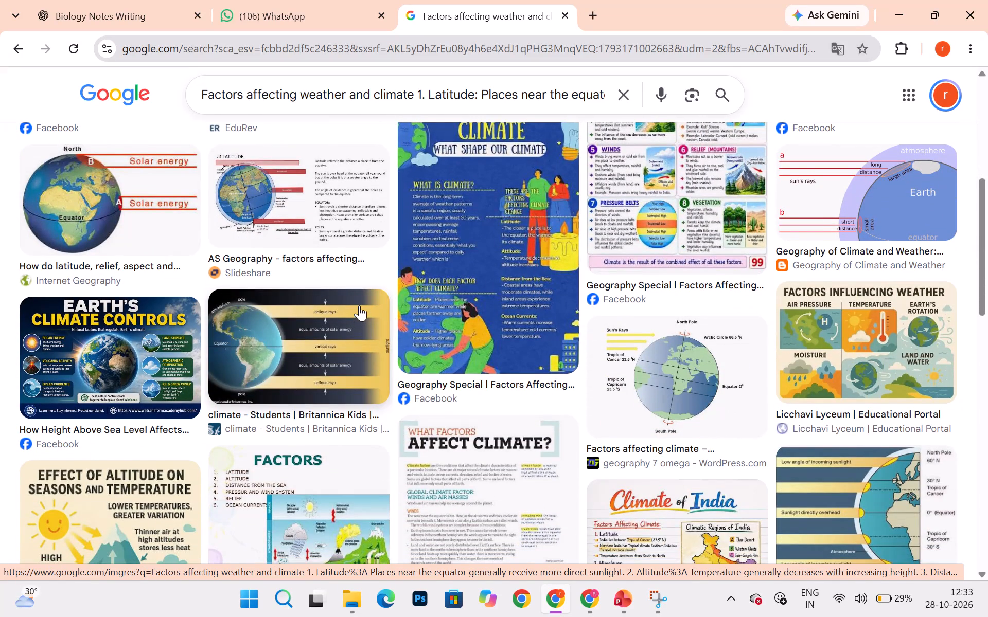
{"action": "left_click", "coordinate": [173, 326]}
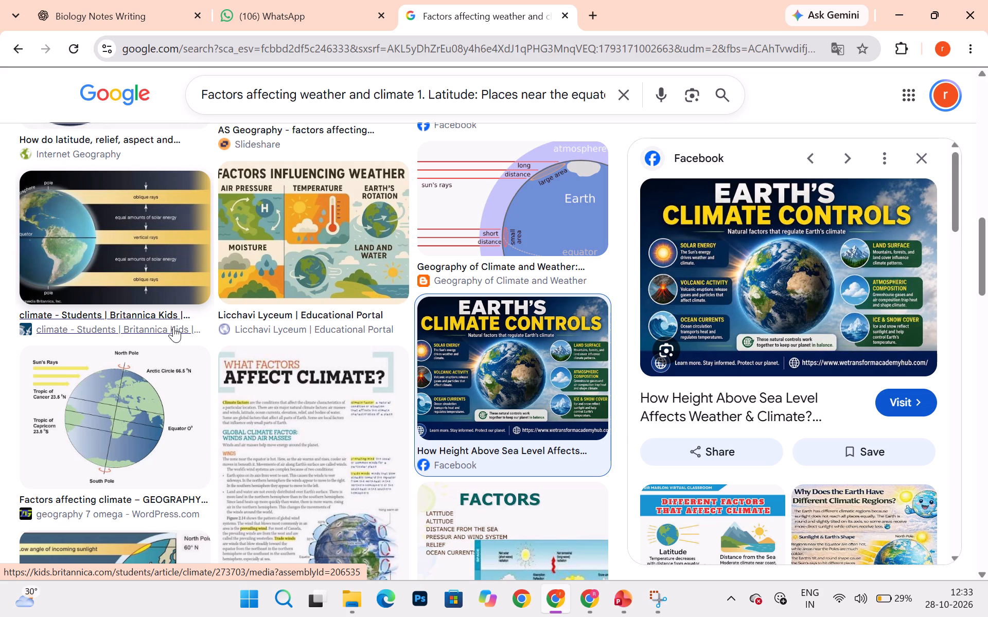
Copy the "Earth's Climate Controls" infographic and paste it onto a new PowerPoint slide after the weather and climate comparison table.
{"action": "right_click", "coordinate": [724, 266]}
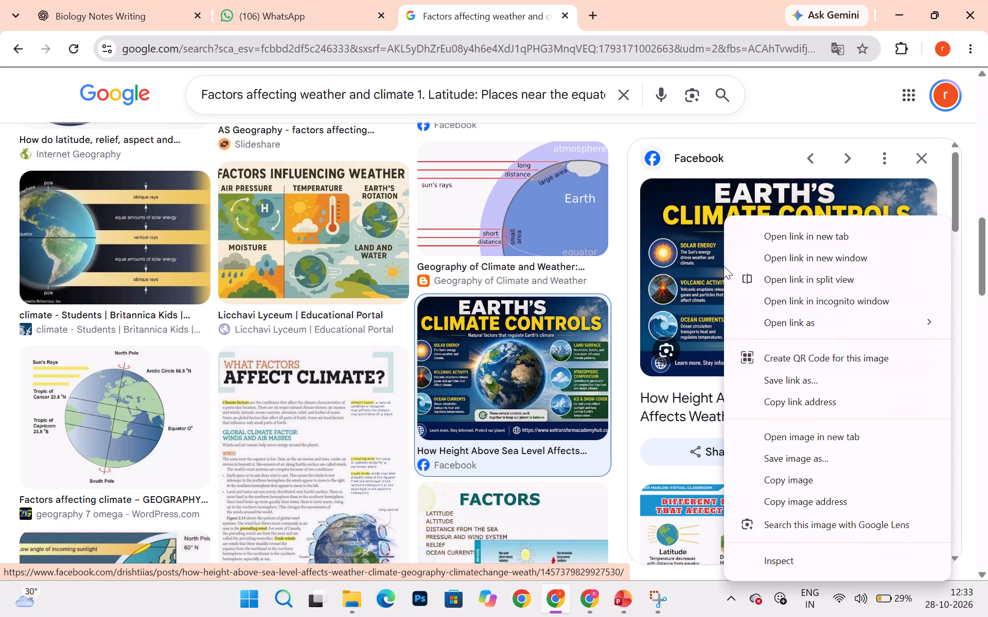
{"action": "left_click", "coordinate": [783, 476]}
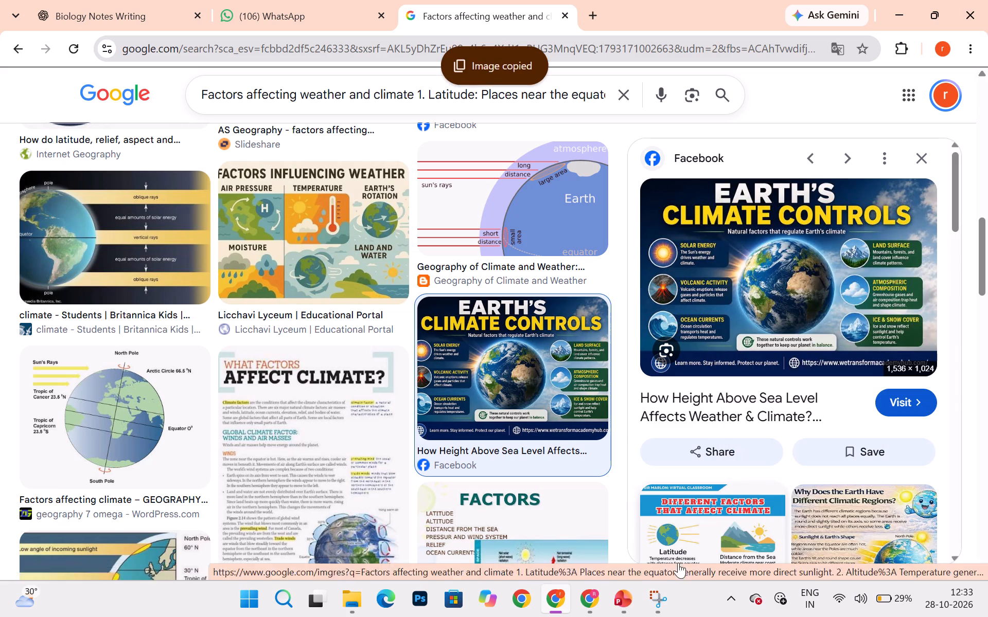
{"action": "left_click", "coordinate": [679, 518]}
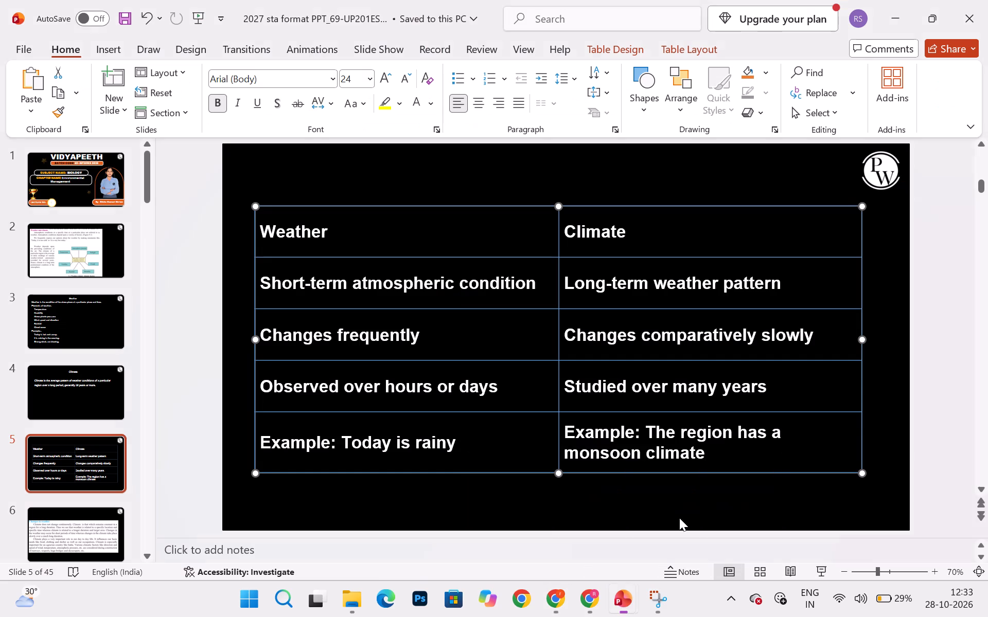
{"action": "left_click", "coordinate": [111, 64]}
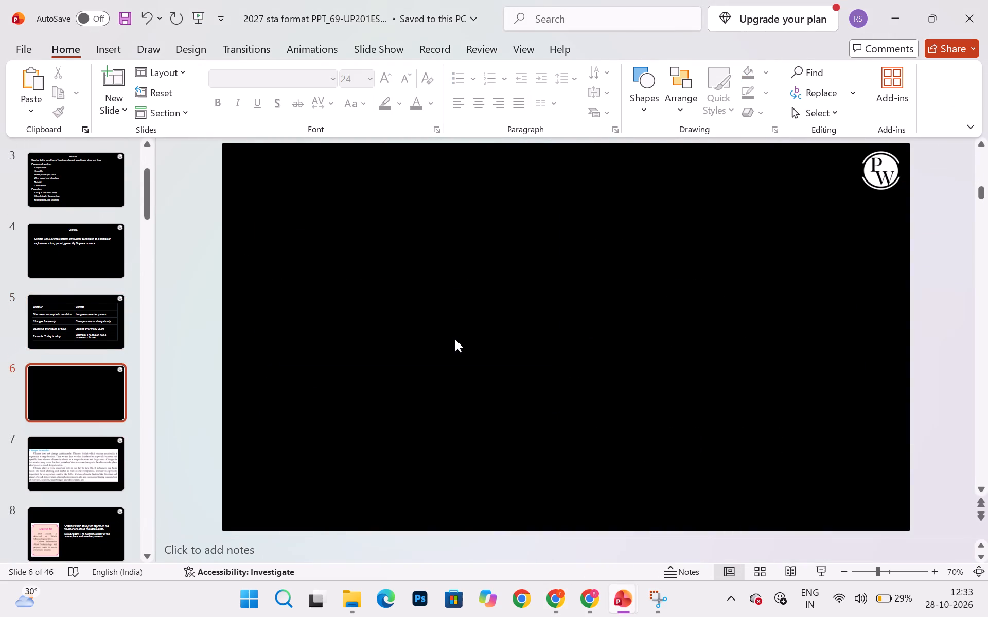
{"action": "key", "text": "ctrl+v"}
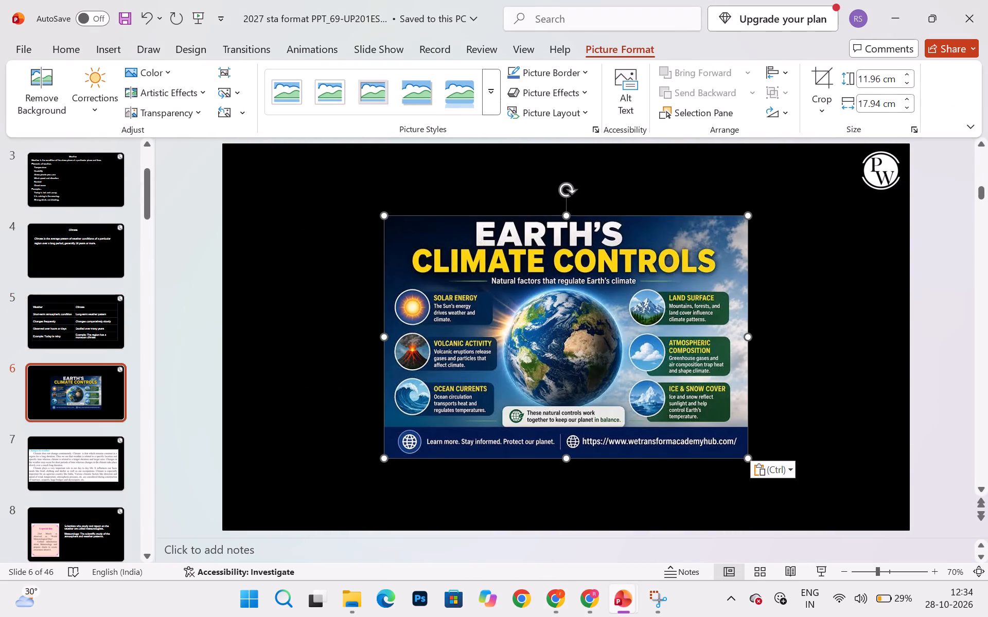
Enlarge the infographic from its top-left corner to about 15.2 × 22.8 cm and shift it toward the slide's left edge.
{"action": "left_click", "coordinate": [561, 281]}
{"action": "left_click_drag", "start_coordinate": [384, 211], "coordinate": [284, 176]}
{"action": "left_click_drag", "start_coordinate": [471, 324], "coordinate": [437, 337]}
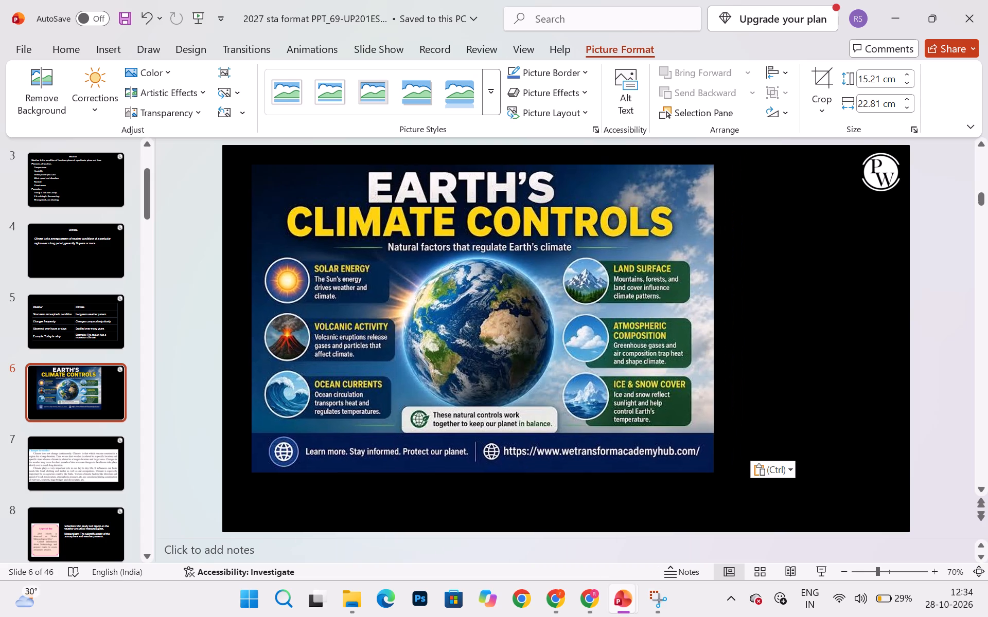
Crop the footer strip with the website address off the infographic's bottom edge, leaving it about 13.4 cm high.
{"action": "left_click_drag", "start_coordinate": [437, 337], "coordinate": [434, 338]}
{"action": "left_click", "coordinate": [434, 338]}
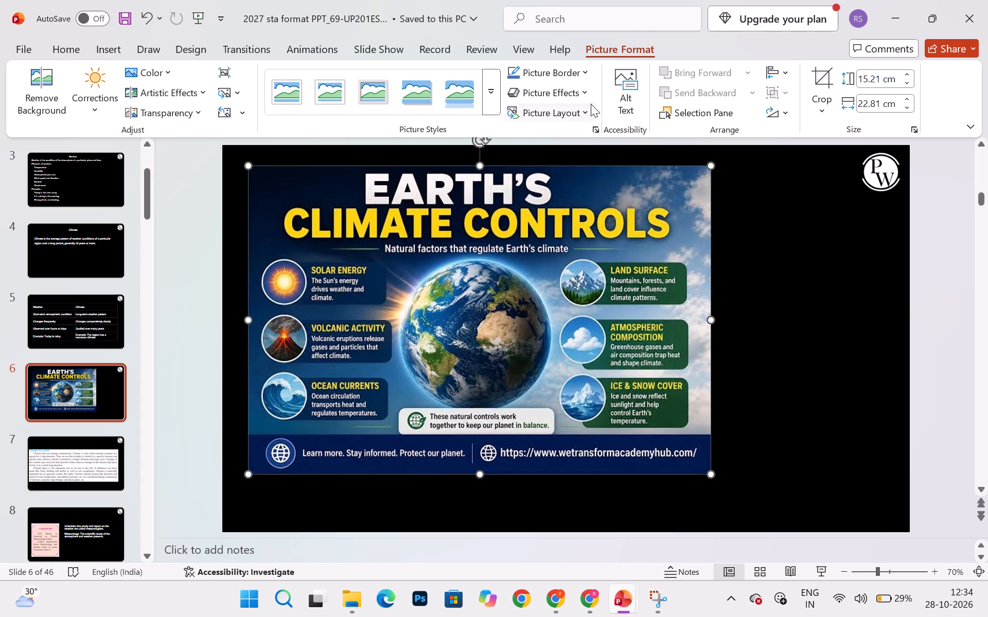
{"action": "left_click", "coordinate": [821, 76]}
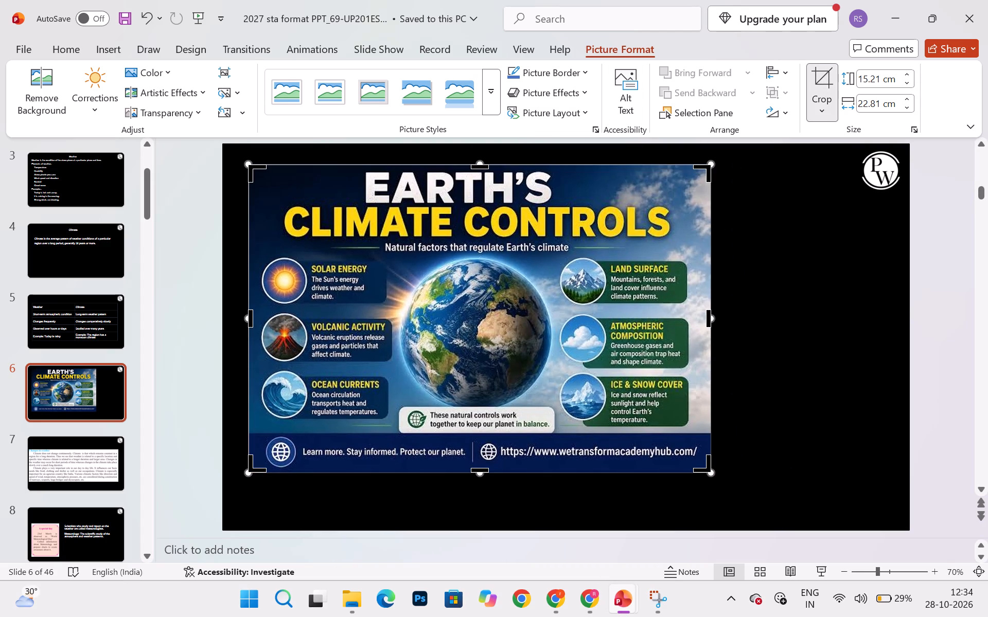
{"action": "left_click_drag", "start_coordinate": [482, 467], "coordinate": [481, 436]}
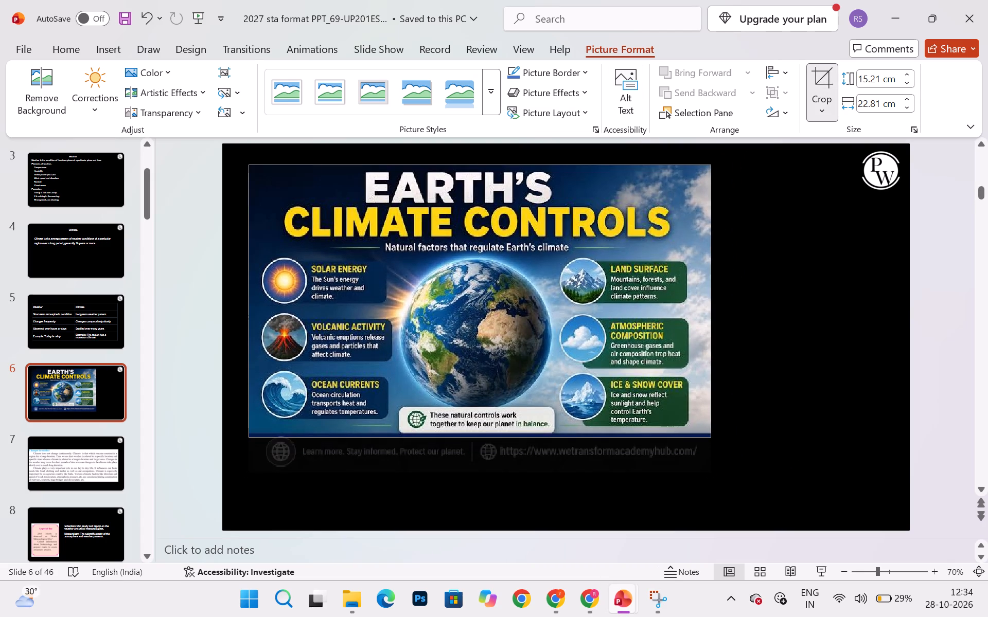
{"action": "left_click_drag", "start_coordinate": [481, 436], "coordinate": [482, 435]}
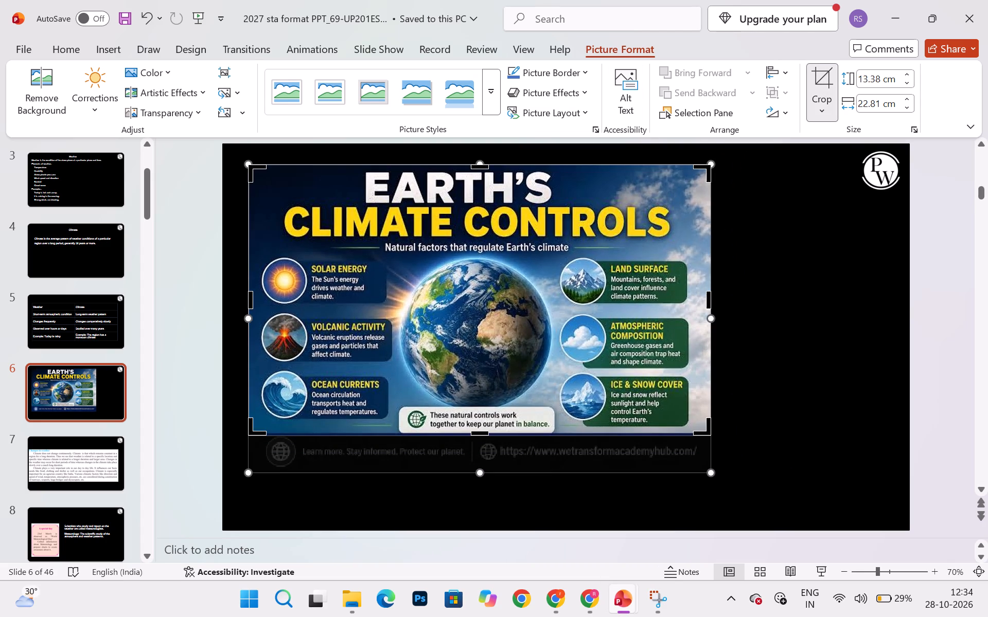
{"action": "left_click", "coordinate": [832, 373]}
Move the cropped infographic slightly down and enlarge it proportionally from its bottom-right corner to about four-fifths of the slide's width.
{"action": "left_click_drag", "start_coordinate": [544, 359], "coordinate": [540, 379]}
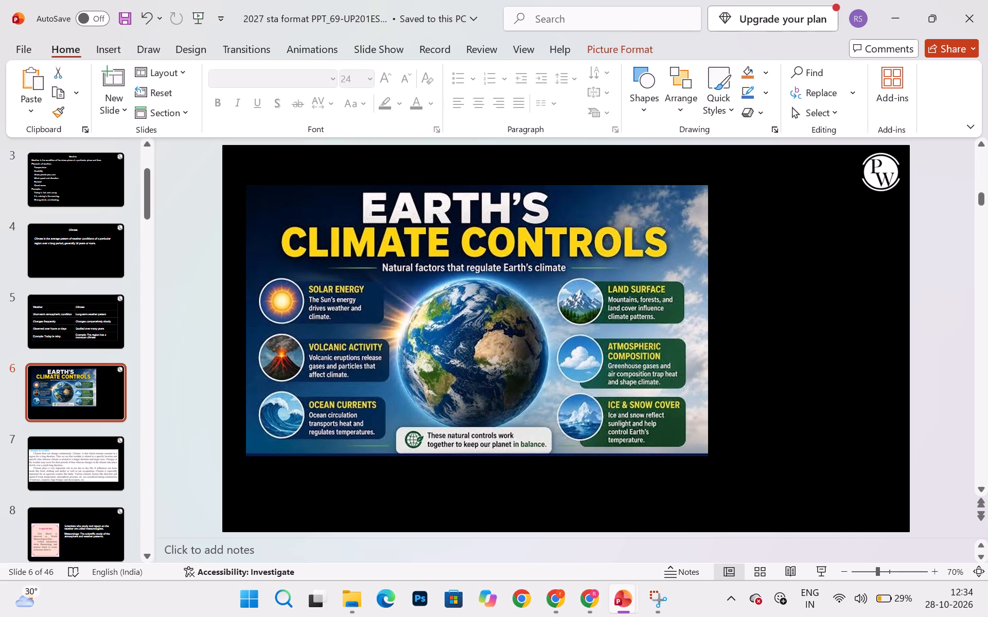
{"action": "left_click_drag", "start_coordinate": [540, 379], "coordinate": [540, 378]}
{"action": "left_click_drag", "start_coordinate": [708, 458], "coordinate": [802, 464]}
{"action": "left_click_drag", "start_coordinate": [652, 432], "coordinate": [658, 432]}
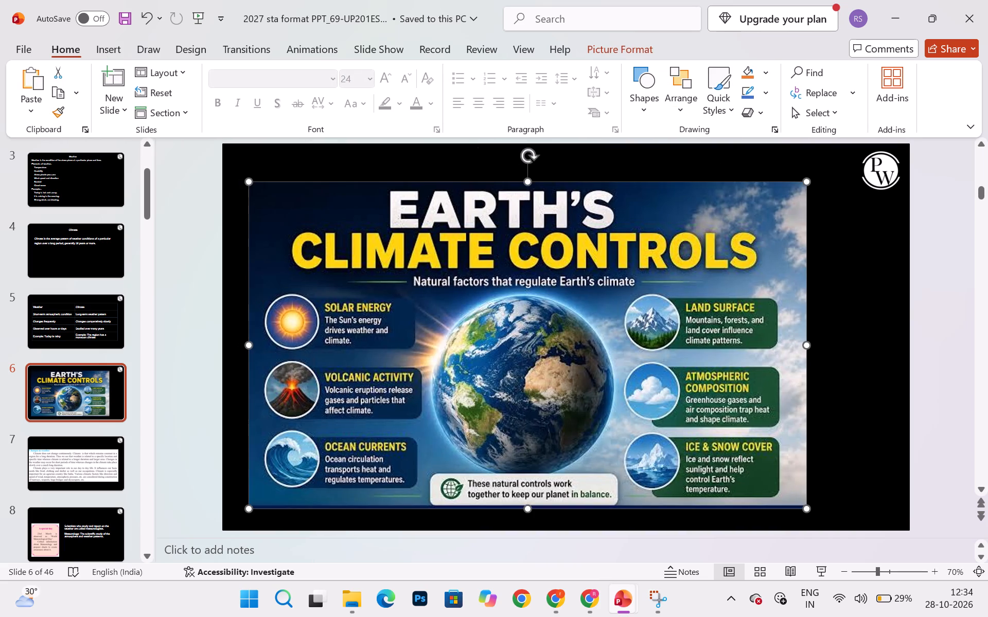
{"action": "left_click", "coordinate": [866, 452]}
Switch to the Chrome window showing the 9th state board science book PDF at the Environmental Management chapter.
{"action": "left_click", "coordinate": [597, 608]}
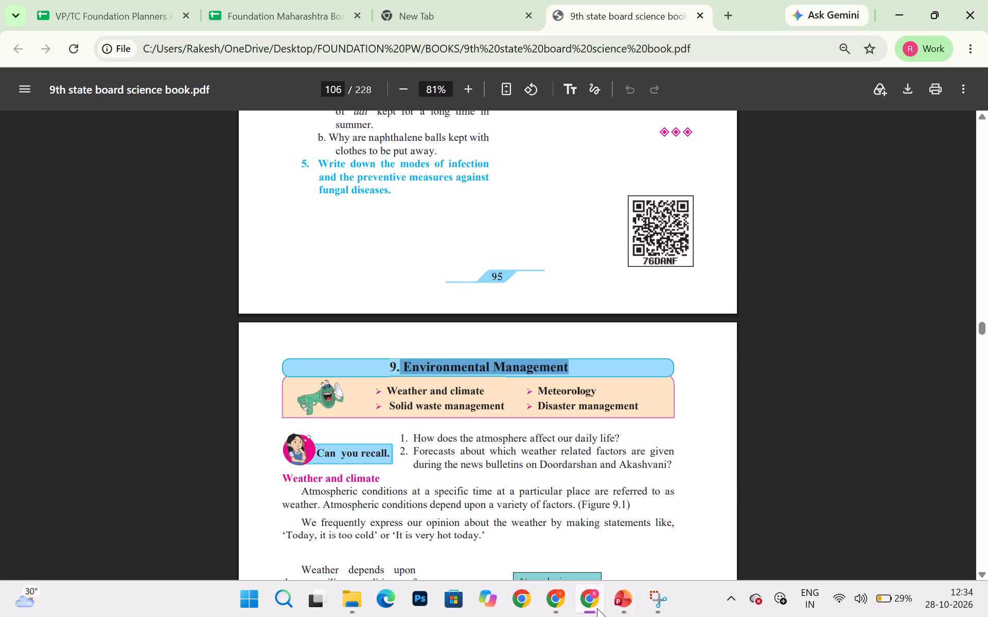
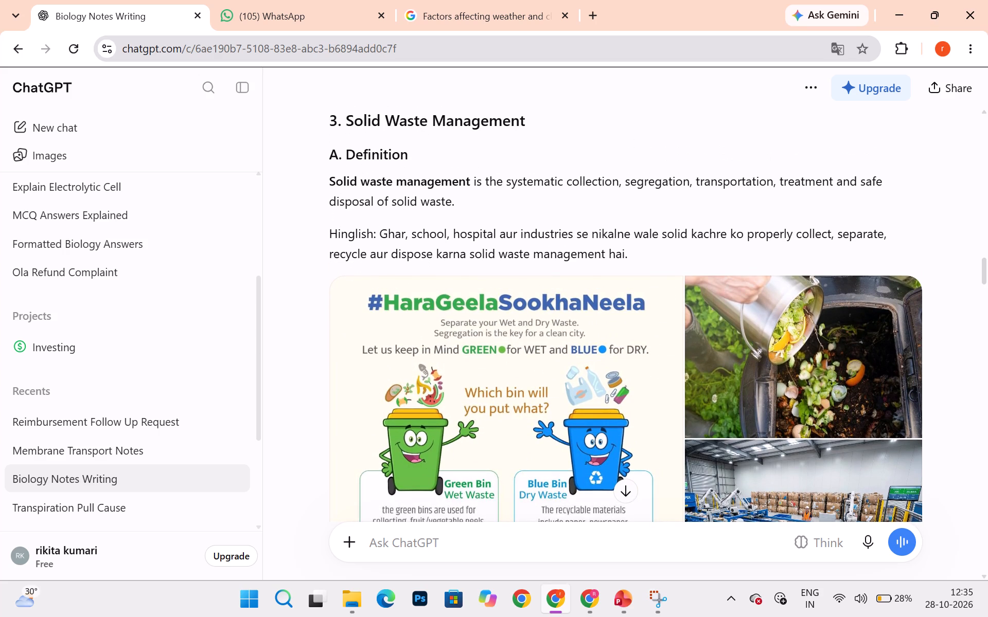
Copy the Solid Waste Management heading, definition and Hinglish explanation from the ChatGPT notes and switch to the PowerPoint presentation.
{"action": "left_click_drag", "start_coordinate": [348, 122], "coordinate": [652, 266]}
{"action": "key", "text": "ctrl+c"}
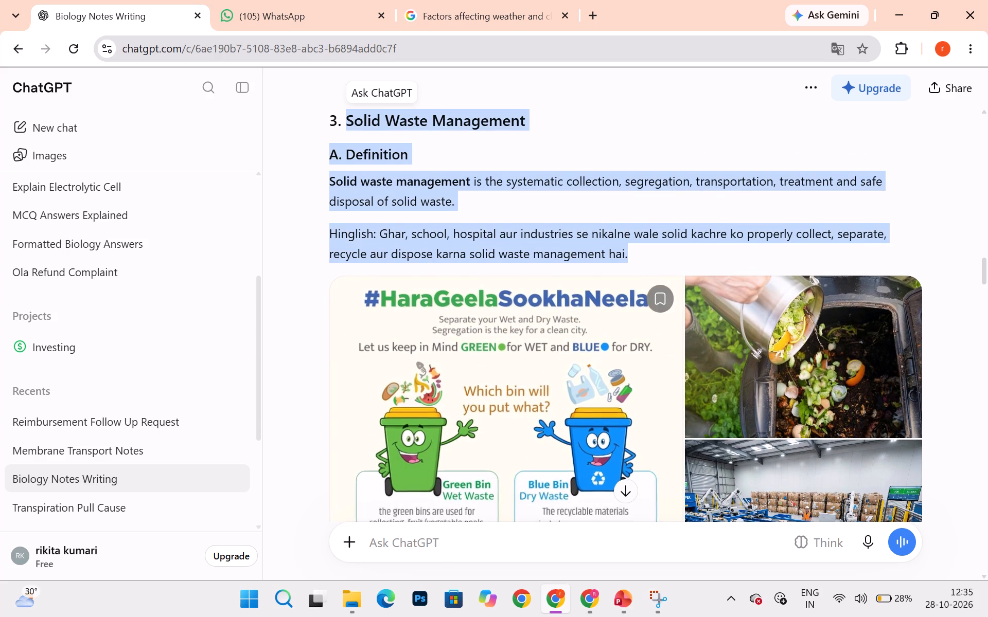
{"action": "left_click", "coordinate": [718, 525]}
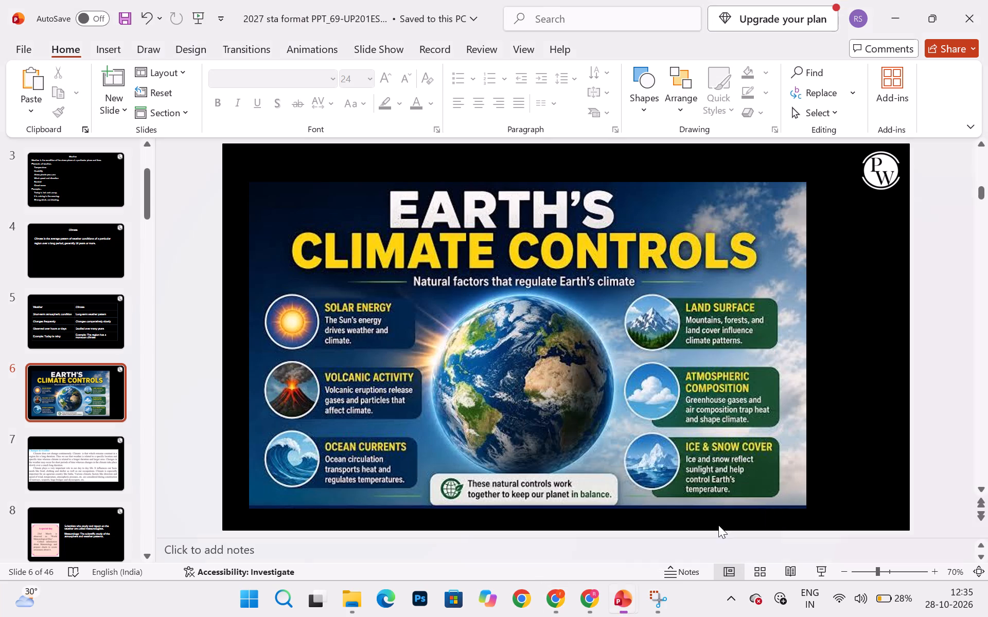
Insert a new slide after the "Solid waste management : need of the hour" slide and paste the copied notes onto it.
{"action": "left_click", "coordinate": [89, 465]}
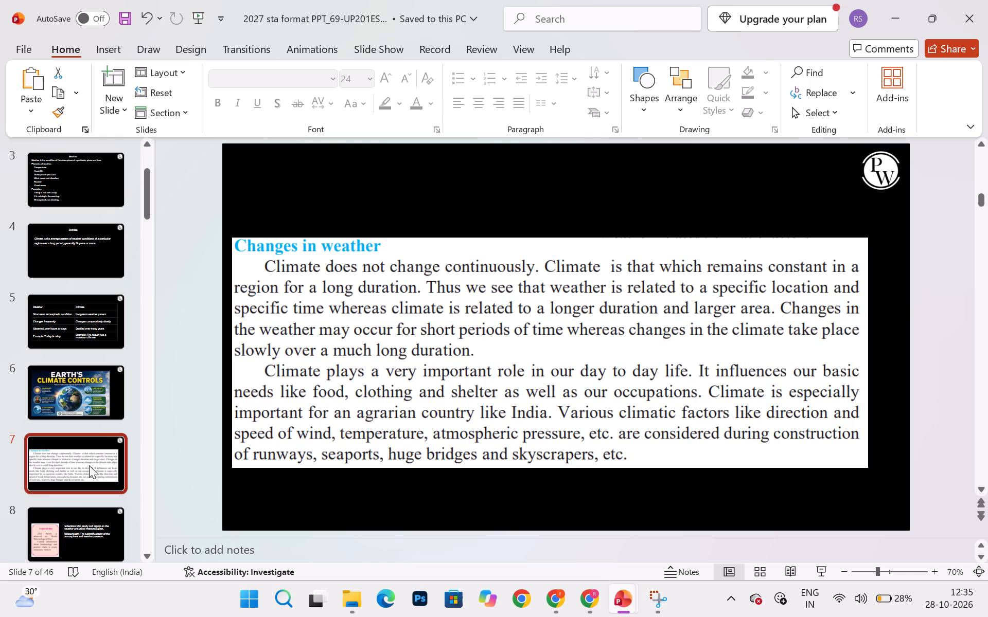
{"action": "scroll", "coordinate": [51, 505], "scroll_direction": "down", "scroll_amount": 1}
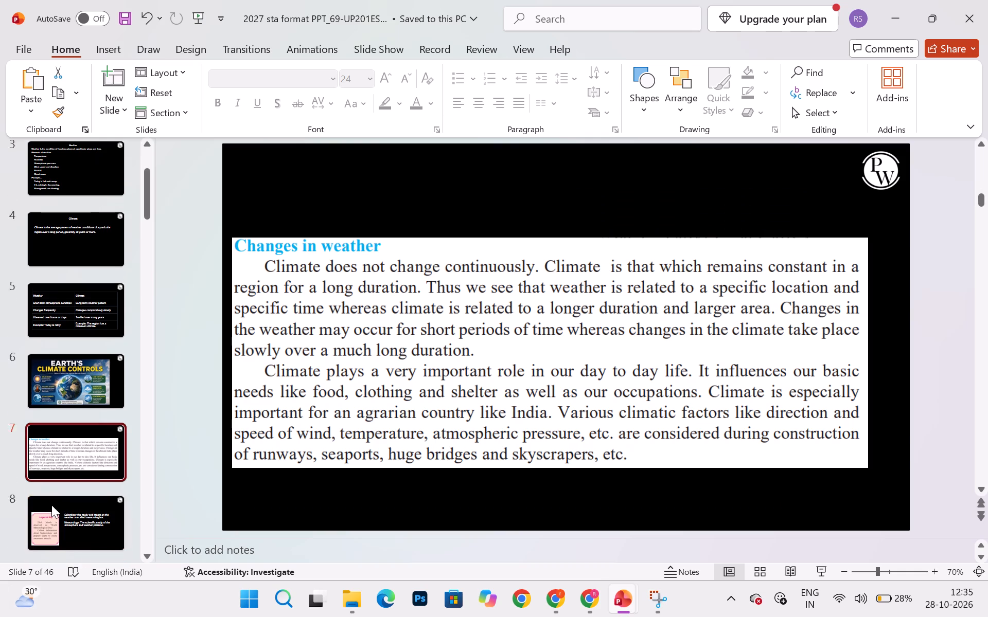
{"action": "scroll", "coordinate": [51, 505], "scroll_direction": "down", "scroll_amount": 4}
{"action": "left_click", "coordinate": [67, 371]}
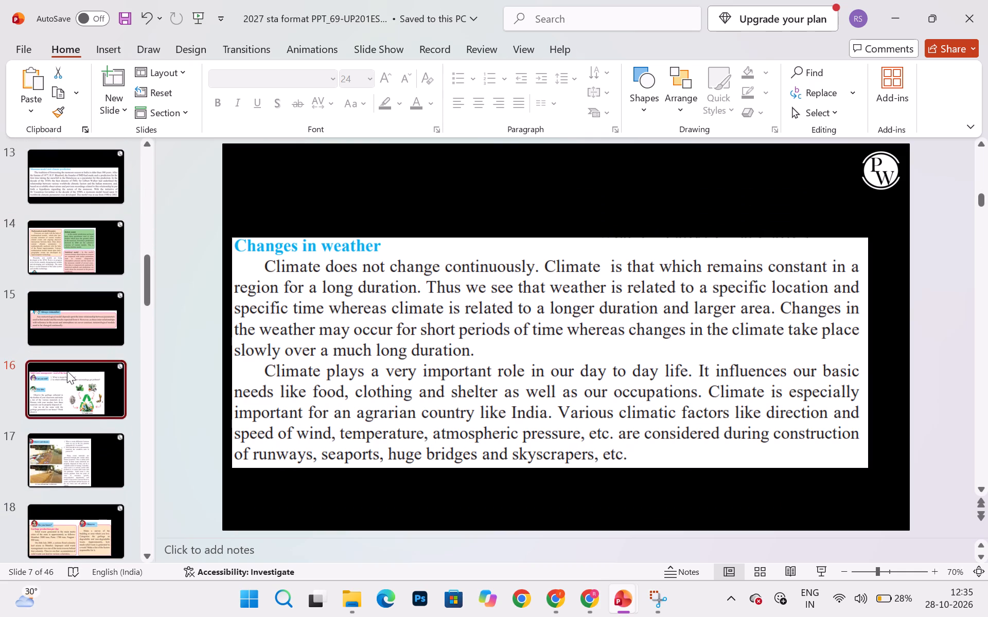
{"action": "left_click", "coordinate": [70, 311]}
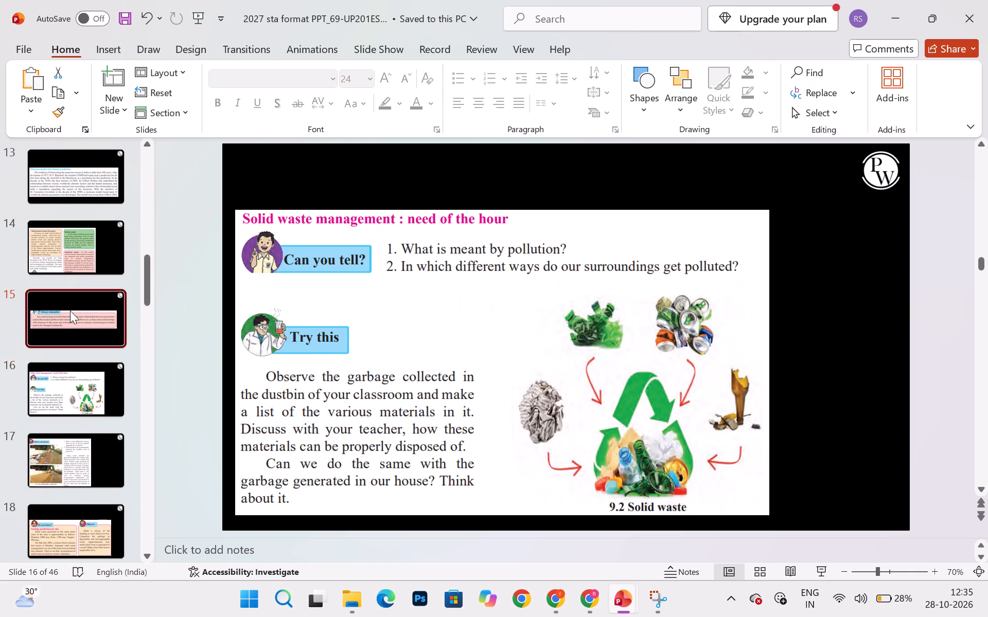
{"action": "left_click", "coordinate": [65, 240]}
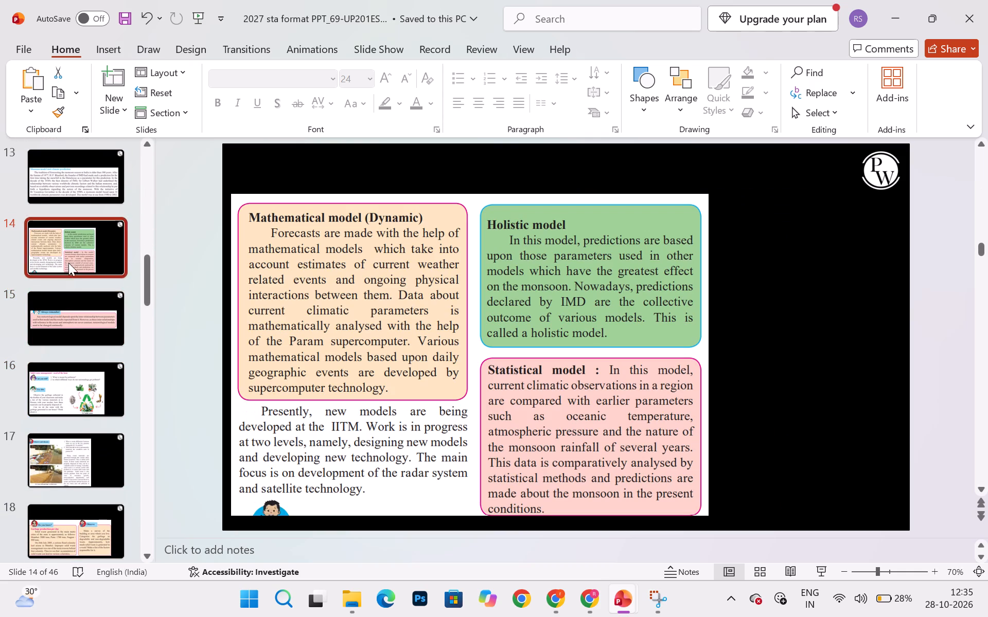
{"action": "left_click", "coordinate": [72, 316]}
{"action": "left_click", "coordinate": [70, 386]}
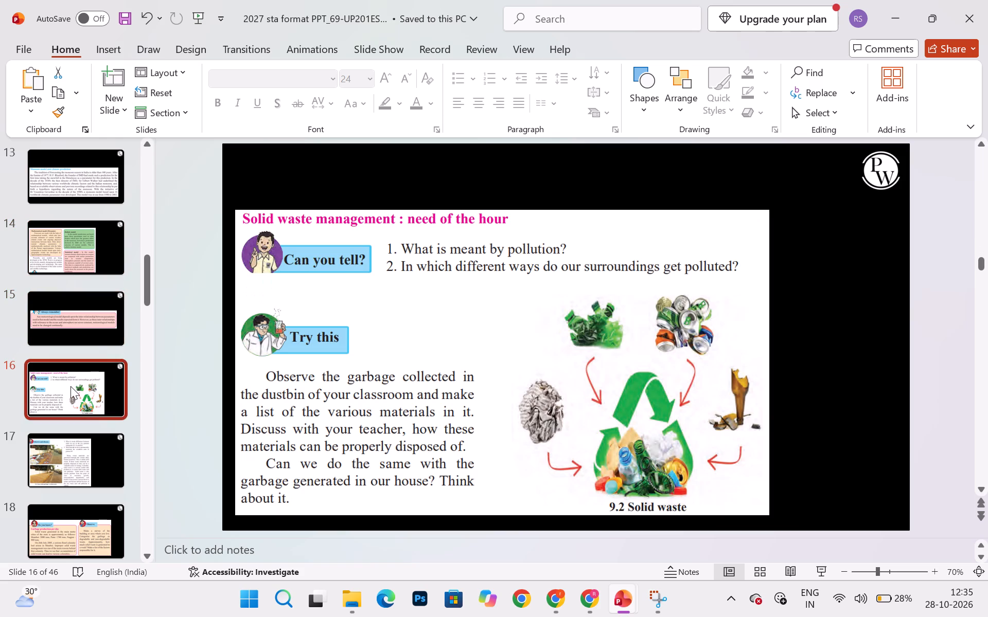
{"action": "left_click", "coordinate": [90, 455]}
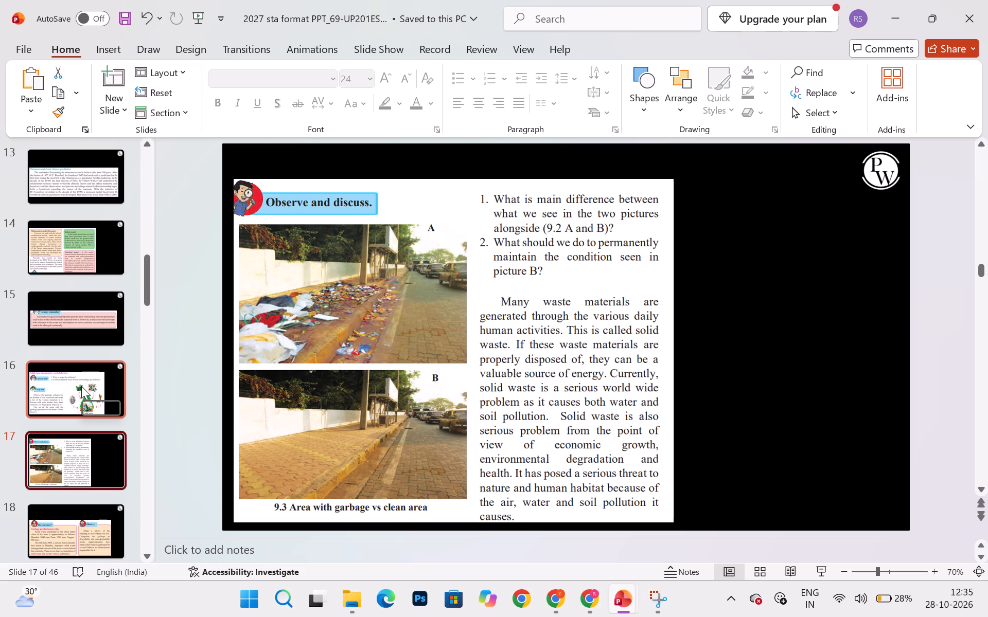
{"action": "left_click", "coordinate": [81, 386]}
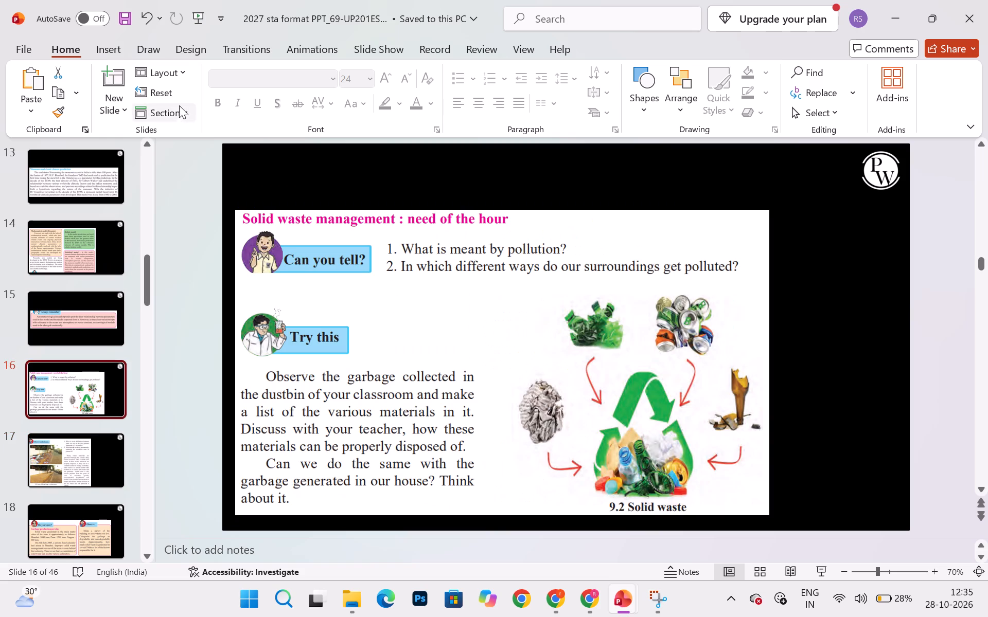
{"action": "left_click", "coordinate": [113, 80]}
{"action": "key", "text": "ctrl+v"}
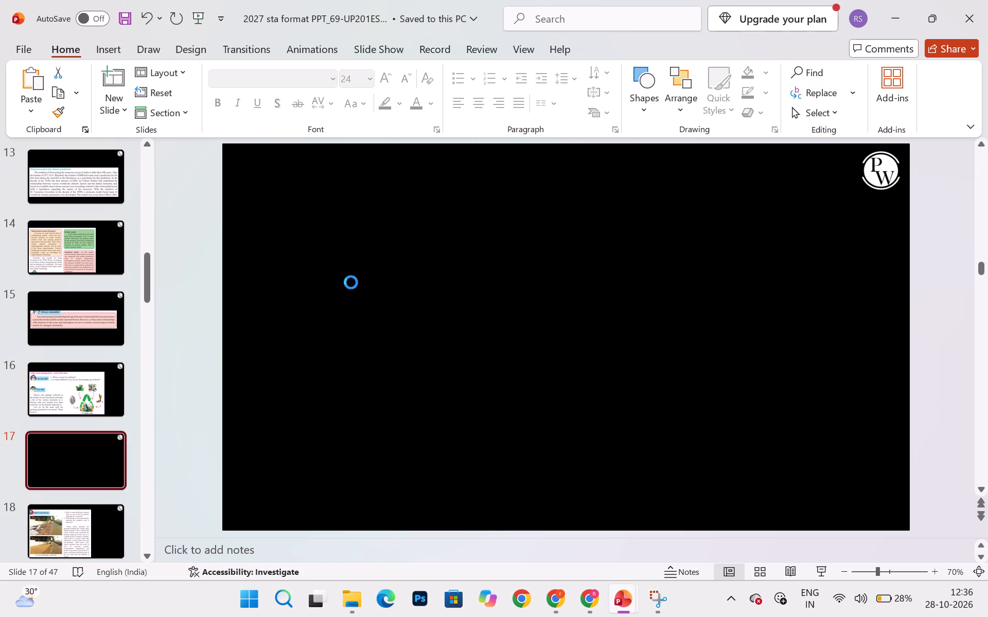
Format all the pasted Solid Waste Management text as white, bold, 24 pt with 1.5 line spacing.
{"action": "key", "text": "ctrl+a"}
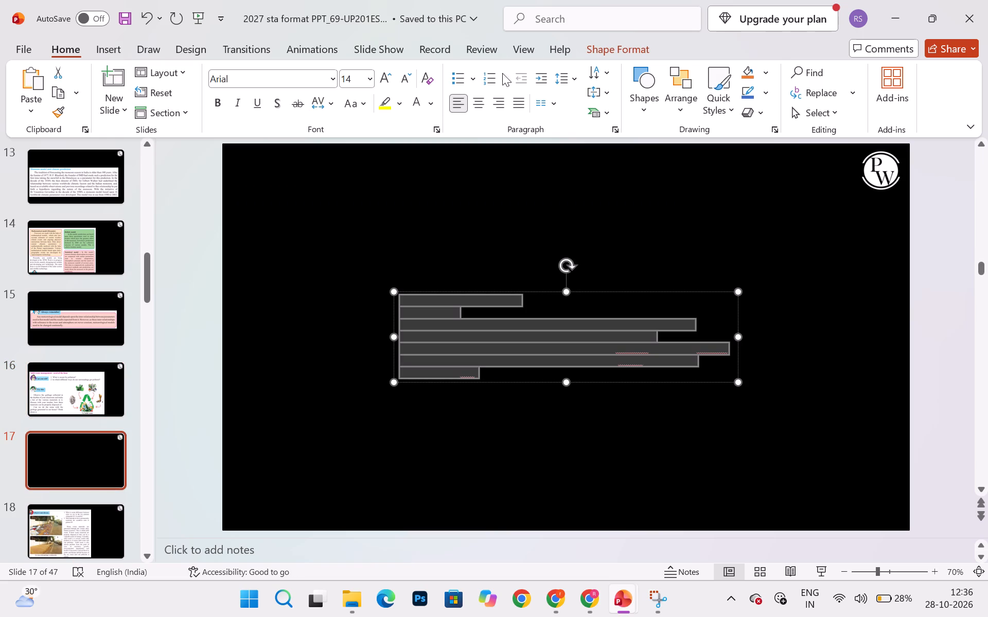
{"action": "left_click_drag", "start_coordinate": [434, 107], "coordinate": [415, 189]}
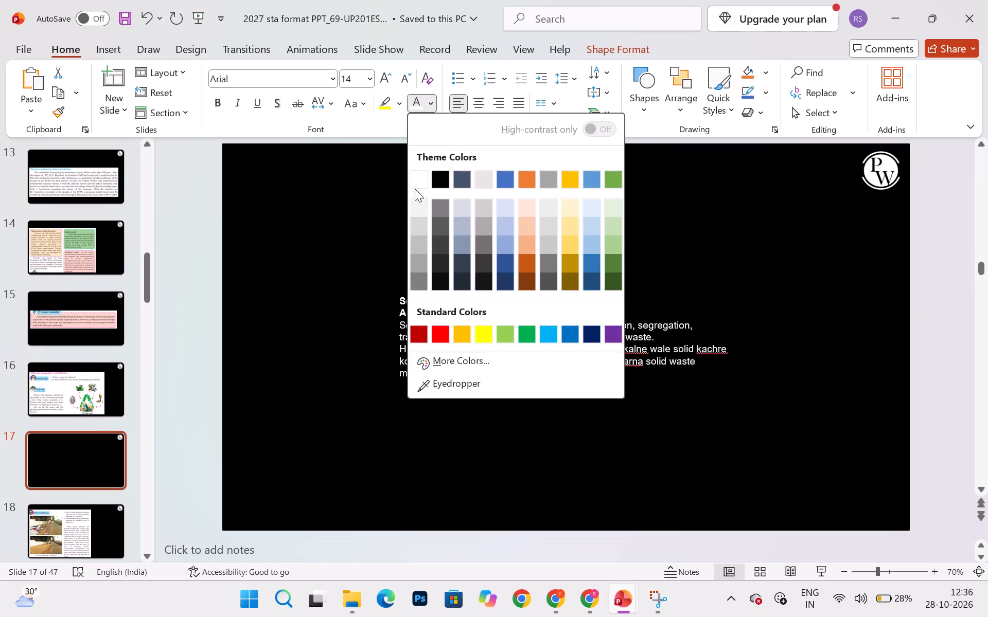
{"action": "left_click_drag", "start_coordinate": [415, 189], "coordinate": [416, 174]}
{"action": "left_click", "coordinate": [416, 174]}
{"action": "left_click", "coordinate": [413, 310]}
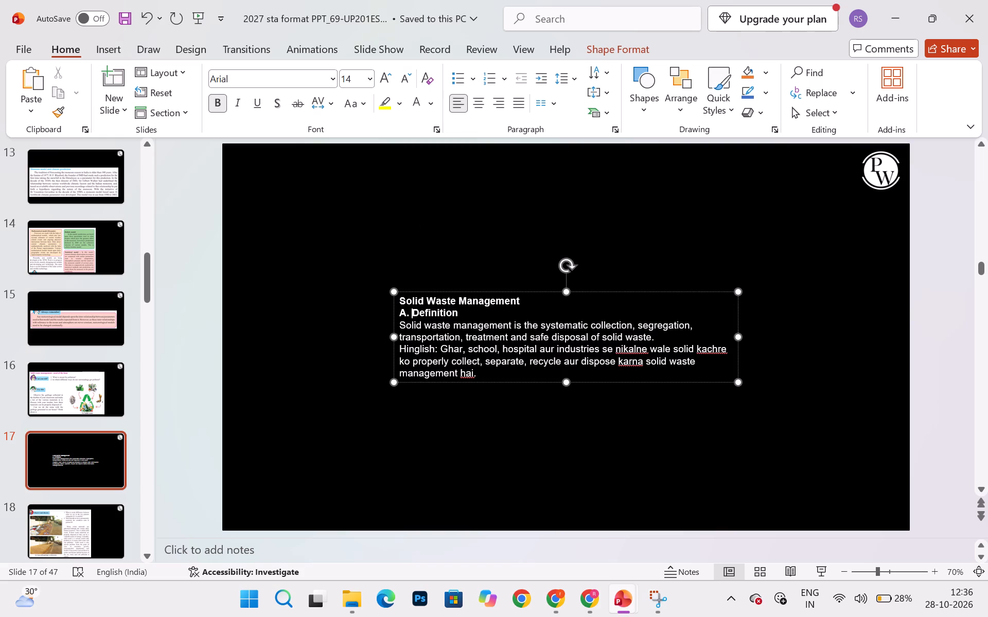
{"action": "key", "text": "ctrl+a"}
{"action": "left_click", "coordinate": [216, 97]}
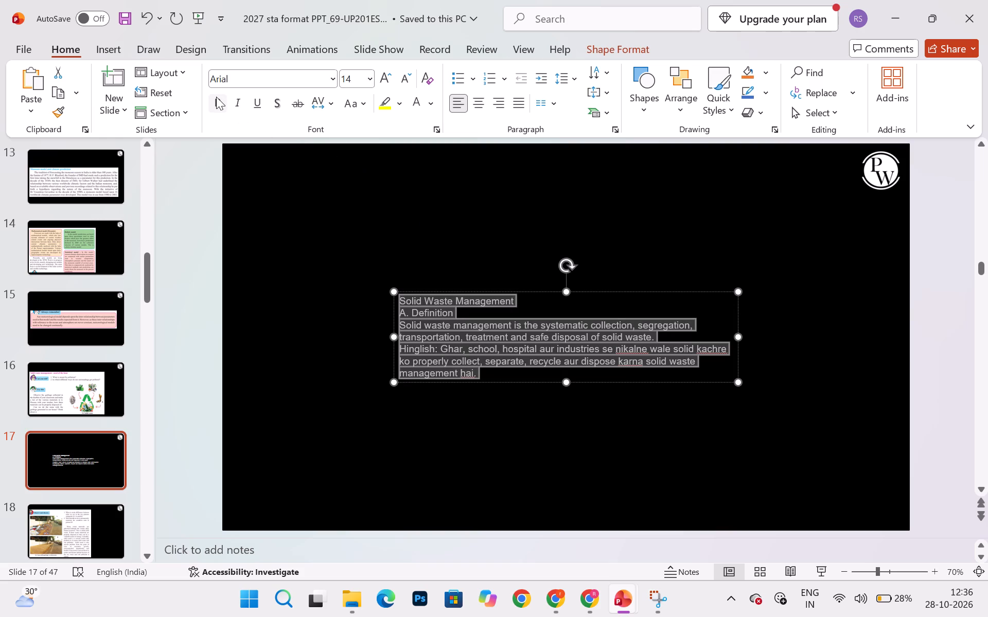
{"action": "left_click", "coordinate": [216, 97]}
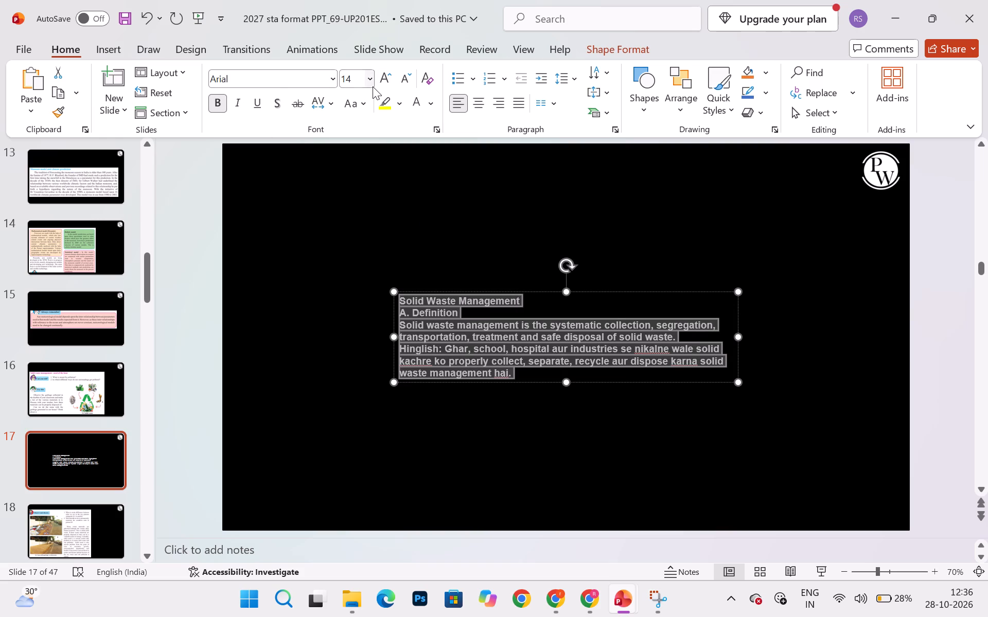
{"action": "left_click", "coordinate": [373, 86]}
{"action": "left_click", "coordinate": [357, 289]}
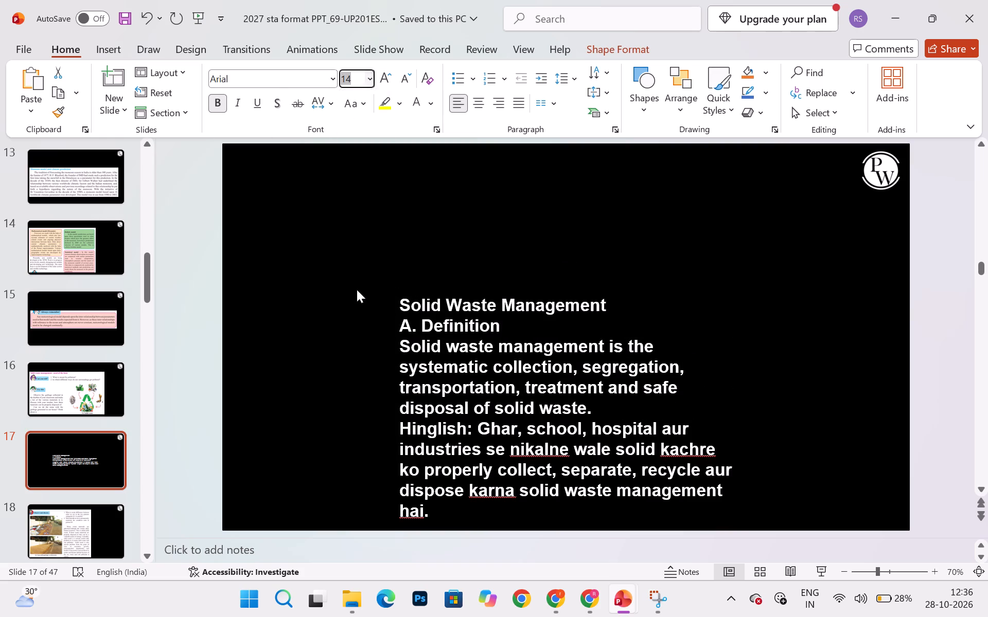
{"action": "left_click_drag", "start_coordinate": [561, 83], "coordinate": [564, 101]}
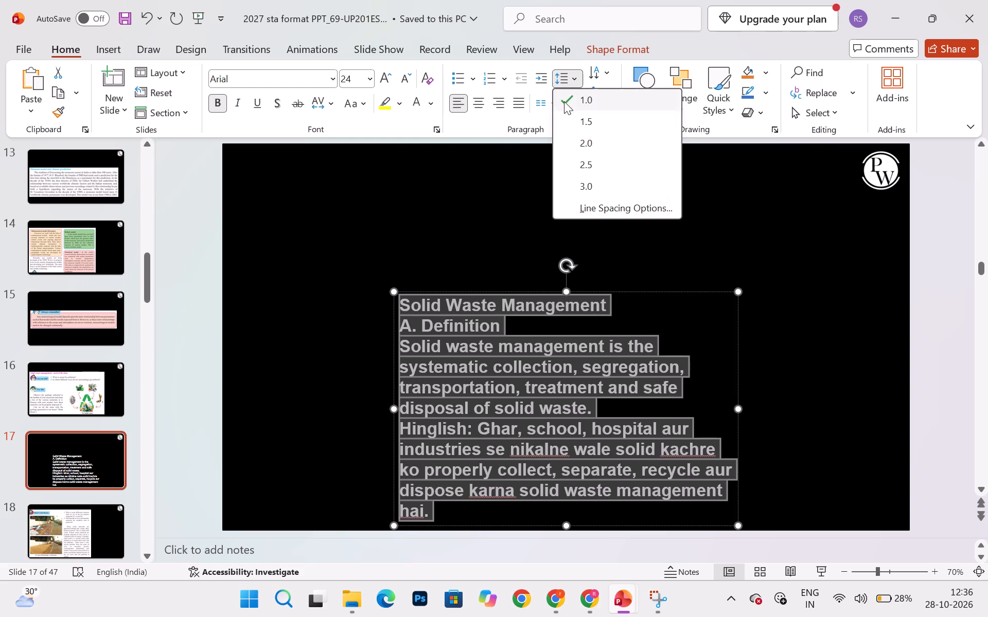
{"action": "left_click_drag", "start_coordinate": [564, 101], "coordinate": [568, 117]}
{"action": "left_click", "coordinate": [568, 117]}
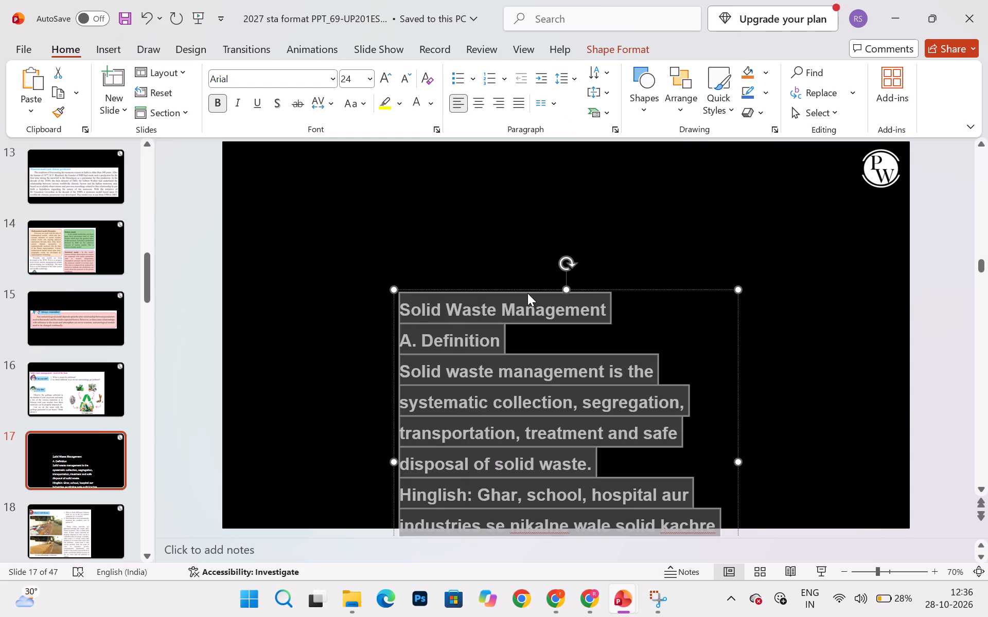
Move the text box to the slide's upper-left area and widen it to nearly the full slide width, short of the logo.
{"action": "left_click_drag", "start_coordinate": [534, 289], "coordinate": [390, 165]}
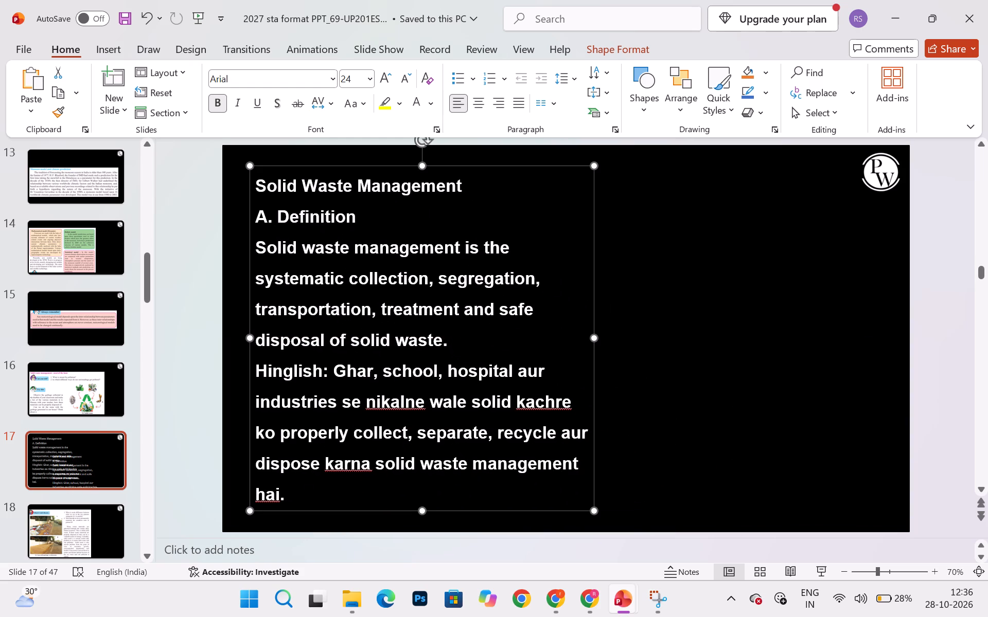
{"action": "left_click_drag", "start_coordinate": [591, 340], "coordinate": [840, 344]}
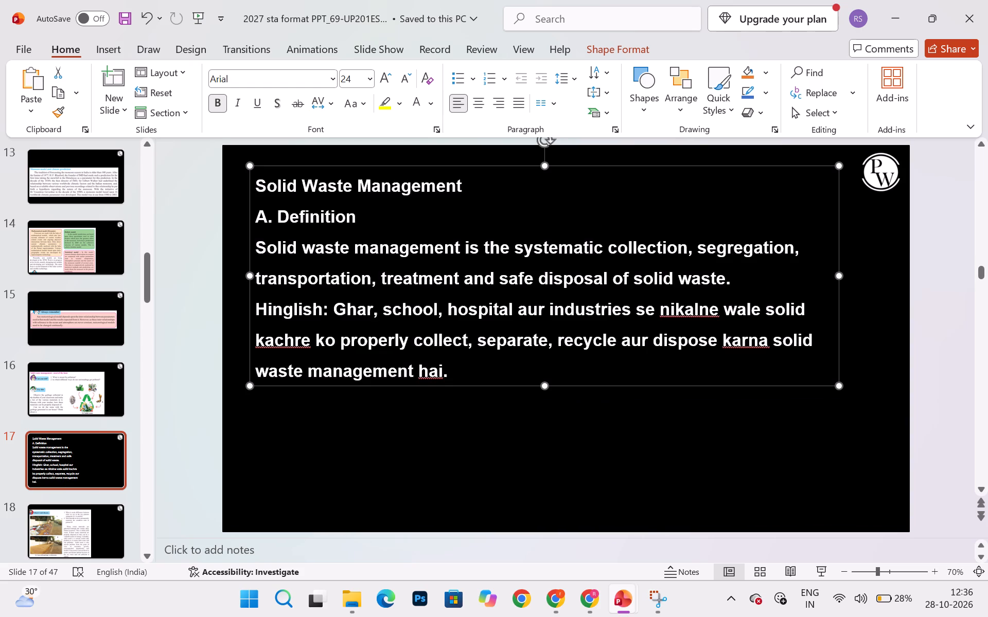
Replace the "A. Definition" line with a blank line below the Solid Waste Management heading.
{"action": "left_click_drag", "start_coordinate": [379, 217], "coordinate": [249, 217]}
{"action": "key", "text": "BackSpace"}
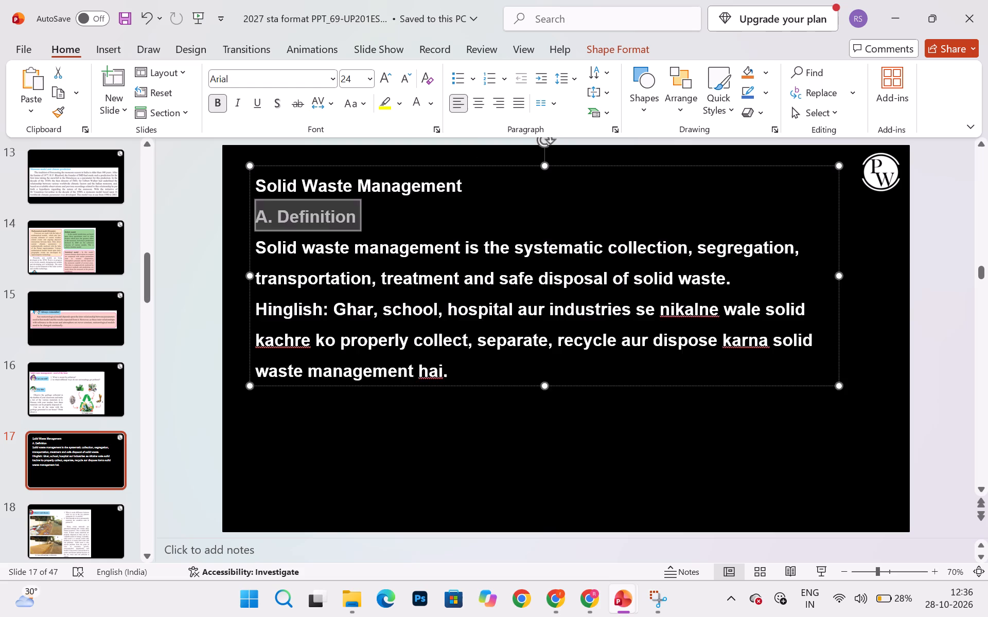
{"action": "key", "text": "Return"}
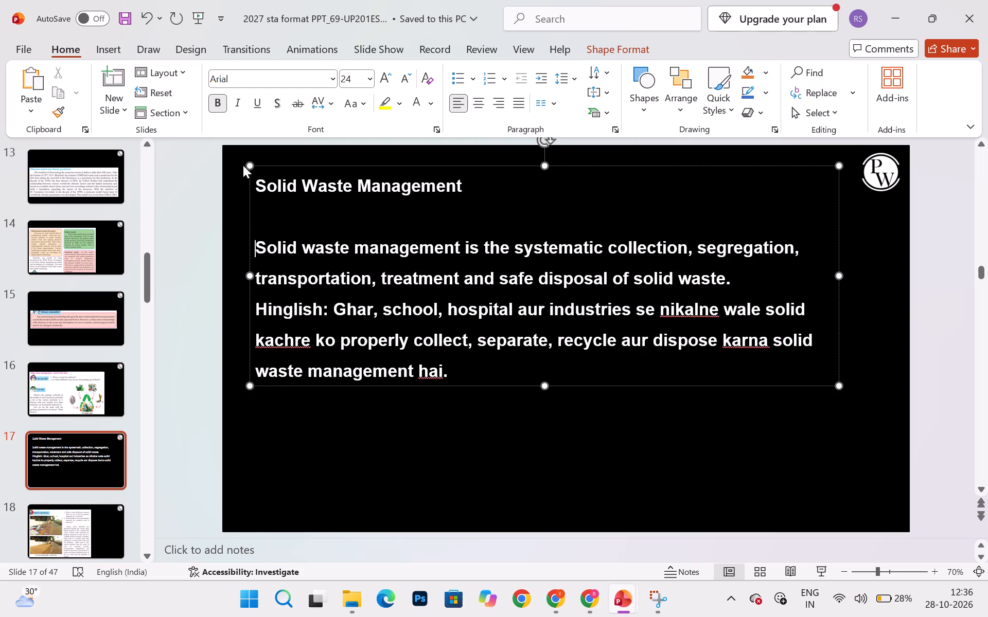
Centre the "Solid Waste Management" heading in its text box.
{"action": "left_click", "coordinate": [257, 184]}
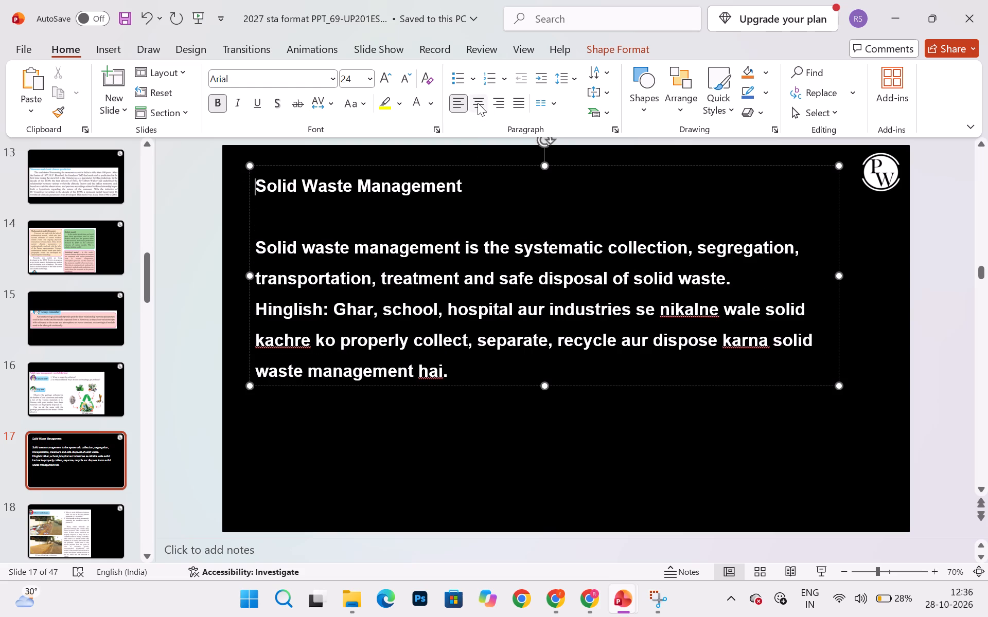
{"action": "left_click", "coordinate": [478, 103]}
{"action": "left_click", "coordinate": [482, 459]}
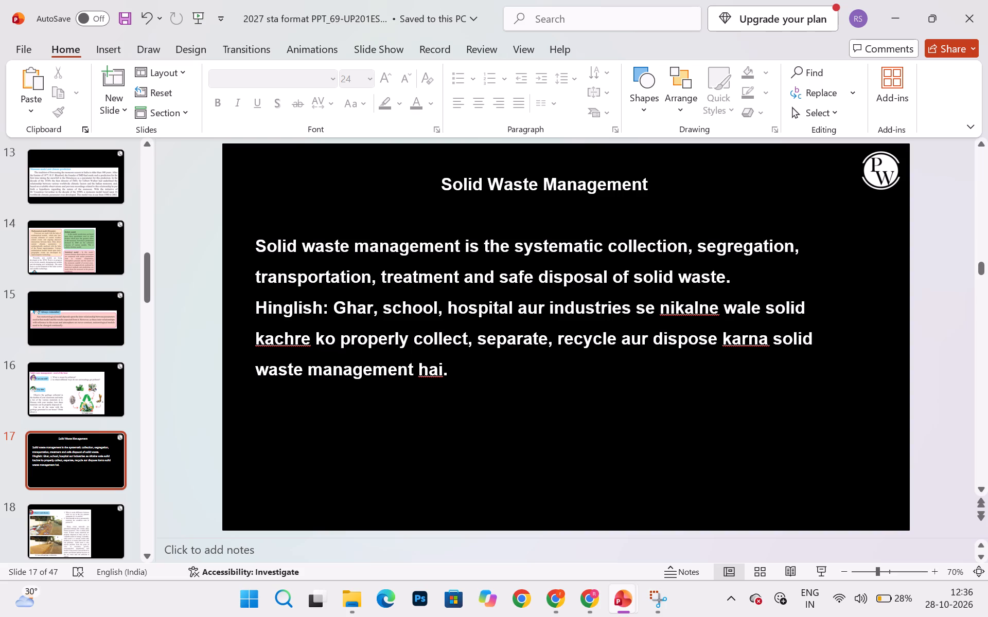
Delete the Hinglish explanation from the slide, keeping only the heading and the English definition.
{"action": "left_click_drag", "start_coordinate": [257, 306], "coordinate": [452, 379]}
{"action": "key", "text": "BackSpace"}
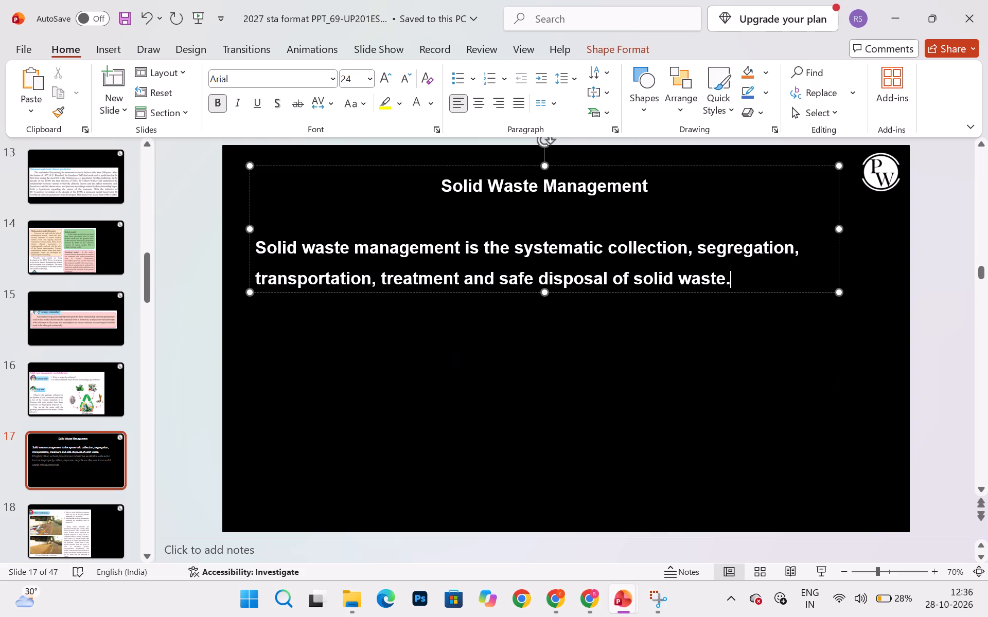
{"action": "left_click", "coordinate": [452, 379]}
{"action": "left_click", "coordinate": [83, 319]}
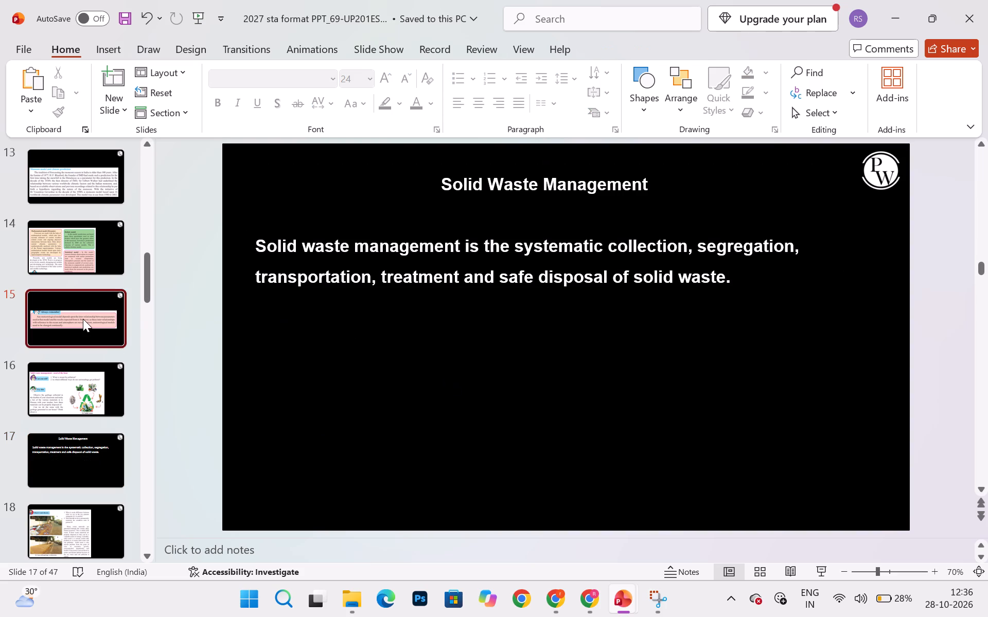
{"action": "left_click", "coordinate": [72, 469]}
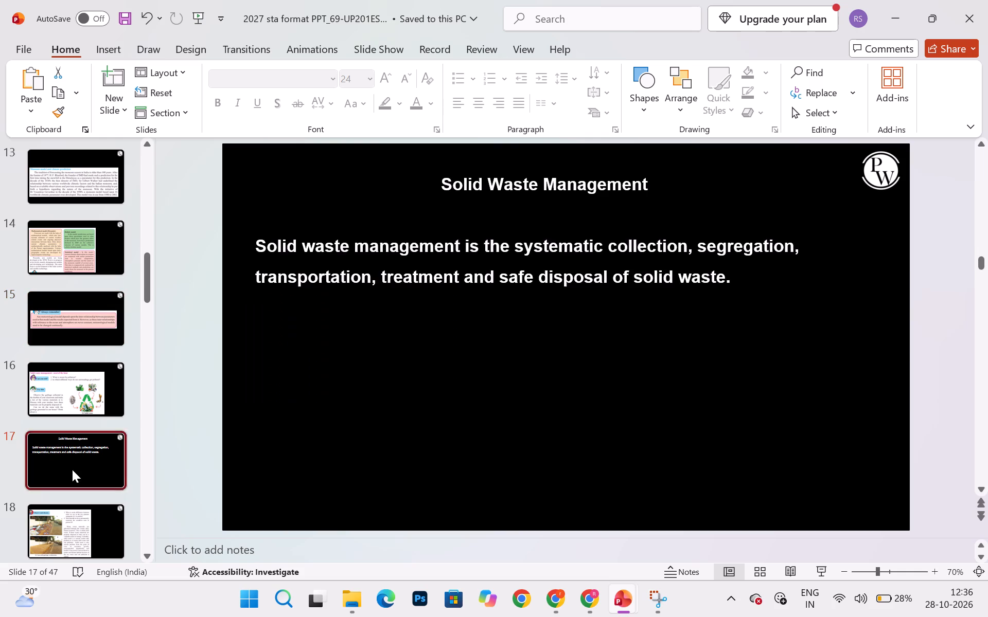
{"action": "left_click", "coordinate": [582, 604]}
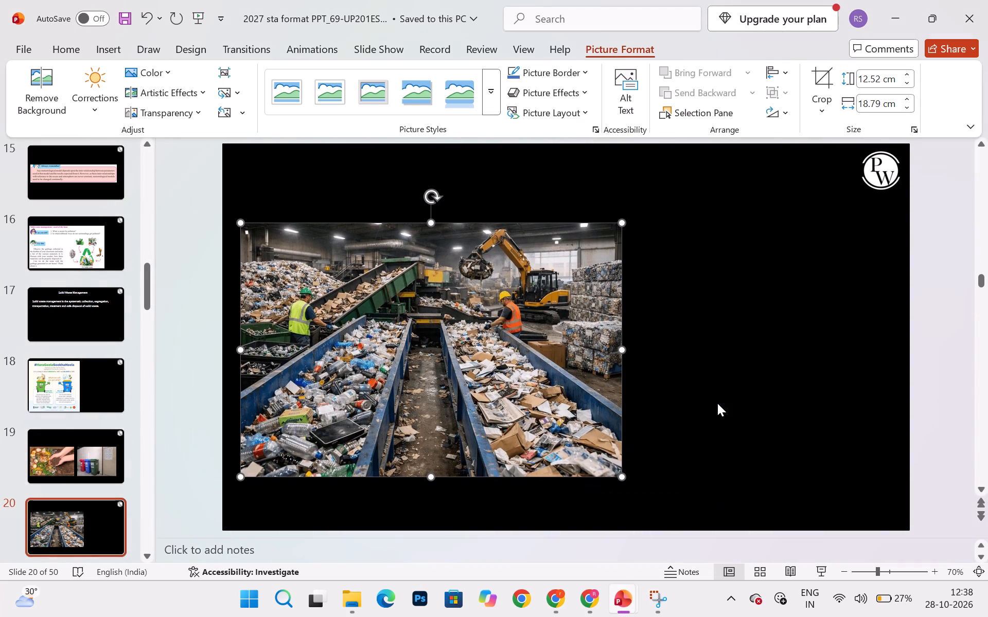
{"action": "key", "text": "Up"}
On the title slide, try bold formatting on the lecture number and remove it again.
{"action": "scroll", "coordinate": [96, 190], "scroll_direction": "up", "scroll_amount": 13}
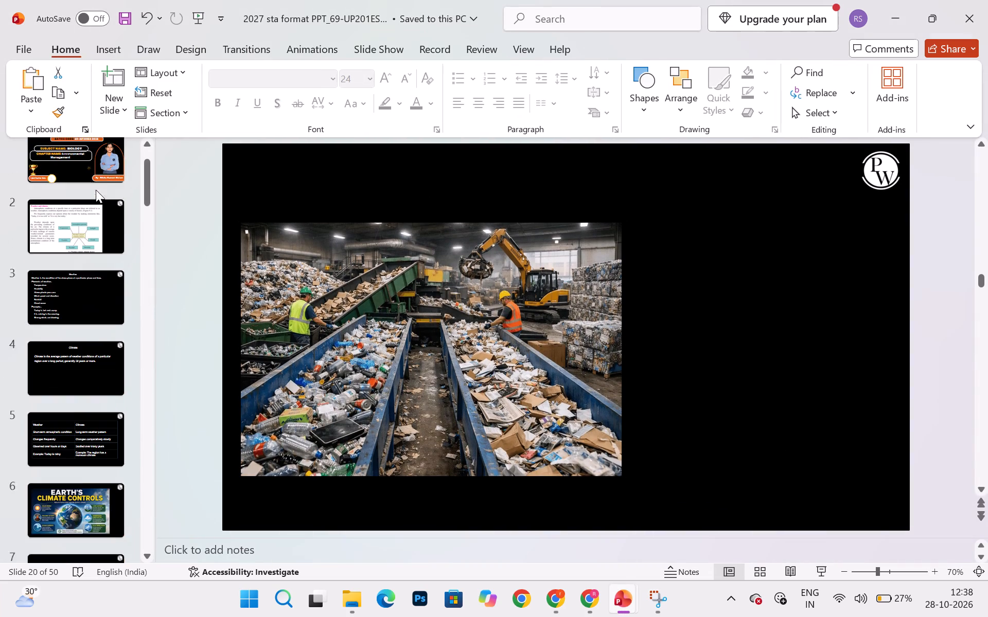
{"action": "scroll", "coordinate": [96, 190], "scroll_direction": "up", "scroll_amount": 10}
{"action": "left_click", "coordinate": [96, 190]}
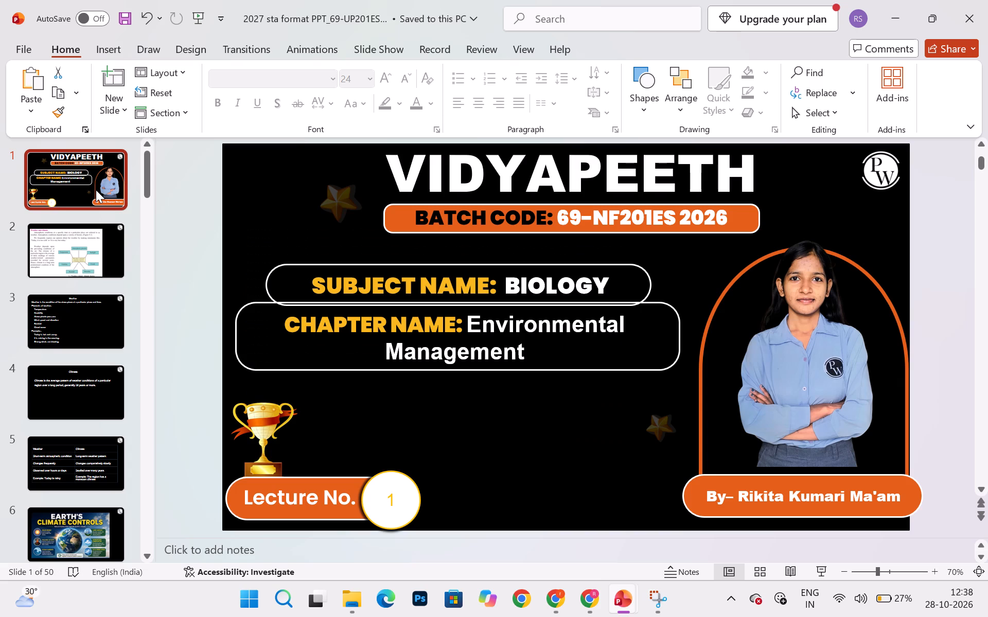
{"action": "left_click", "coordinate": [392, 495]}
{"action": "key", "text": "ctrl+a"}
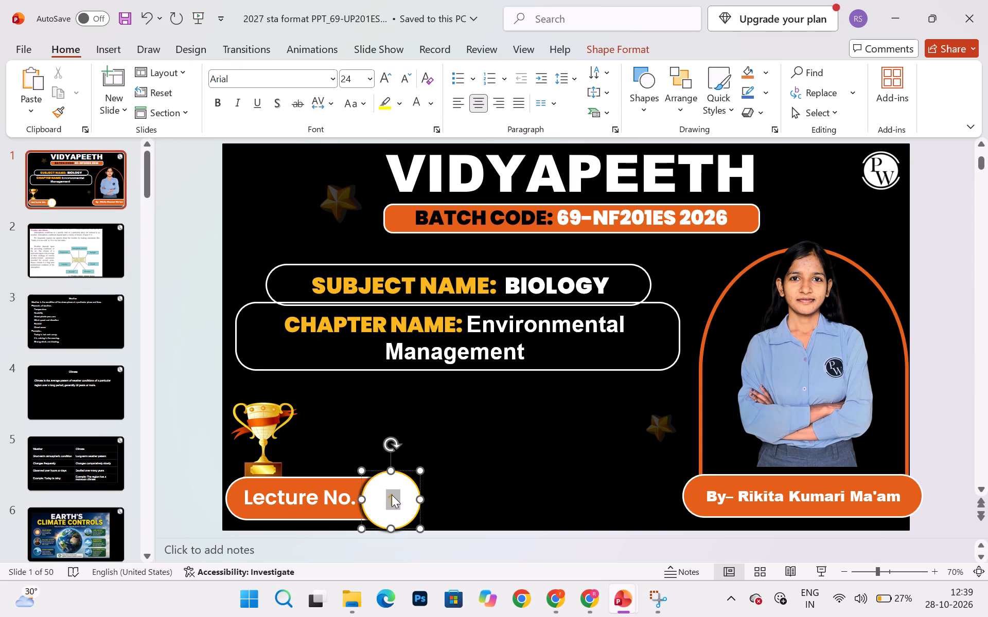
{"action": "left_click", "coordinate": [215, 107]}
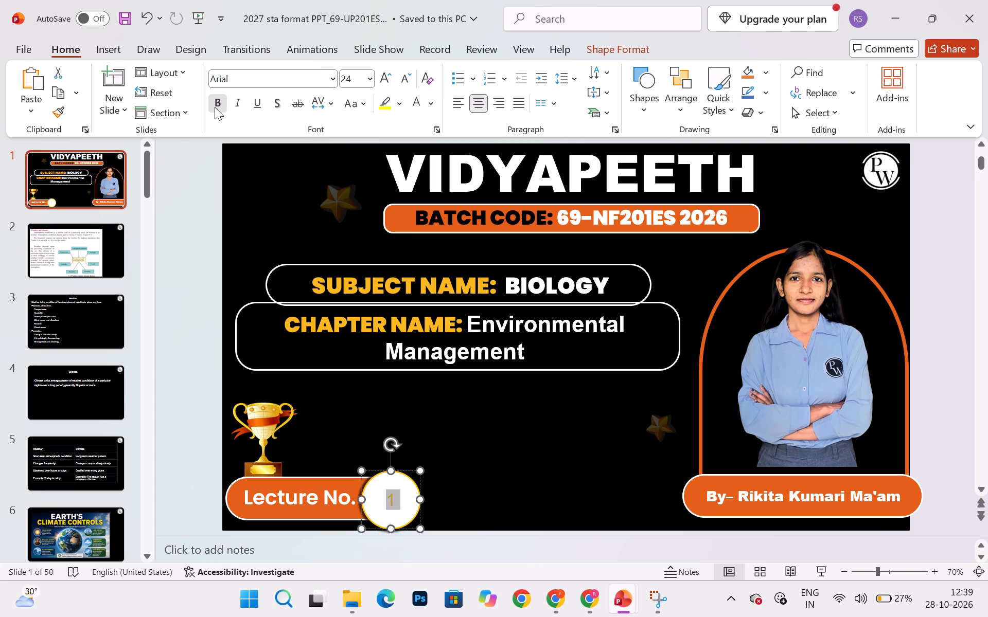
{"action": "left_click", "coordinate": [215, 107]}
Review the presentation from the title slide onward, moving to the Weather and climate slide.
{"action": "left_click", "coordinate": [561, 382]}
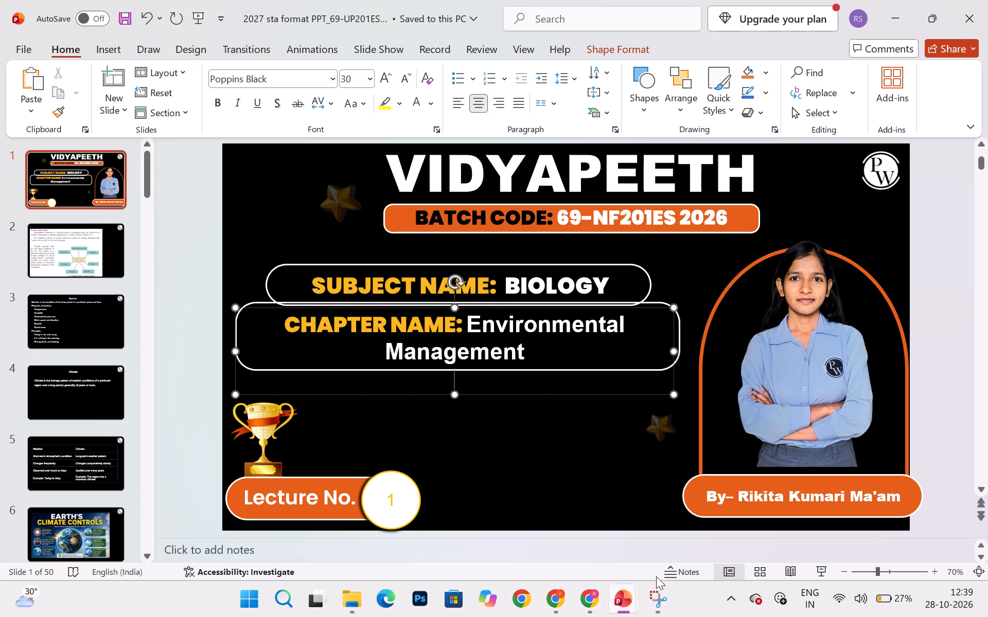
{"action": "key", "text": "Down"}
{"action": "left_click", "coordinate": [921, 420]}
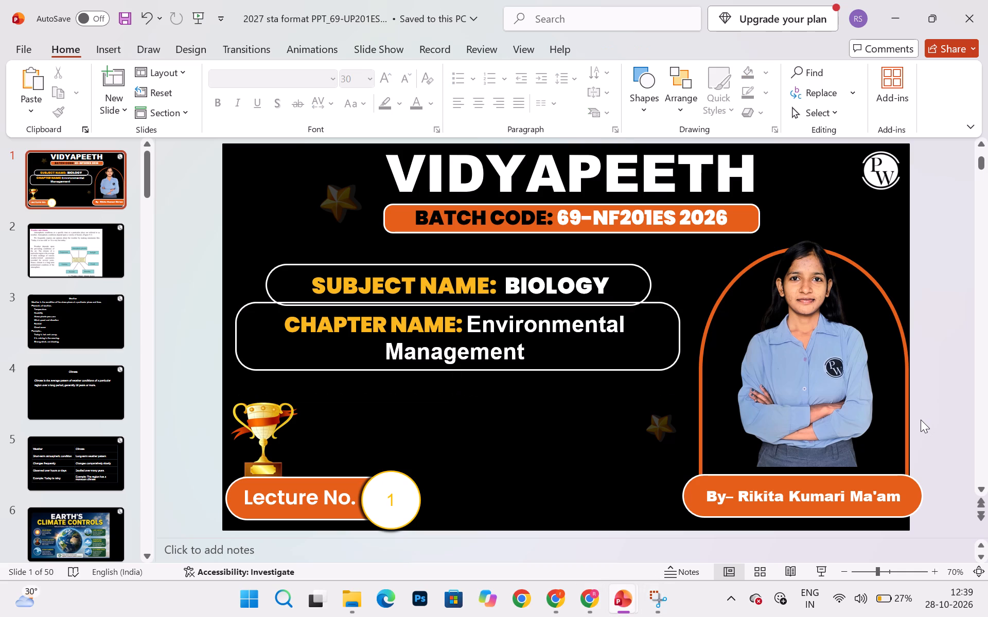
{"action": "key", "text": "Down"}
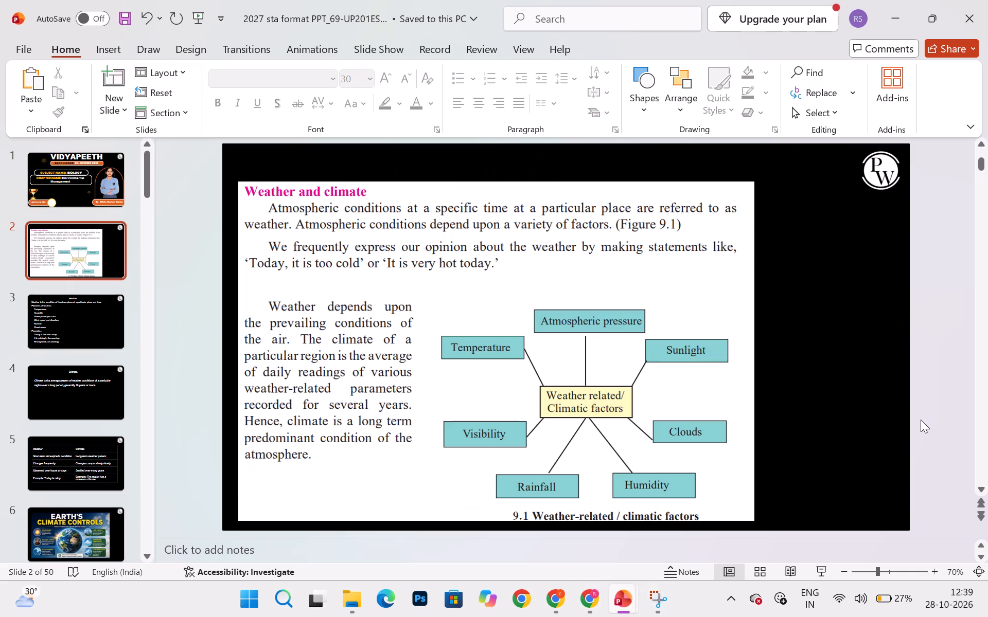
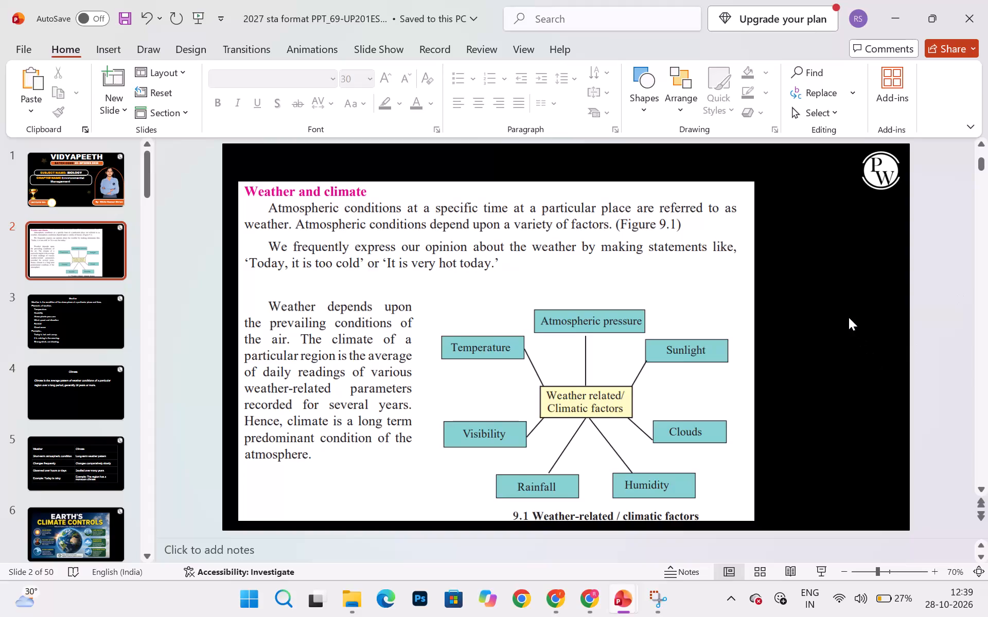
Review the opening slides from the title slide through Weather and climate and Weather to the Climate slide.
{"action": "left_click", "coordinate": [69, 168]}
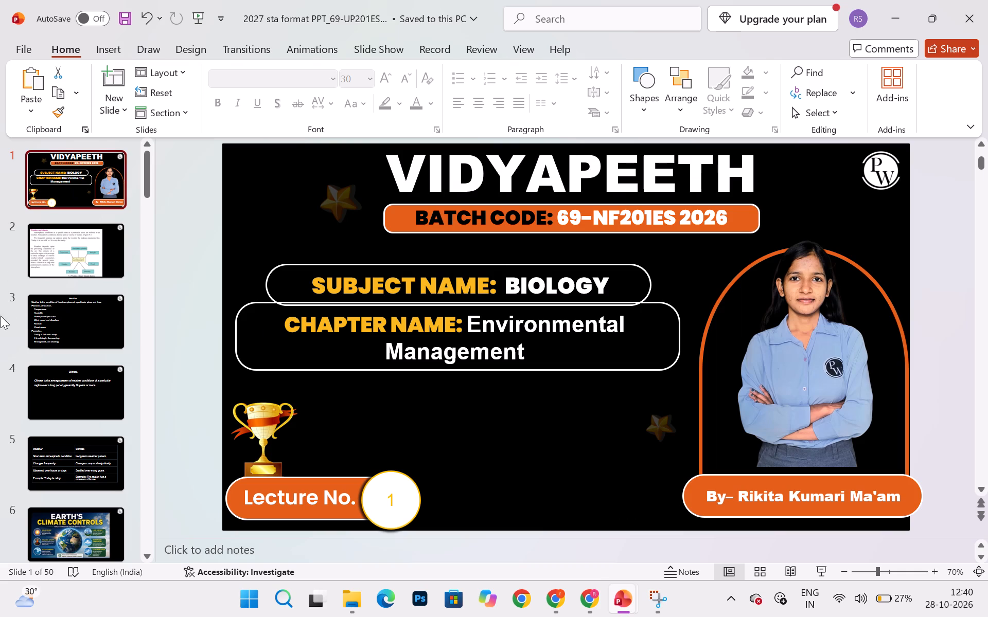
{"action": "left_click", "coordinate": [69, 233]}
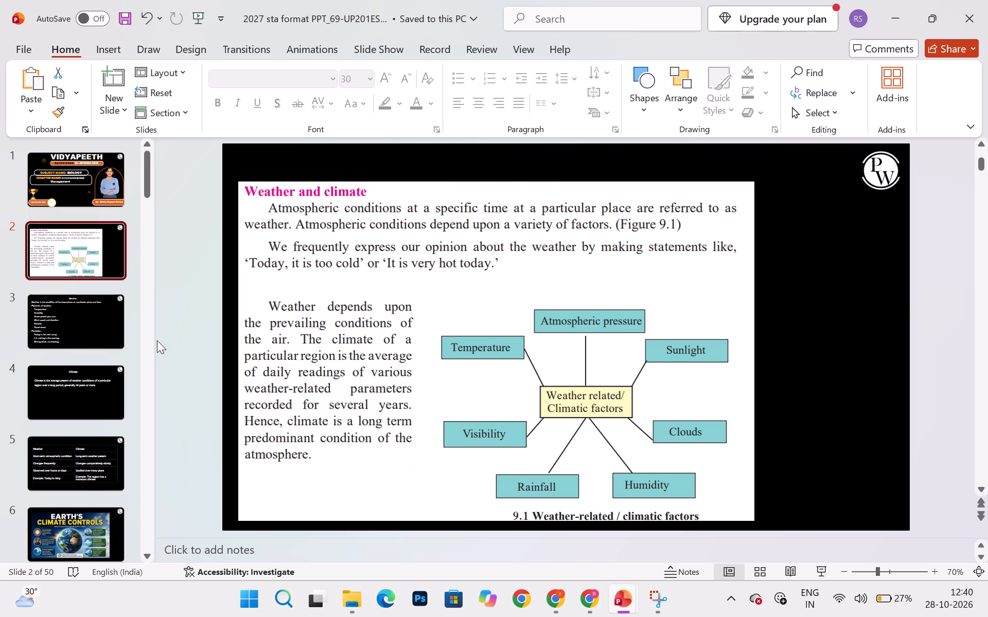
{"action": "left_click", "coordinate": [93, 320]}
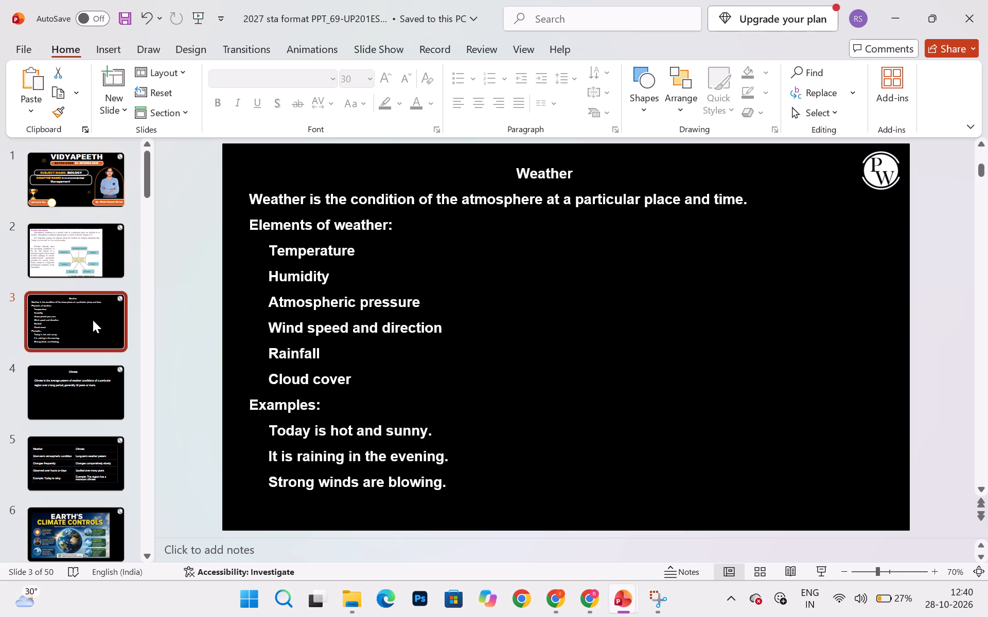
{"action": "left_click", "coordinate": [66, 386]}
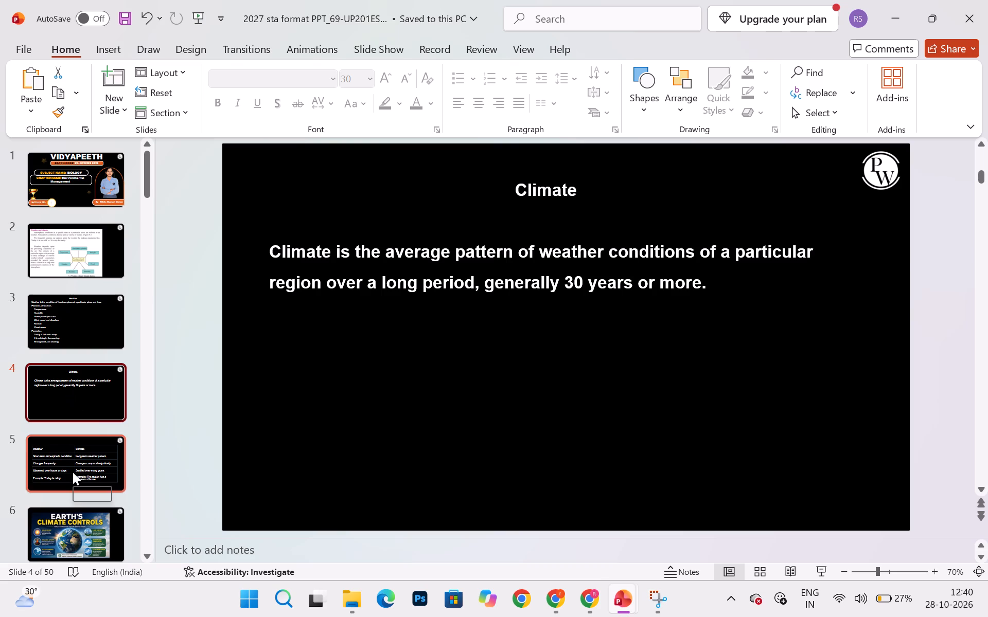
In Chrome, search Google Images for "climmate" and copy the 10 Effects of Climate Change infographic.
{"action": "left_click", "coordinate": [550, 597]}
{"action": "left_click", "coordinate": [484, 0]}
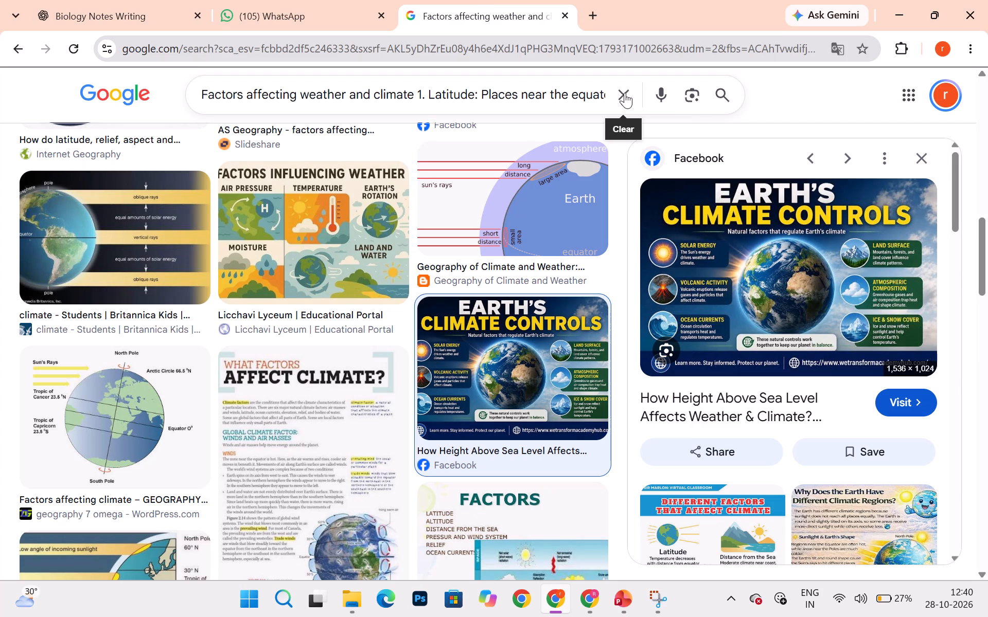
{"action": "type", "text": "clim"}
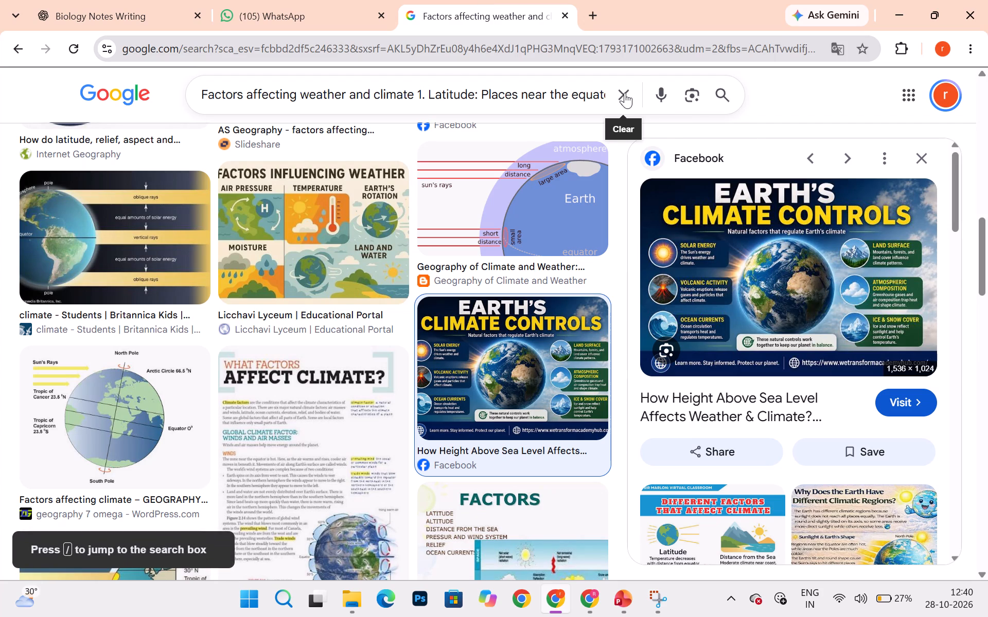
{"action": "triple_click", "coordinate": [625, 93]}
{"action": "type", "text": "climmate"}
{"action": "key", "text": "Return"}
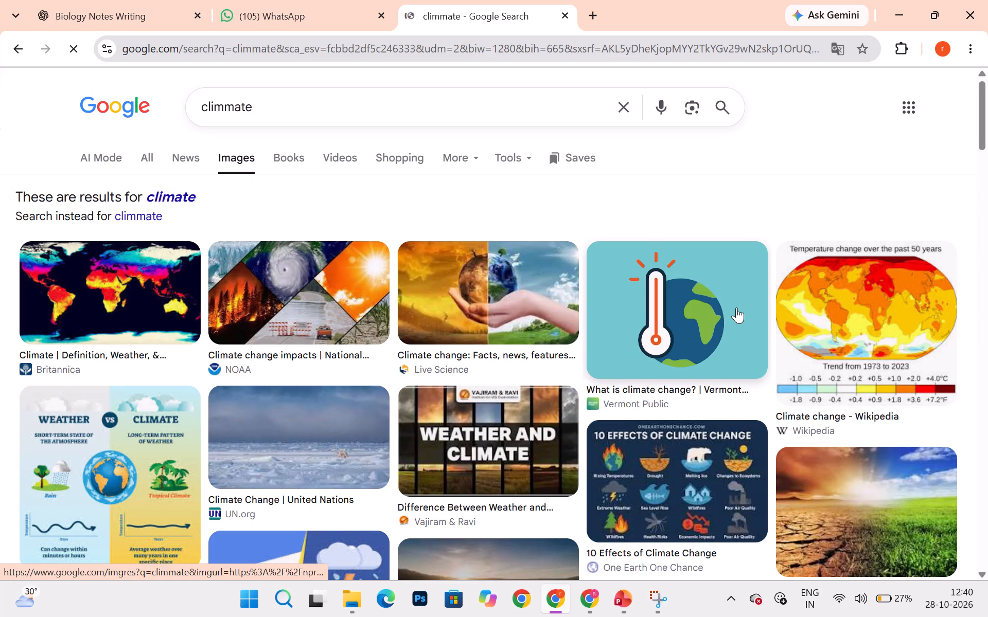
{"action": "scroll", "coordinate": [736, 307], "scroll_direction": "down", "scroll_amount": 1}
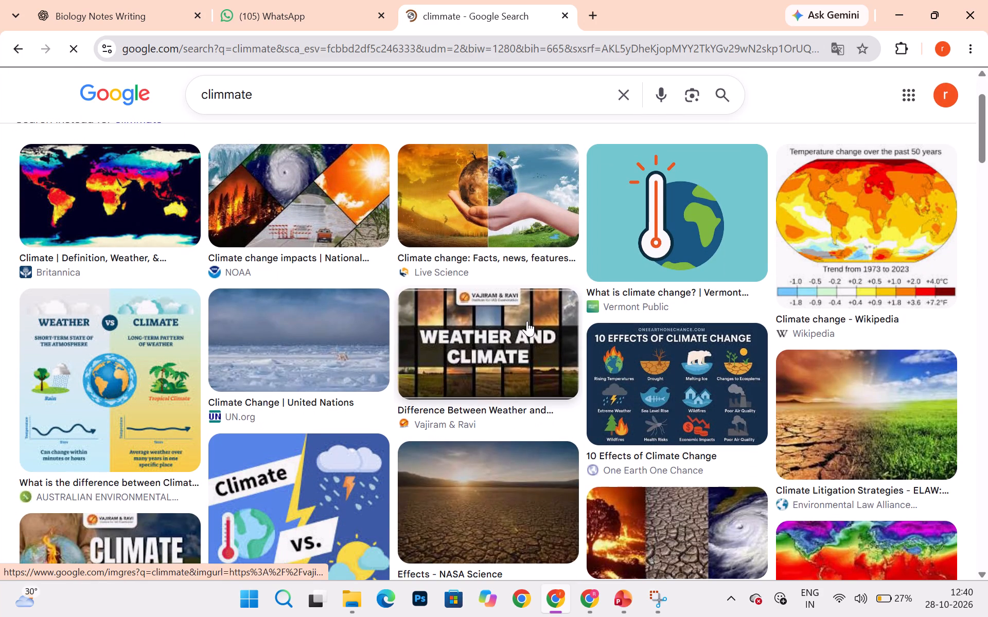
{"action": "left_click", "coordinate": [719, 357]}
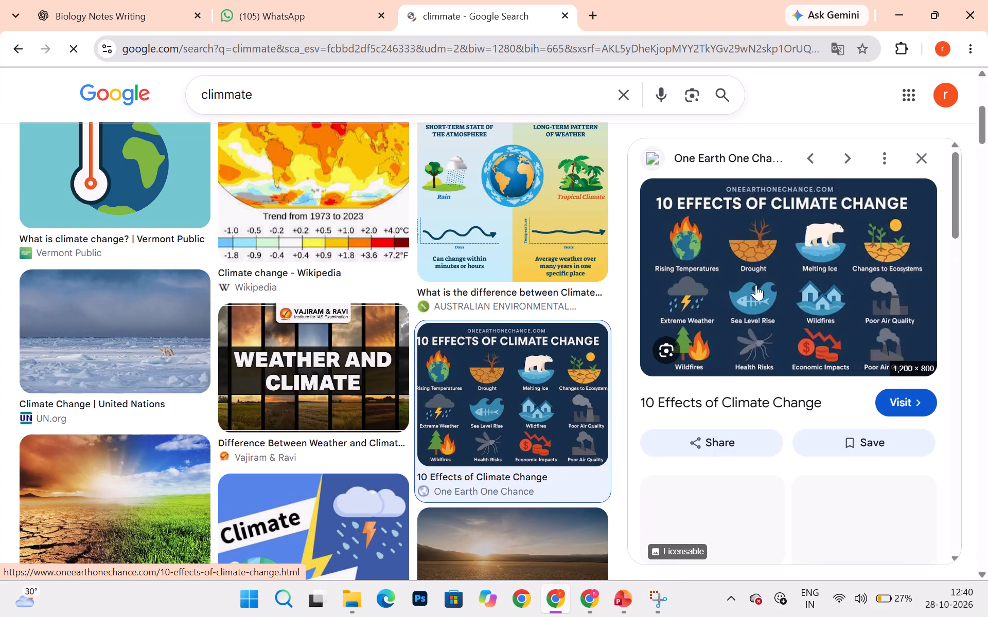
{"action": "right_click", "coordinate": [756, 285]}
{"action": "left_click", "coordinate": [813, 478]}
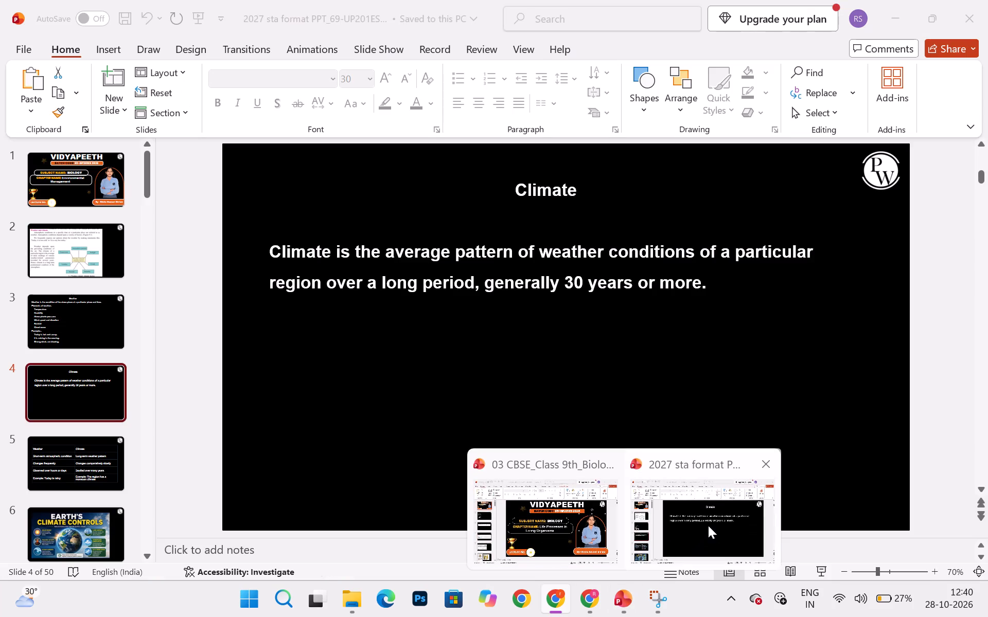
Back in the Environmental Management presentation in PowerPoint, add a new slide after the Climate slide and paste the copied infographic.
{"action": "left_click", "coordinate": [708, 525]}
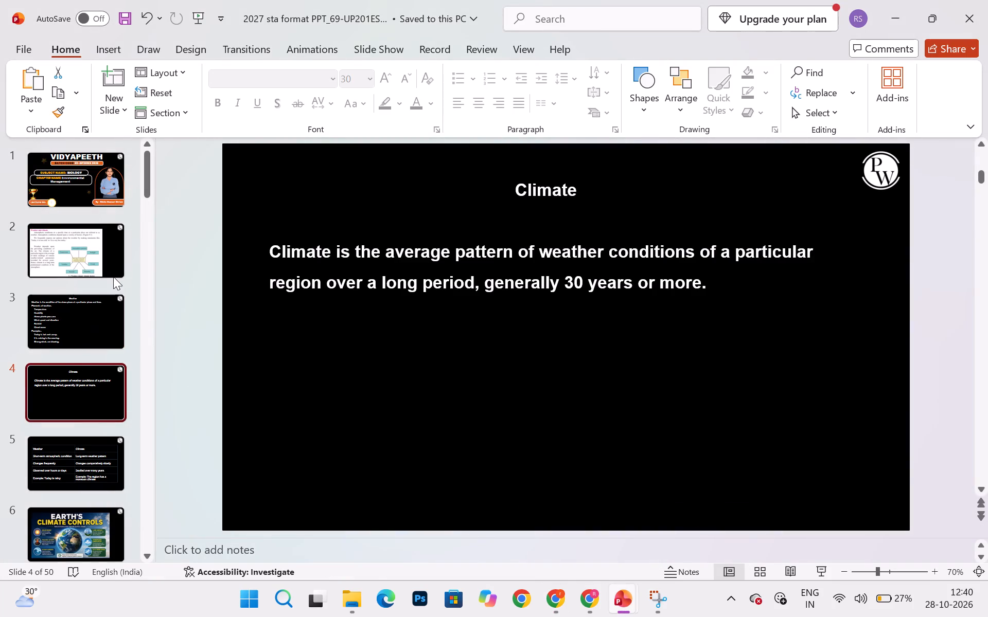
{"action": "left_click", "coordinate": [117, 82]}
{"action": "key", "text": "ctrl+v"}
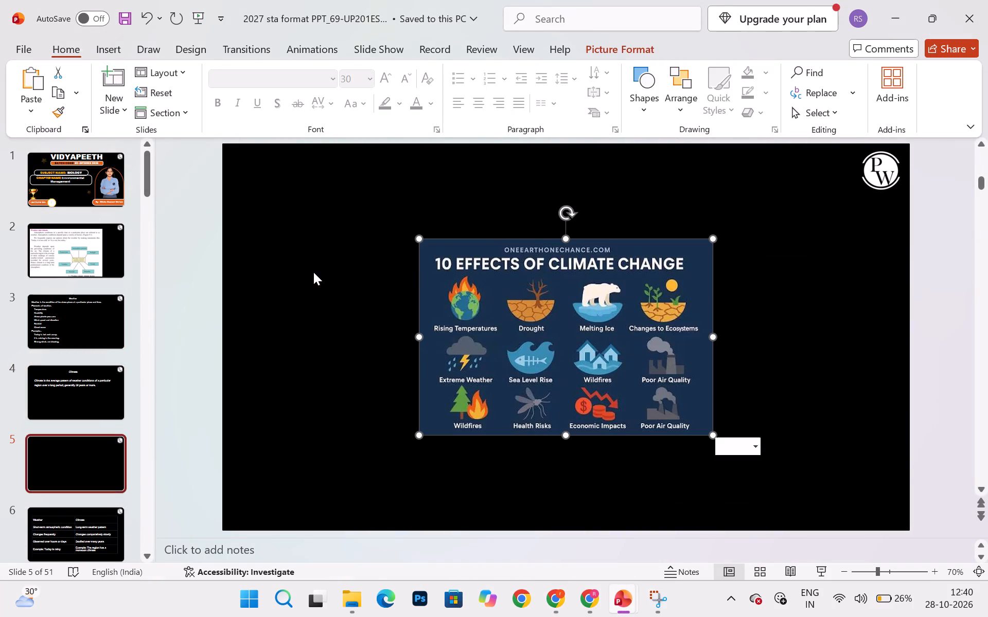
Crop the top edge of the 10 Effects of Climate Change picture to remove the website name, leaving it about 8.9 cm high.
{"action": "left_click", "coordinate": [455, 300]}
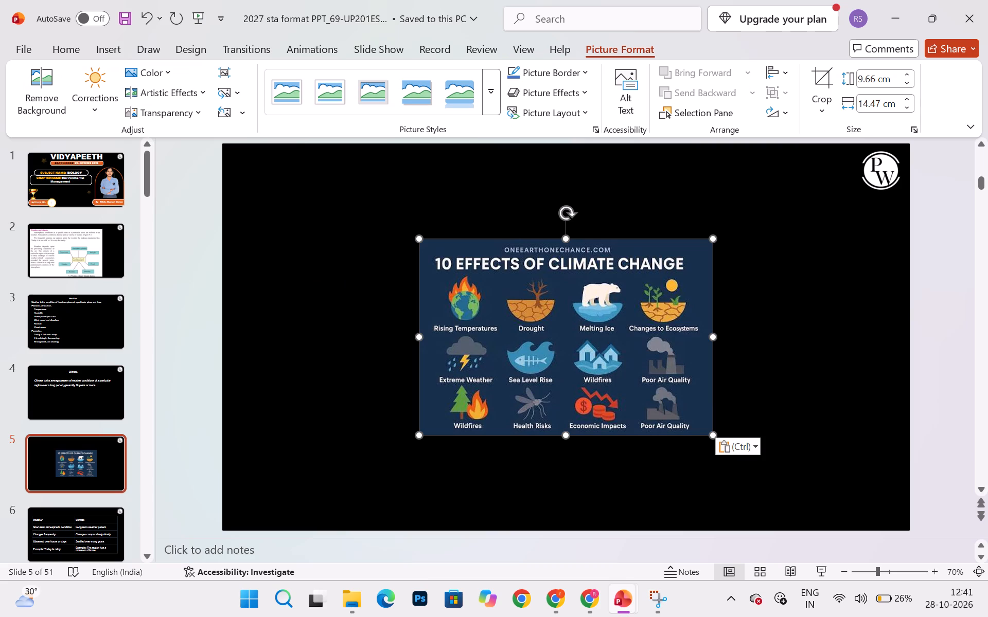
{"action": "left_click", "coordinate": [574, 277]}
{"action": "left_click", "coordinate": [817, 71]}
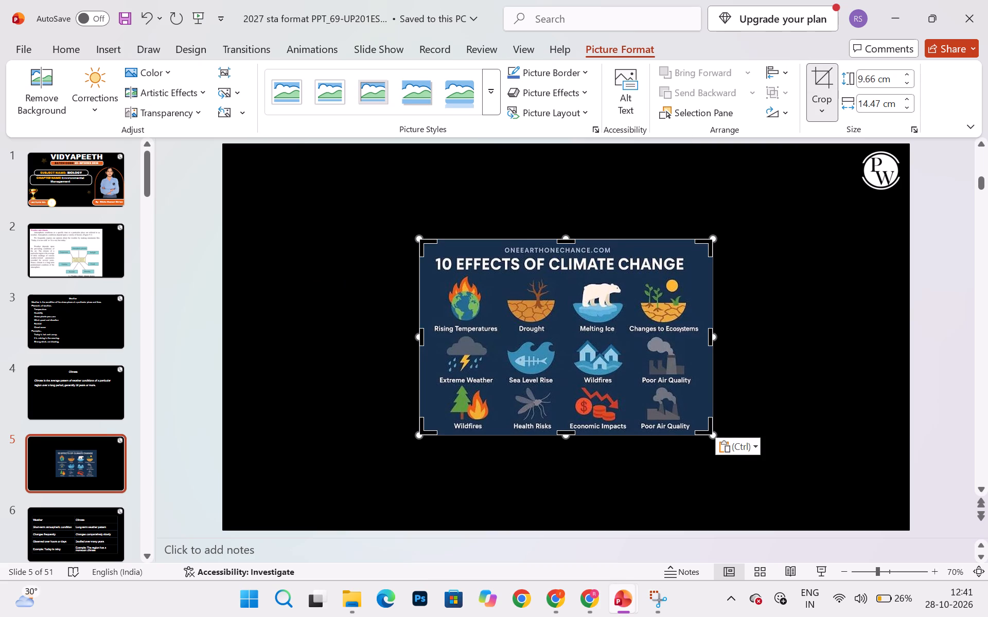
{"action": "left_click_drag", "start_coordinate": [567, 242], "coordinate": [567, 253]}
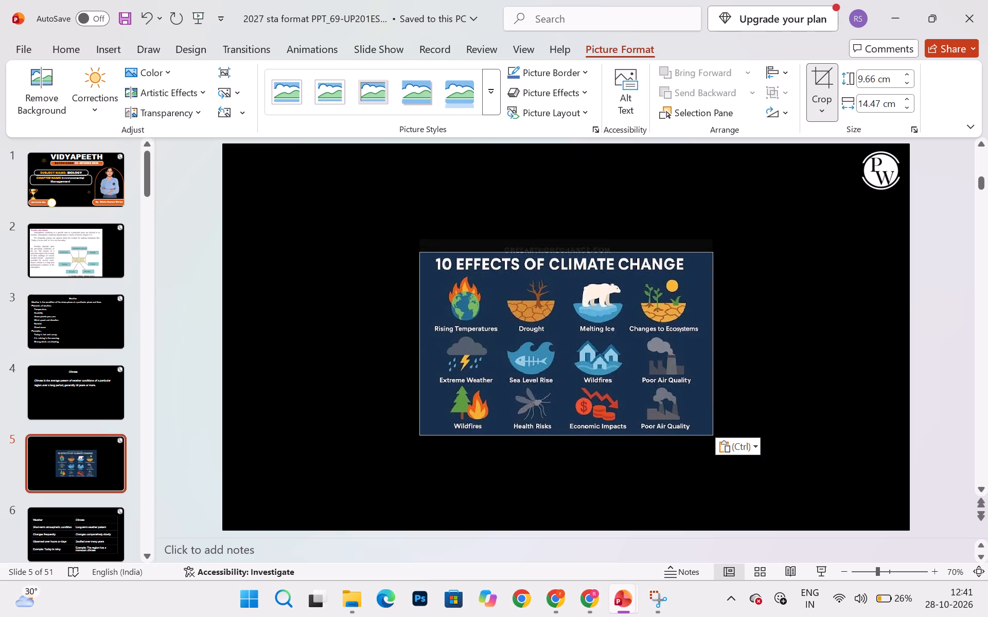
{"action": "left_click_drag", "start_coordinate": [567, 253], "coordinate": [568, 255]}
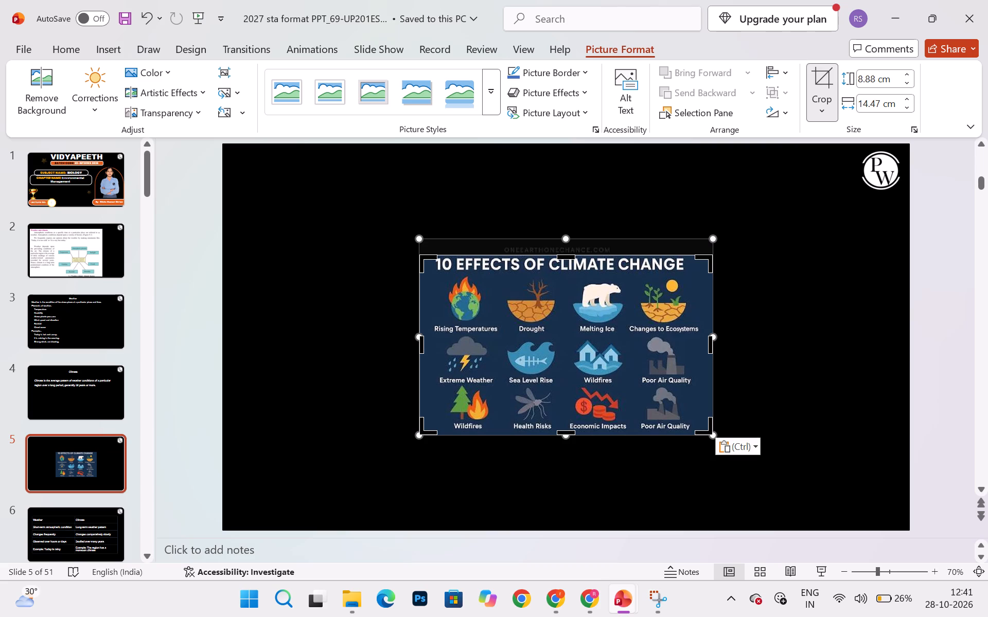
{"action": "left_click", "coordinate": [802, 395]}
Move the infographic toward the slide's upper-left corner and enlarge it to about 15 by 24.4 cm.
{"action": "left_click_drag", "start_coordinate": [608, 340], "coordinate": [415, 284]}
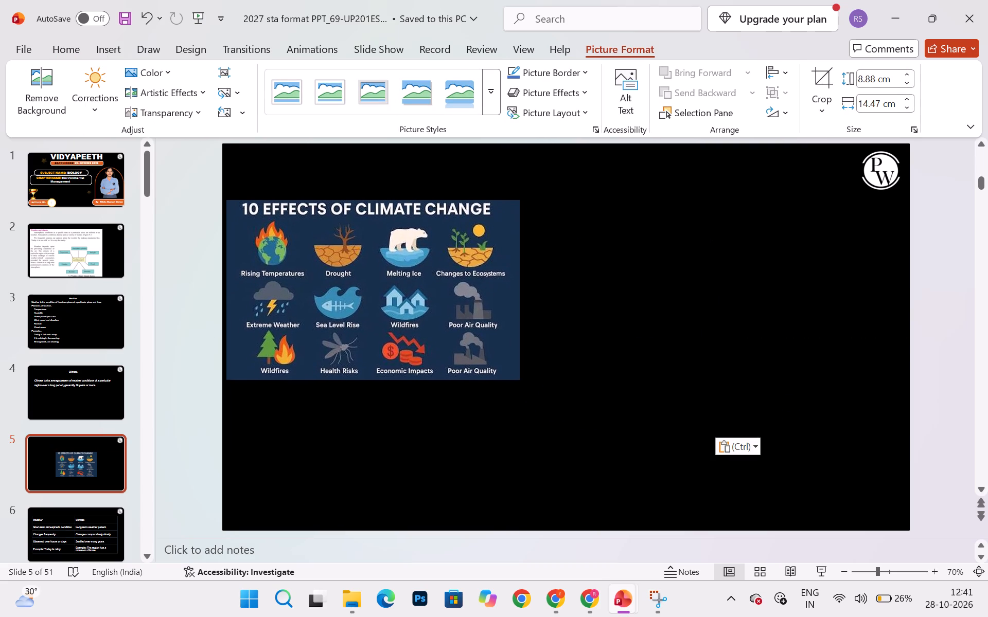
{"action": "left_click_drag", "start_coordinate": [415, 284], "coordinate": [426, 284]}
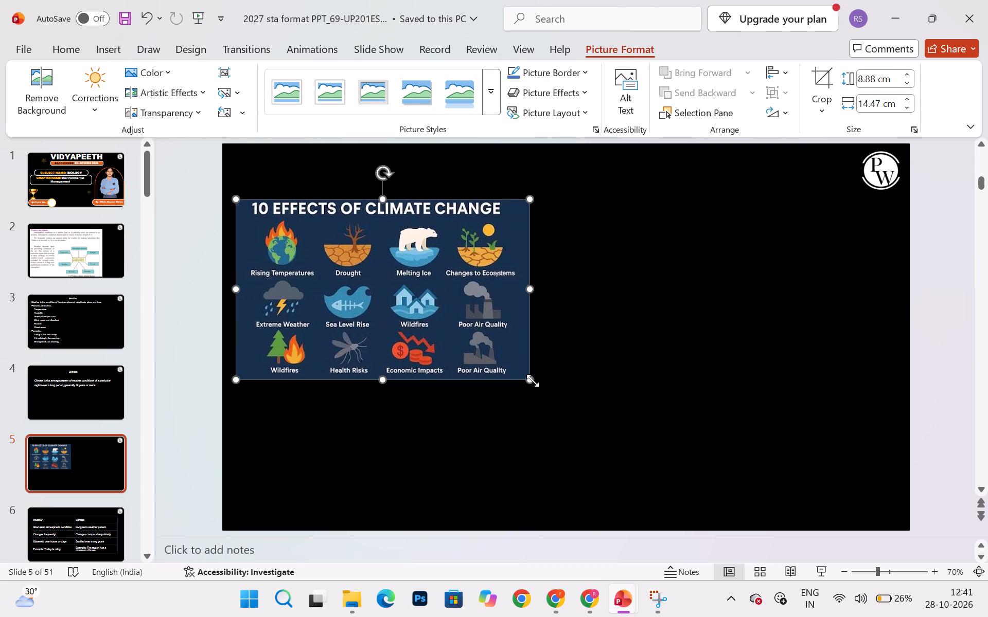
{"action": "left_click_drag", "start_coordinate": [533, 380], "coordinate": [731, 500]}
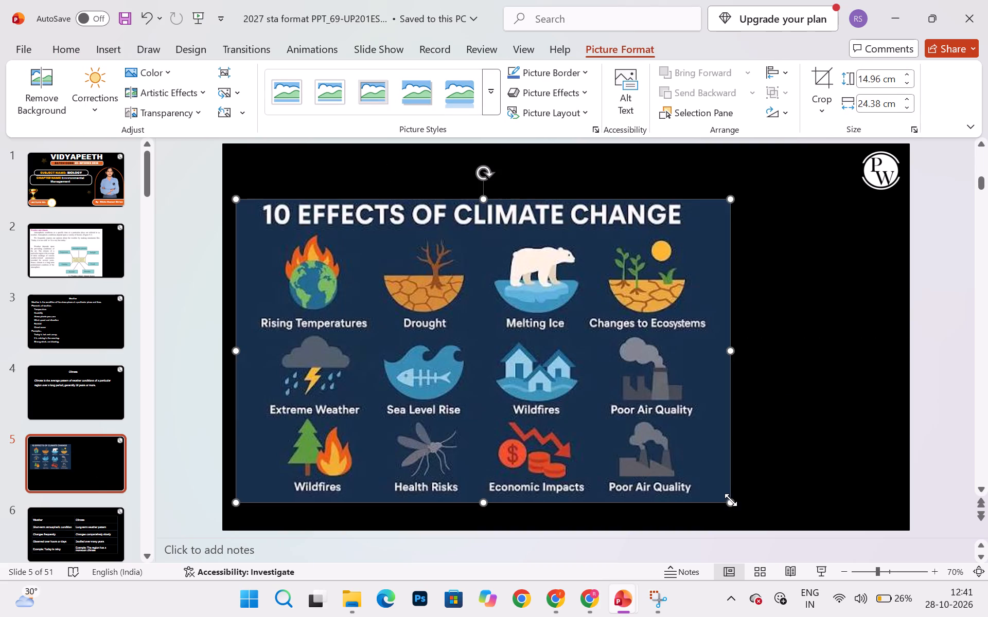
{"action": "left_click", "coordinate": [804, 435]}
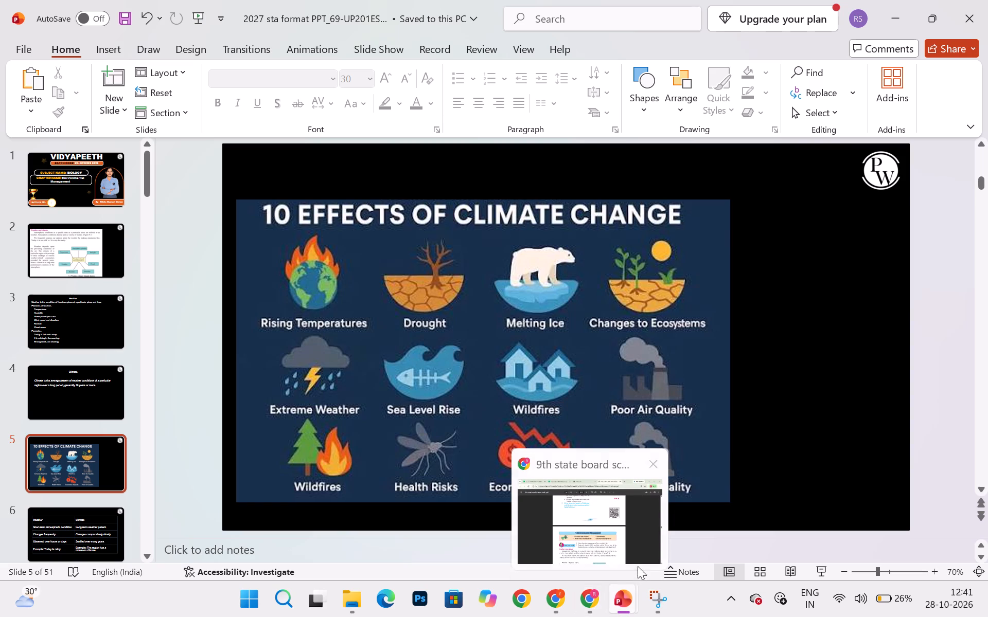
{"action": "left_click", "coordinate": [775, 435]}
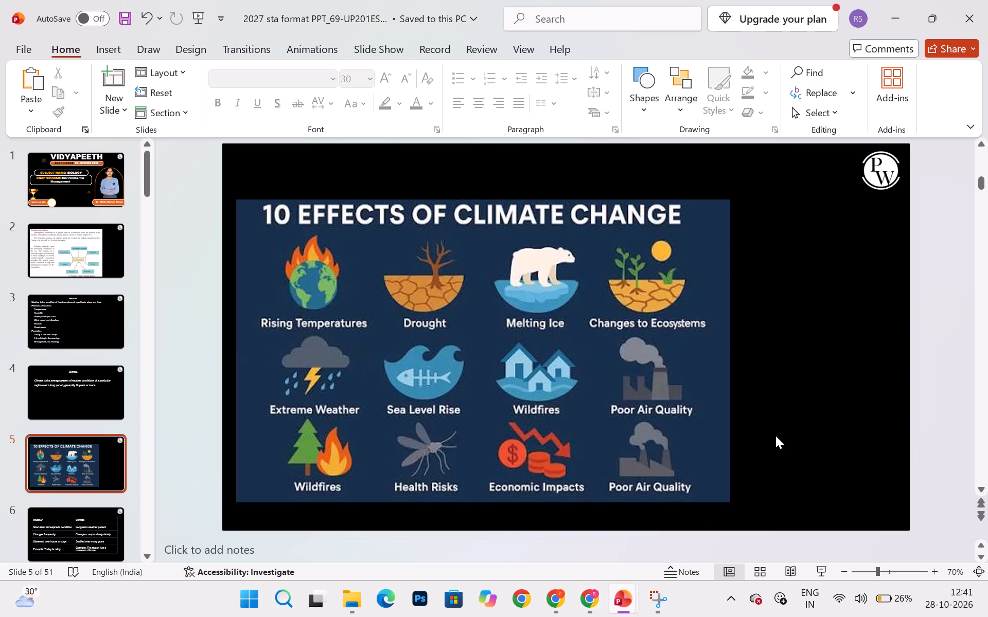
Check the neighbouring slides and move the 10 Effects of Climate Change slide between Earth's Climate Controls and Changes in weather.
{"action": "key", "text": "Down"}
{"action": "key", "text": "Up"}
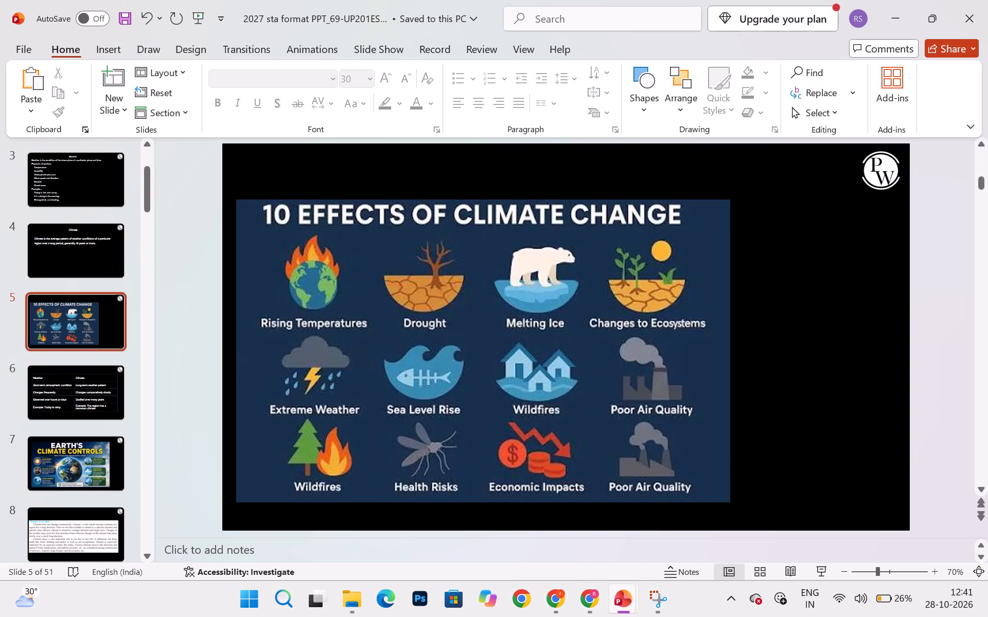
{"action": "key", "text": "Up"}
{"action": "key", "text": "Down"}
{"action": "key", "text": "Down"}
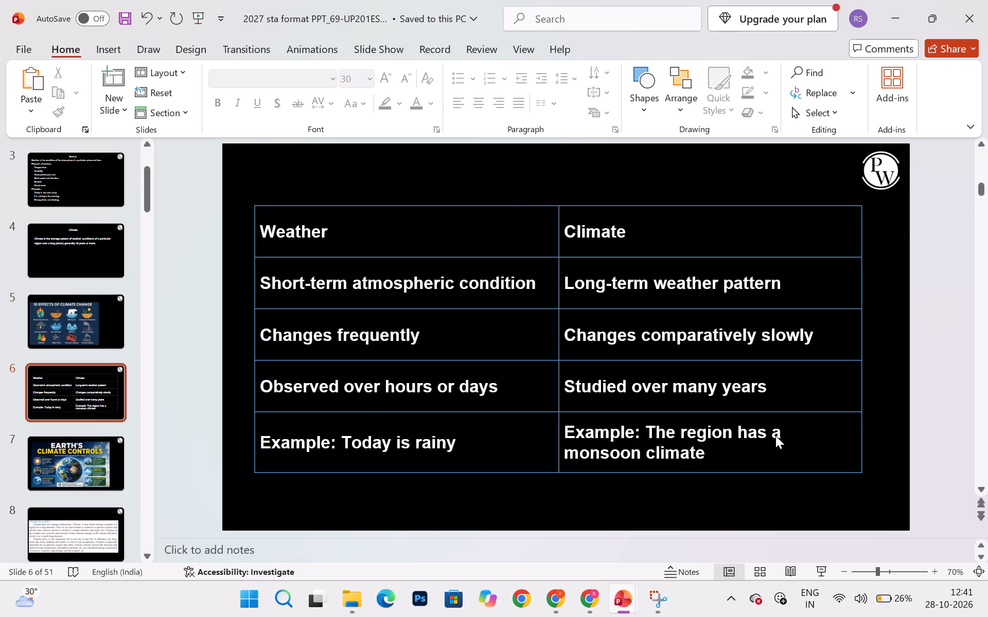
{"action": "key", "text": "Down"}
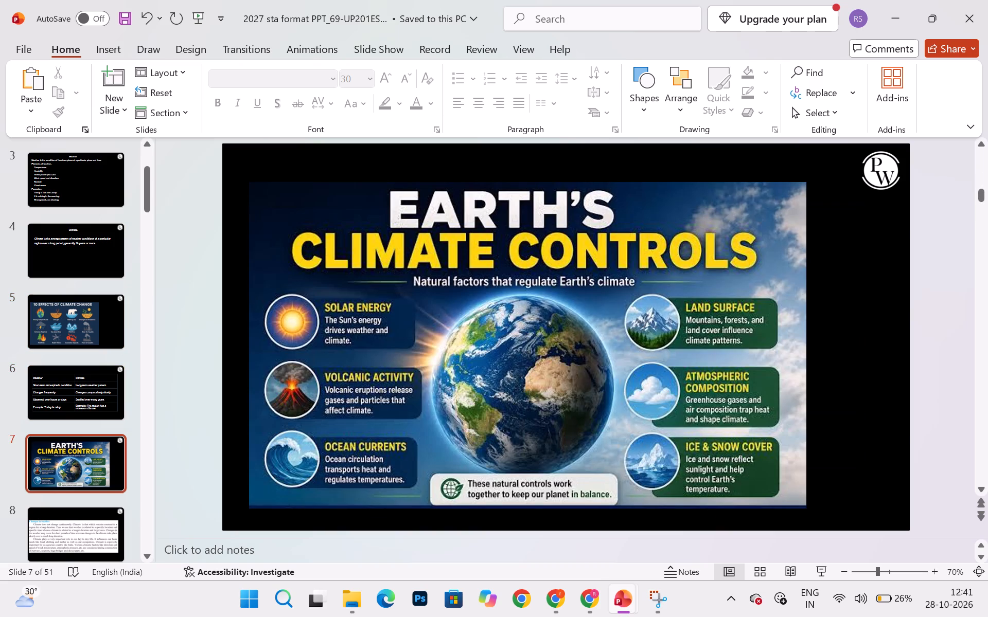
{"action": "key", "text": "Down"}
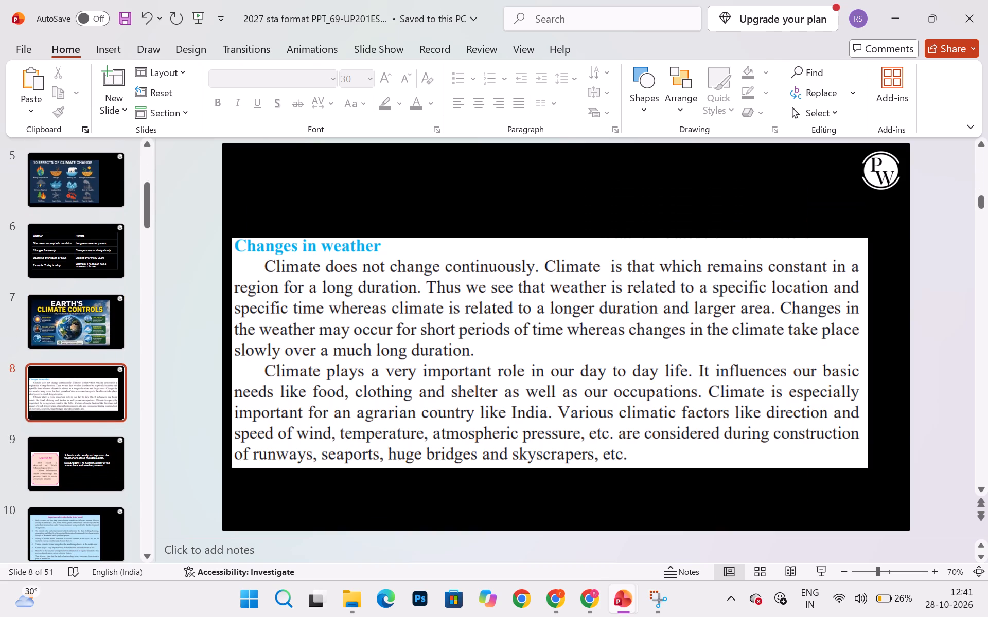
{"action": "left_click_drag", "start_coordinate": [114, 188], "coordinate": [115, 329]}
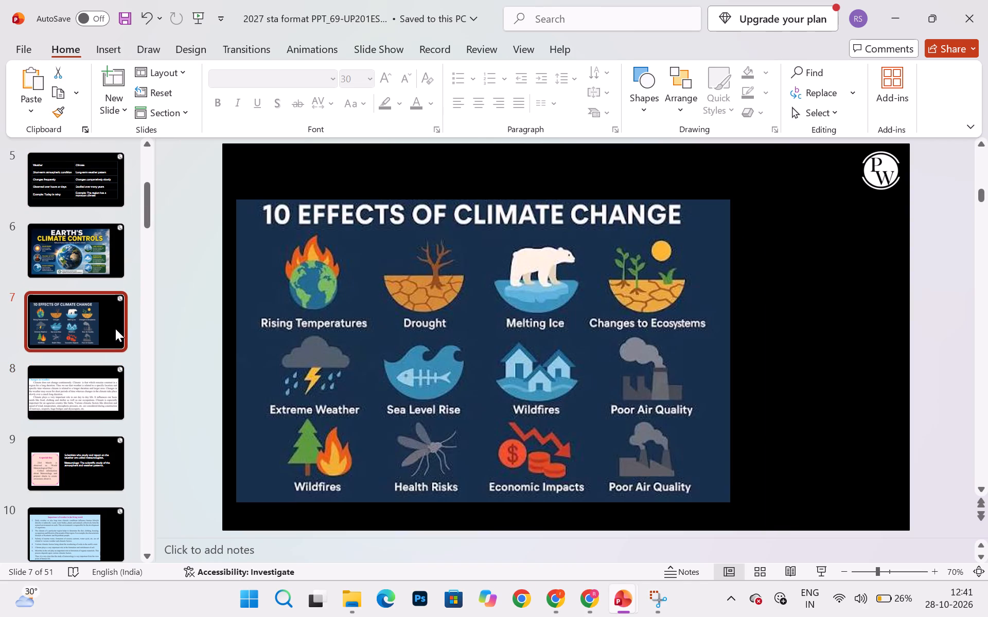
{"action": "key", "text": "Up"}
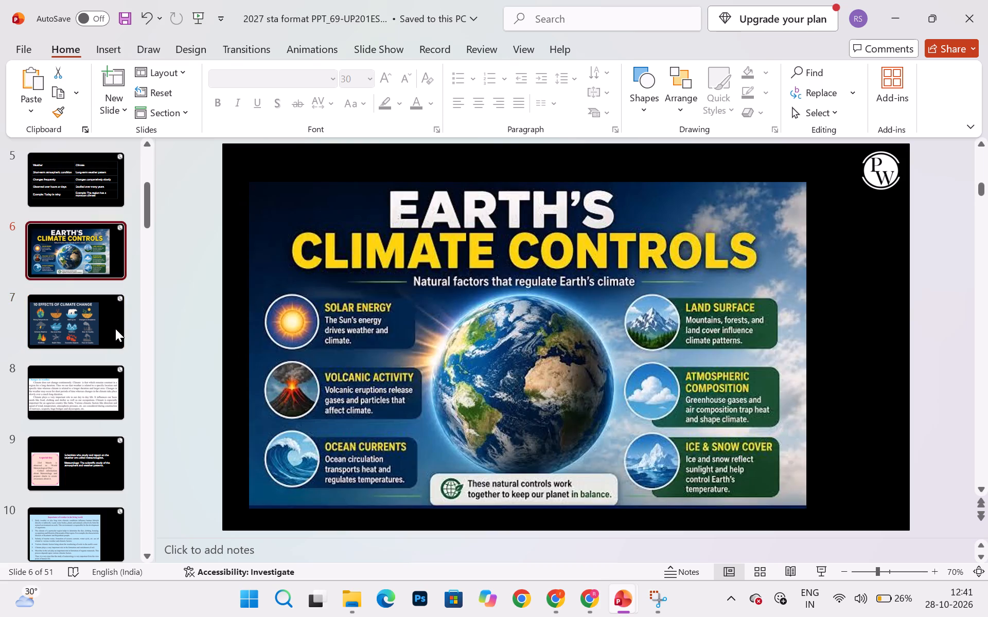
{"action": "key", "text": "Down"}
{"action": "key", "text": "Down"}
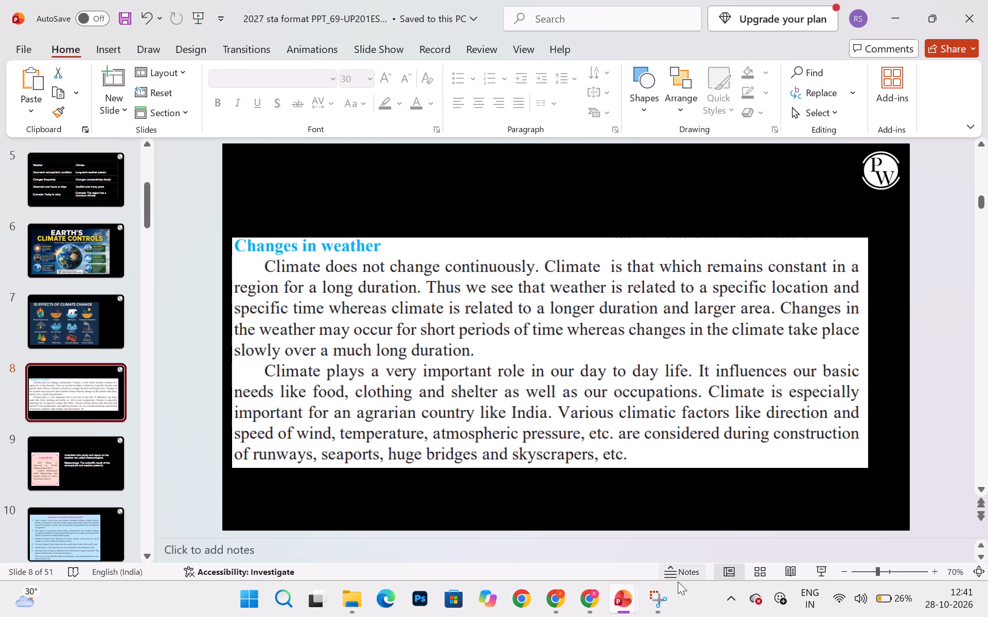
Switch to Chrome and browse the climate image results for another picture suitable for the presentation.
{"action": "left_click", "coordinate": [545, 595]}
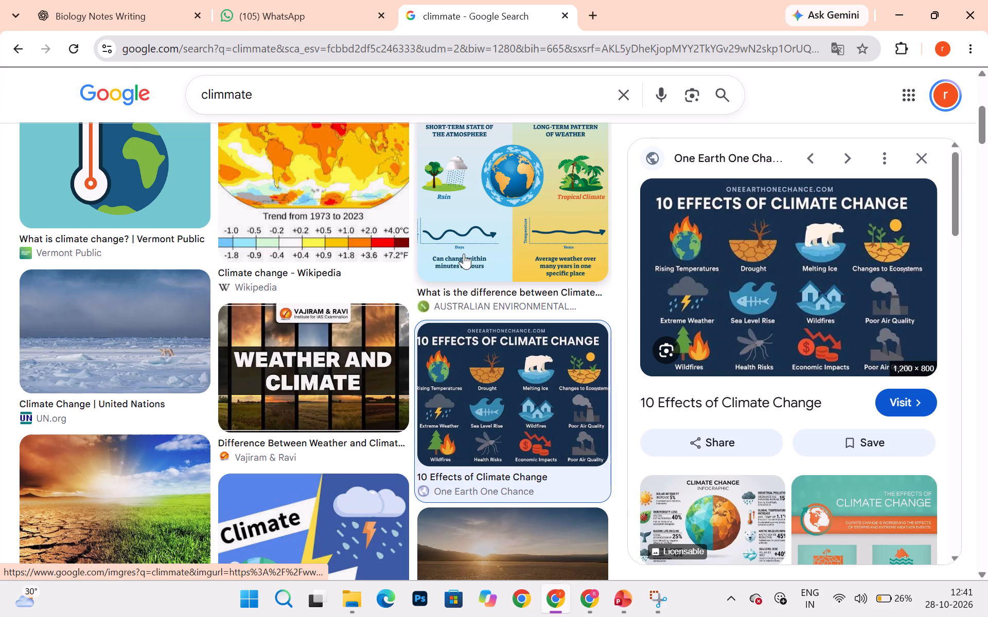
{"action": "scroll", "coordinate": [464, 253], "scroll_direction": "down", "scroll_amount": 2}
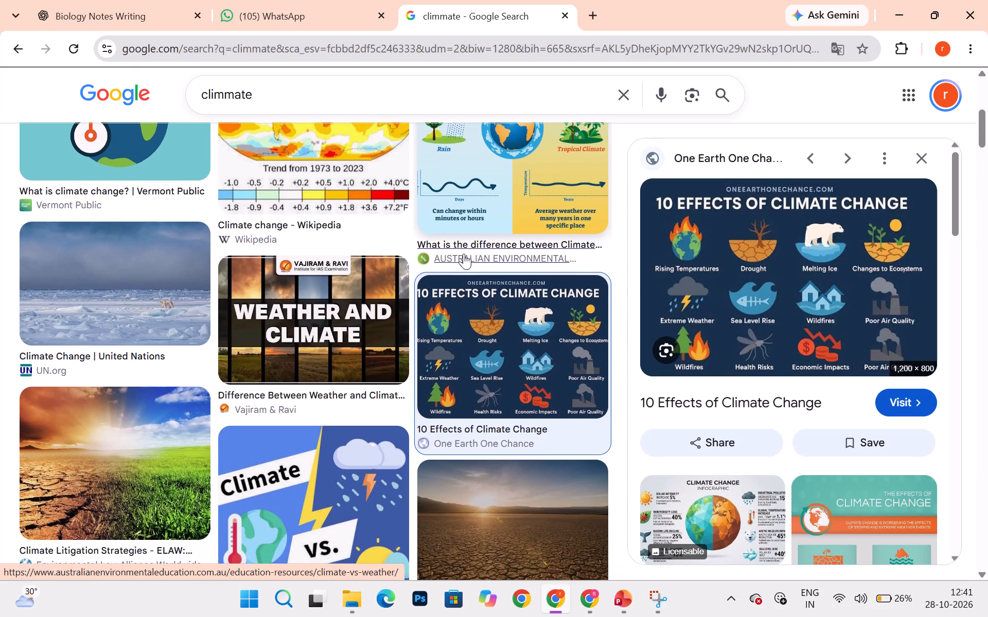
{"action": "scroll", "coordinate": [464, 253], "scroll_direction": "down", "scroll_amount": 2}
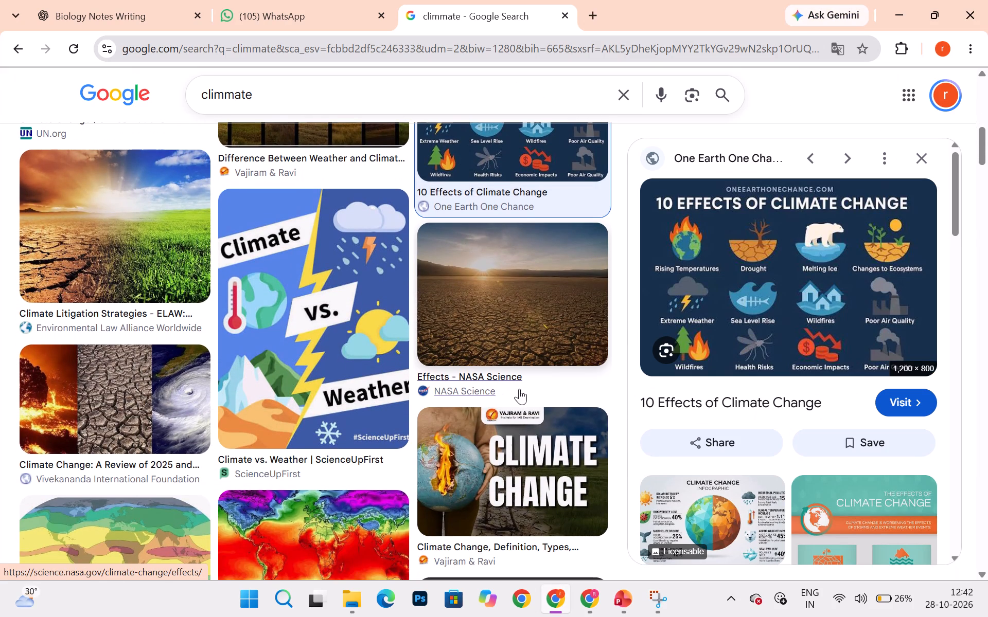
{"action": "scroll", "coordinate": [519, 389], "scroll_direction": "down", "scroll_amount": 3}
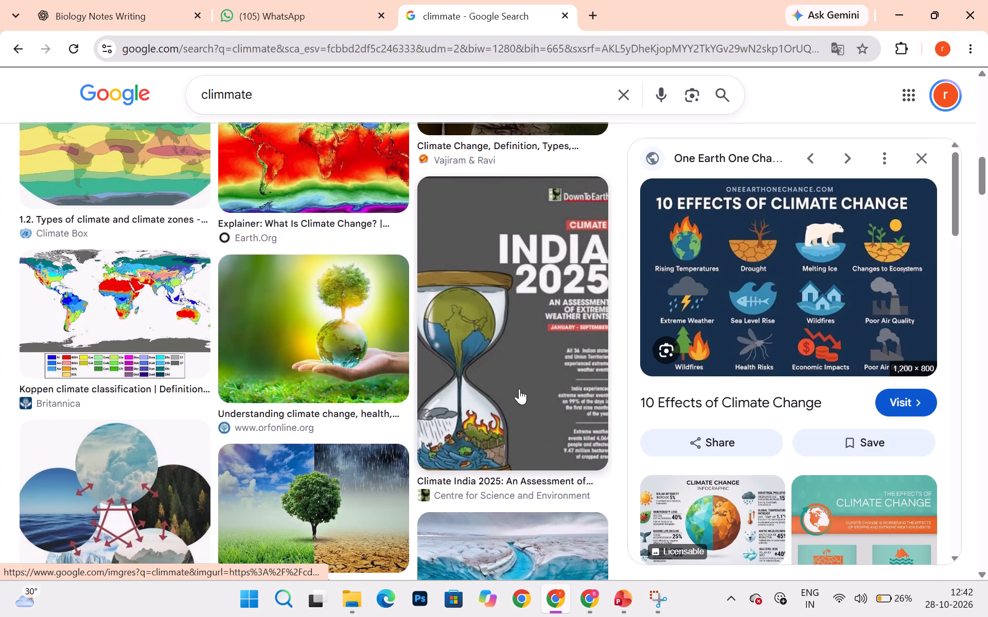
{"action": "scroll", "coordinate": [519, 389], "scroll_direction": "down", "scroll_amount": 4}
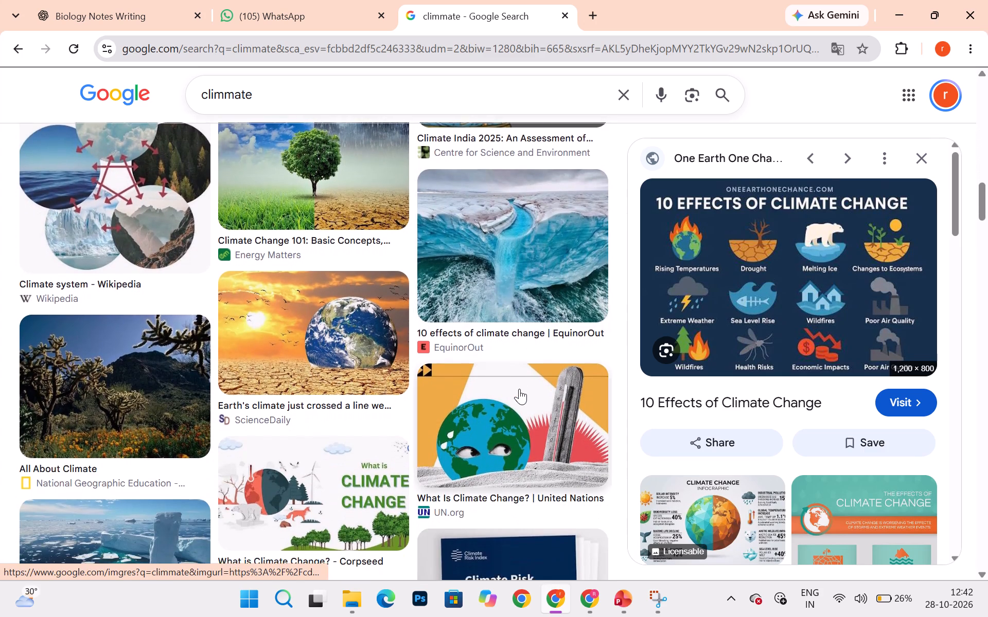
{"action": "scroll", "coordinate": [519, 389], "scroll_direction": "down", "scroll_amount": 2}
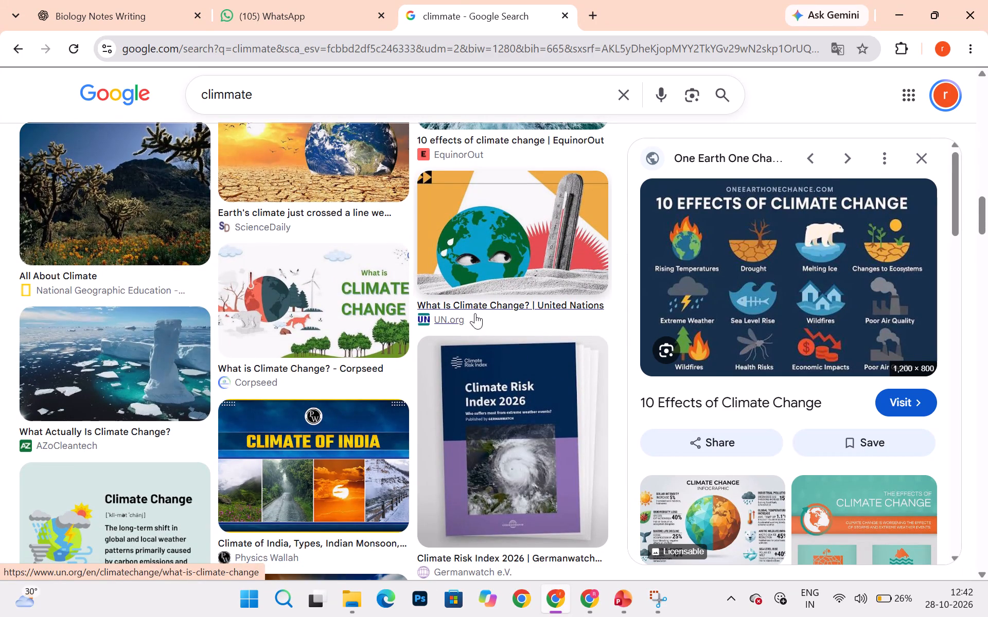
{"action": "scroll", "coordinate": [475, 313], "scroll_direction": "down", "scroll_amount": 1}
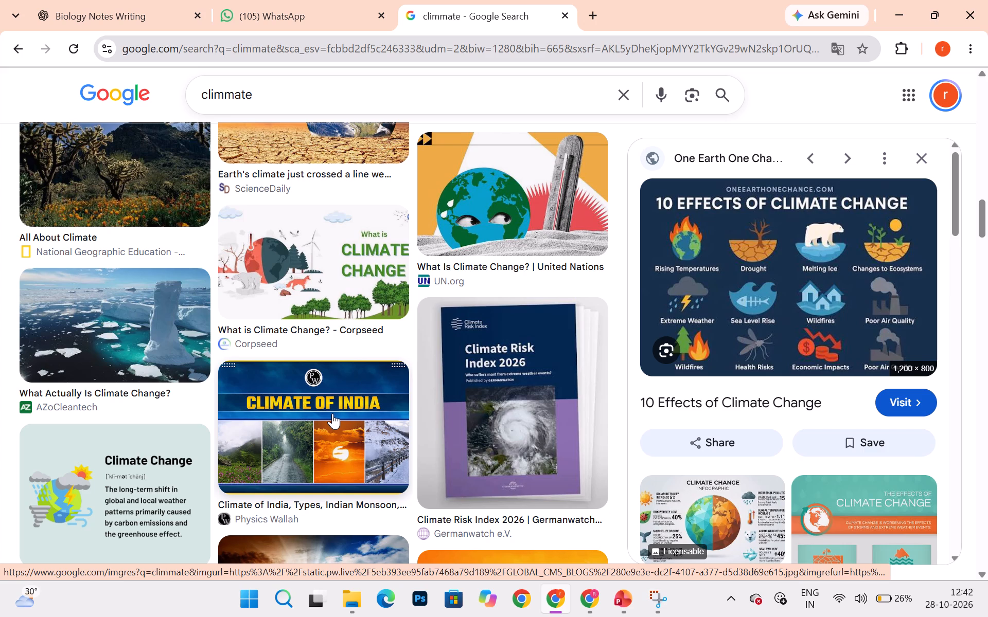
{"action": "scroll", "coordinate": [332, 413], "scroll_direction": "down", "scroll_amount": 2}
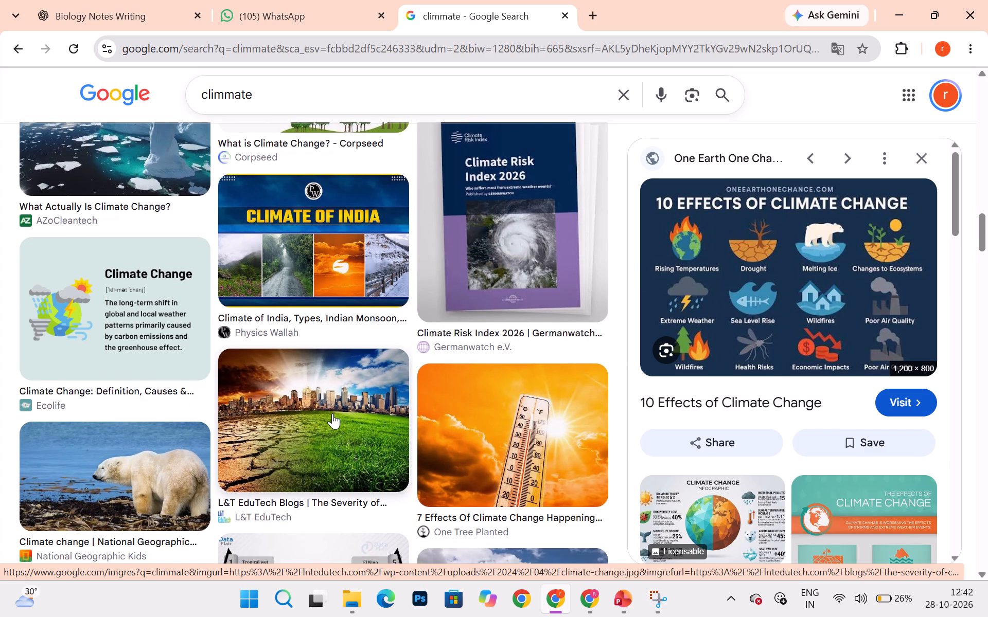
{"action": "scroll", "coordinate": [332, 413], "scroll_direction": "down", "scroll_amount": 1}
{"action": "scroll", "coordinate": [608, 405], "scroll_direction": "down", "scroll_amount": 3}
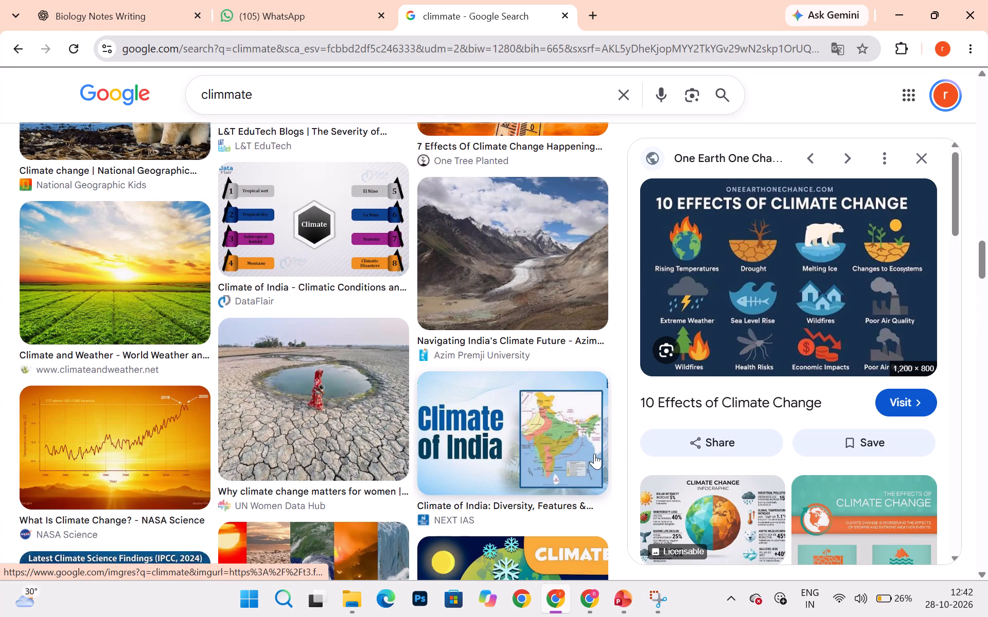
{"action": "scroll", "coordinate": [317, 437], "scroll_direction": "down", "scroll_amount": 3}
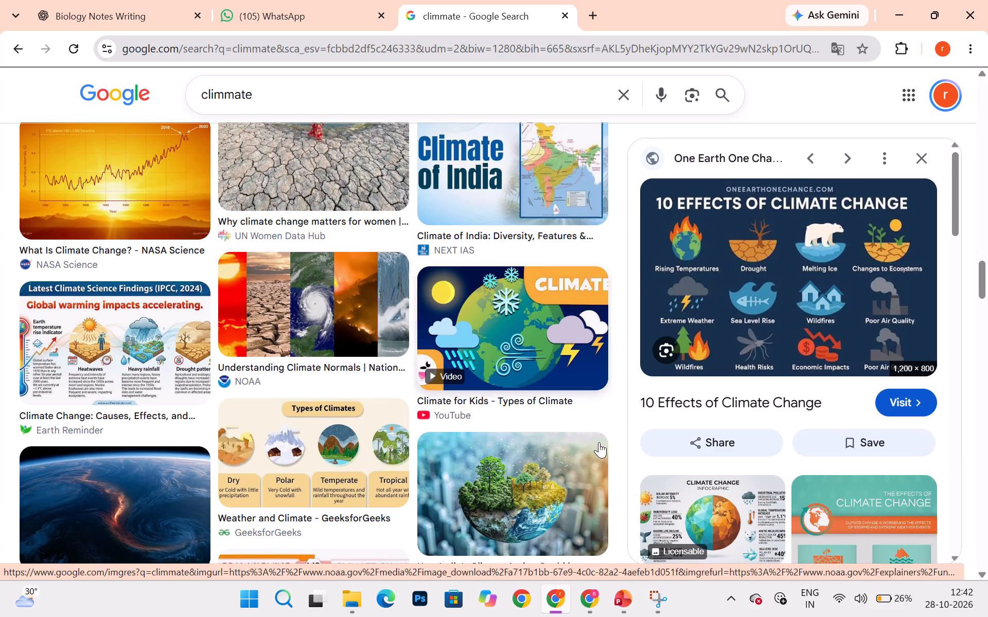
Back in the PowerPoint presentation, slightly enlarge the Changes in weather text picture toward the slide's lower-right, keeping its upper-left corner fixed.
{"action": "left_click", "coordinate": [619, 589]}
{"action": "left_click", "coordinate": [700, 517]}
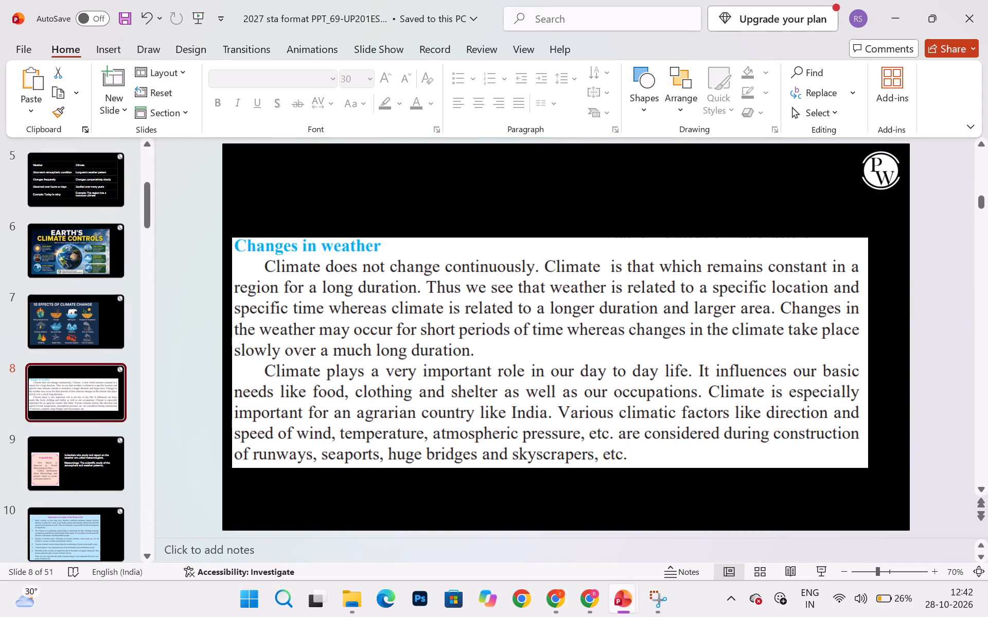
{"action": "left_click", "coordinate": [348, 303]}
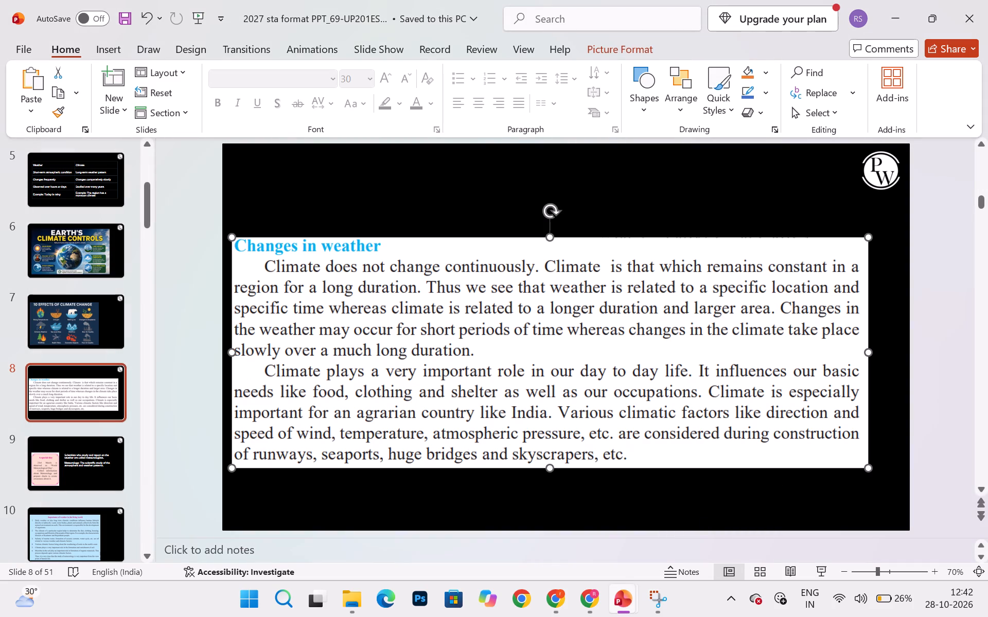
{"action": "left_click_drag", "start_coordinate": [868, 468], "coordinate": [870, 470]}
{"action": "left_click_drag", "start_coordinate": [870, 470], "coordinate": [878, 477]}
{"action": "left_click", "coordinate": [719, 402]}
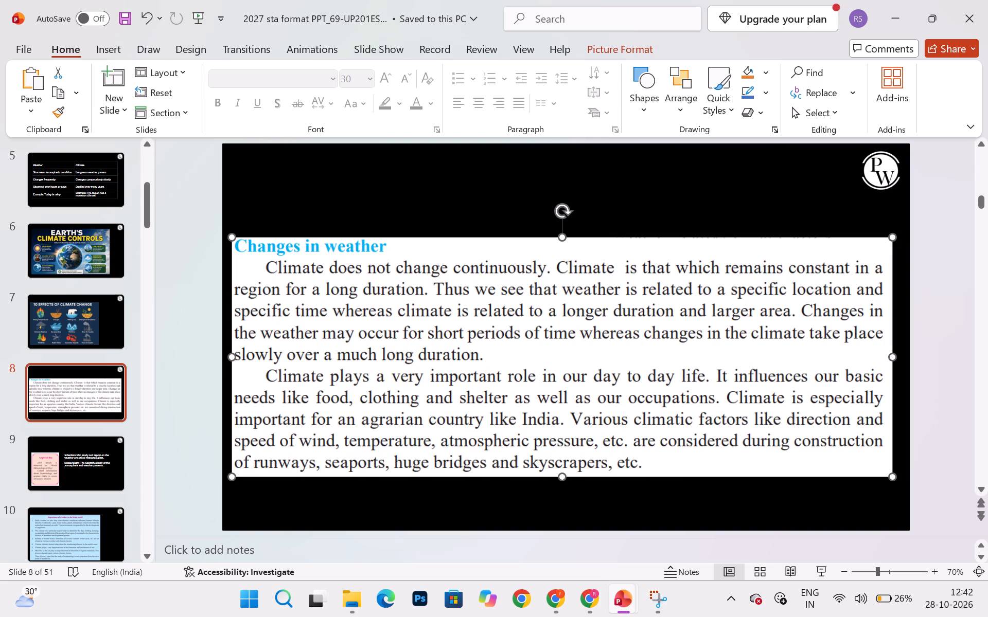
{"action": "left_click", "coordinate": [685, 492]}
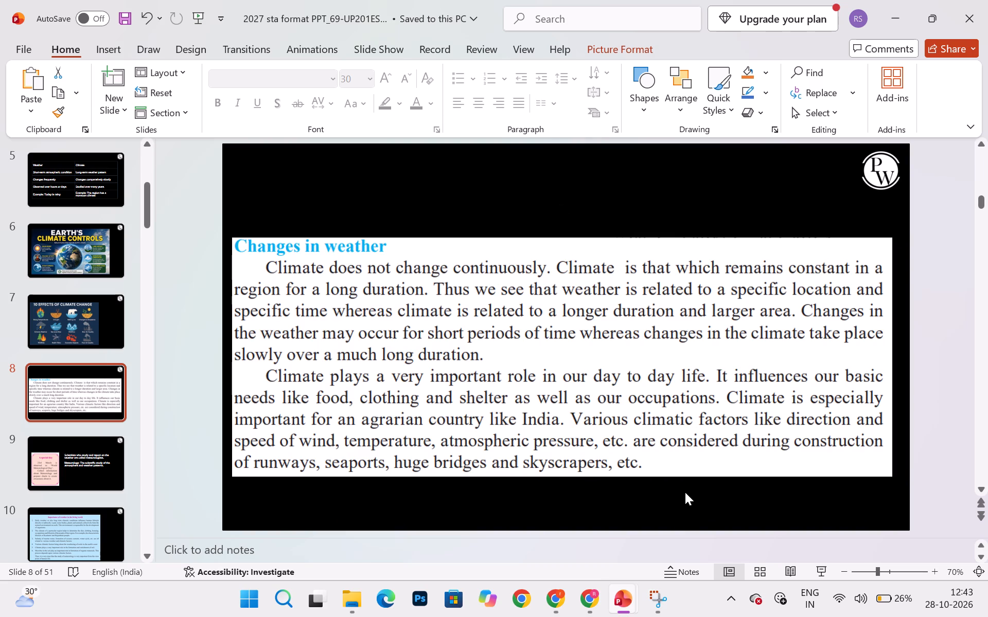
{"action": "left_click", "coordinate": [929, 450]}
Review the slides after Changes in weather, from A special day to Importance of weather in the living world, and return to A special day.
{"action": "key", "text": "Down"}
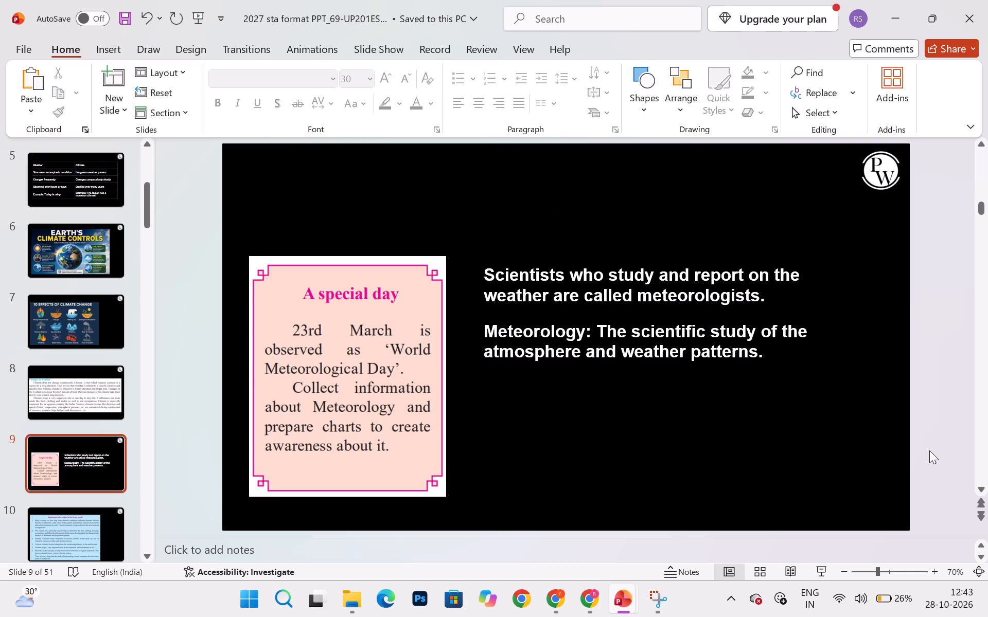
{"action": "key", "text": "Down"}
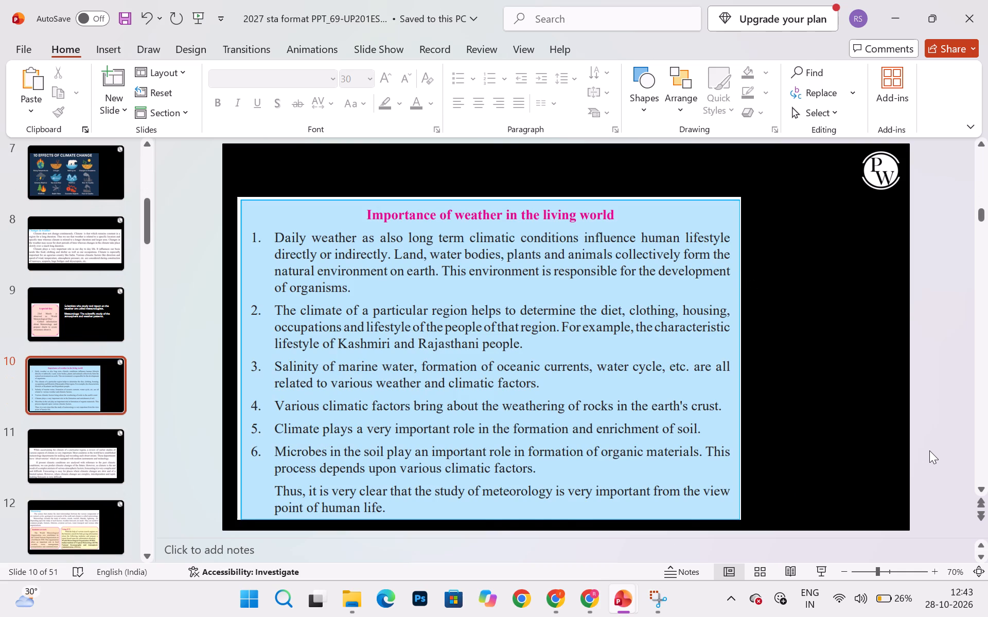
{"action": "key", "text": "Up"}
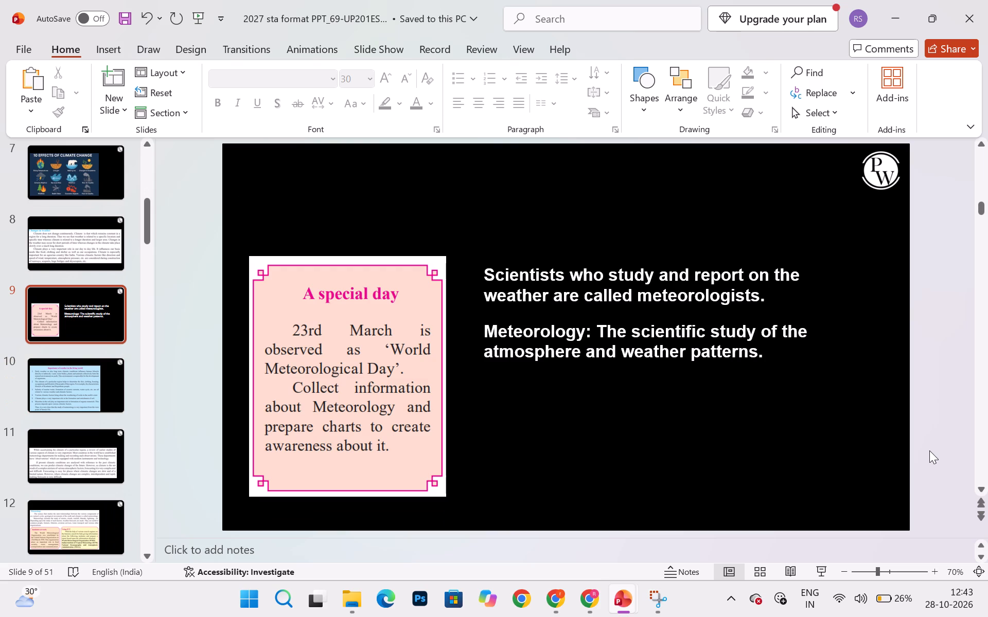
Review the slides following A special day, through Importance of weather in the living world to the climate observation and forecasting text.
{"action": "key", "text": "Down"}
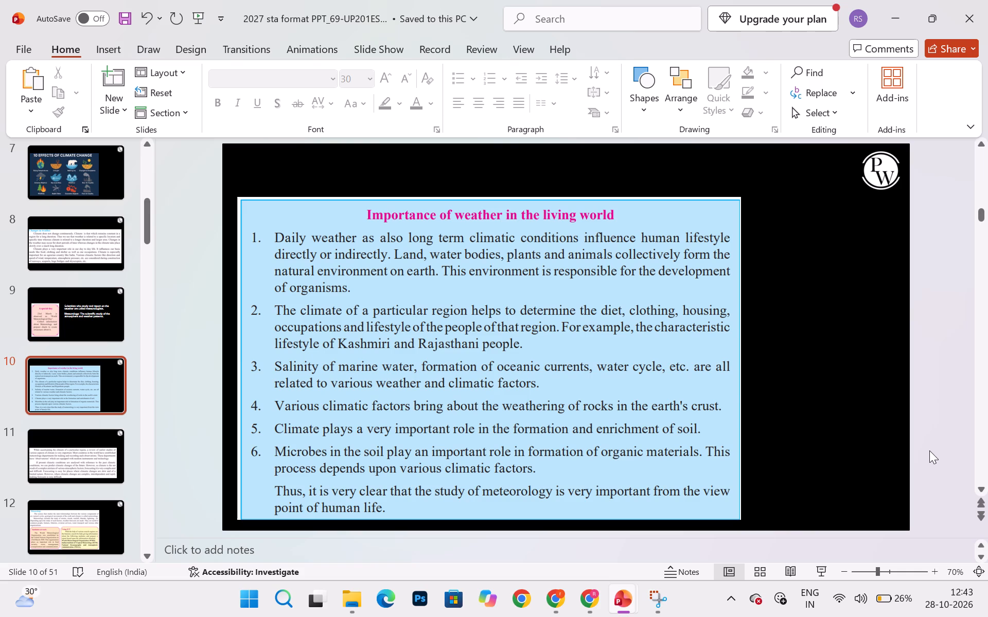
{"action": "key", "text": "Down"}
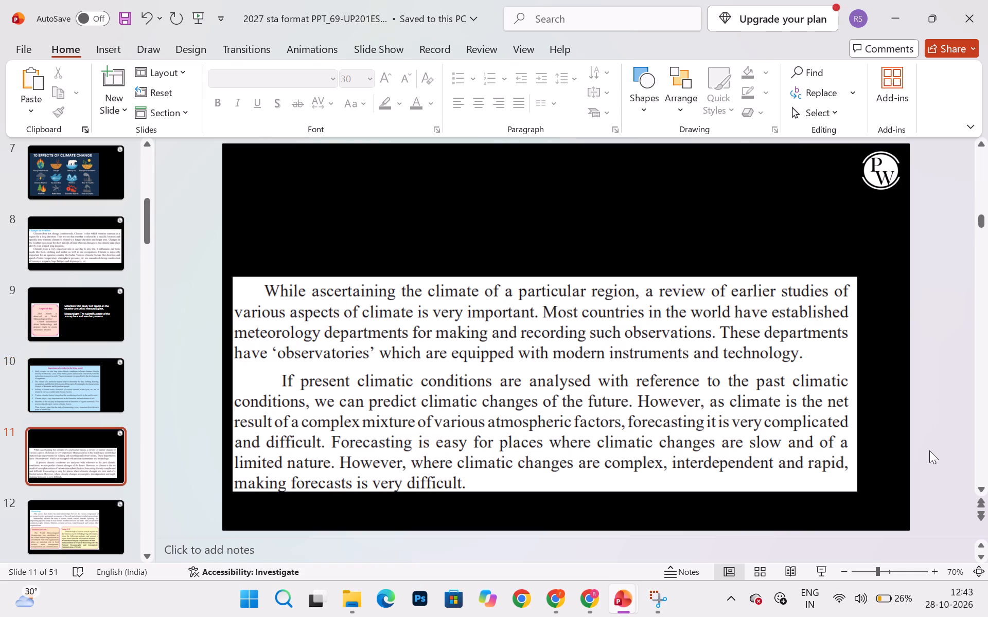
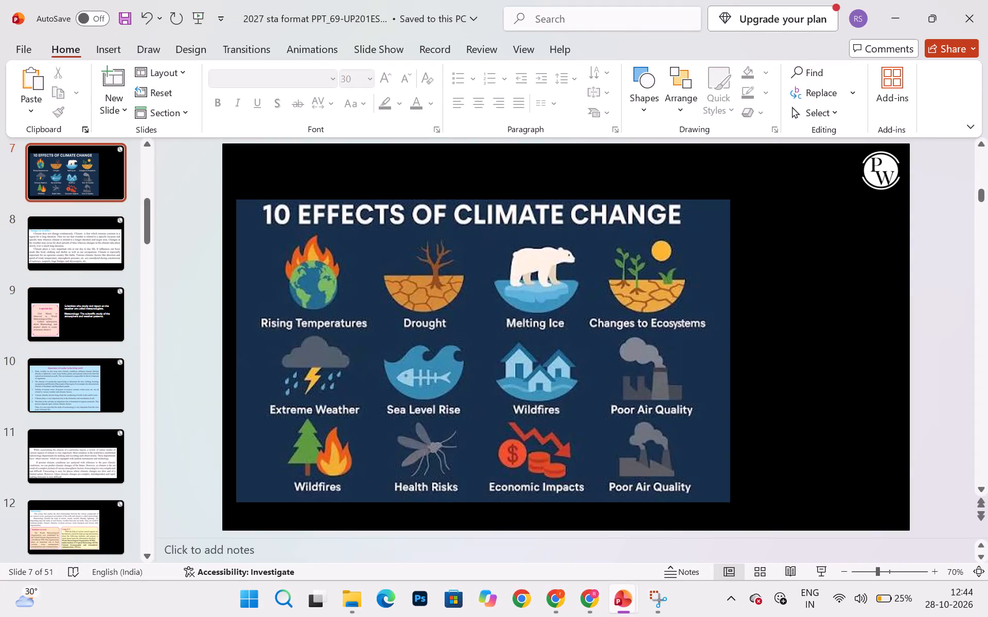
Review the slides from 10 Effects of Climate Change through the one after Importance of weather in the living world, ending on A special day.
{"action": "key", "text": "Down"}
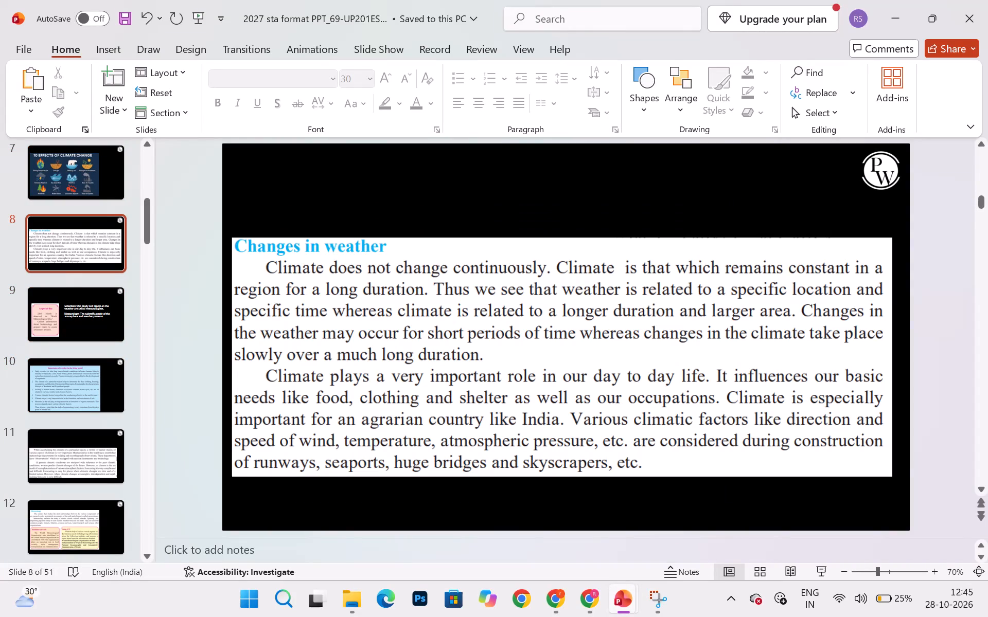
{"action": "key", "text": "Down"}
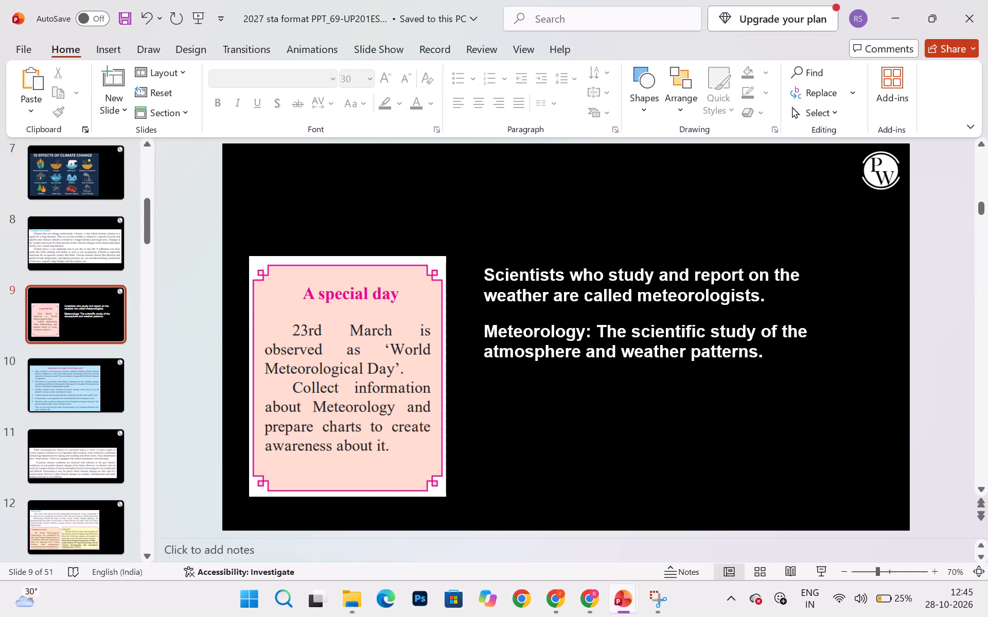
{"action": "key", "text": "Down"}
{"action": "key", "text": "Down"}
{"action": "key", "text": "Up"}
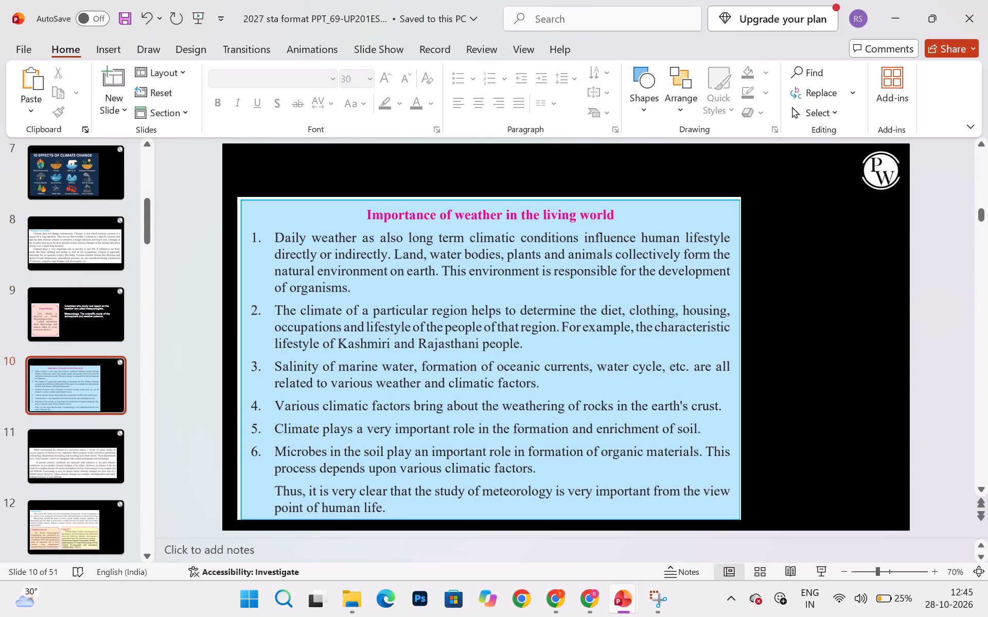
{"action": "key", "text": "Up"}
{"action": "key", "text": "Up"}
{"action": "key", "text": "Up"}
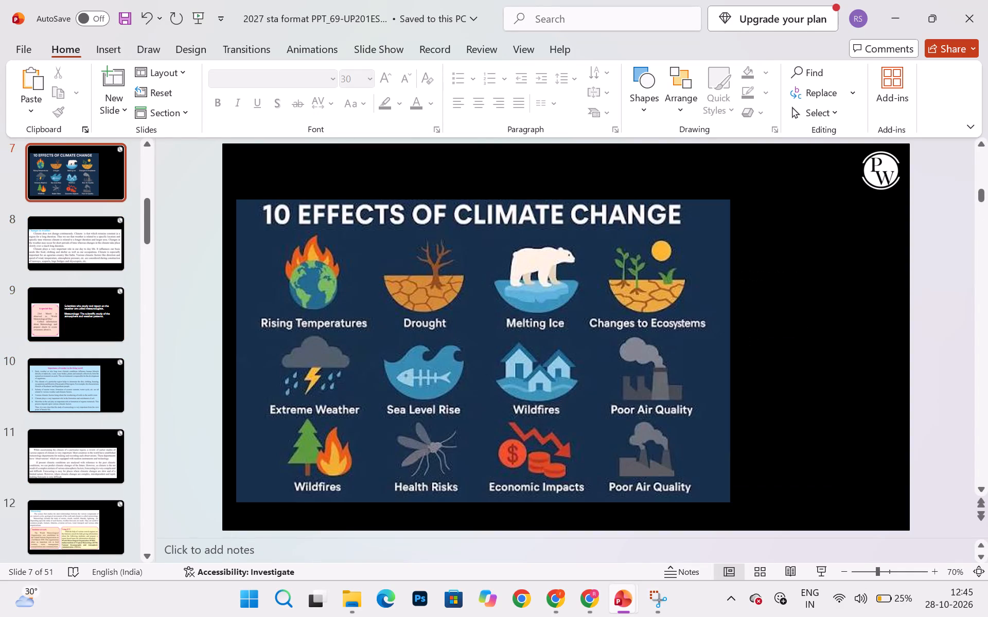
{"action": "key", "text": "Down"}
{"action": "key", "text": "Down"}
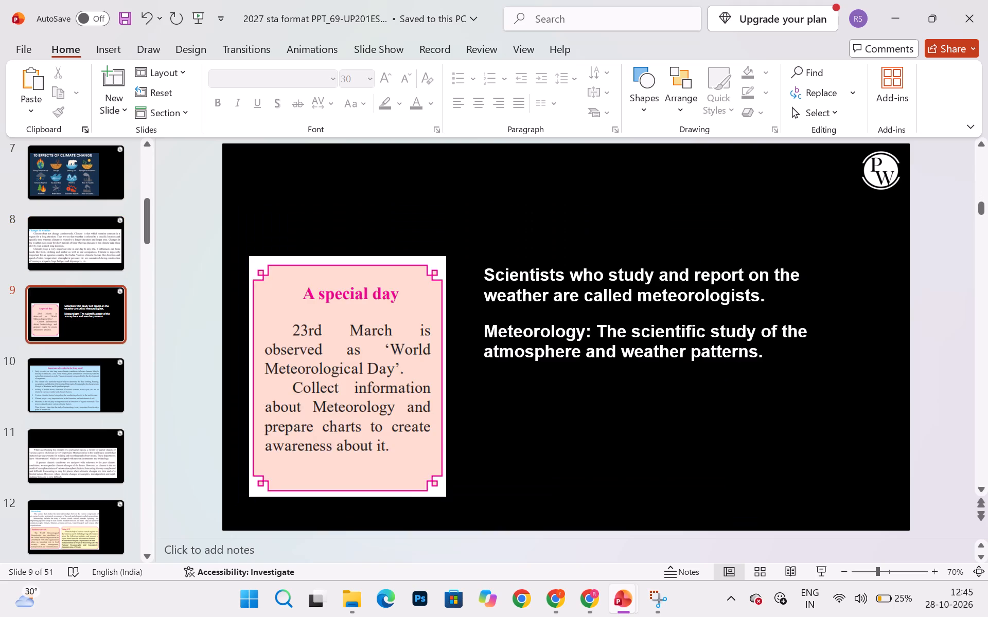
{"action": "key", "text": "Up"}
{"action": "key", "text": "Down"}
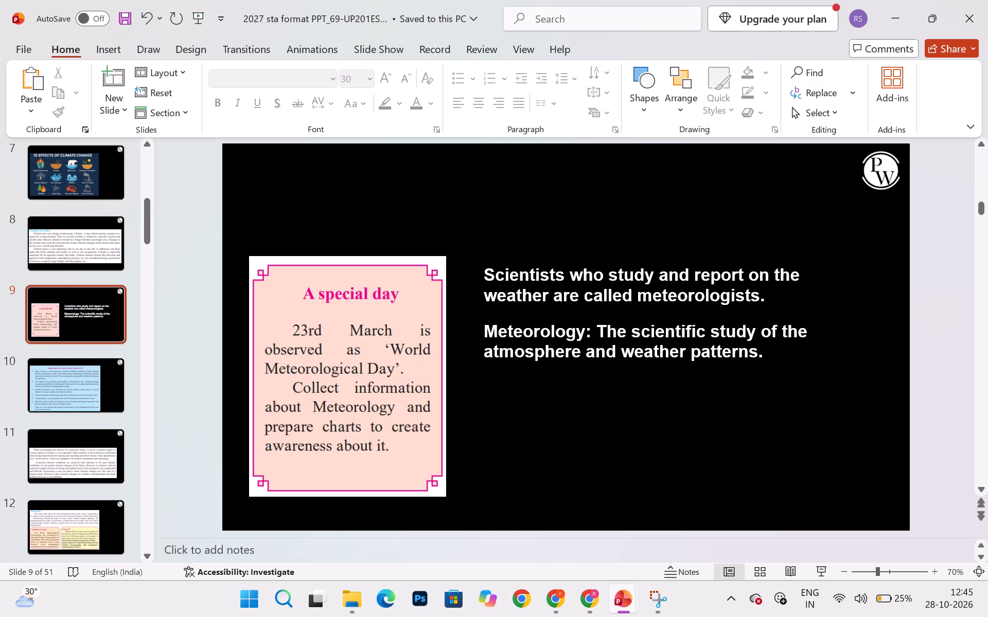
Switch to Chrome and check the Class 9 Phase 1 chapter schedule and available sheets in the Foundation Maharashtra Board lecture planner.
{"action": "left_click", "coordinate": [597, 591]}
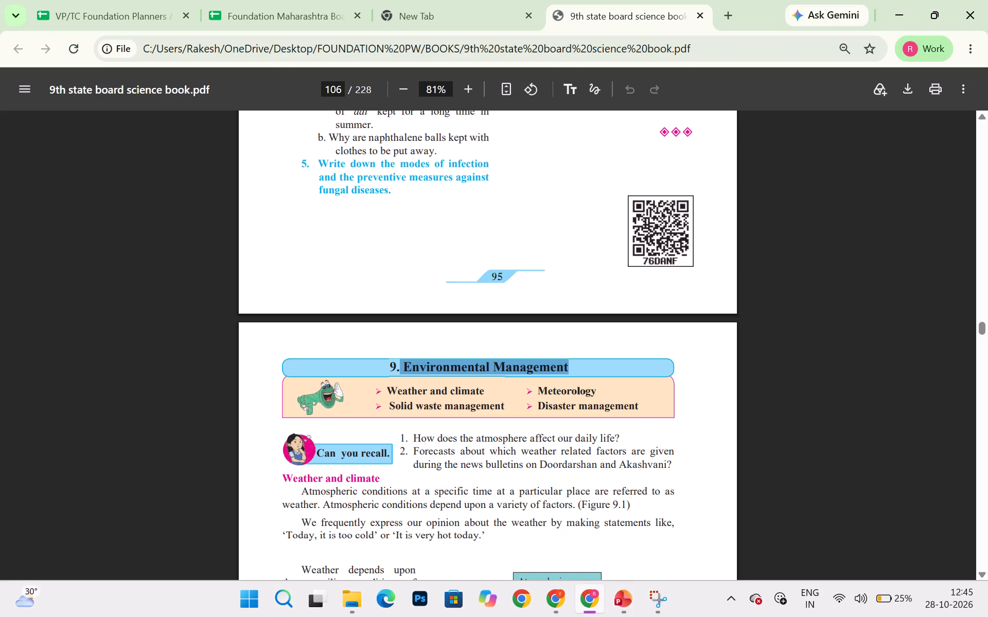
{"action": "left_click", "coordinate": [292, 1]}
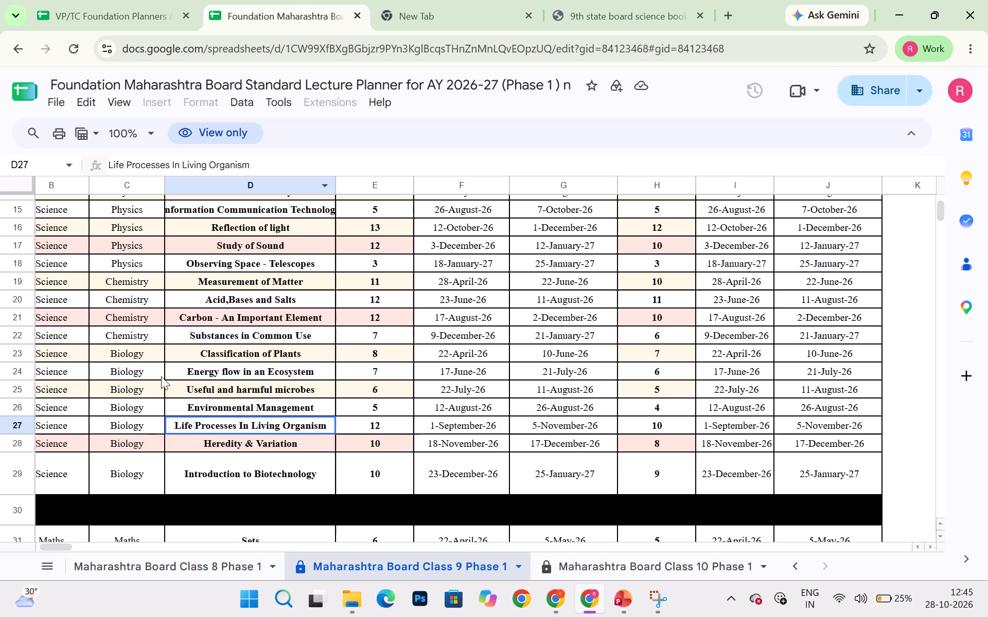
{"action": "scroll", "coordinate": [161, 376], "scroll_direction": "right", "scroll_amount": 2}
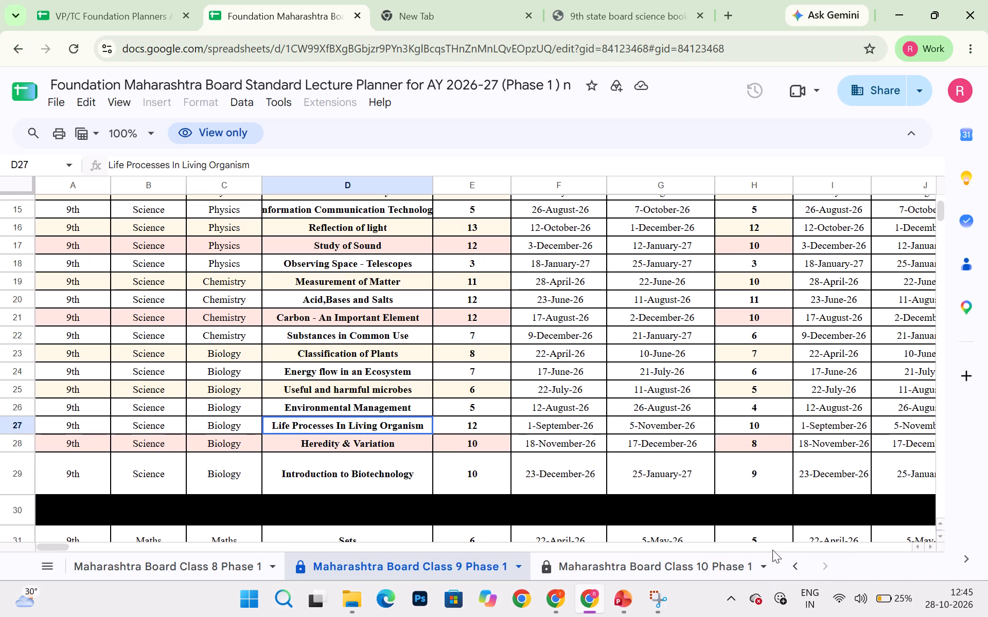
{"action": "left_click", "coordinate": [792, 566]}
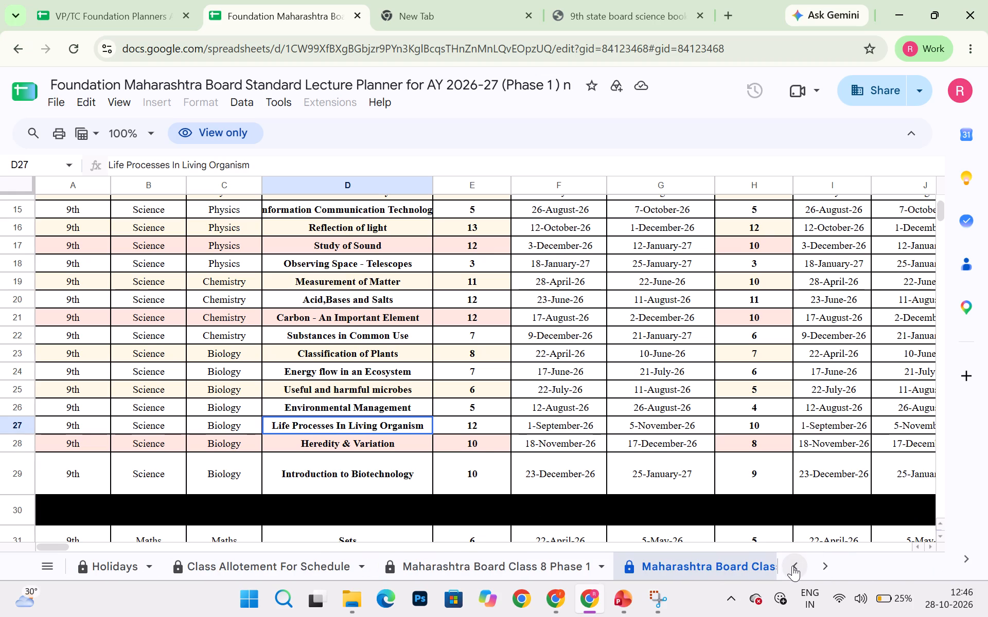
{"action": "scroll", "coordinate": [319, 567], "scroll_direction": "right", "scroll_amount": 1}
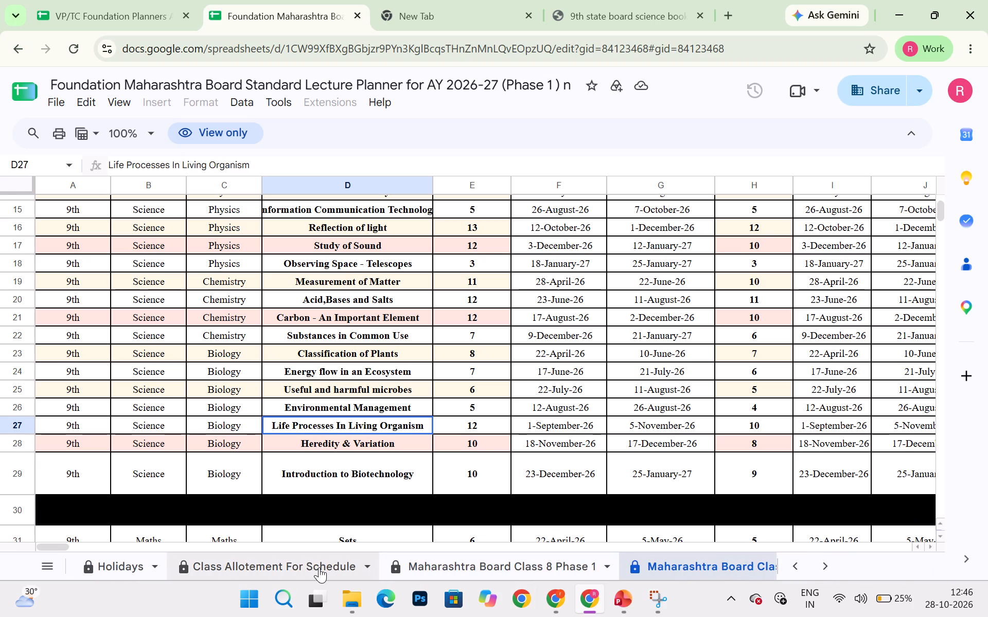
{"action": "scroll", "coordinate": [319, 567], "scroll_direction": "right", "scroll_amount": 2}
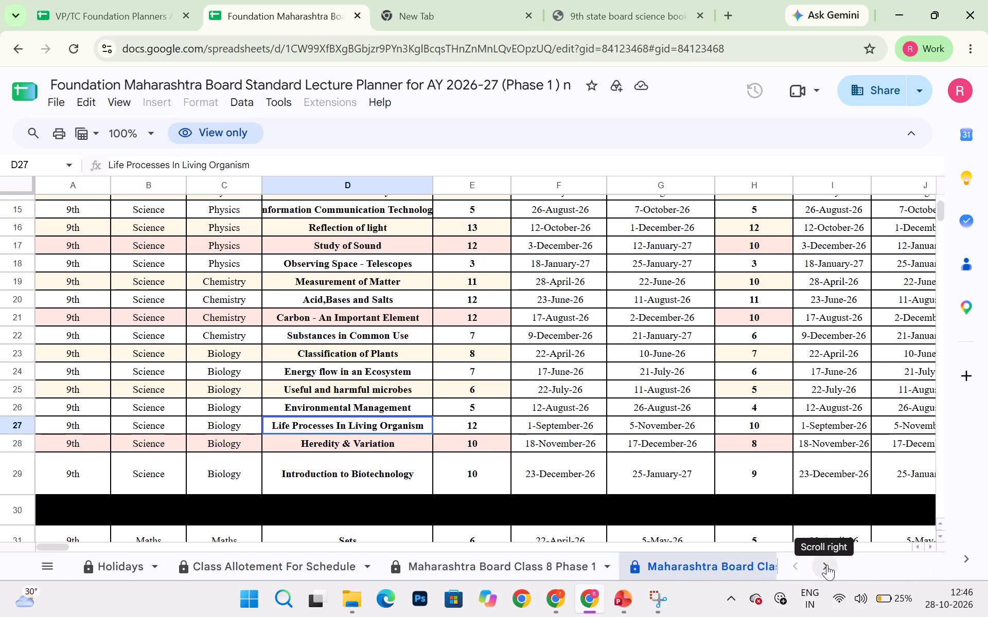
{"action": "left_click", "coordinate": [827, 565]}
{"action": "left_click", "coordinate": [827, 565]}
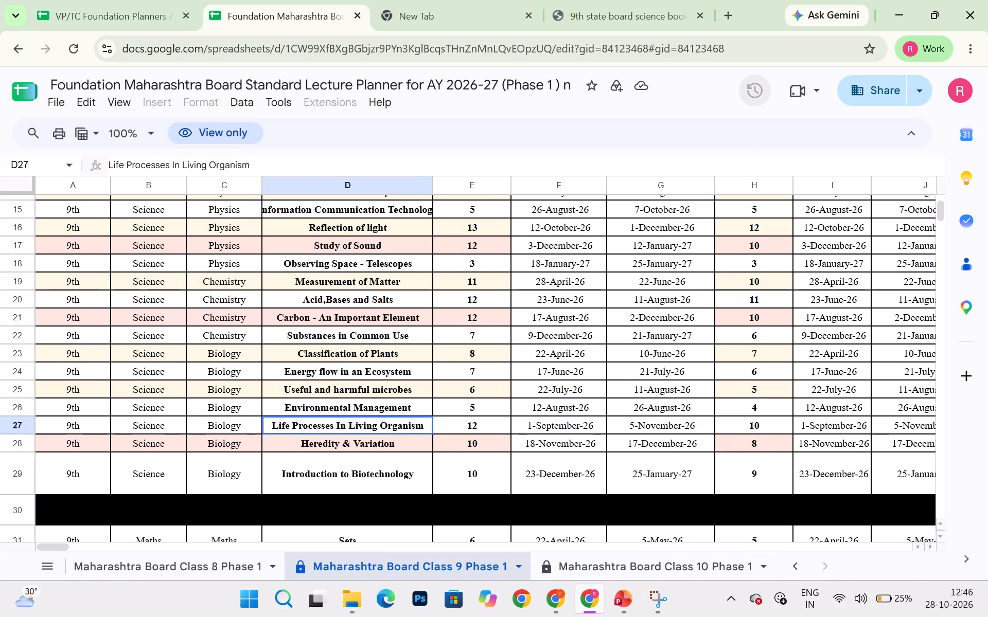
Open the Aston spreadsheet in a new browser tab and examine the 9th lecture planner down to its Biology chapters.
{"action": "left_click", "coordinate": [726, 3]}
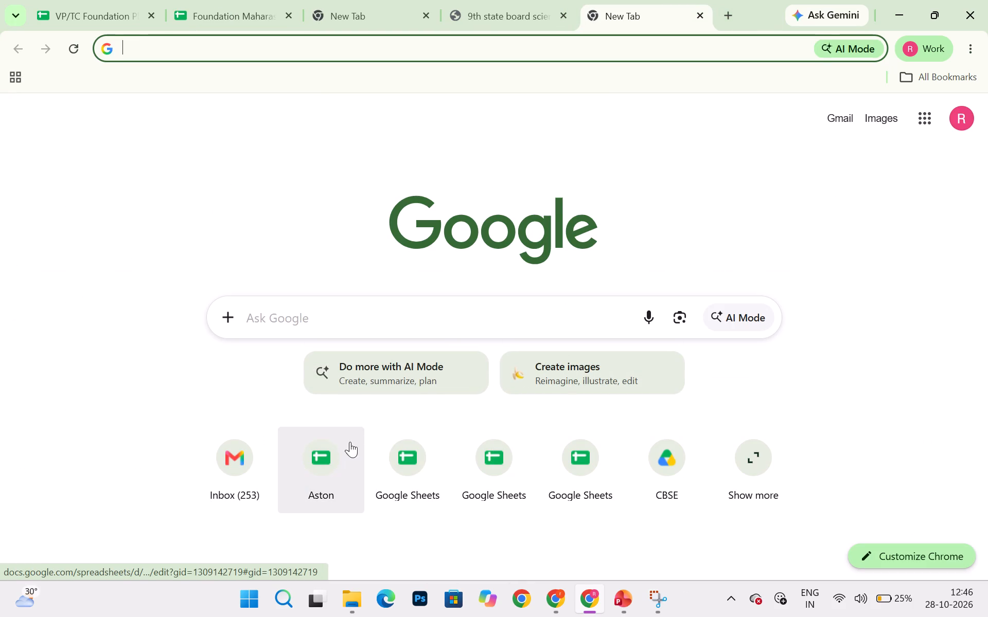
{"action": "double_click", "coordinate": [334, 444]}
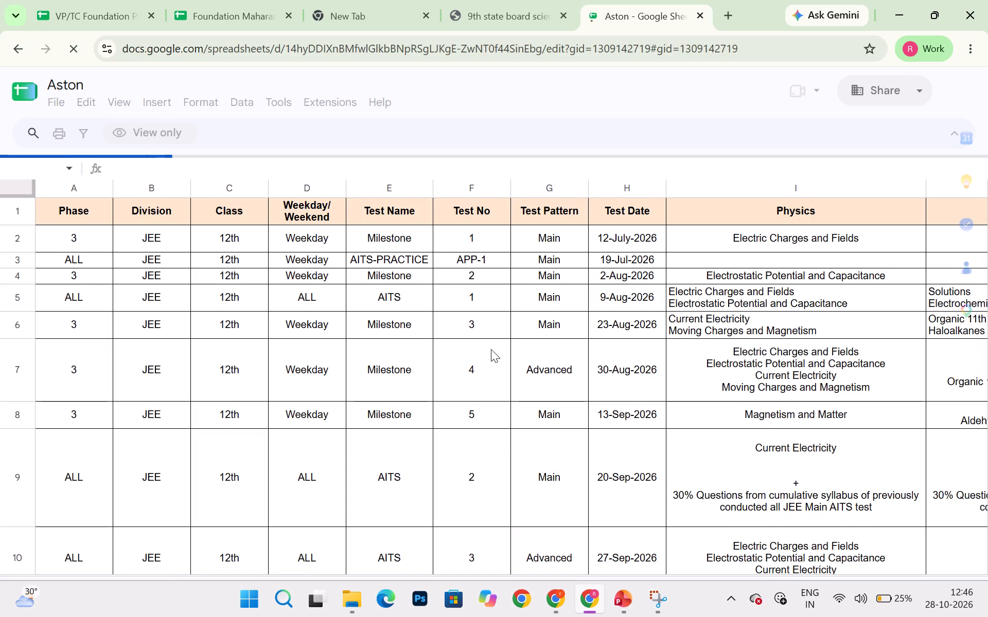
{"action": "scroll", "coordinate": [215, 559], "scroll_direction": "right", "scroll_amount": 10}
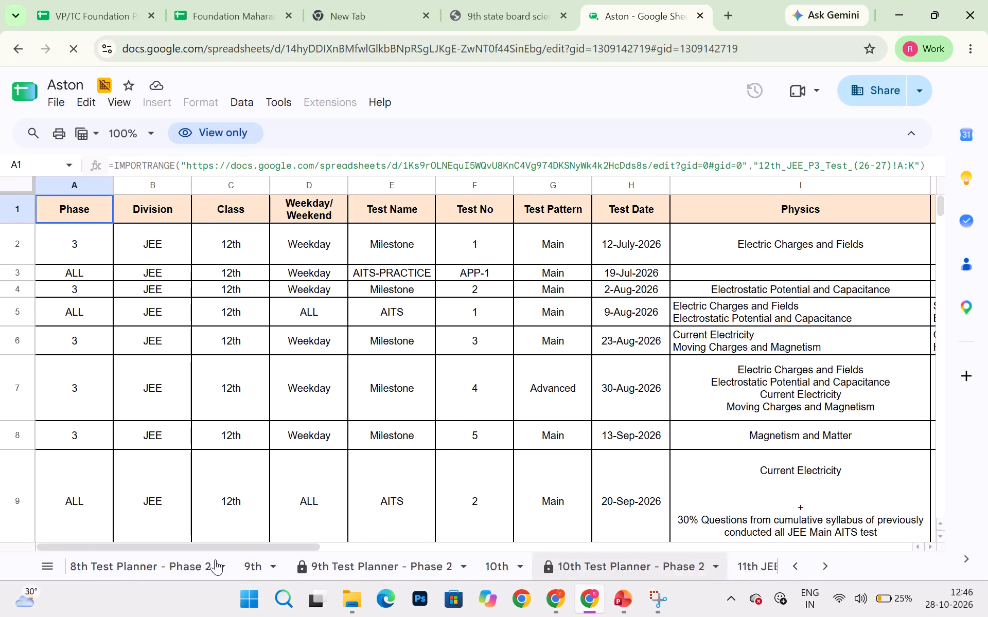
{"action": "scroll", "coordinate": [215, 559], "scroll_direction": "right", "scroll_amount": 1}
{"action": "left_click", "coordinate": [283, 557]}
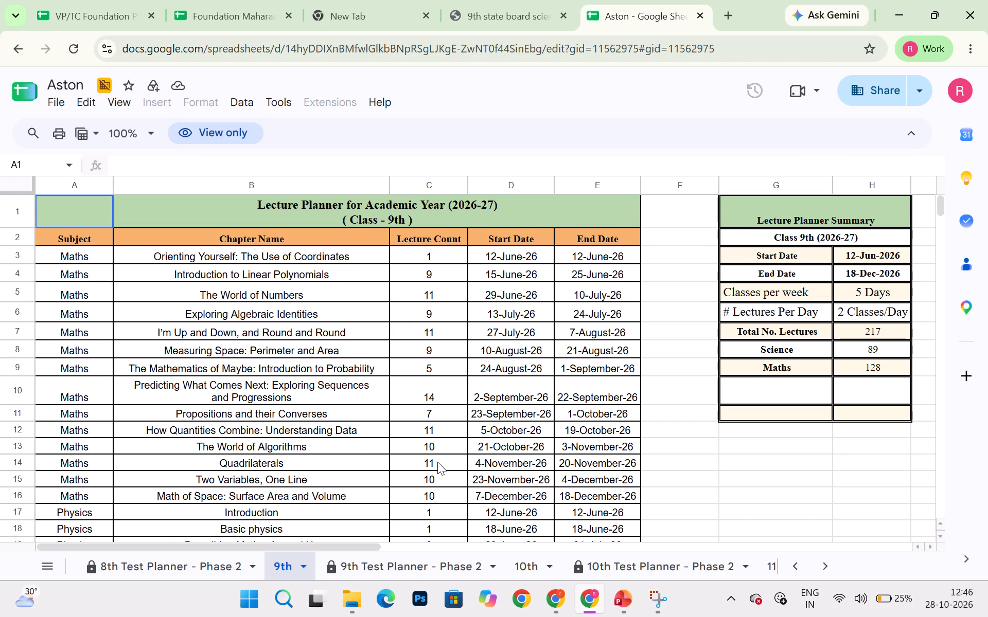
{"action": "scroll", "coordinate": [437, 462], "scroll_direction": "down", "scroll_amount": 3}
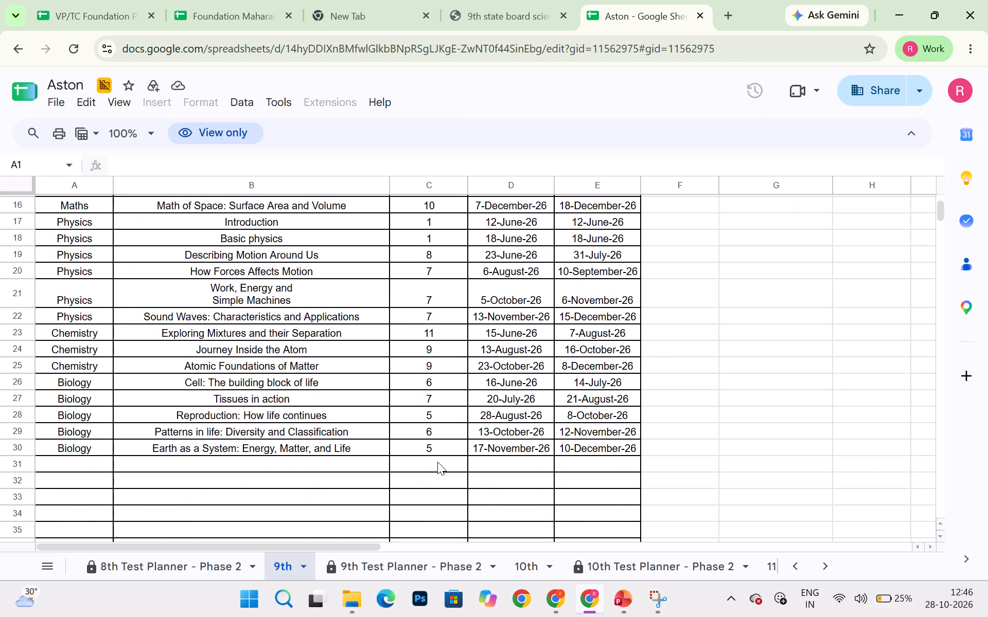
Open the 9th Test Planner - Phase 2 sheet and look through the scheduled tests down to 01-Nov-2026.
{"action": "left_click", "coordinate": [418, 573]}
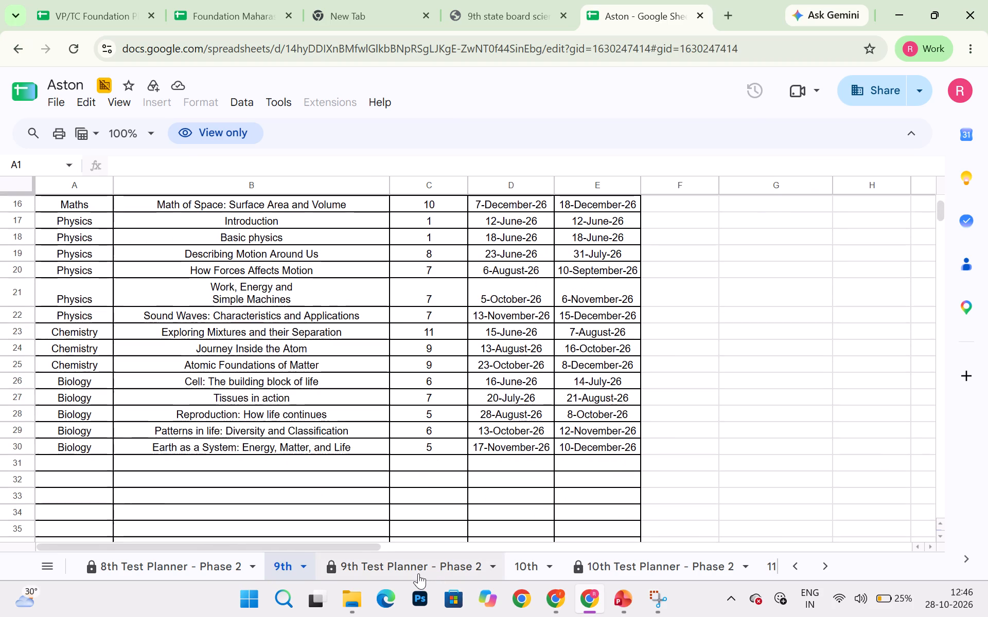
{"action": "scroll", "coordinate": [545, 441], "scroll_direction": "down", "scroll_amount": 4}
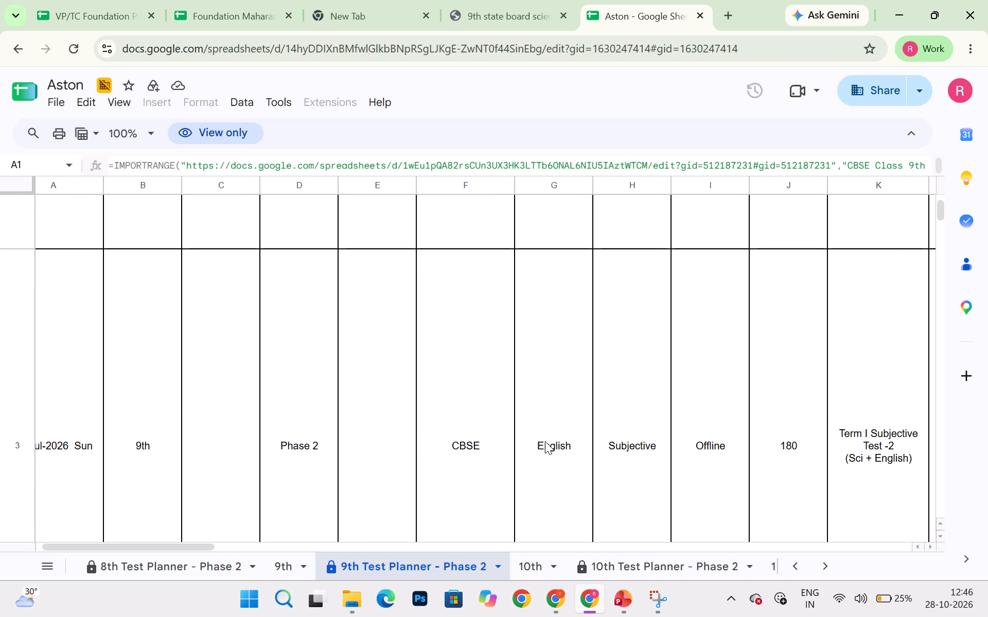
{"action": "scroll", "coordinate": [545, 441], "scroll_direction": "down", "scroll_amount": 9}
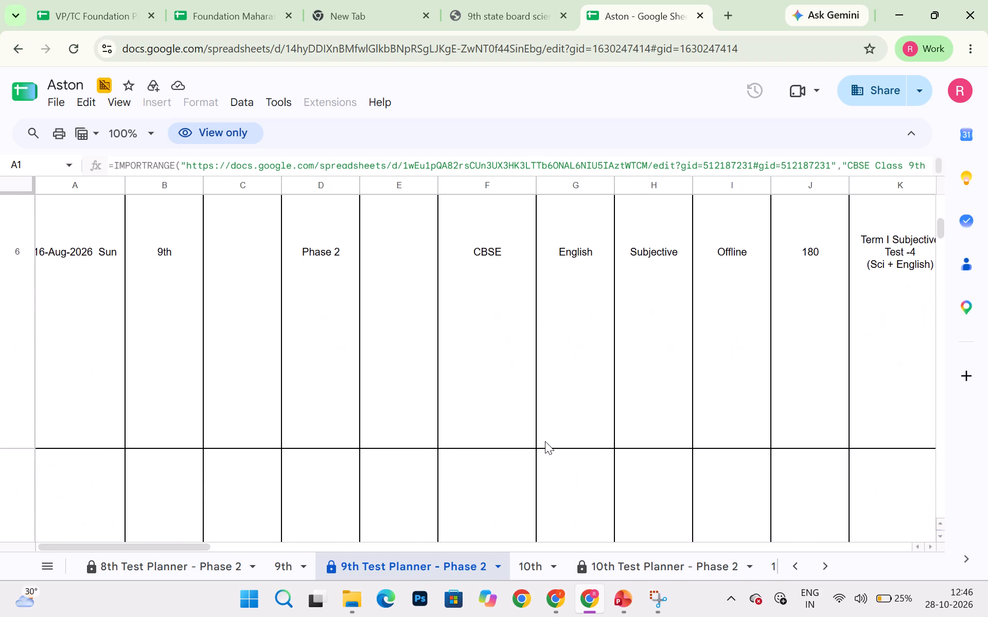
{"action": "scroll", "coordinate": [545, 441], "scroll_direction": "down", "scroll_amount": 5}
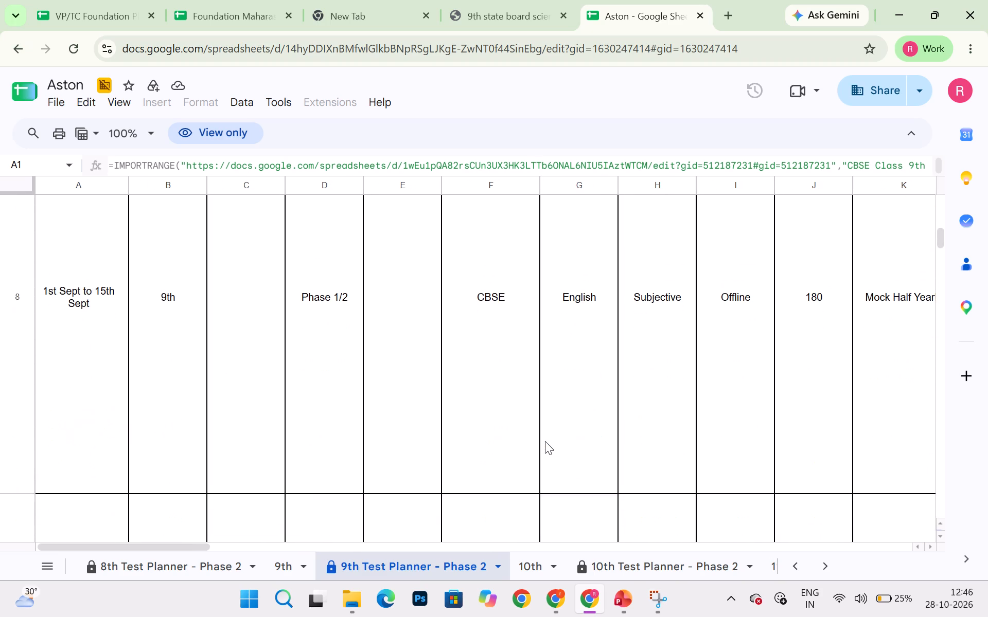
{"action": "scroll", "coordinate": [545, 441], "scroll_direction": "down", "scroll_amount": 5}
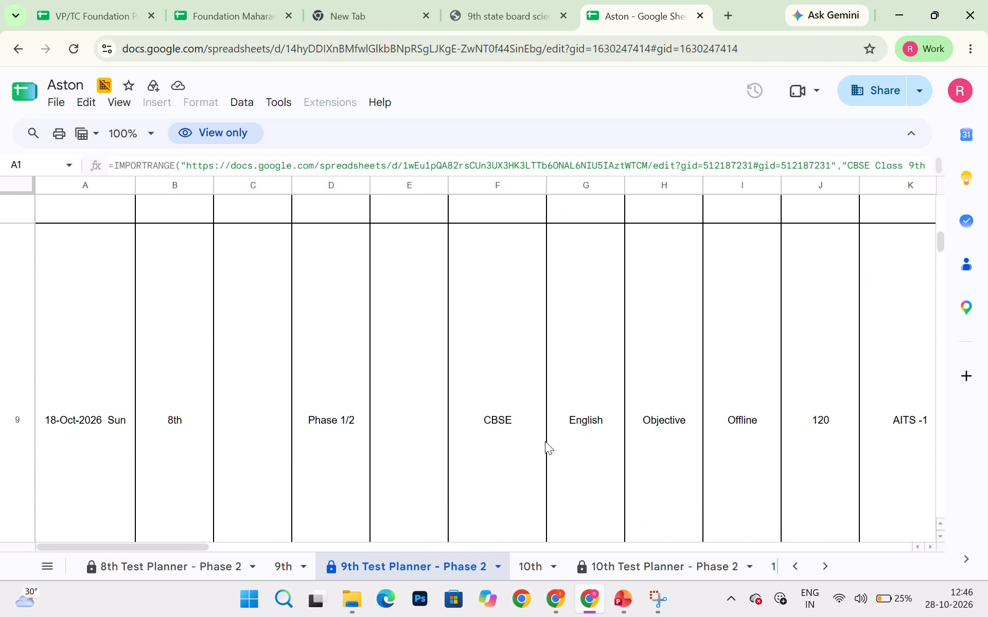
{"action": "scroll", "coordinate": [545, 441], "scroll_direction": "down", "scroll_amount": 2}
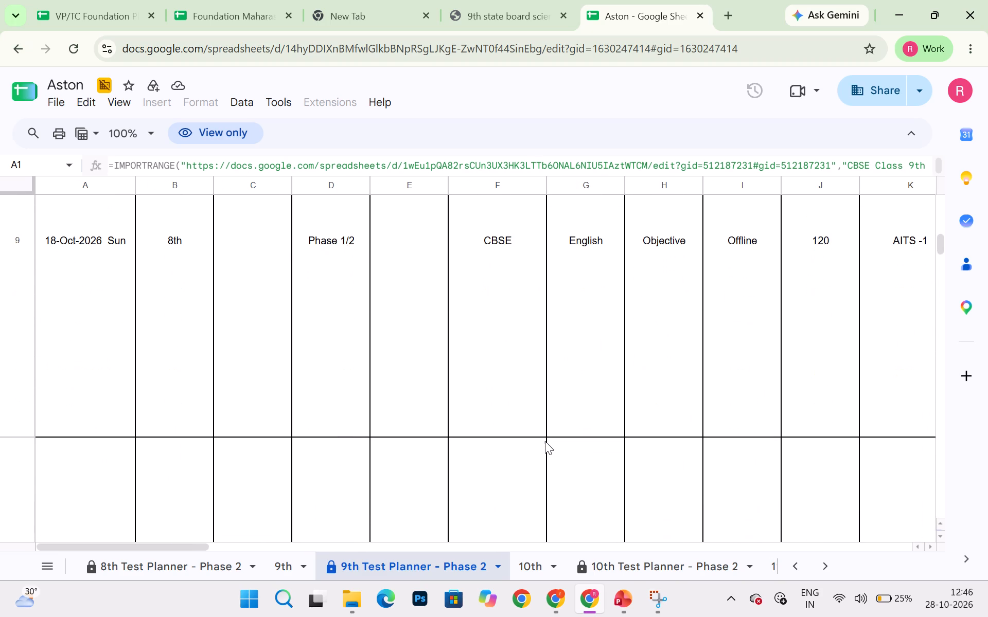
{"action": "scroll", "coordinate": [545, 441], "scroll_direction": "down", "scroll_amount": 2}
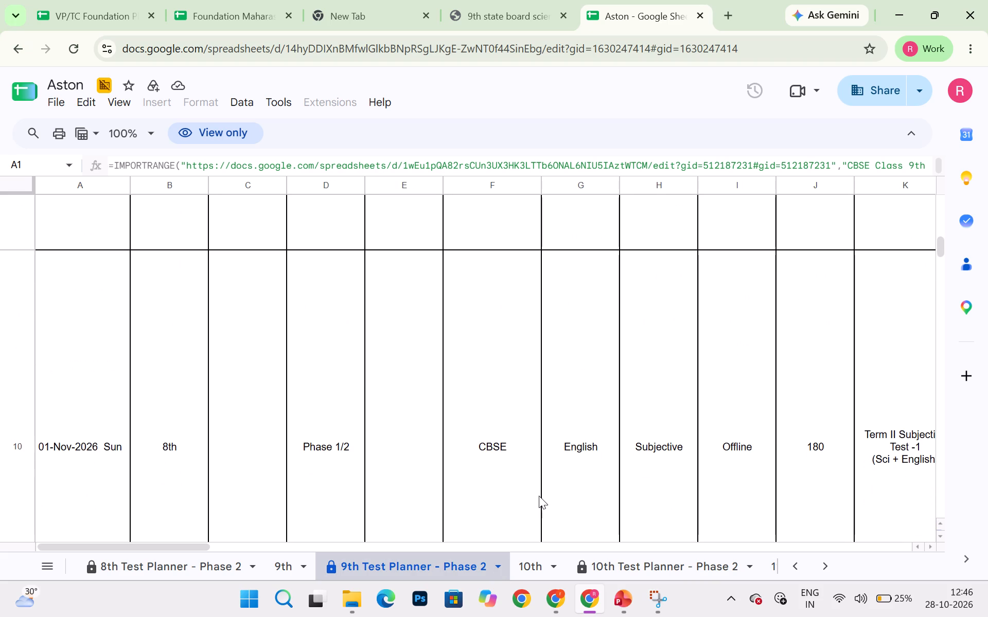
{"action": "scroll", "coordinate": [539, 496], "scroll_direction": "down", "scroll_amount": 2}
Examine the subject syllabus columns of the 01-Nov-2026 Term II Subjective Test -1 row.
{"action": "scroll", "coordinate": [539, 496], "scroll_direction": "up", "scroll_amount": 1}
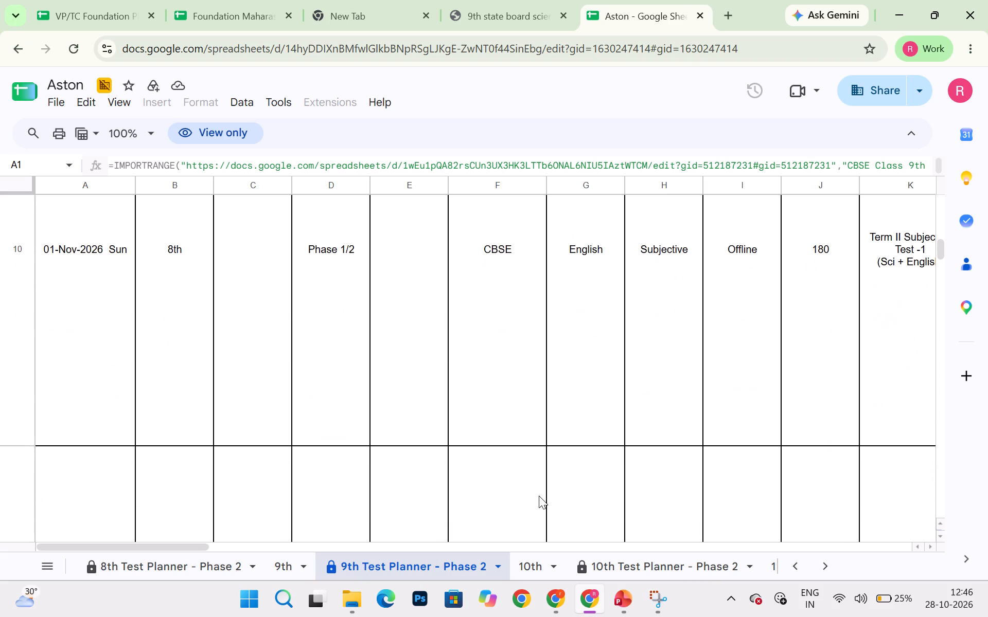
{"action": "scroll", "coordinate": [539, 496], "scroll_direction": "up", "scroll_amount": 1}
{"action": "scroll", "coordinate": [623, 431], "scroll_direction": "left", "scroll_amount": 1}
{"action": "scroll", "coordinate": [623, 431], "scroll_direction": "right", "scroll_amount": 2}
{"action": "scroll", "coordinate": [623, 431], "scroll_direction": "up", "scroll_amount": 1}
{"action": "scroll", "coordinate": [623, 431], "scroll_direction": "left", "scroll_amount": 1}
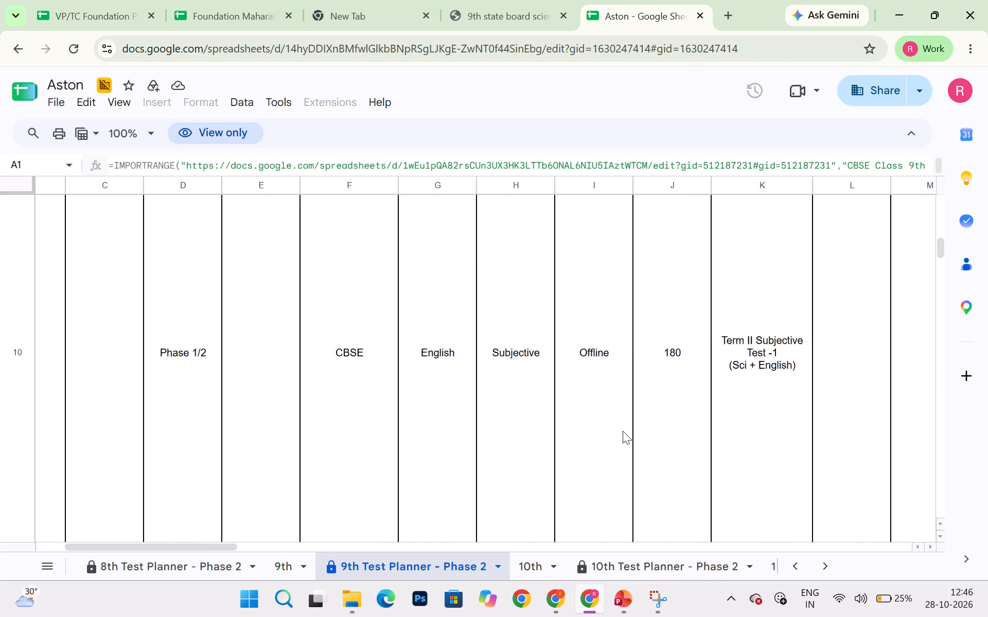
{"action": "scroll", "coordinate": [623, 431], "scroll_direction": "left", "scroll_amount": 5}
{"action": "scroll", "coordinate": [623, 431], "scroll_direction": "up", "scroll_amount": 1}
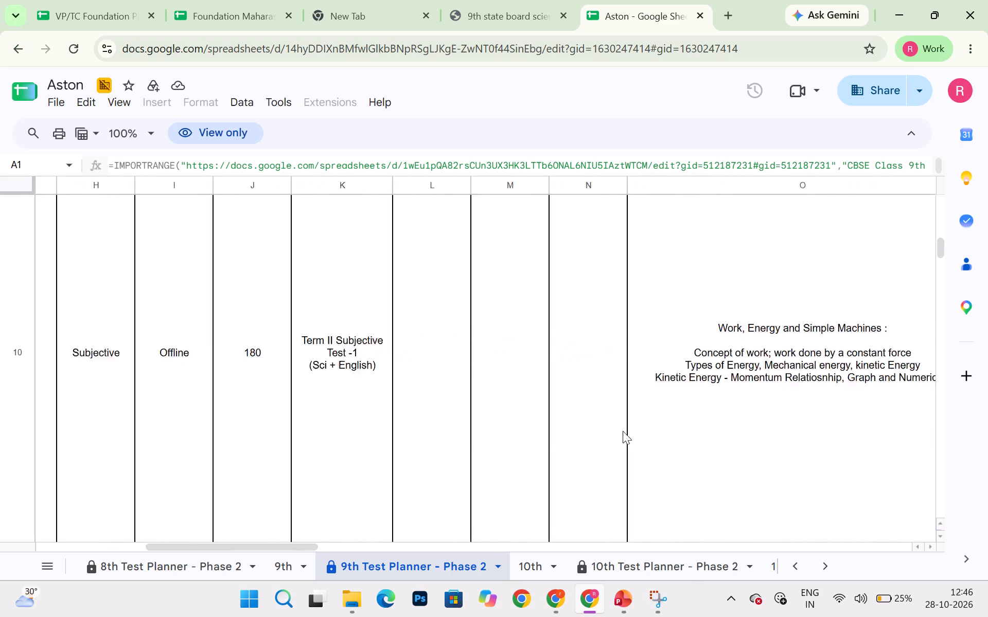
{"action": "scroll", "coordinate": [623, 431], "scroll_direction": "up", "scroll_amount": 1}
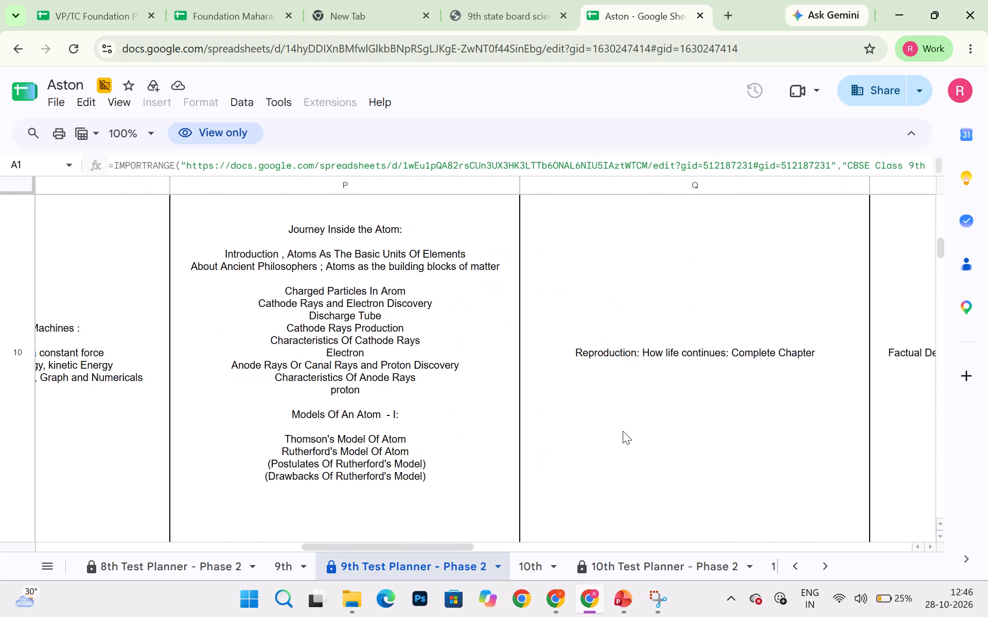
{"action": "scroll", "coordinate": [623, 431], "scroll_direction": "up", "scroll_amount": 3}
{"action": "scroll", "coordinate": [623, 431], "scroll_direction": "right", "scroll_amount": 6}
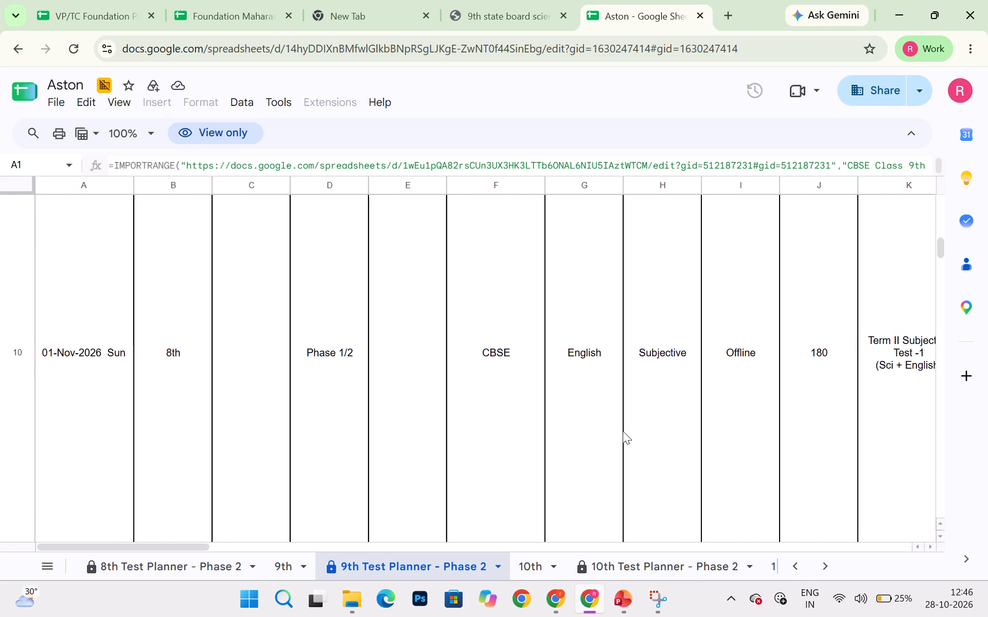
{"action": "scroll", "coordinate": [623, 431], "scroll_direction": "right", "scroll_amount": 1}
{"action": "scroll", "coordinate": [623, 431], "scroll_direction": "left", "scroll_amount": 3}
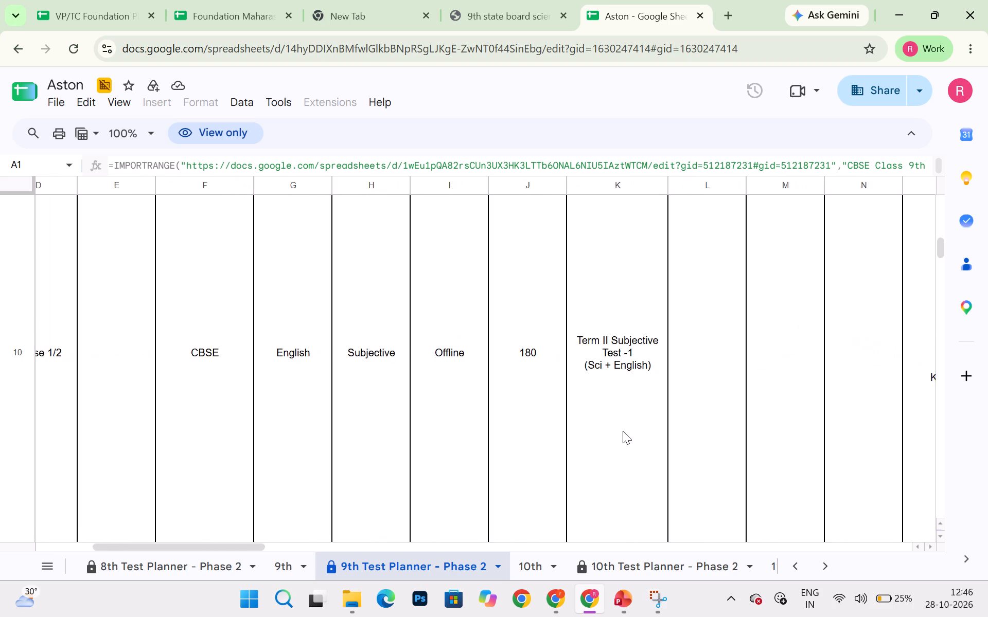
{"action": "scroll", "coordinate": [623, 431], "scroll_direction": "left", "scroll_amount": 6}
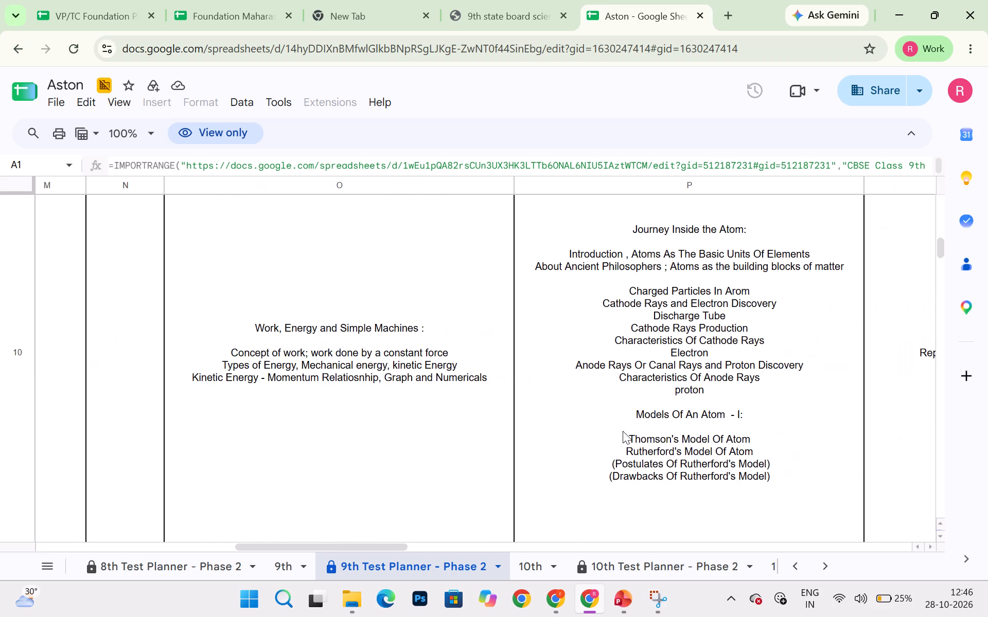
{"action": "scroll", "coordinate": [623, 431], "scroll_direction": "left", "scroll_amount": 3}
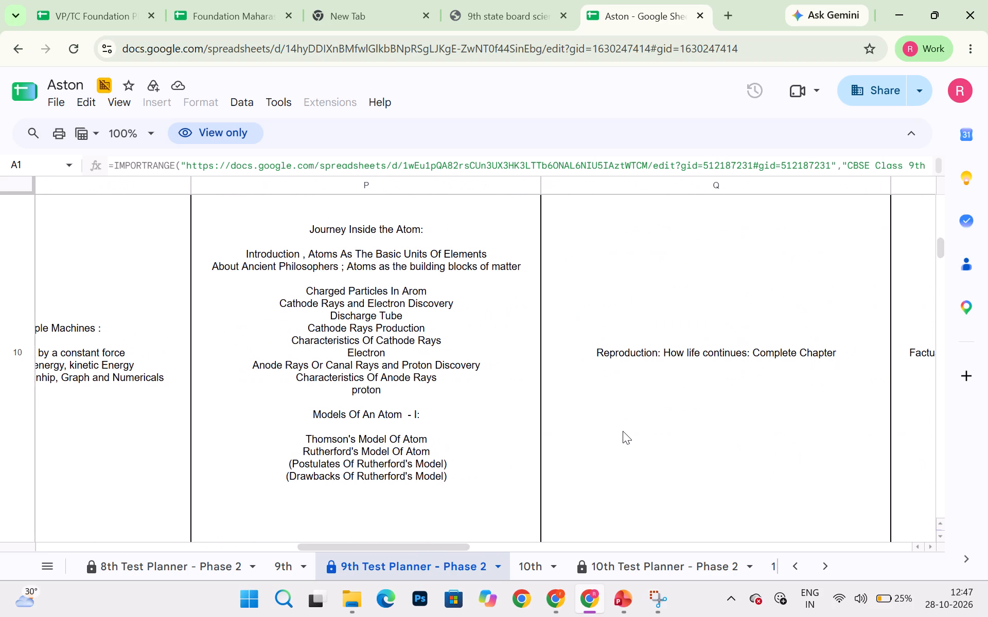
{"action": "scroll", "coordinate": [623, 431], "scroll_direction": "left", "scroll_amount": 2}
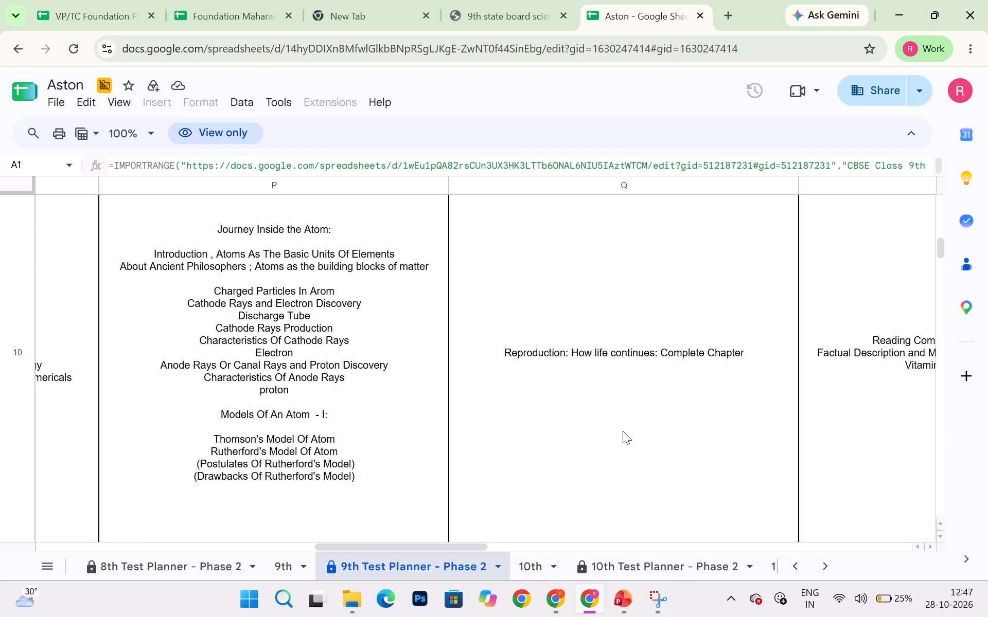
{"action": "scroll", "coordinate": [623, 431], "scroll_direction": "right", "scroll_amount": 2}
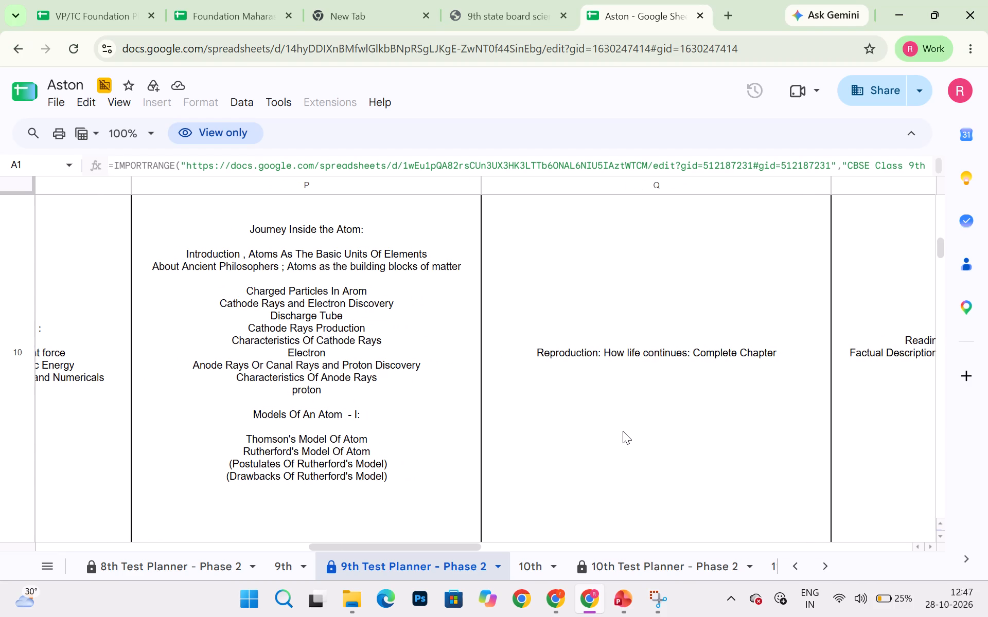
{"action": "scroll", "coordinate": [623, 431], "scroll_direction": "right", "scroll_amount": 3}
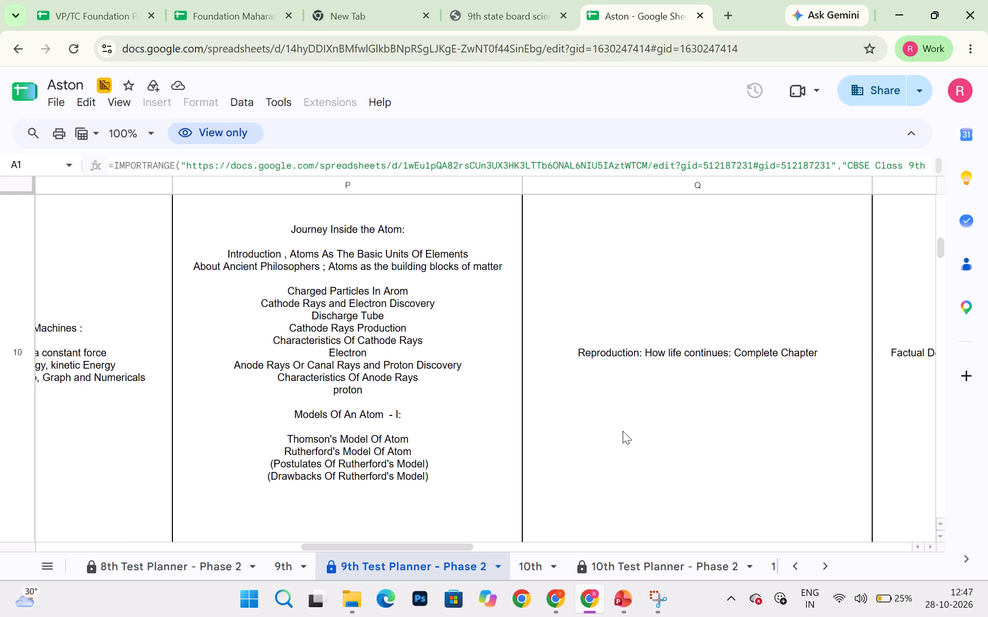
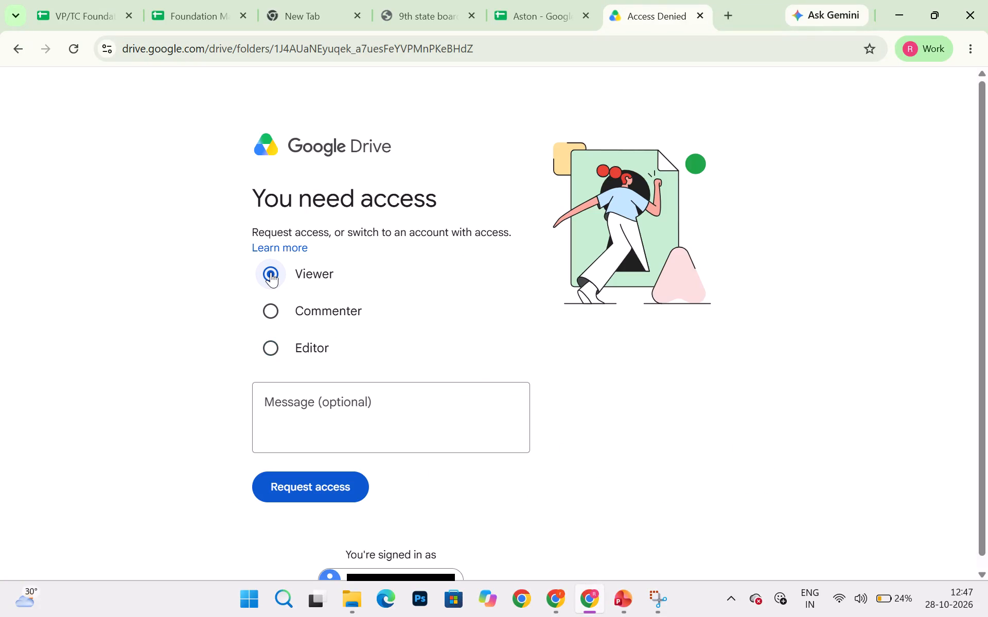
Send the Viewer access request for the restricted Google Drive folder and return to the Aston spreadsheet.
{"action": "left_click", "coordinate": [302, 486]}
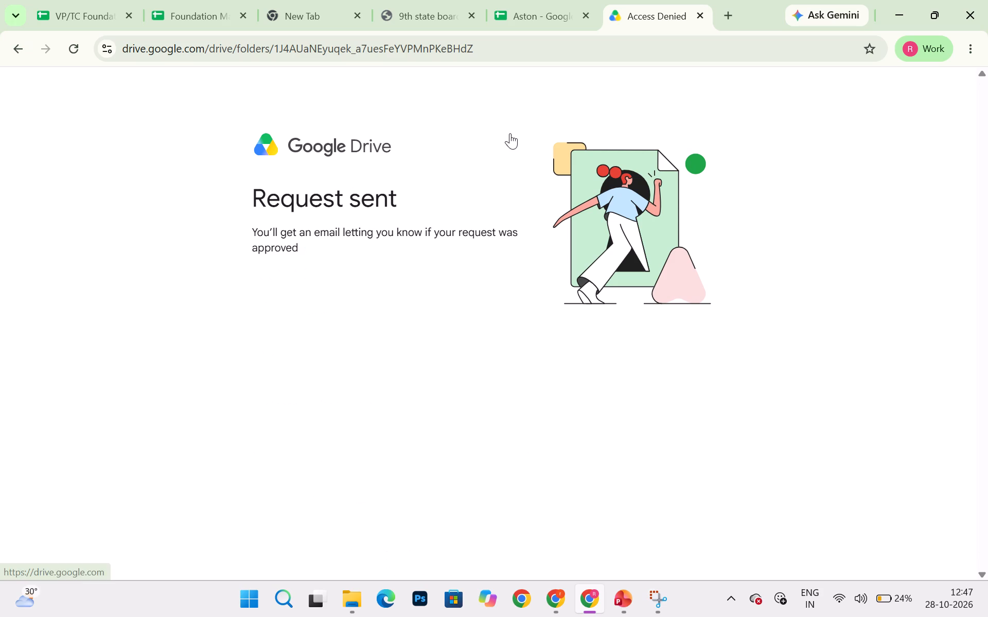
{"action": "left_click", "coordinate": [477, 194]}
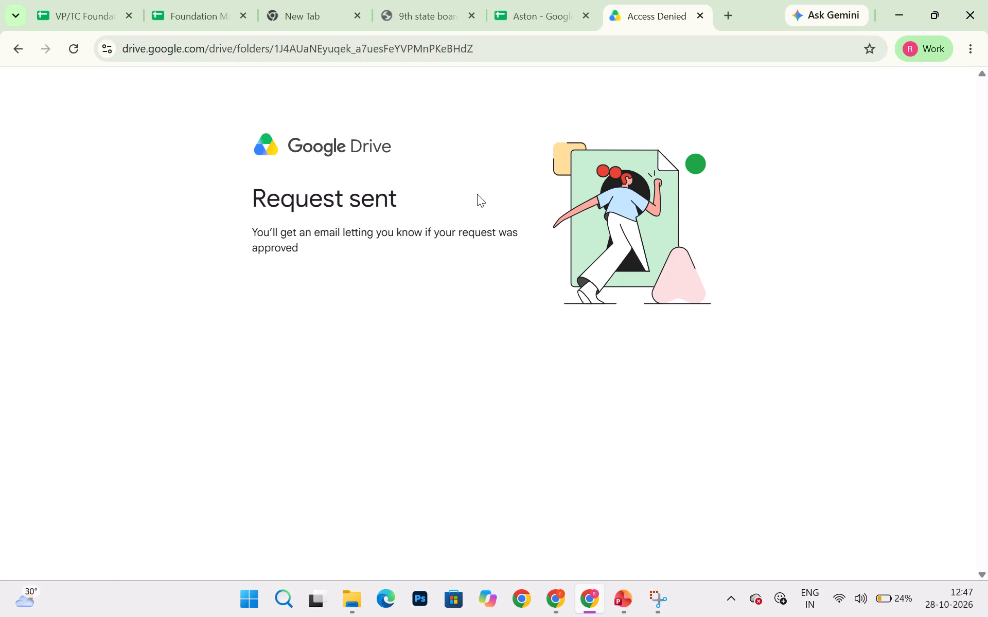
{"action": "left_click", "coordinate": [549, 18]}
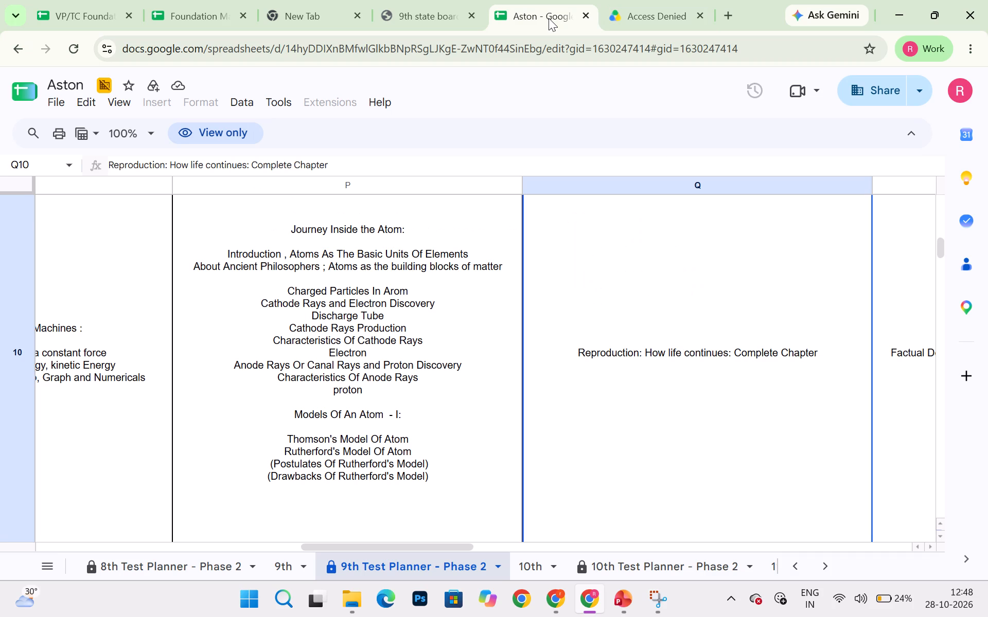
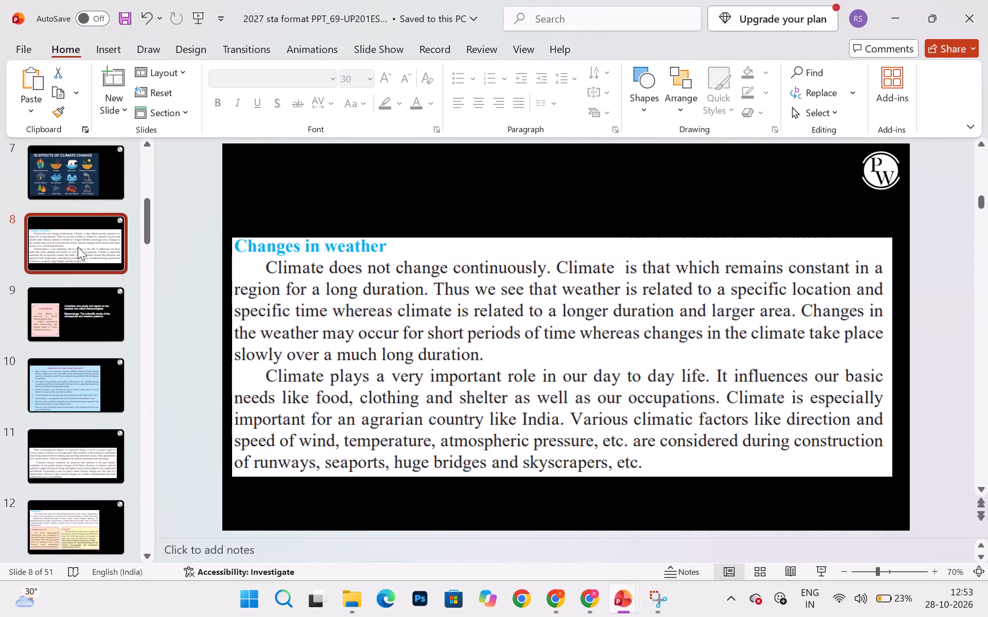
Review slide 9 of the presentation, covering the special day and the meteorology definition.
{"action": "left_click", "coordinate": [70, 305]}
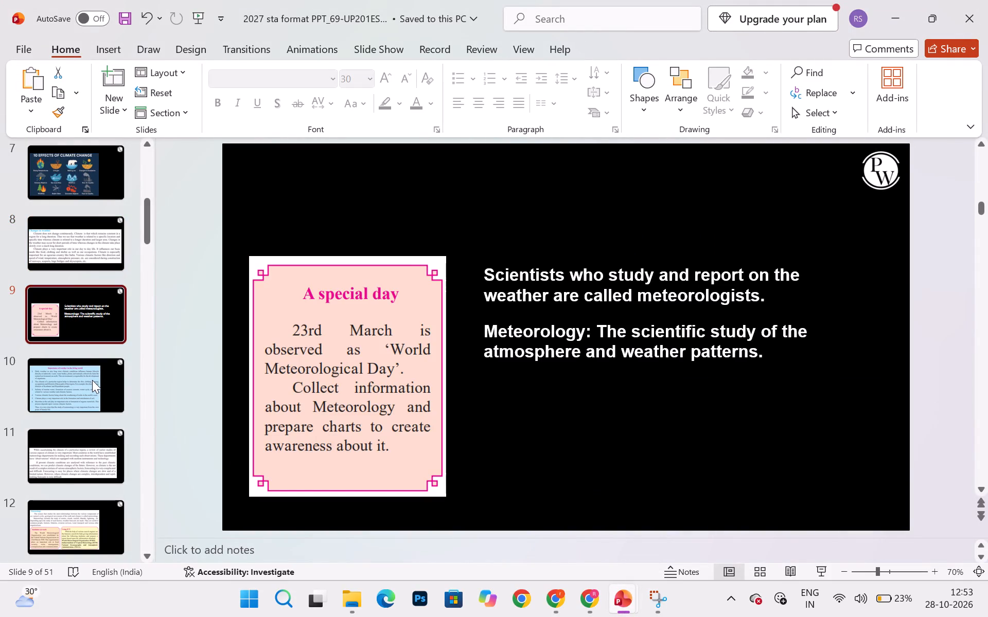
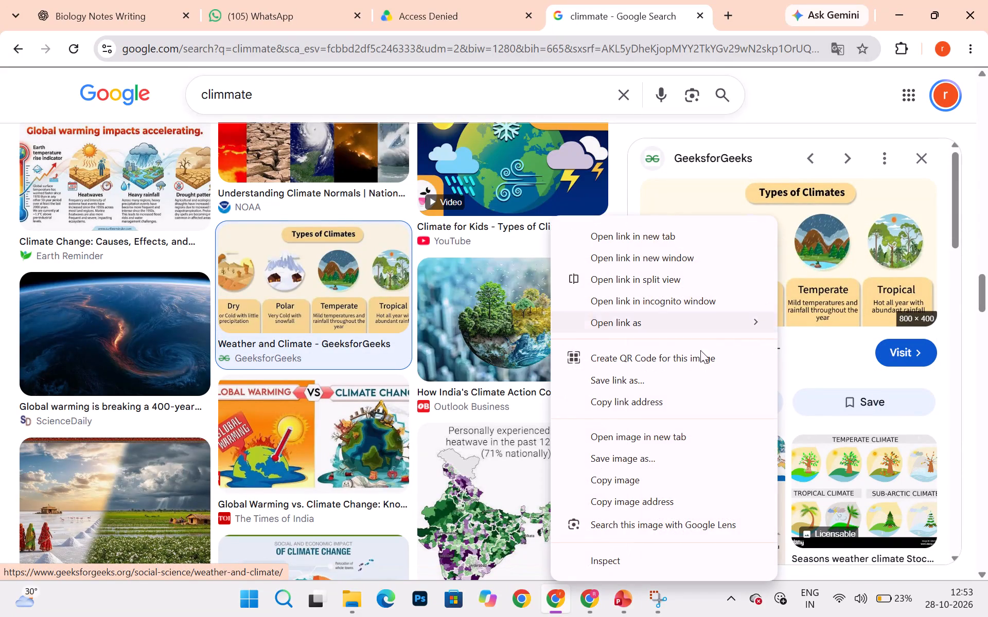
Copy the GeeksforGeeks "Types of Climates" image from the search results.
{"action": "left_click", "coordinate": [642, 484]}
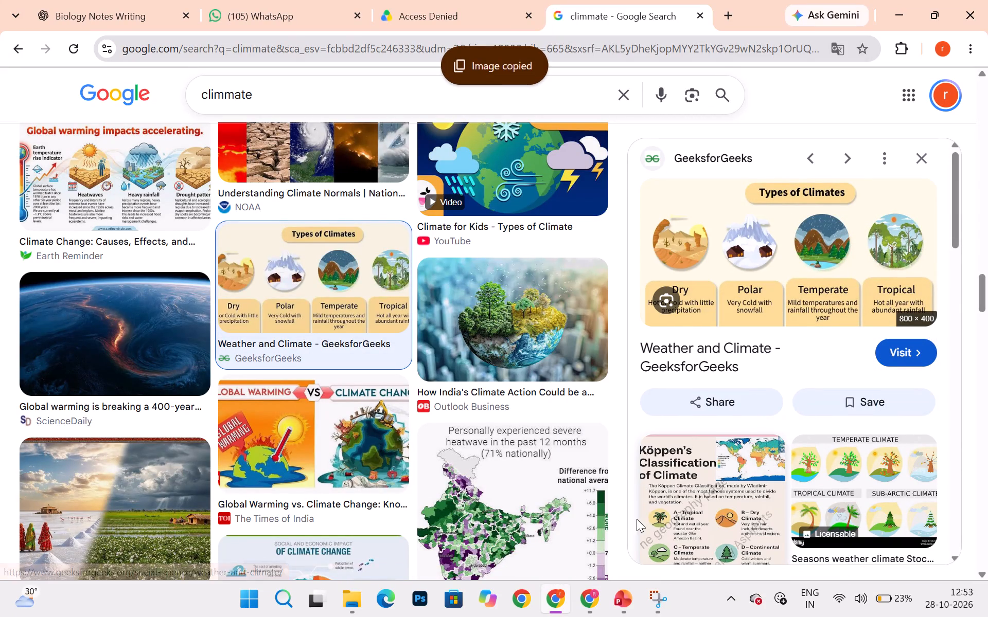
{"action": "scroll", "coordinate": [613, 467], "scroll_direction": "down", "scroll_amount": 1}
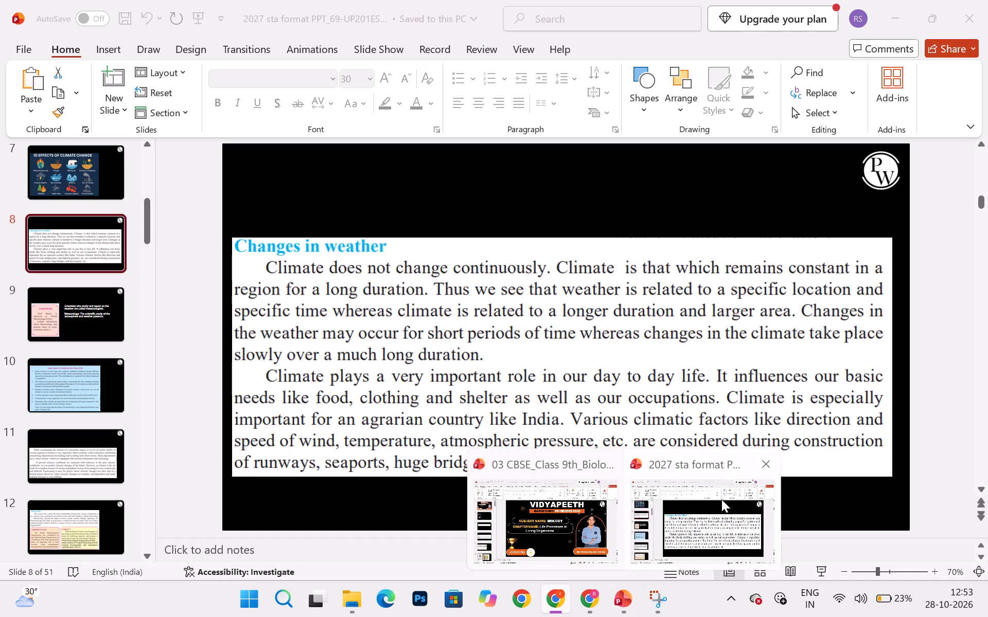
Switch to the 2027 sta format presentation in PowerPoint and look through slides 6 to 14 for where the climate image fits.
{"action": "left_click", "coordinate": [721, 499]}
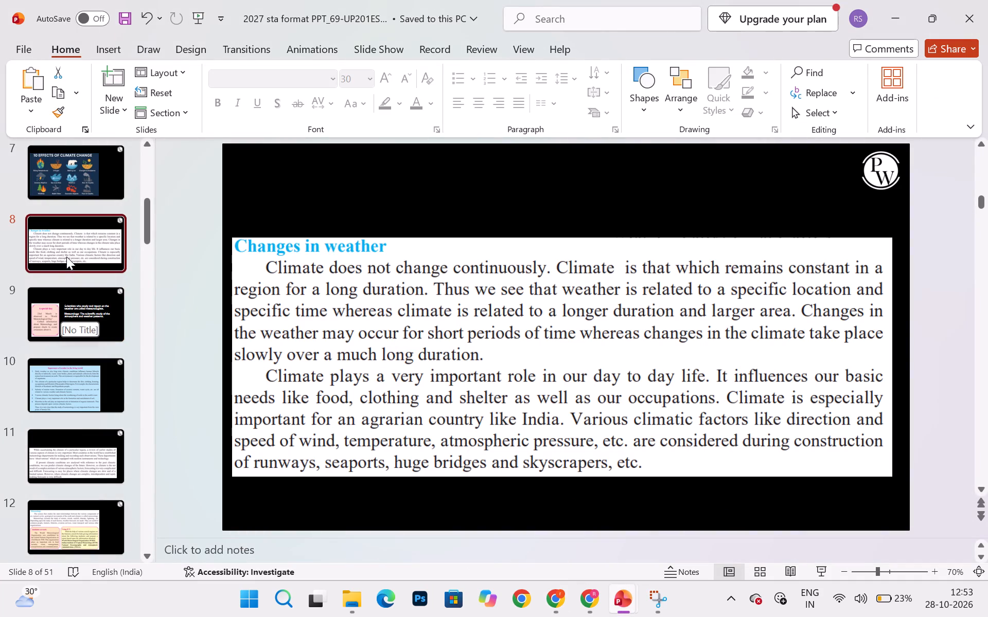
{"action": "left_click", "coordinate": [66, 254]}
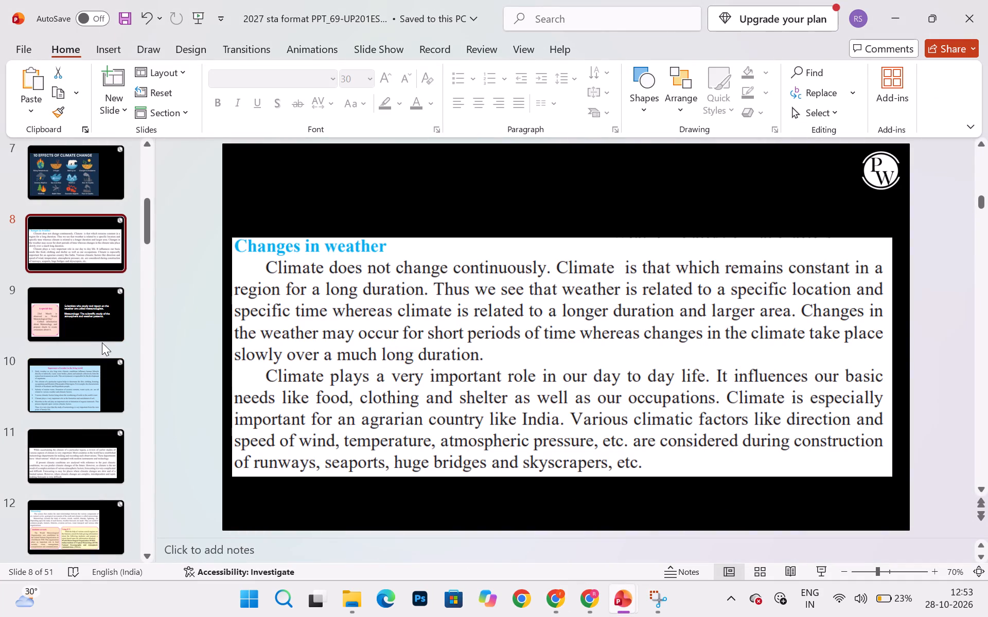
{"action": "left_click", "coordinate": [102, 342]}
{"action": "left_click", "coordinate": [84, 386]}
{"action": "scroll", "coordinate": [84, 386], "scroll_direction": "down", "scroll_amount": 1}
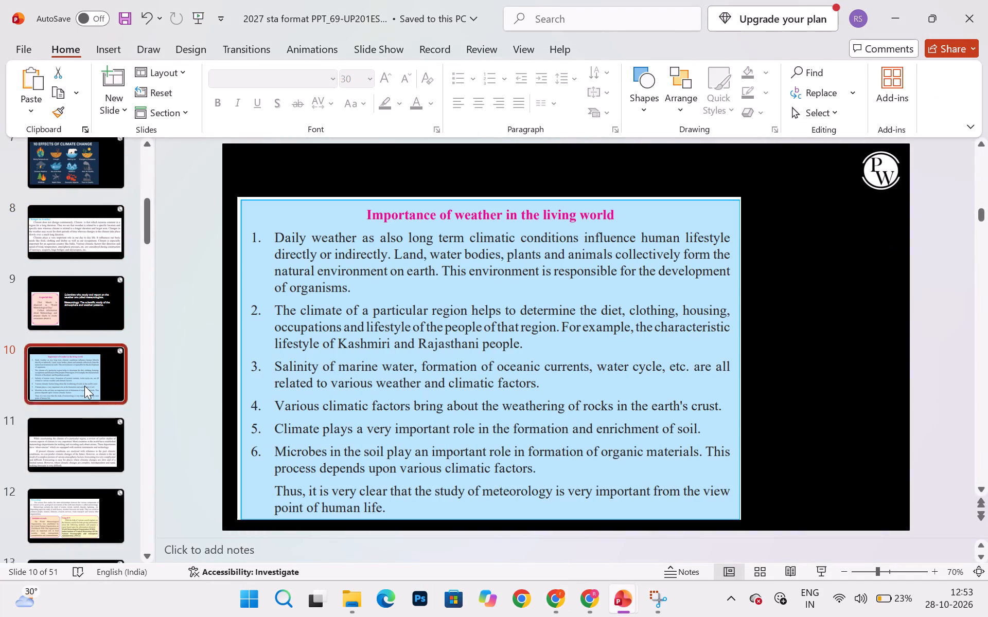
{"action": "scroll", "coordinate": [84, 386], "scroll_direction": "down", "scroll_amount": 2}
{"action": "left_click", "coordinate": [80, 354]}
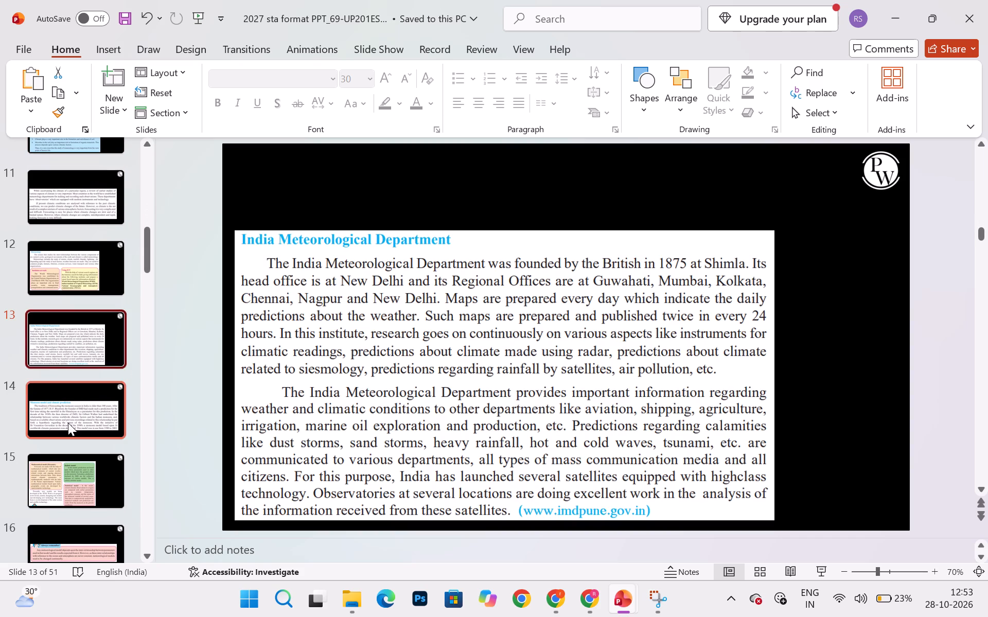
{"action": "left_click", "coordinate": [68, 423]}
{"action": "scroll", "coordinate": [62, 276], "scroll_direction": "up", "scroll_amount": 1}
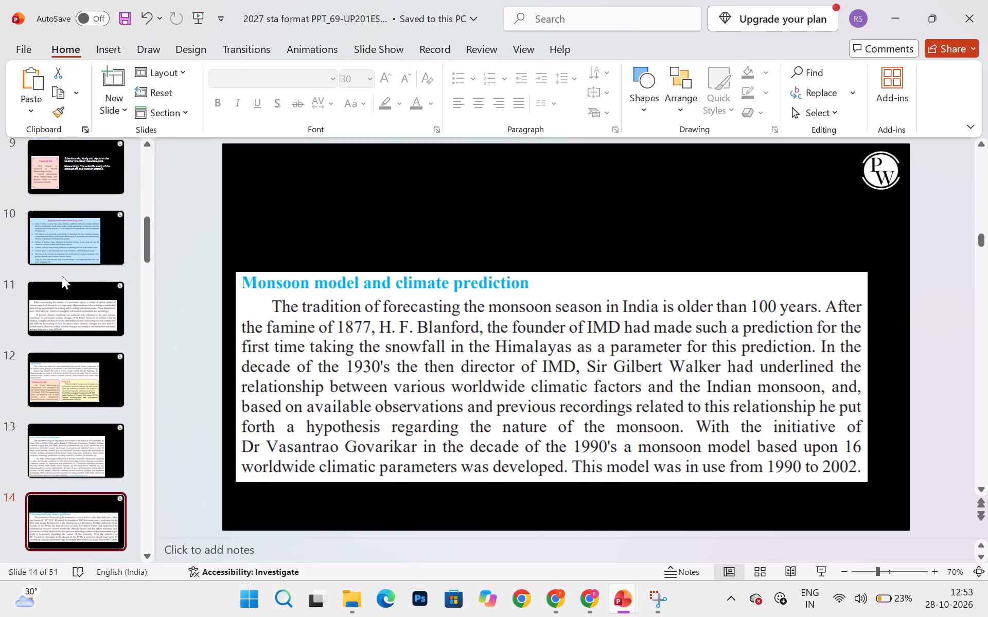
{"action": "scroll", "coordinate": [62, 276], "scroll_direction": "up", "scroll_amount": 1}
{"action": "left_click", "coordinate": [62, 276]}
{"action": "left_click", "coordinate": [73, 195]}
{"action": "scroll", "coordinate": [73, 195], "scroll_direction": "up", "scroll_amount": 1}
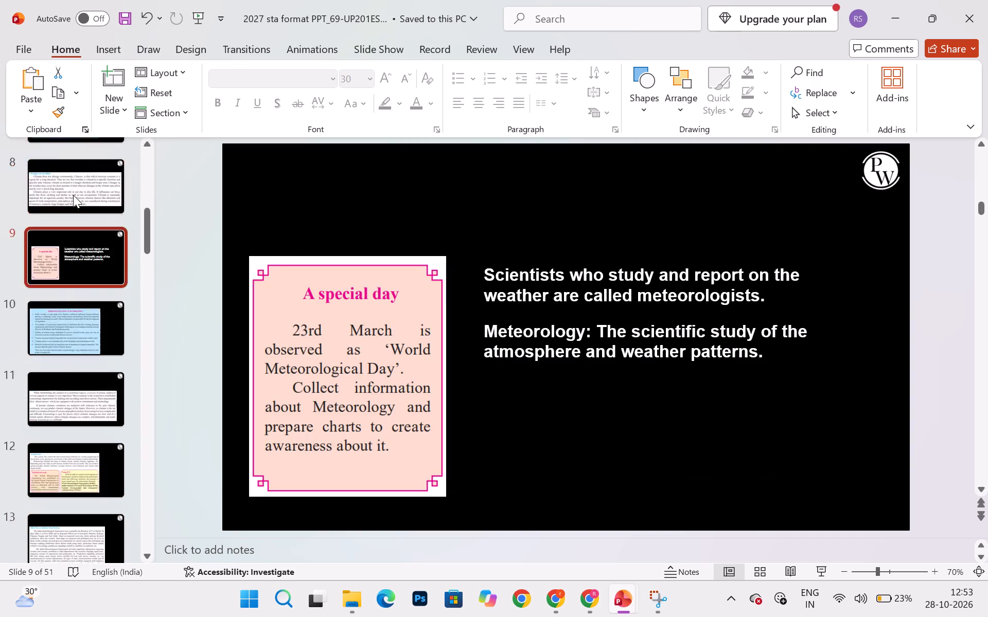
{"action": "scroll", "coordinate": [73, 195], "scroll_direction": "up", "scroll_amount": 1}
{"action": "left_click", "coordinate": [68, 263]}
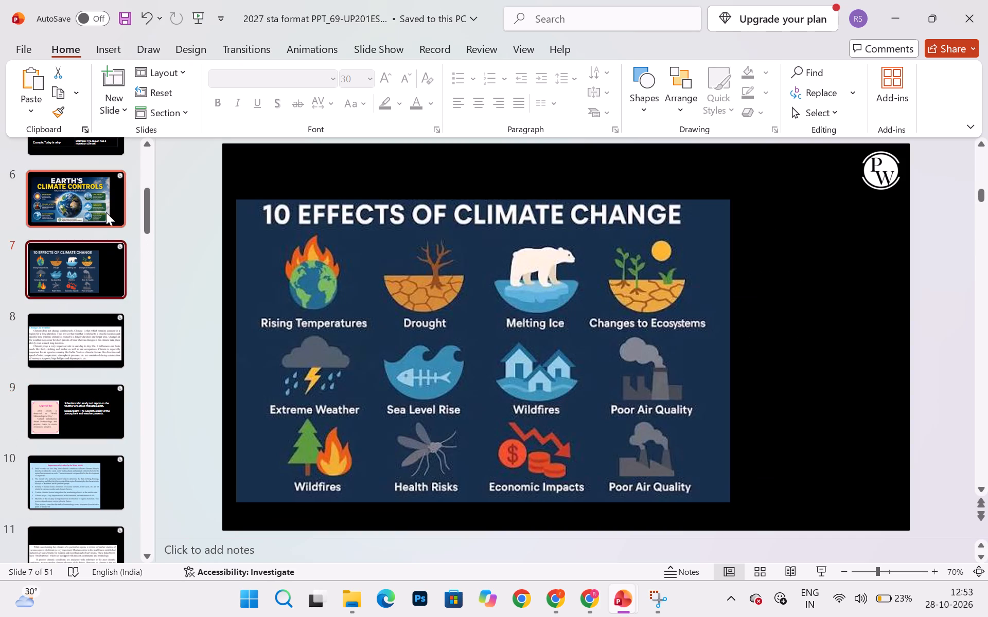
{"action": "left_click", "coordinate": [102, 198]}
Insert a new blank slide directly after slide 4, which holds the Climate definition.
{"action": "scroll", "coordinate": [102, 198], "scroll_direction": "up", "scroll_amount": 2}
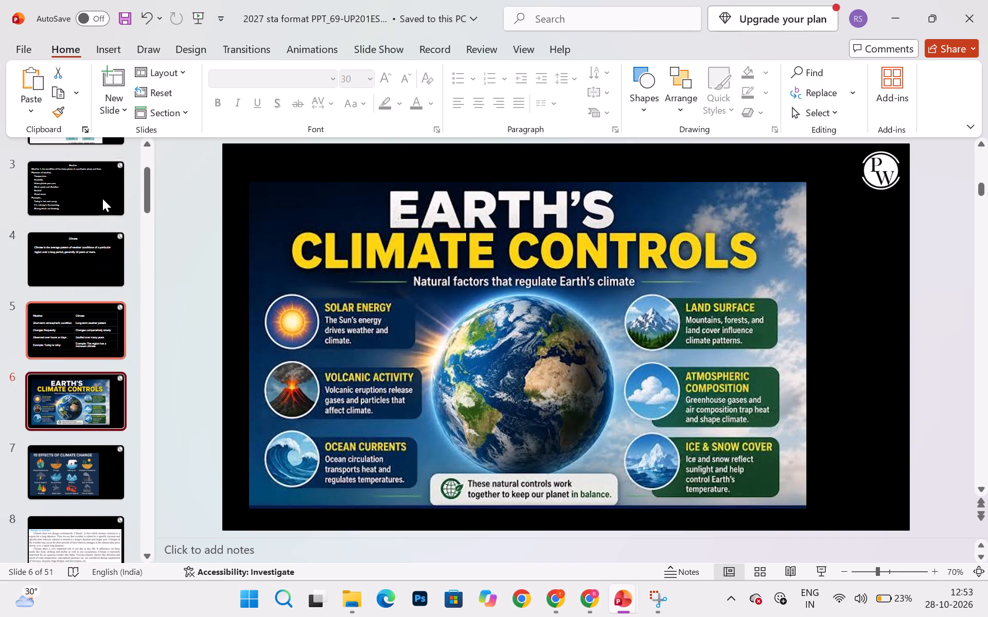
{"action": "scroll", "coordinate": [102, 198], "scroll_direction": "up", "scroll_amount": 1}
{"action": "left_click", "coordinate": [87, 262]}
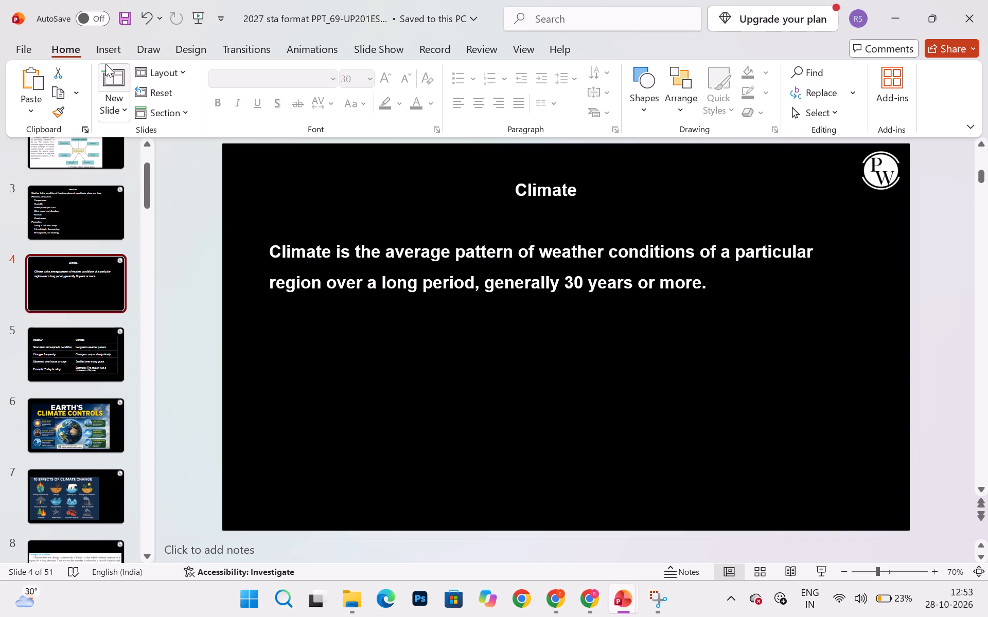
{"action": "left_click", "coordinate": [105, 62]}
{"action": "left_click", "coordinate": [108, 80]}
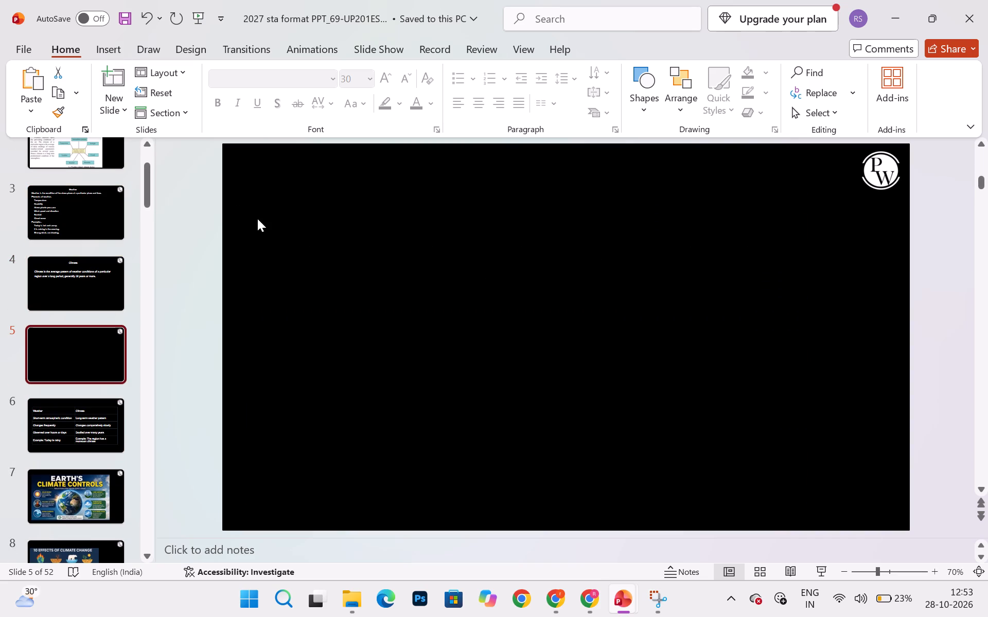
Paste the "Types of Climates" image onto the new slide 5, move it near the slide's left edge and enlarge it slightly.
{"action": "key", "text": "ctrl+v"}
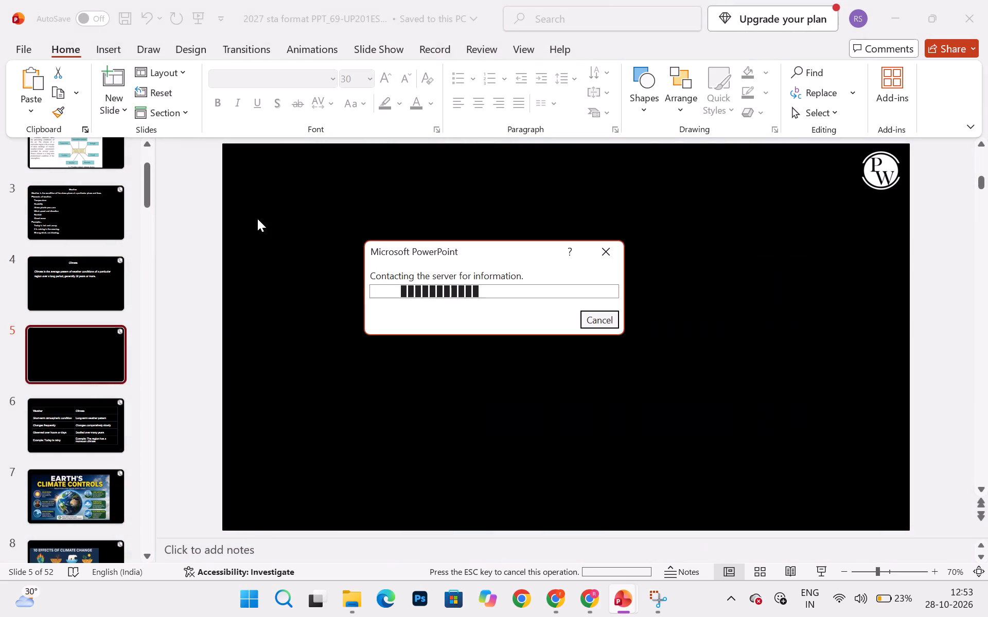
{"action": "left_click_drag", "start_coordinate": [433, 250], "coordinate": [346, 245]}
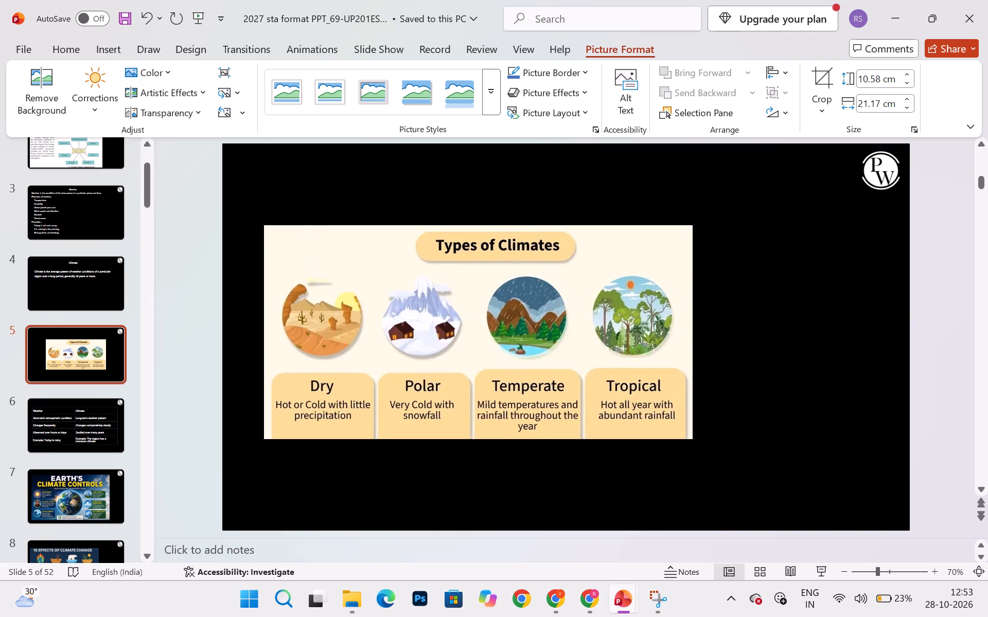
{"action": "left_click_drag", "start_coordinate": [346, 245], "coordinate": [321, 246]}
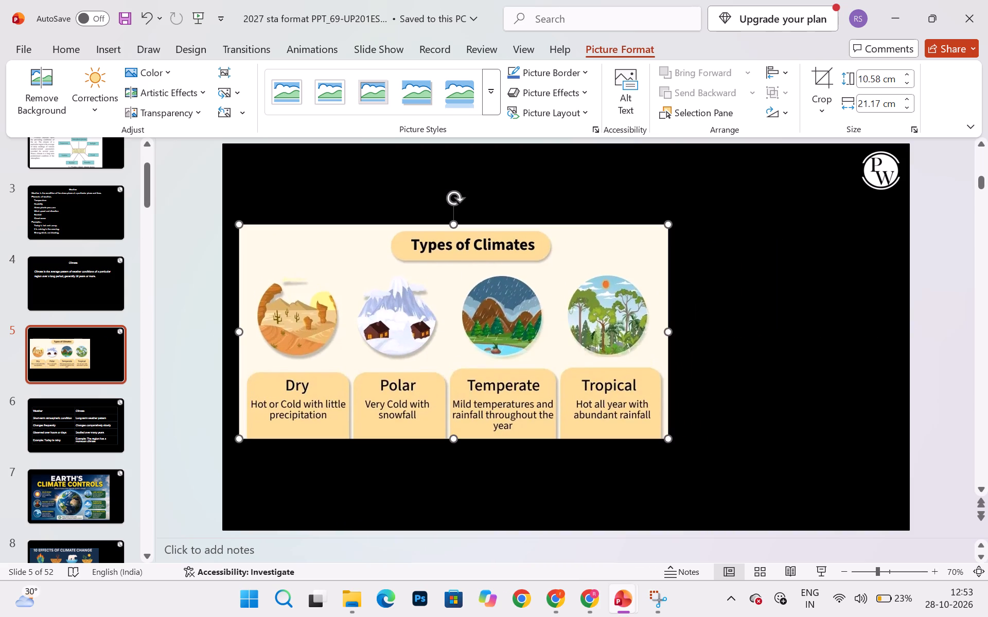
{"action": "left_click_drag", "start_coordinate": [666, 440], "coordinate": [692, 451]}
Switch back to Chrome, search Google Images for "india climate of diff state" and browse the resulting climate maps.
{"action": "left_click", "coordinate": [561, 596]}
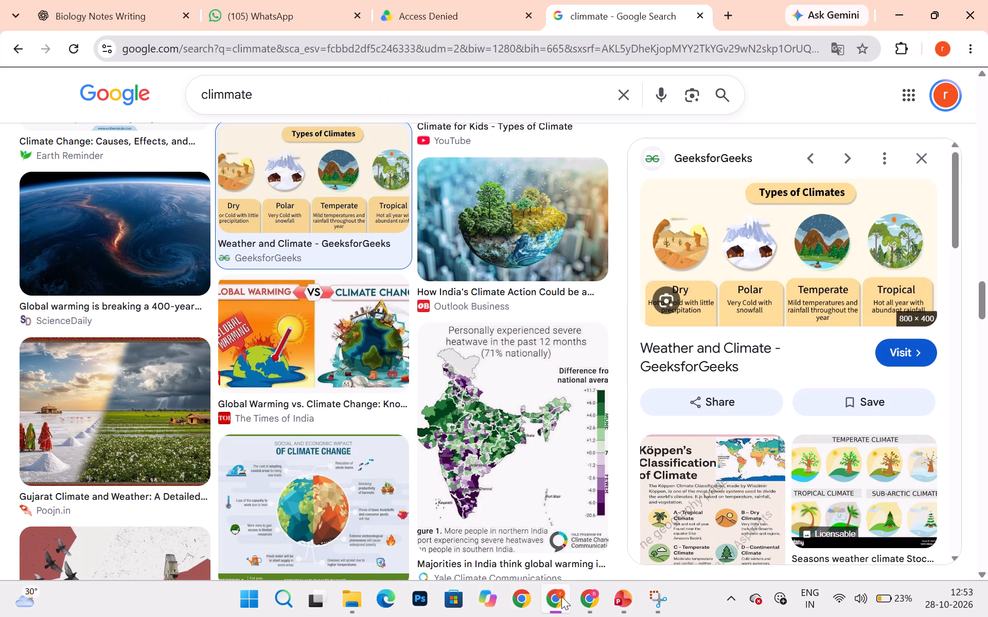
{"action": "scroll", "coordinate": [521, 288], "scroll_direction": "down", "scroll_amount": 4}
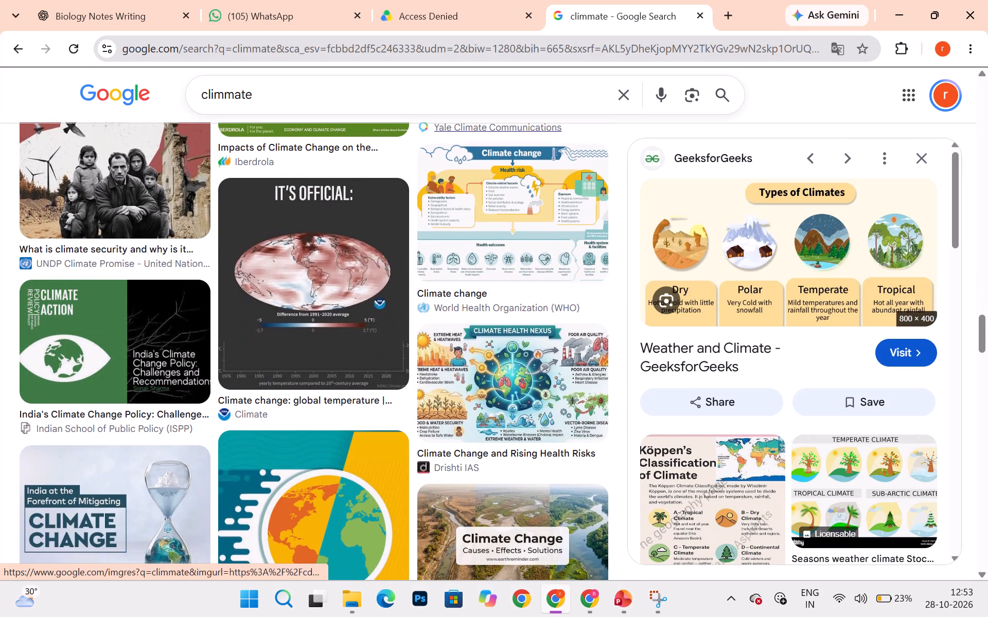
{"action": "triple_click", "coordinate": [356, 89]}
{"action": "left_click", "coordinate": [356, 89]}
{"action": "key", "text": "BackSpace"}
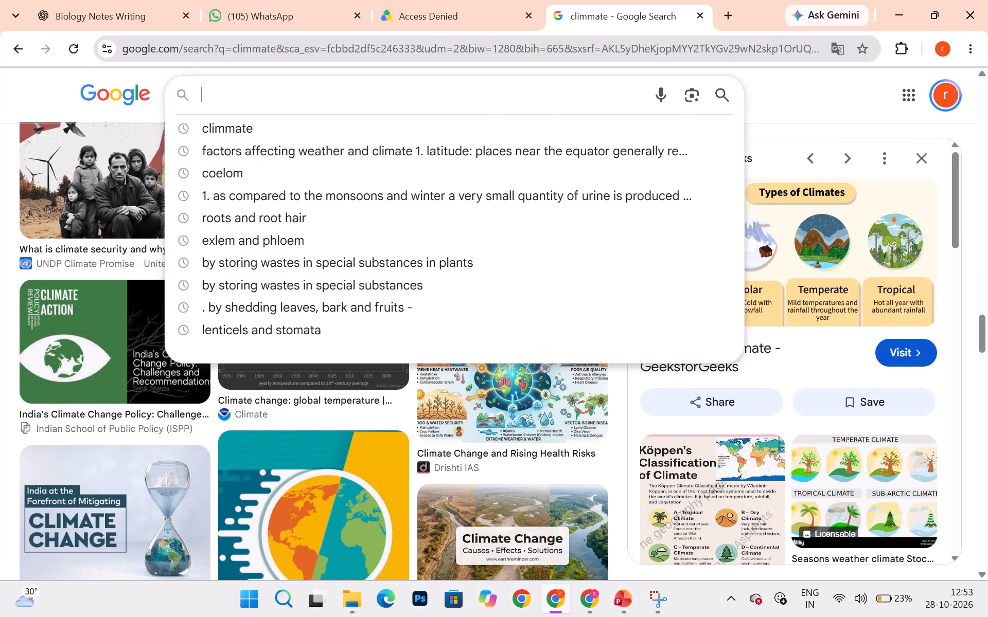
{"action": "type", "text": "india"}
{"action": "key", "text": "space"}
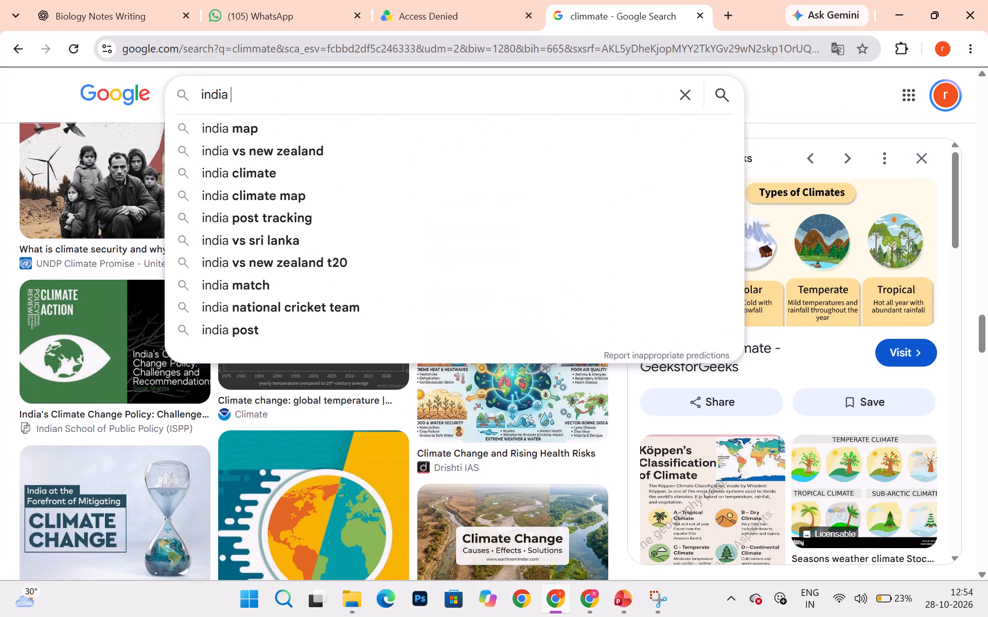
{"action": "type", "text": "climate of diff state"}
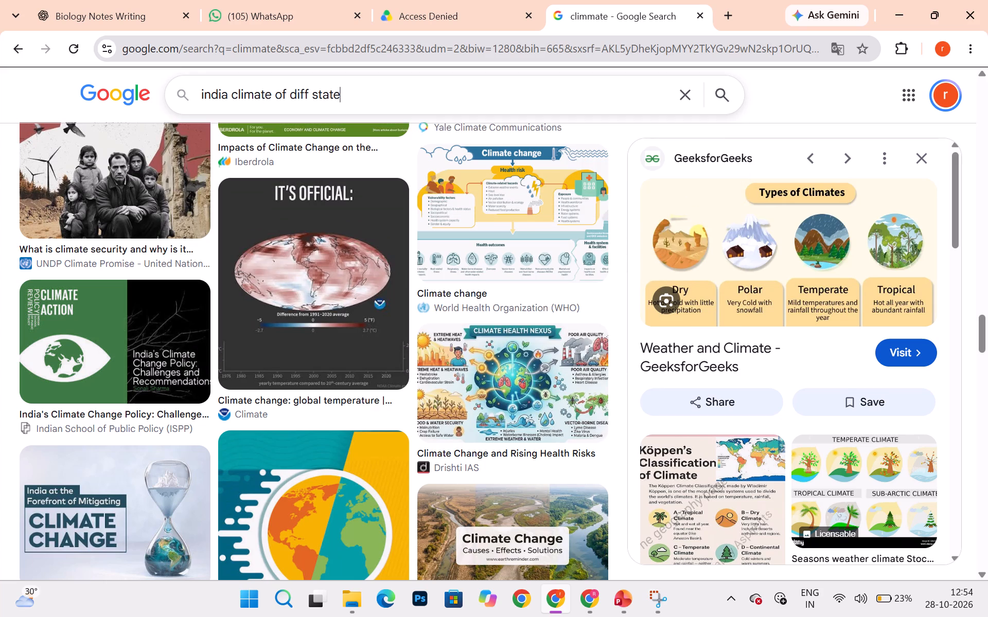
{"action": "key", "text": "Return"}
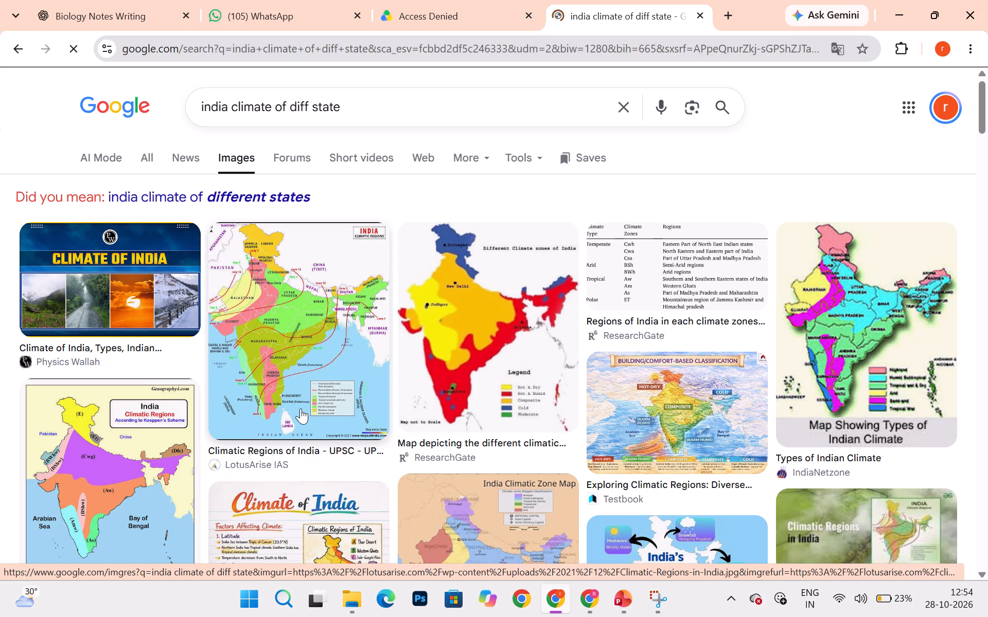
{"action": "scroll", "coordinate": [101, 480], "scroll_direction": "down", "scroll_amount": 1}
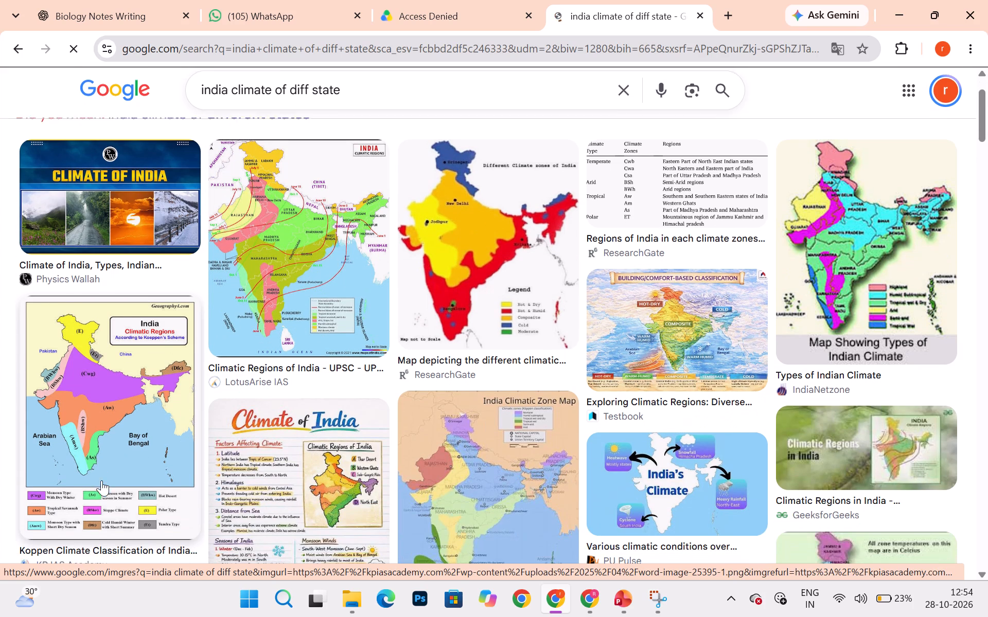
{"action": "scroll", "coordinate": [101, 480], "scroll_direction": "down", "scroll_amount": 1}
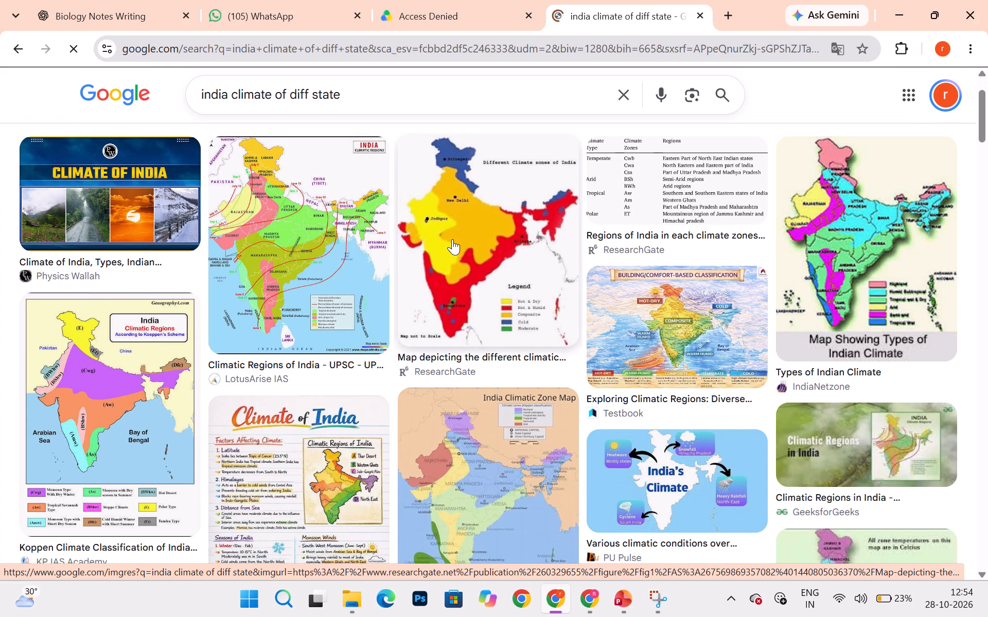
Preview the ResearchGate map of India's climatic zones, browse further results, and open the "India Climatic Regions According to Koeppen's Scheme" map preview.
{"action": "left_click", "coordinate": [452, 239]}
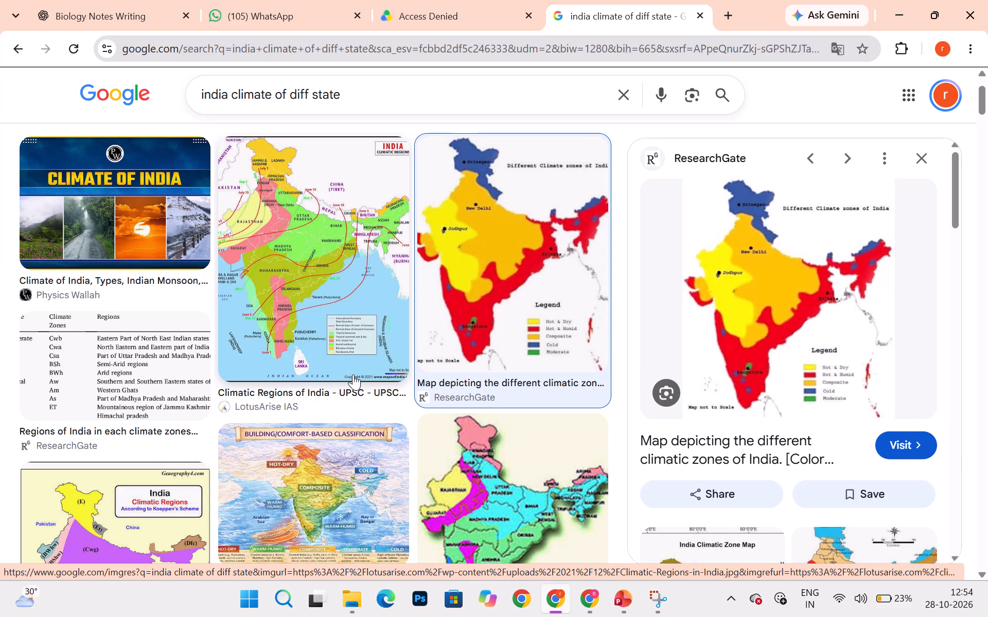
{"action": "scroll", "coordinate": [397, 360], "scroll_direction": "down", "scroll_amount": 2}
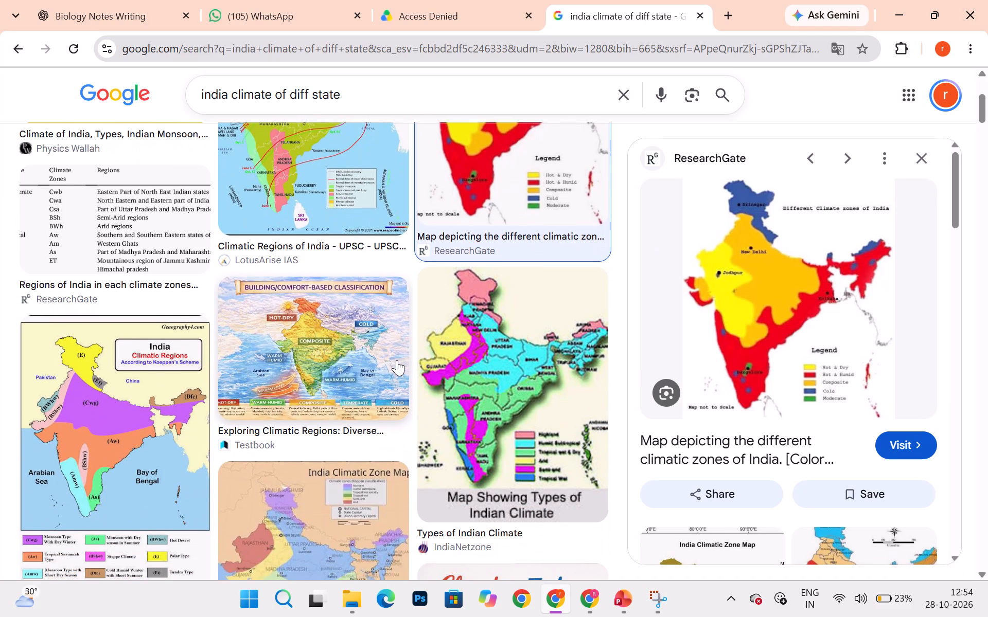
{"action": "scroll", "coordinate": [122, 452], "scroll_direction": "down", "scroll_amount": 1}
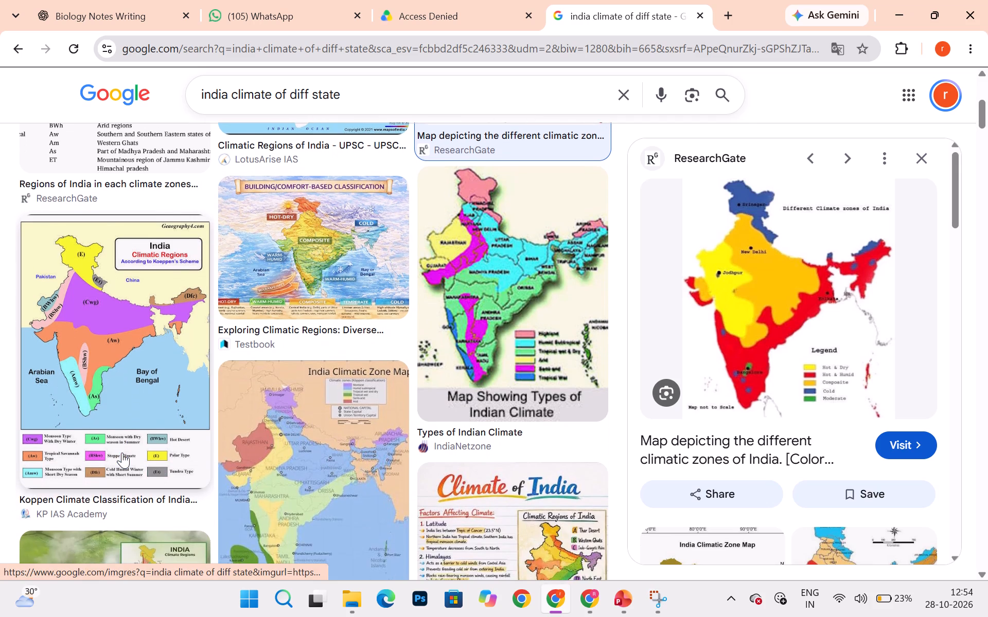
{"action": "scroll", "coordinate": [122, 452], "scroll_direction": "down", "scroll_amount": 2}
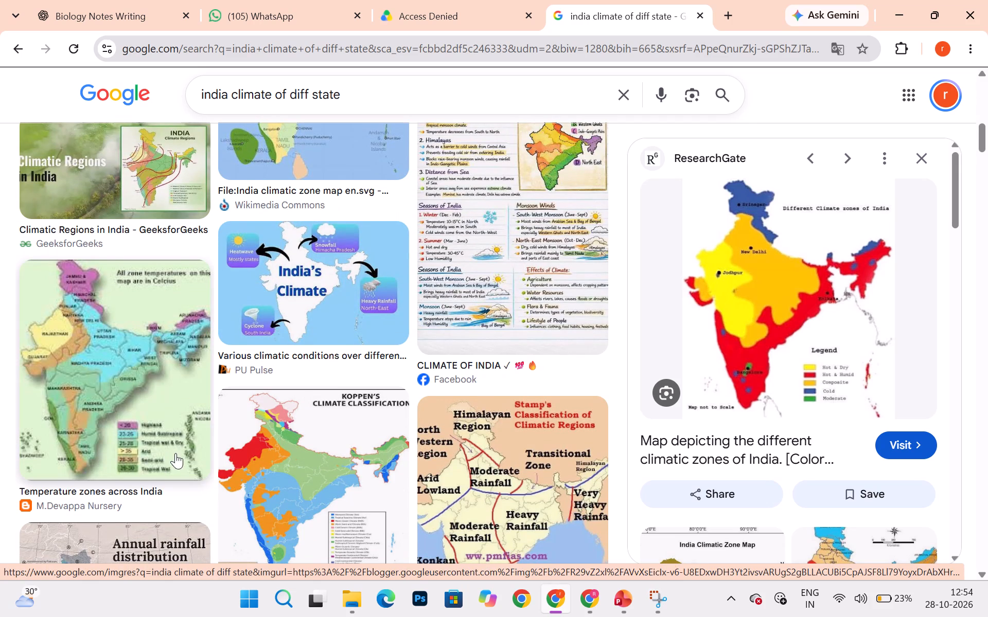
{"action": "scroll", "coordinate": [186, 331], "scroll_direction": "down", "scroll_amount": 4}
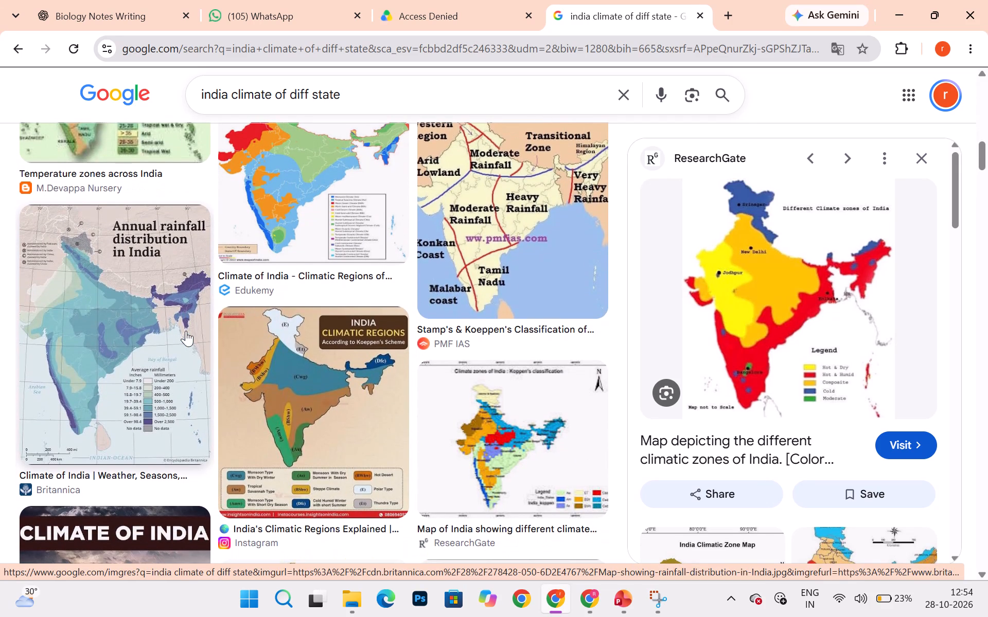
{"action": "left_click", "coordinate": [373, 392]}
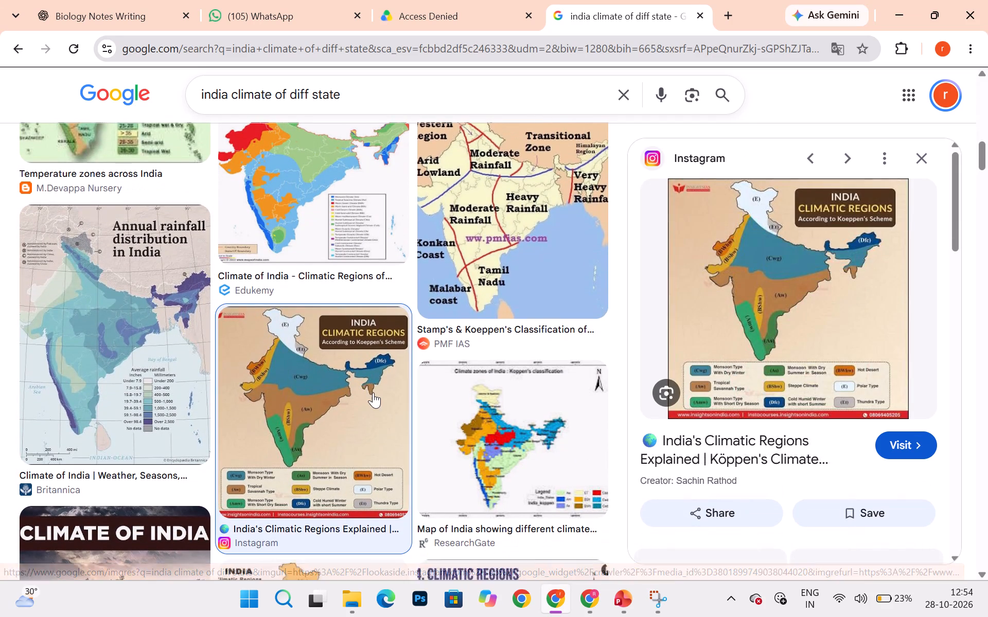
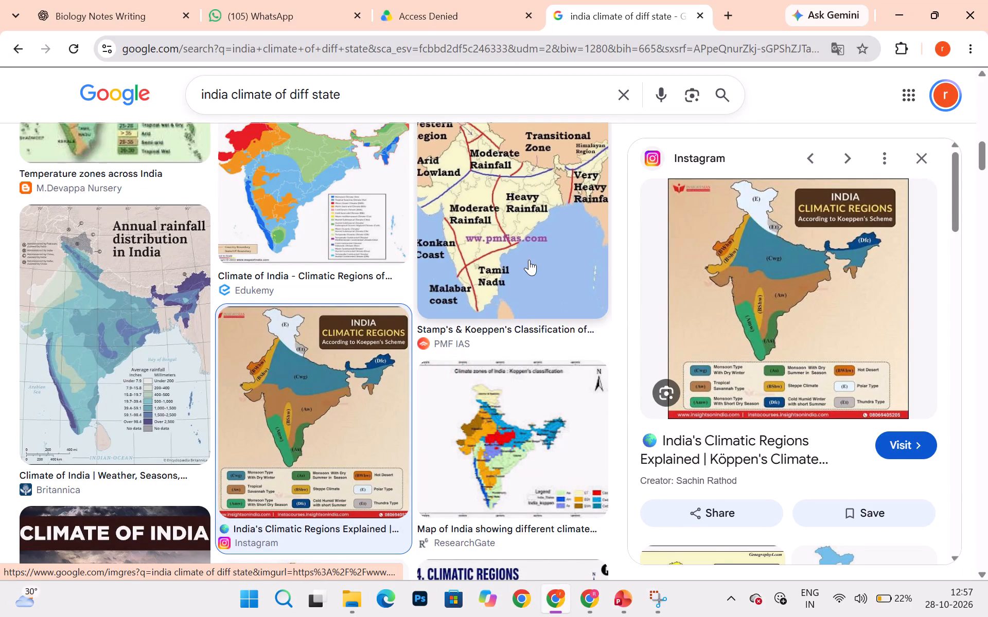
Browse the India climate image results, previewing Stamp's classification, Köppen's climate zones and the Climatic Region Map of India for a suitable map.
{"action": "left_click", "coordinate": [530, 243]}
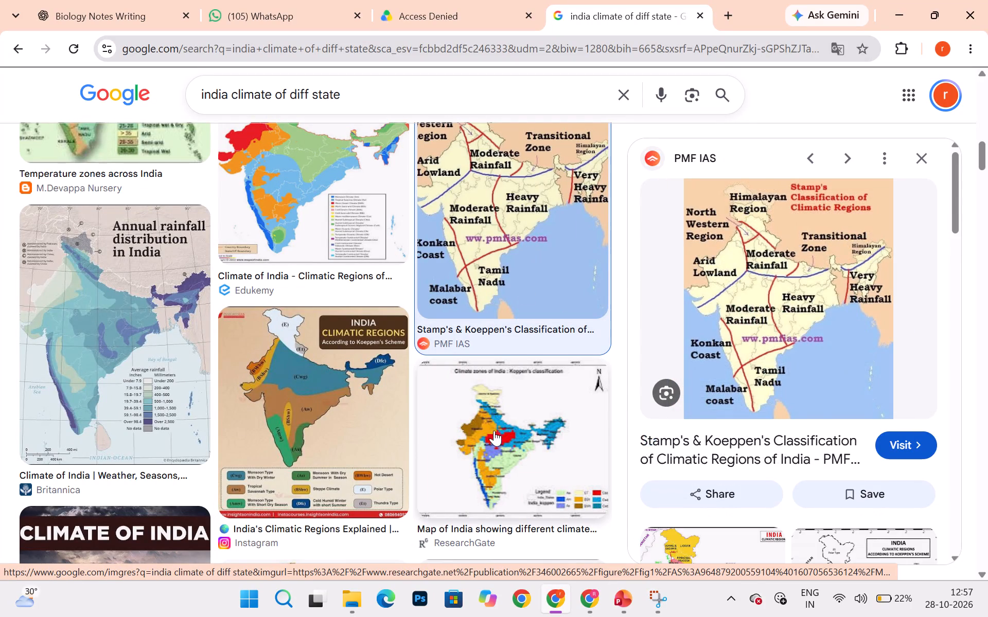
{"action": "left_click", "coordinate": [493, 440]}
{"action": "scroll", "coordinate": [493, 440], "scroll_direction": "down", "scroll_amount": 3}
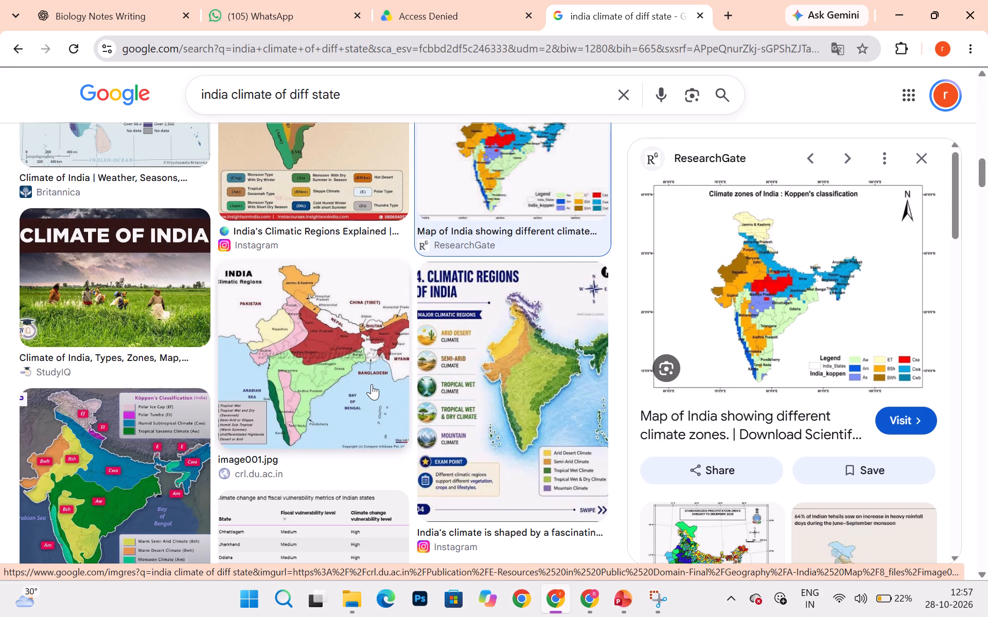
{"action": "scroll", "coordinate": [372, 384], "scroll_direction": "down", "scroll_amount": 4}
{"action": "scroll", "coordinate": [183, 414], "scroll_direction": "down", "scroll_amount": 1}
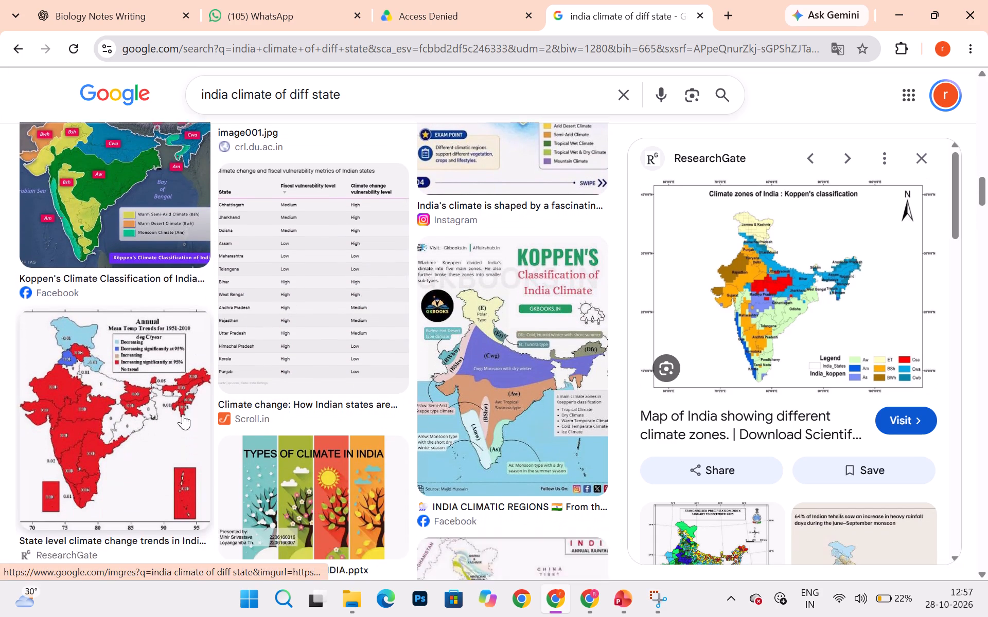
{"action": "scroll", "coordinate": [183, 414], "scroll_direction": "down", "scroll_amount": 4}
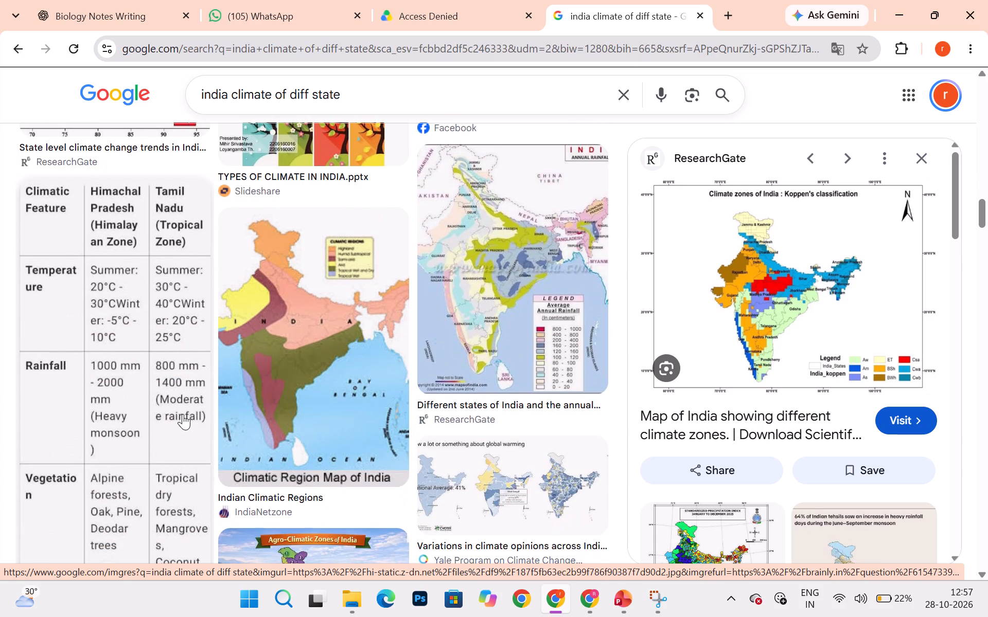
{"action": "left_click", "coordinate": [339, 362]}
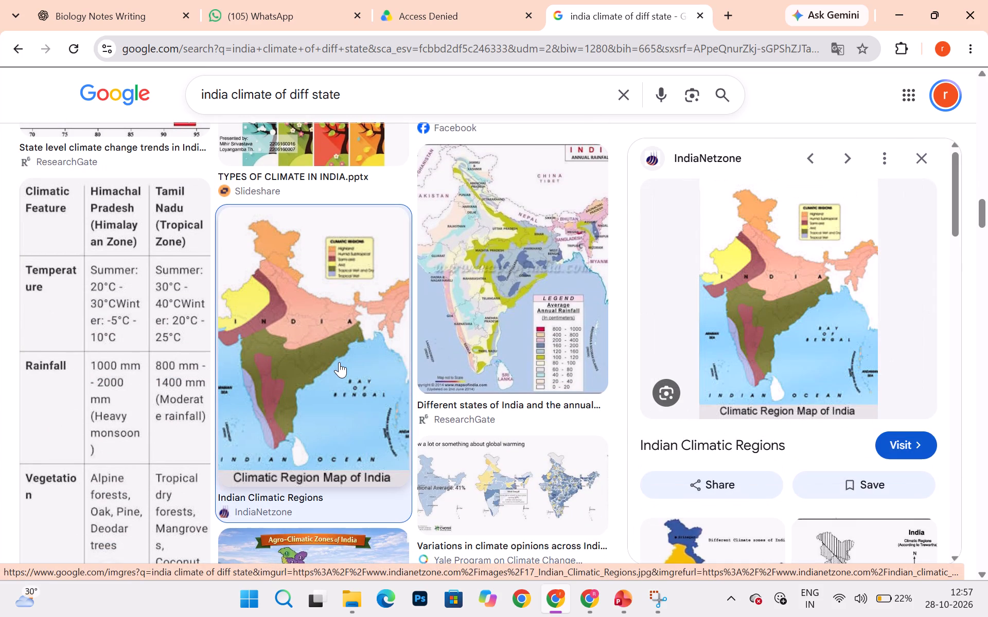
Browse further through the India climate image results for a suitable map, closing the Indian Climatic Regions preview and returning to the first results.
{"action": "scroll", "coordinate": [339, 362], "scroll_direction": "down", "scroll_amount": 3}
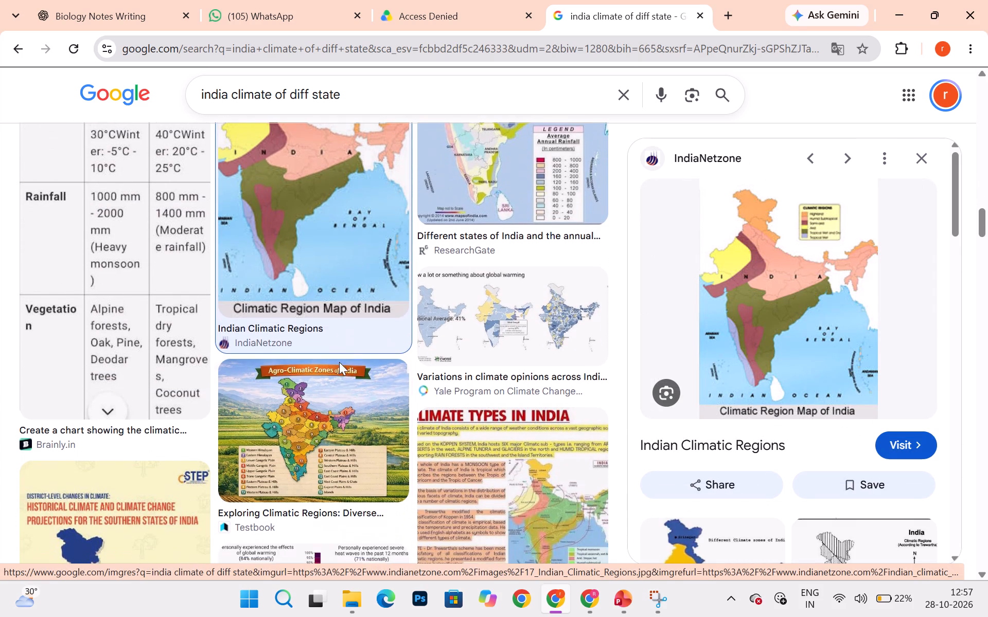
{"action": "scroll", "coordinate": [339, 362], "scroll_direction": "down", "scroll_amount": 3}
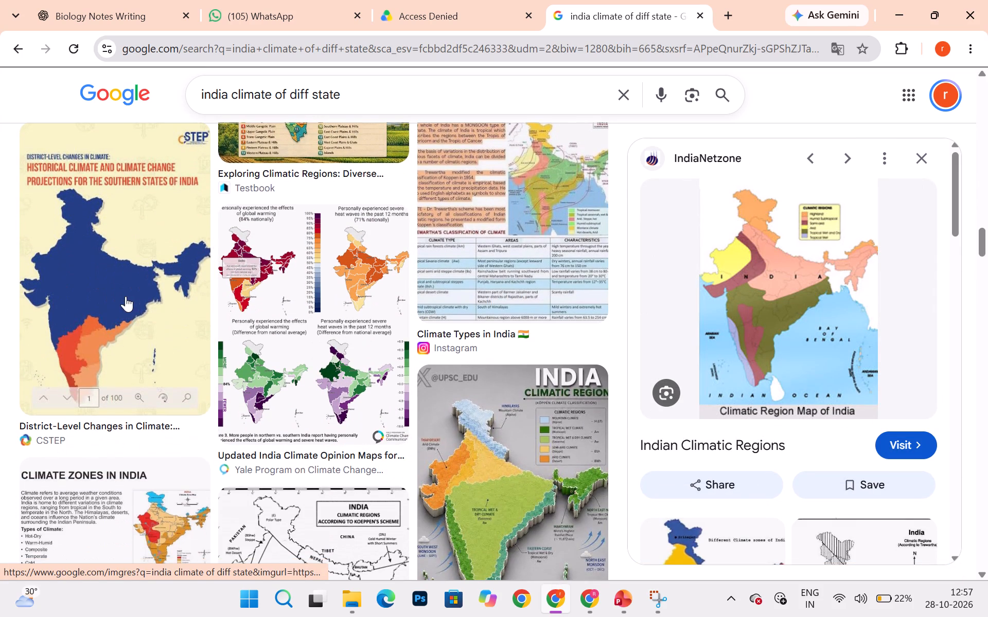
{"action": "scroll", "coordinate": [398, 436], "scroll_direction": "down", "scroll_amount": 5}
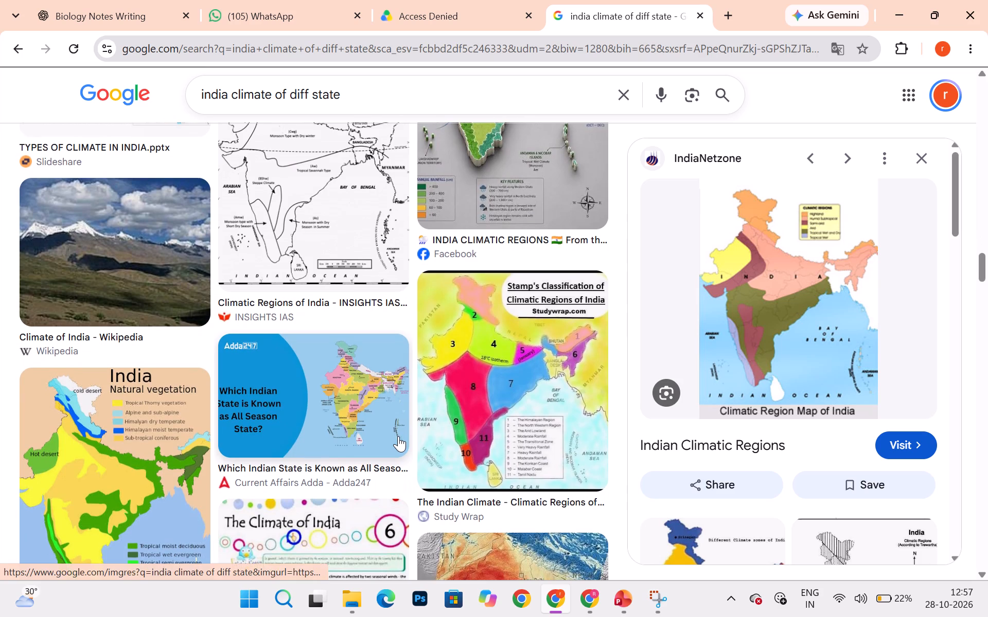
{"action": "scroll", "coordinate": [398, 436], "scroll_direction": "down", "scroll_amount": 2}
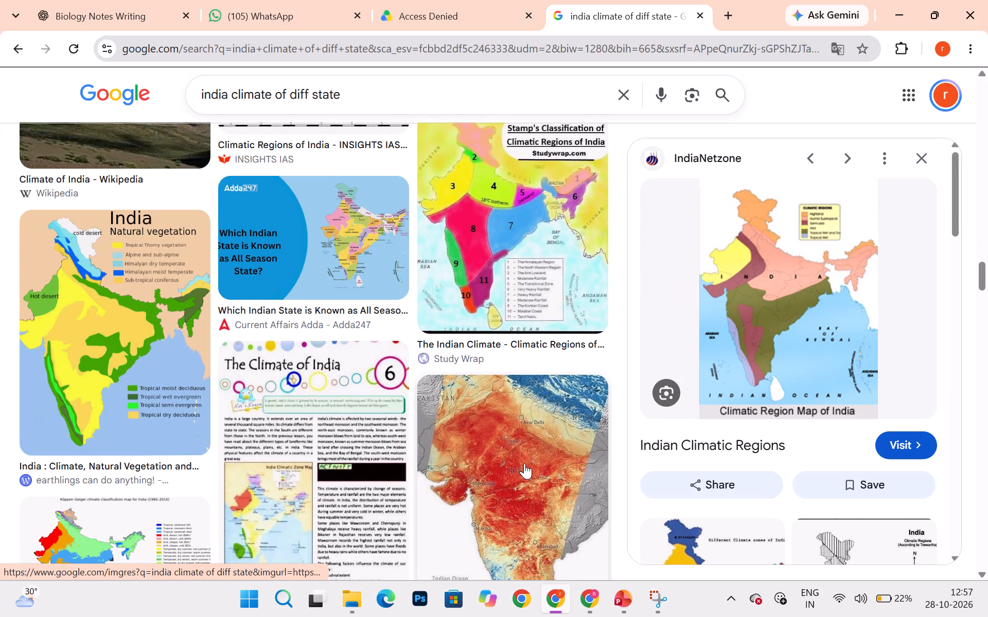
{"action": "scroll", "coordinate": [524, 463], "scroll_direction": "down", "scroll_amount": 4}
{"action": "left_click_drag", "start_coordinate": [524, 463], "coordinate": [240, 411]}
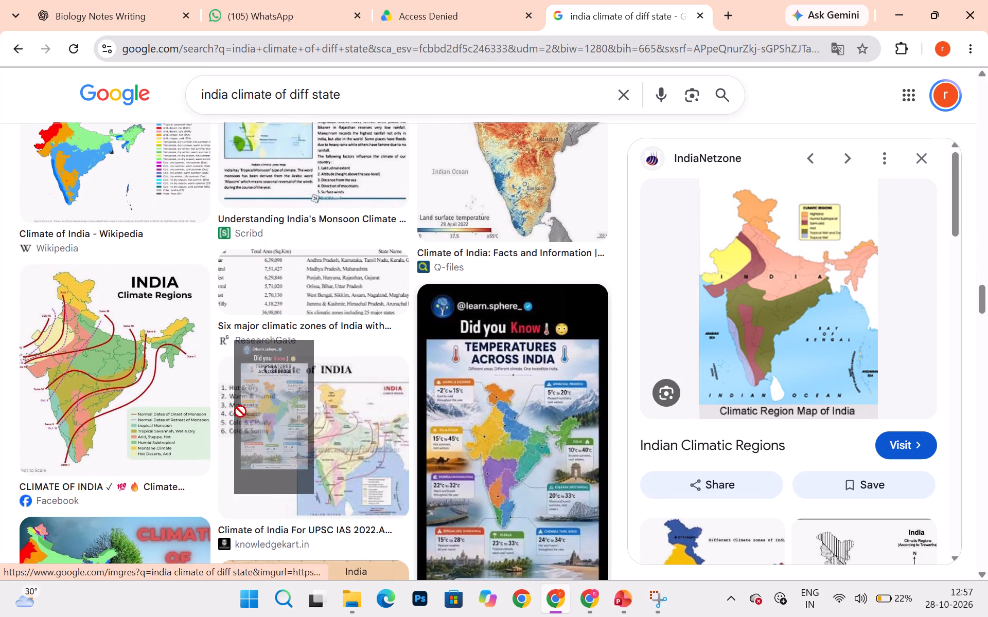
{"action": "left_click_drag", "start_coordinate": [240, 411], "coordinate": [650, 311]}
{"action": "scroll", "coordinate": [650, 311], "scroll_direction": "up", "scroll_amount": 7}
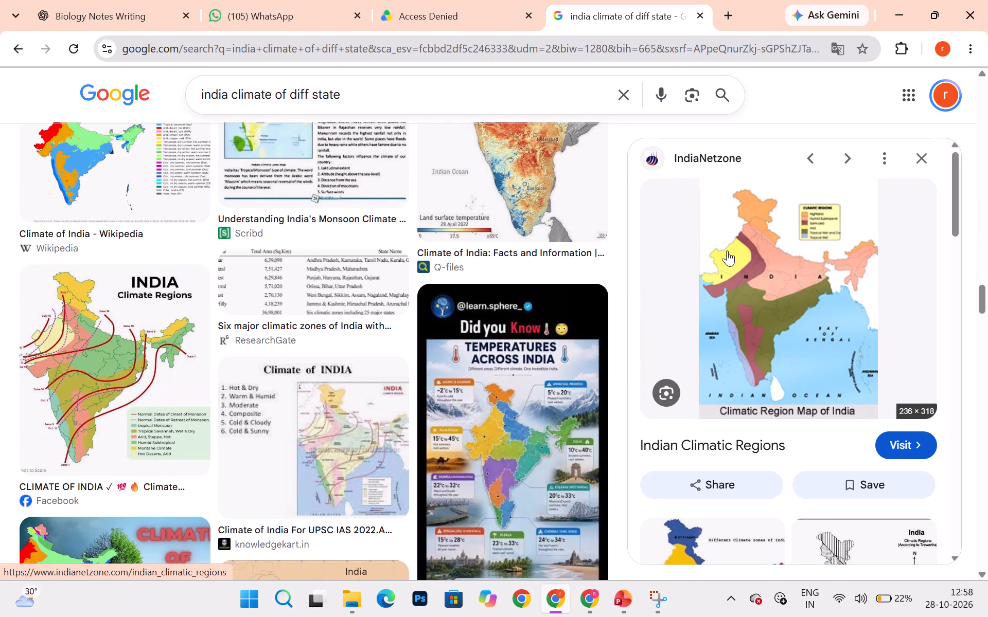
{"action": "left_click", "coordinate": [918, 165]}
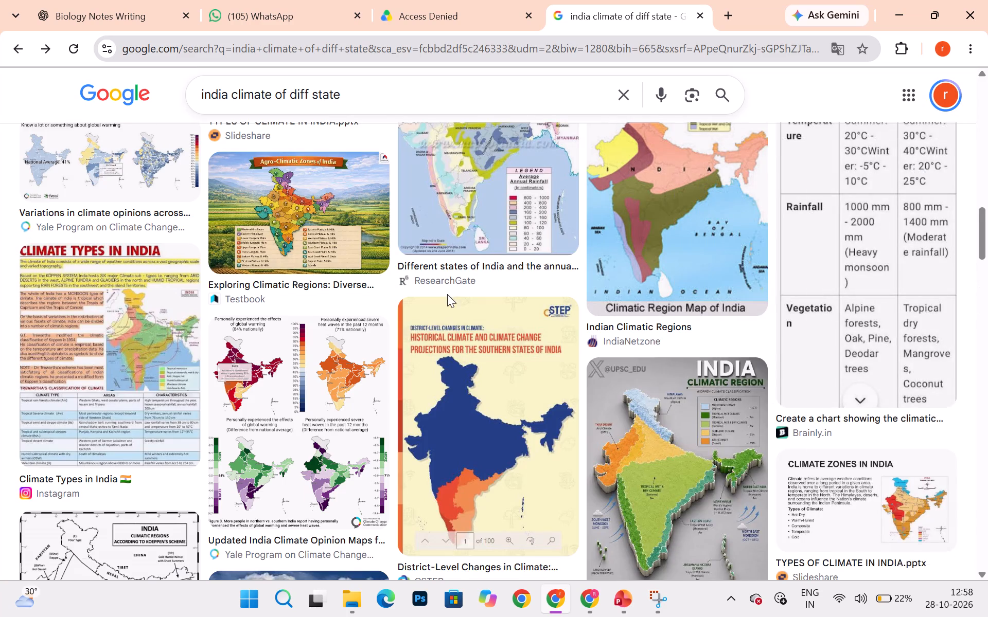
{"action": "scroll", "coordinate": [447, 294], "scroll_direction": "up", "scroll_amount": 4}
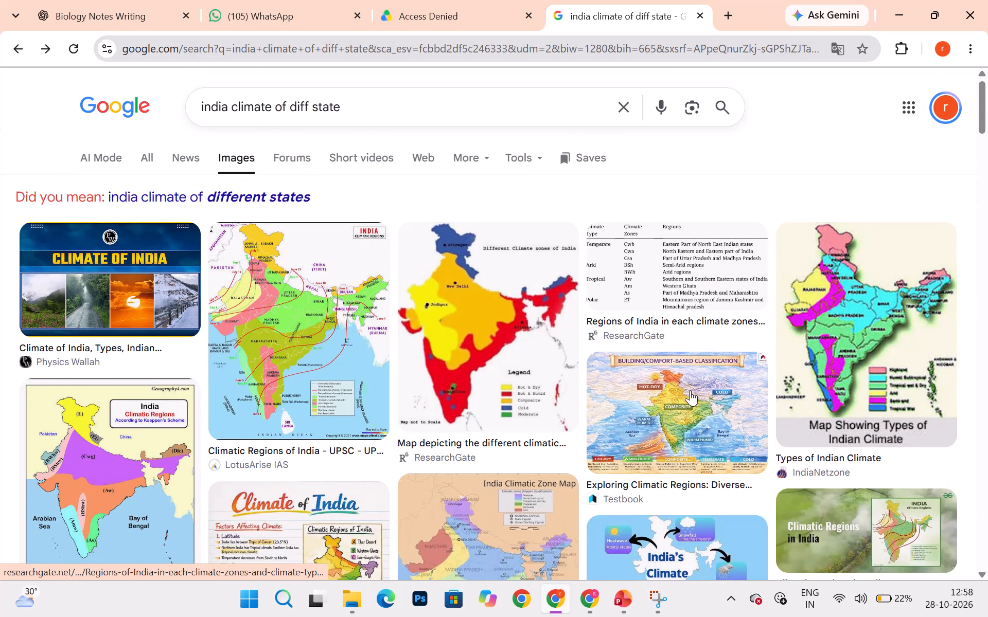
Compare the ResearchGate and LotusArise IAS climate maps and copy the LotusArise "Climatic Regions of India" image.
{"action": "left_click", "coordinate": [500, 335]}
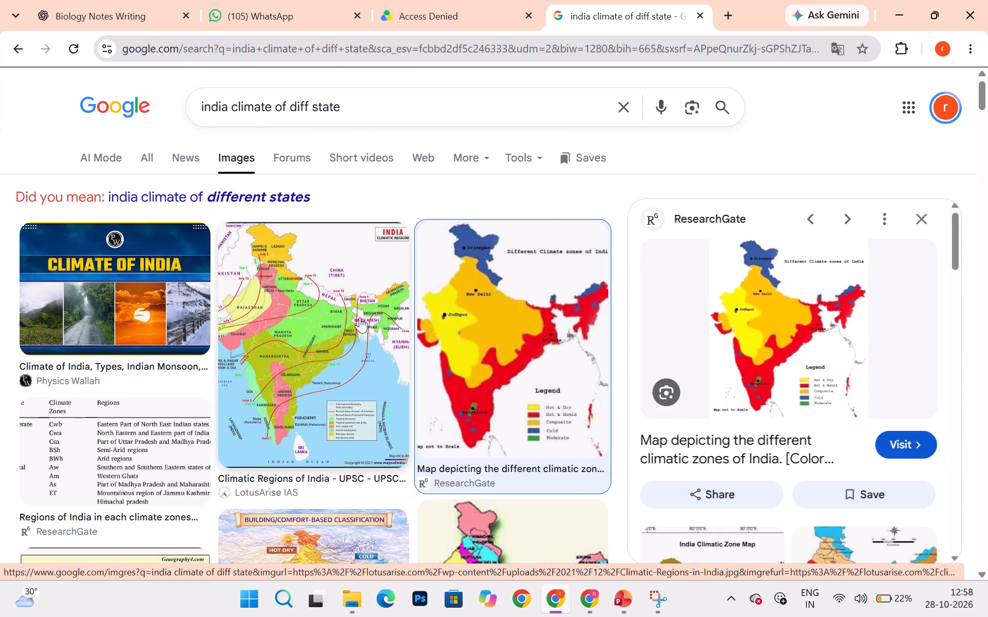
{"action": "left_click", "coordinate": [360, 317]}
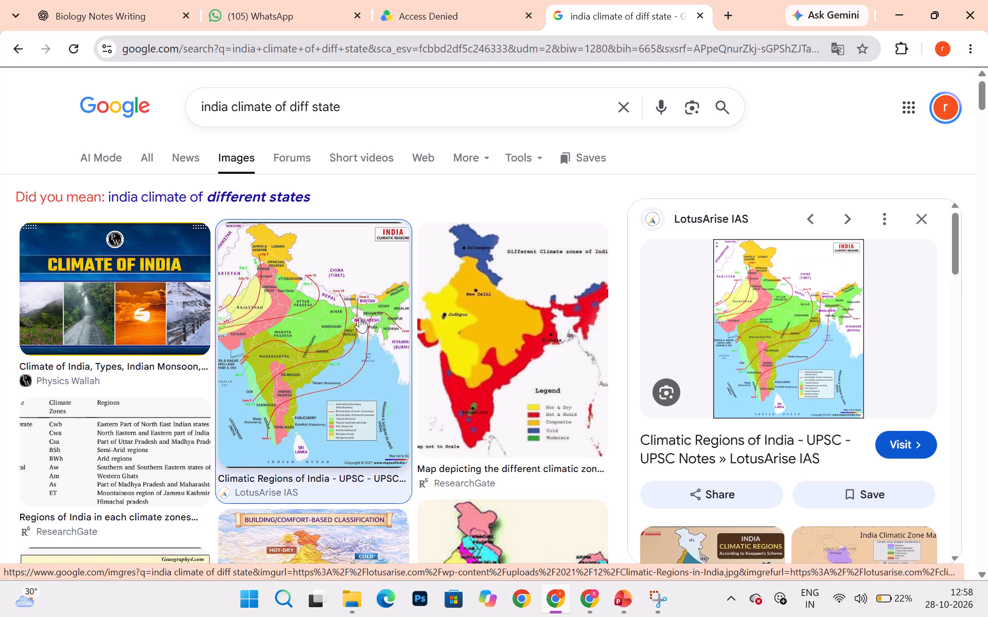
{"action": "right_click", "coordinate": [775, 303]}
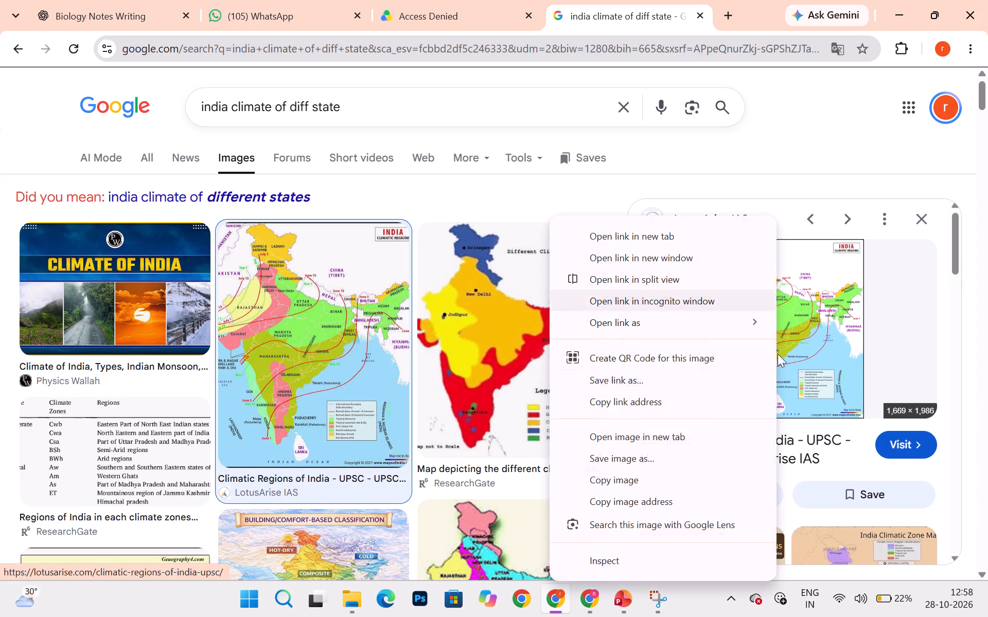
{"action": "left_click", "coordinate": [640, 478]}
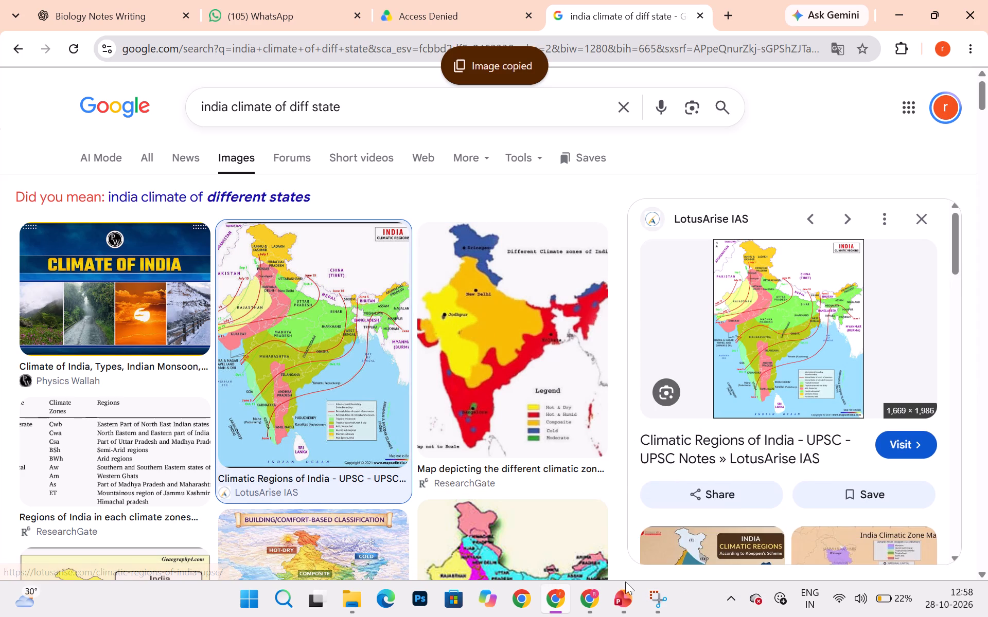
Switch to the 2027 sta format presentation in PowerPoint and insert a new slide directly after slide 5, Types of Climates.
{"action": "left_click", "coordinate": [715, 514]}
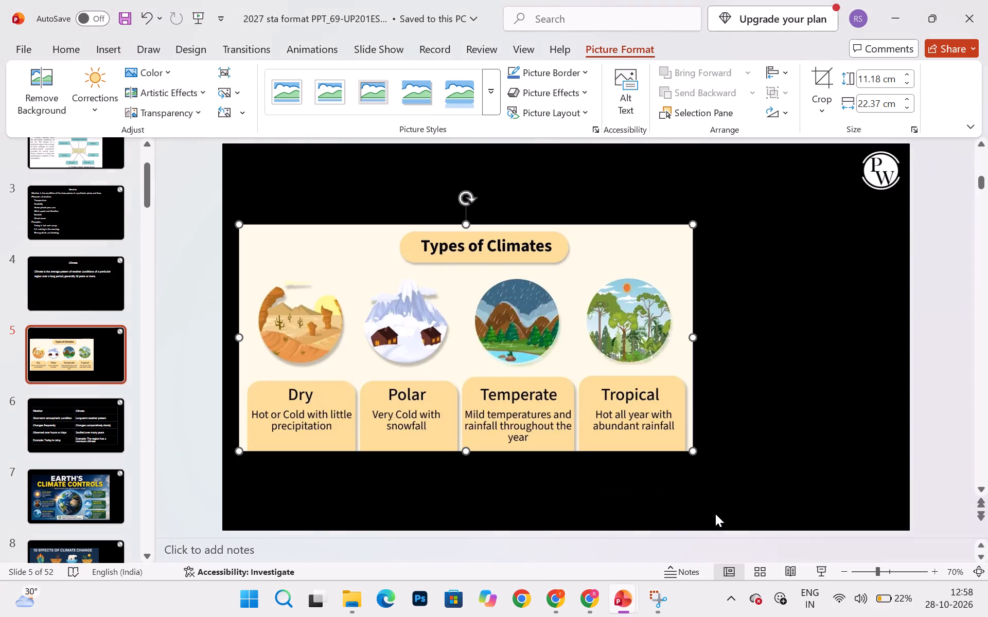
{"action": "left_click", "coordinate": [68, 49]}
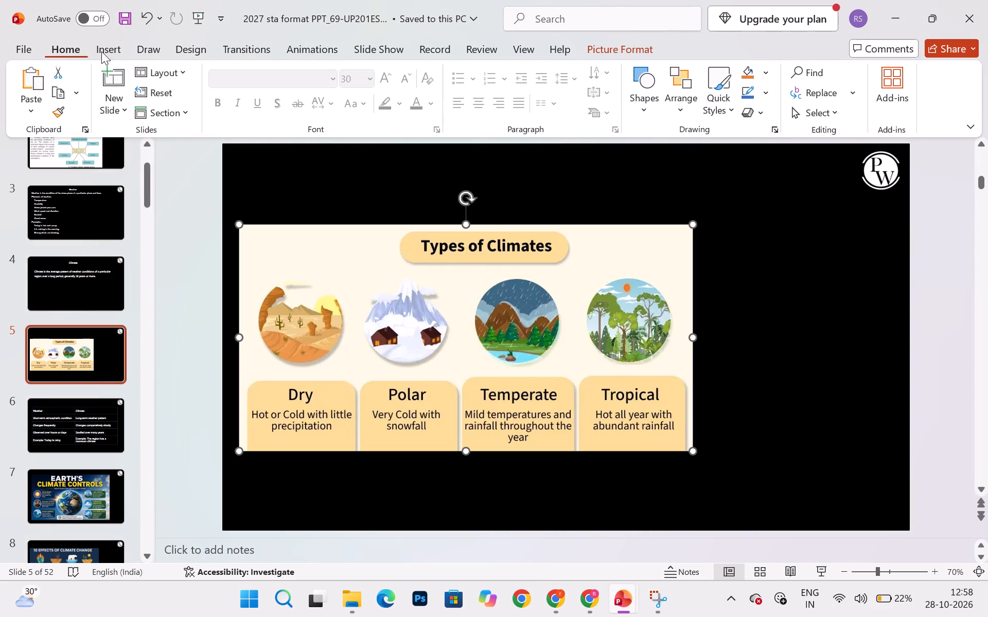
{"action": "left_click", "coordinate": [113, 80]}
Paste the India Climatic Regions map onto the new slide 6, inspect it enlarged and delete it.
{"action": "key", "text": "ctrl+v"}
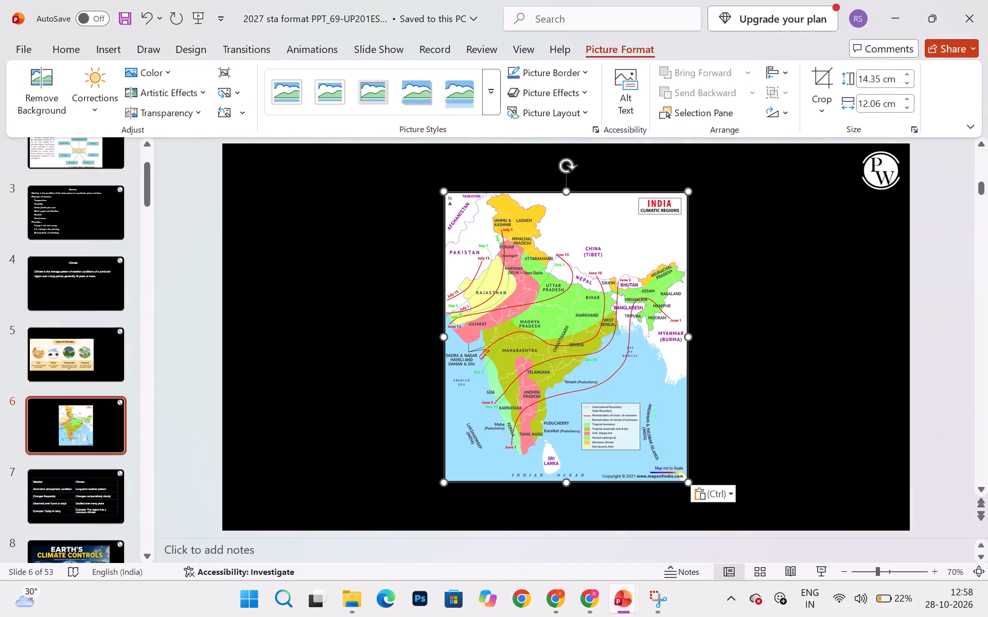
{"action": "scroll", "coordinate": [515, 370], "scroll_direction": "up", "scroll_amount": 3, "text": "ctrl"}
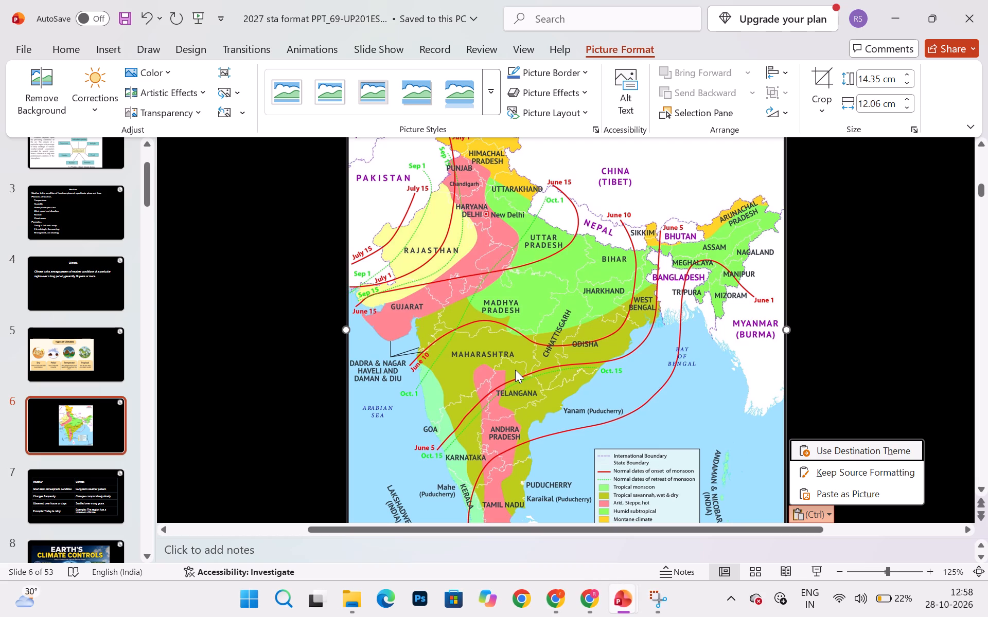
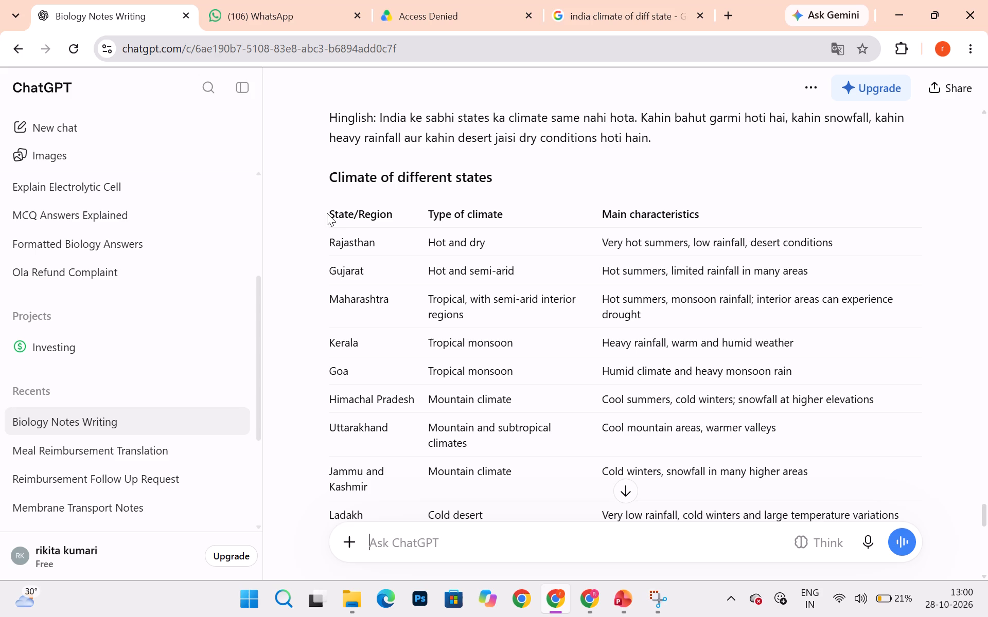
Copy the ChatGPT state climate table from the State/Region header through Jammu and Kashmir and paste it onto slide 6 in PowerPoint.
{"action": "left_click_drag", "start_coordinate": [327, 213], "coordinate": [539, 361]}
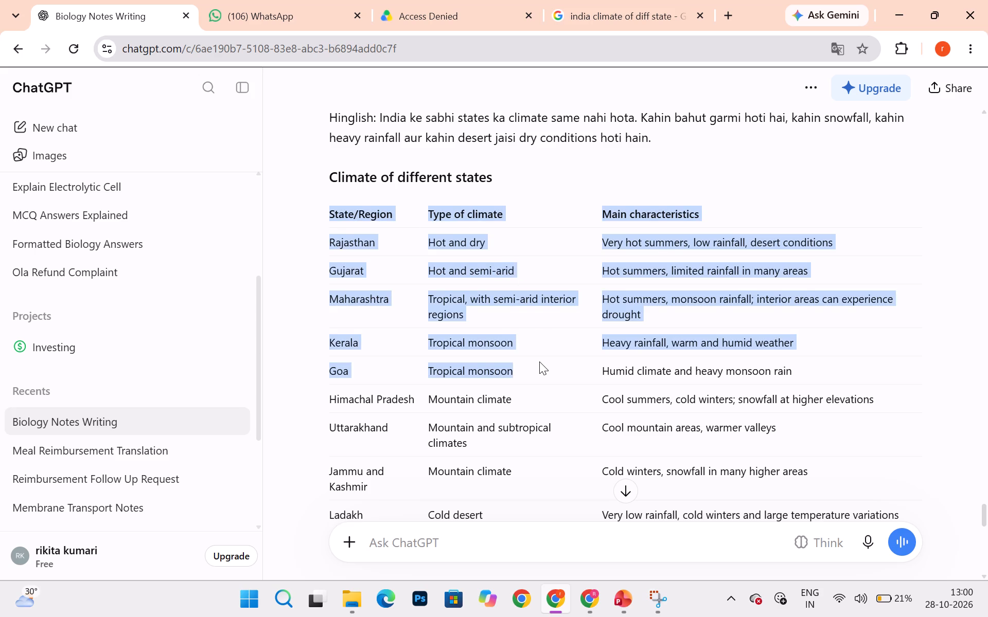
{"action": "left_click_drag", "start_coordinate": [294, 244], "coordinate": [331, 213]}
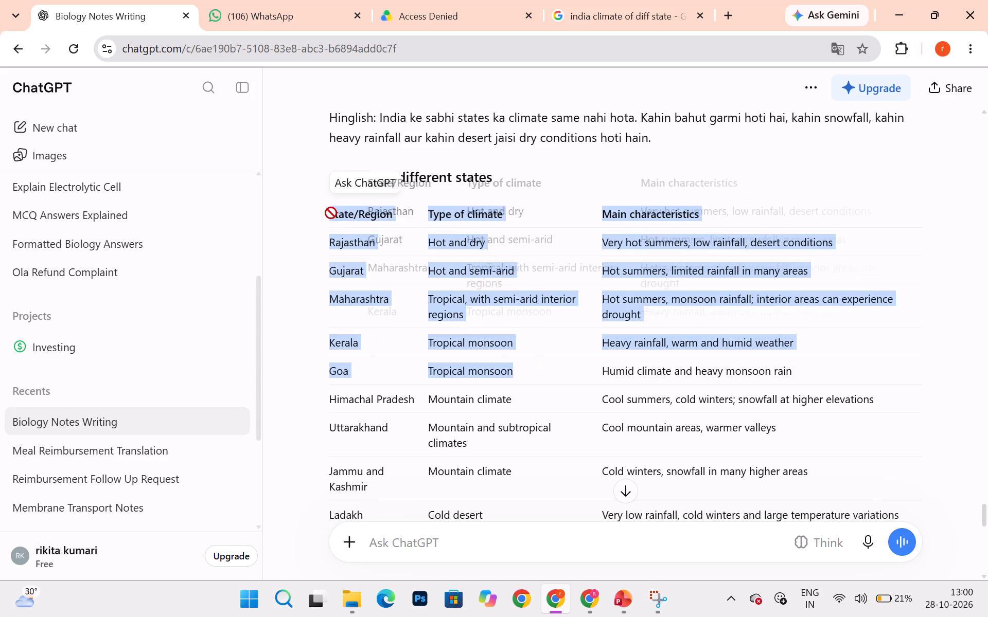
{"action": "left_click_drag", "start_coordinate": [331, 213], "coordinate": [327, 213]}
{"action": "left_click", "coordinate": [327, 213]}
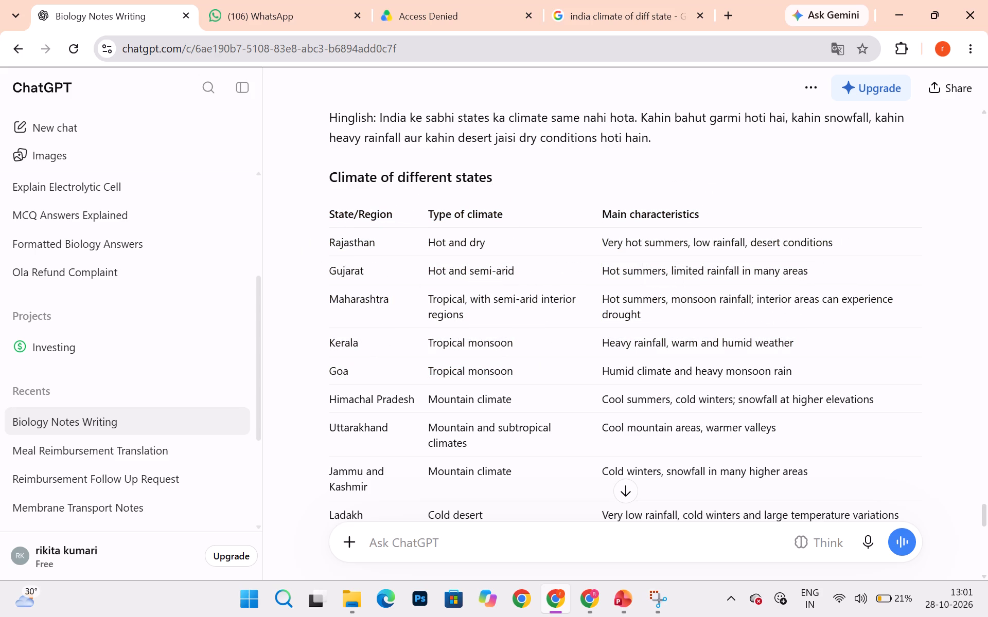
{"action": "left_click_drag", "start_coordinate": [330, 211], "coordinate": [811, 476]}
{"action": "key", "text": "ctrl+c"}
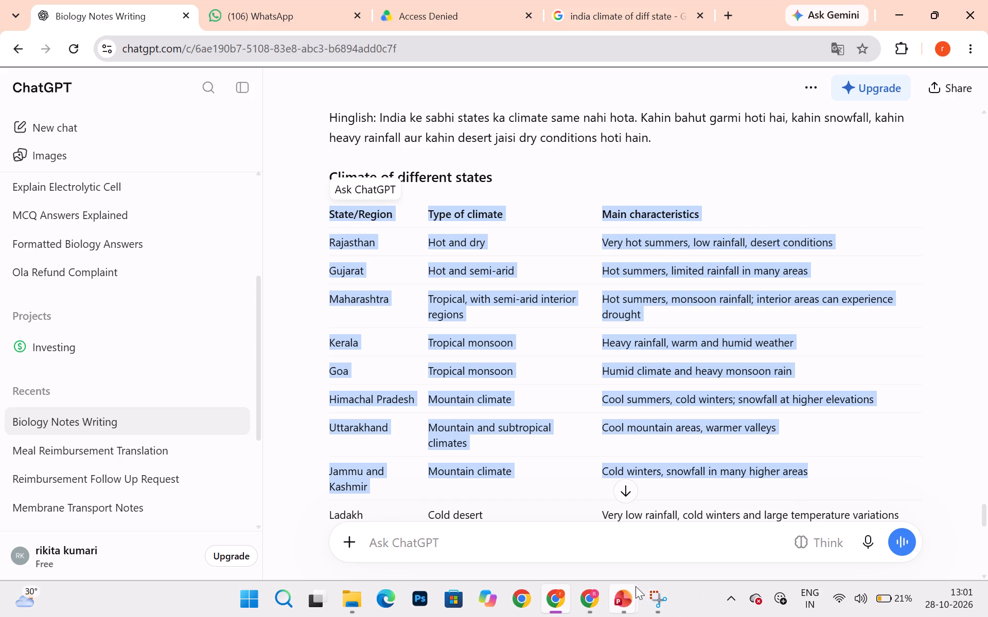
{"action": "left_click", "coordinate": [686, 536]}
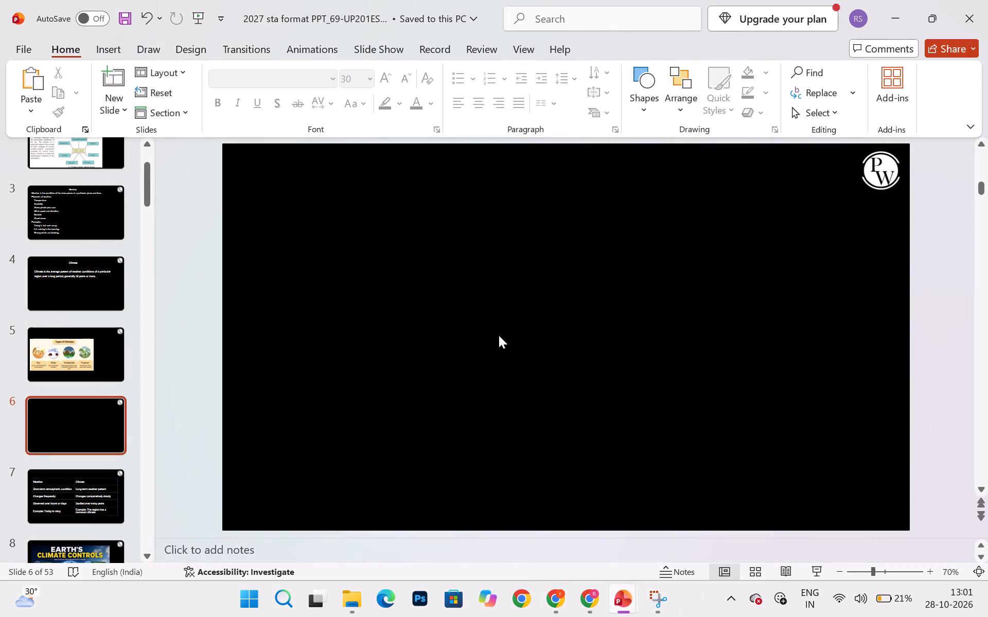
{"action": "key", "text": "ctrl+v"}
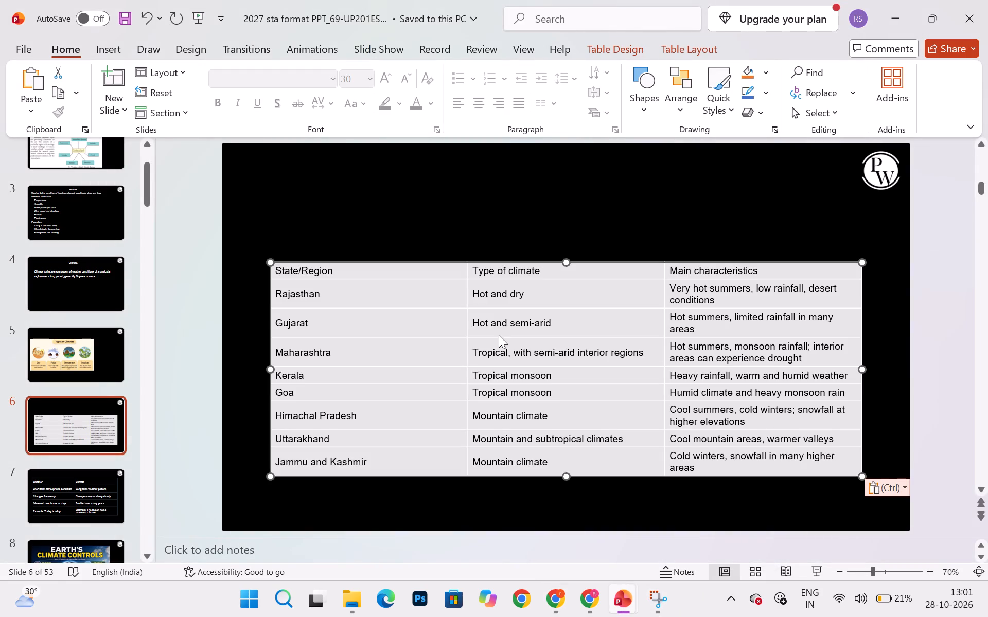
Set all text in the pasted climate table to font size 18 and bold.
{"action": "key", "text": "ctrl+a"}
{"action": "left_click", "coordinate": [468, 297]}
{"action": "key", "text": "ctrl+a"}
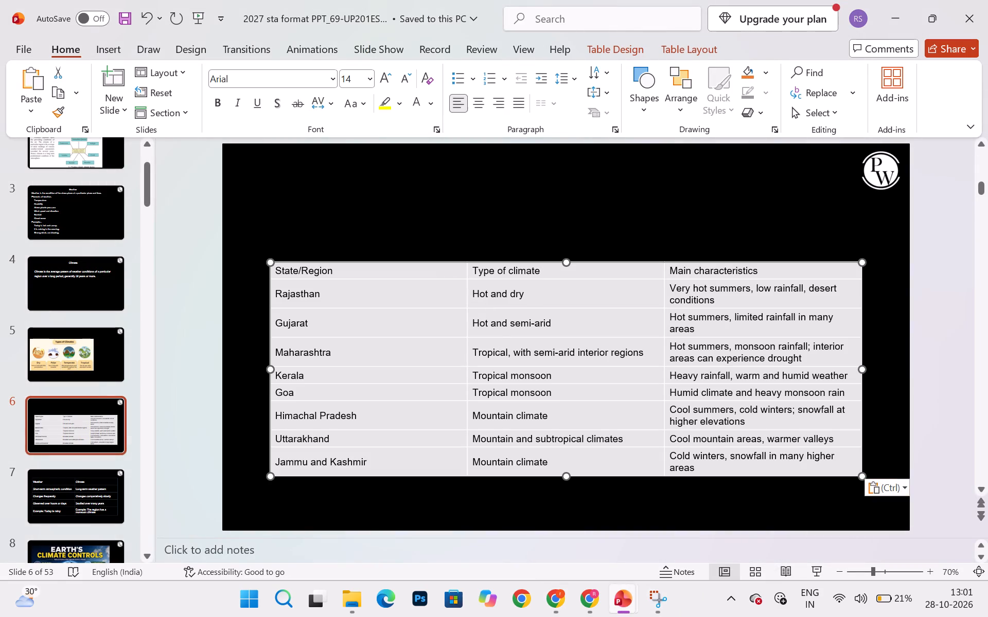
{"action": "left_click", "coordinate": [428, 293]}
{"action": "key", "text": "ctrl+a"}
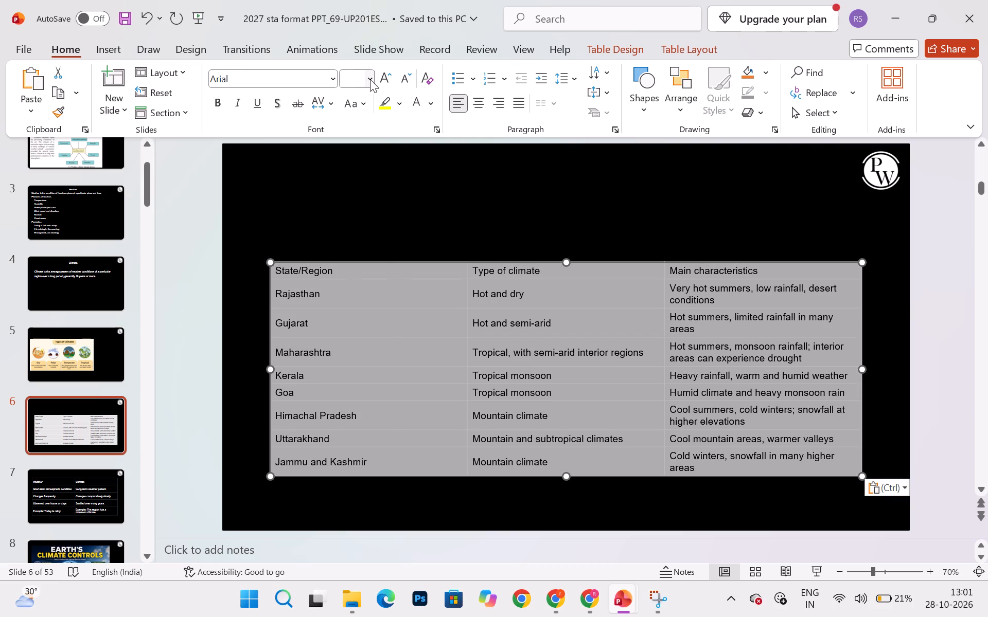
{"action": "left_click_drag", "start_coordinate": [370, 79], "coordinate": [355, 269]}
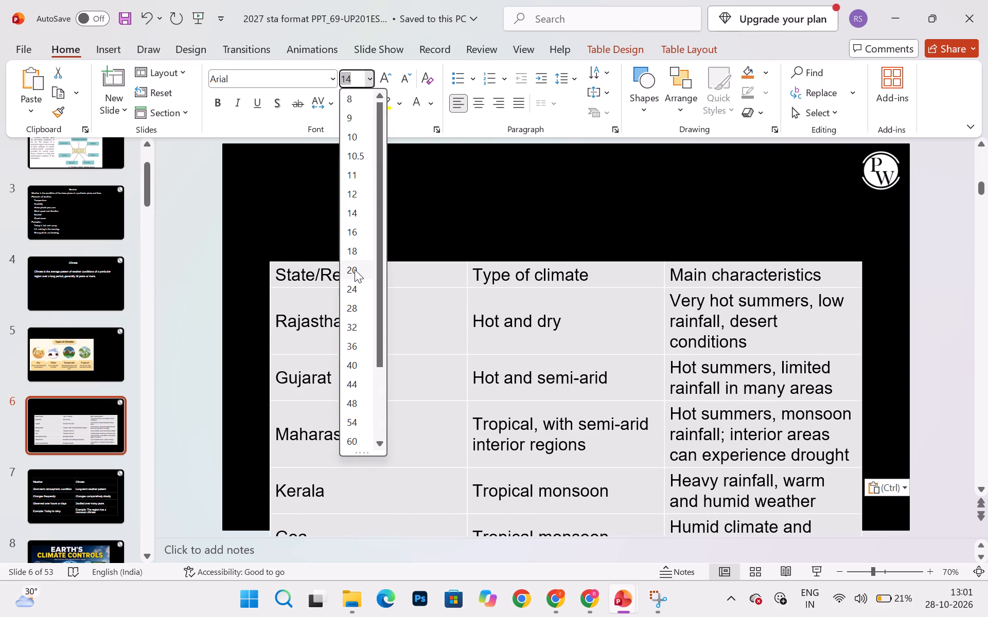
{"action": "left_click_drag", "start_coordinate": [355, 269], "coordinate": [353, 252]}
{"action": "left_click", "coordinate": [353, 252]}
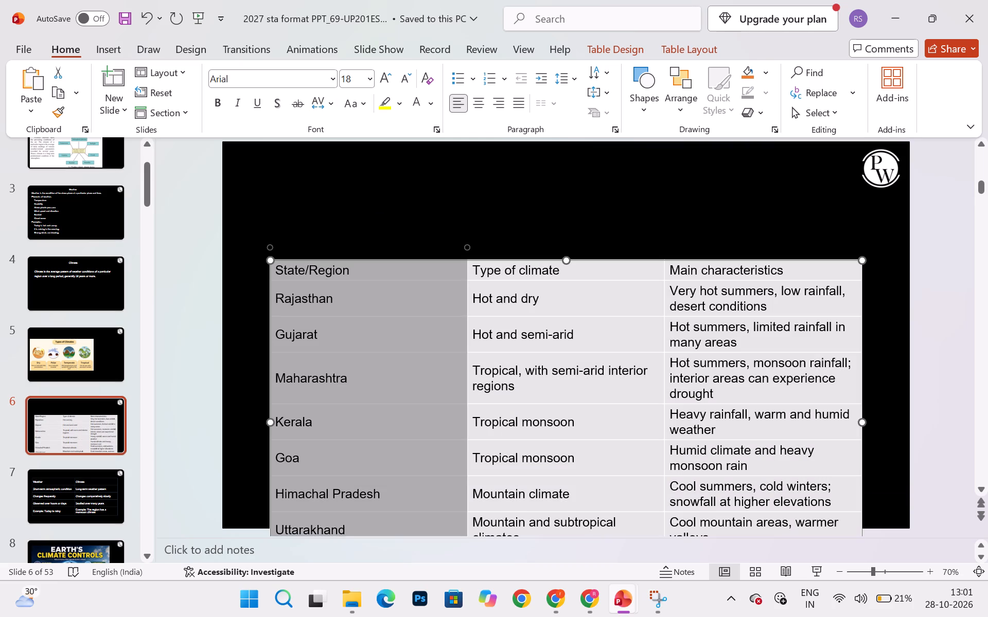
{"action": "left_click", "coordinate": [394, 322]}
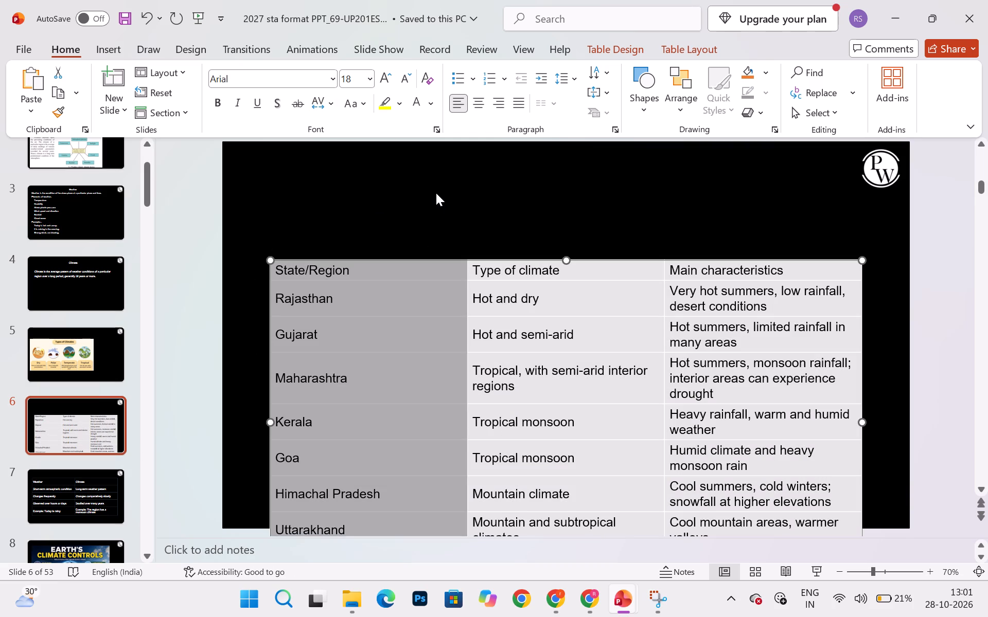
{"action": "left_click", "coordinate": [320, 337]}
{"action": "key", "text": "ctrl+a"}
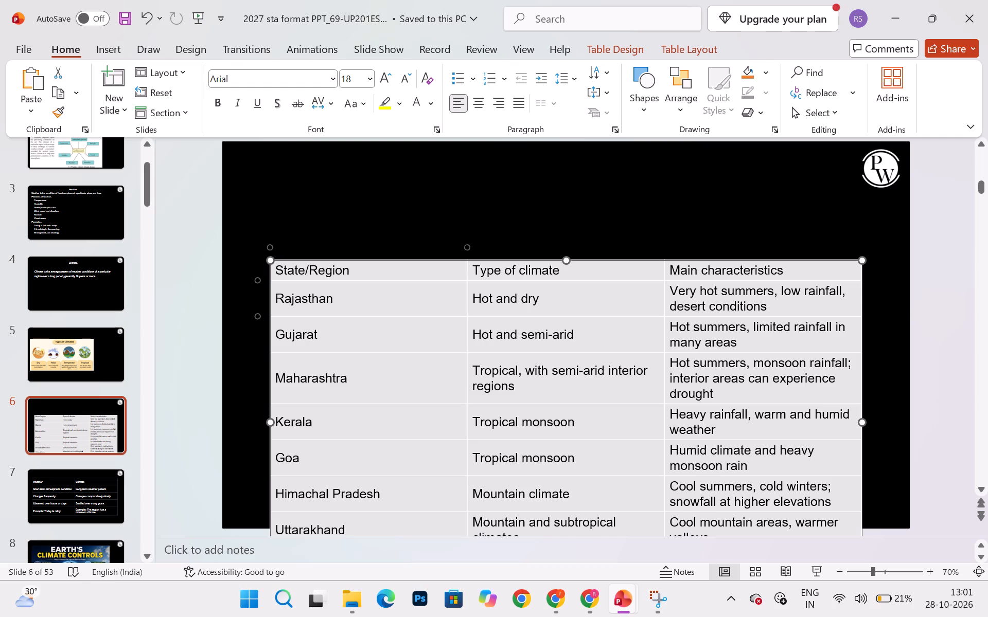
{"action": "left_click", "coordinate": [215, 95]}
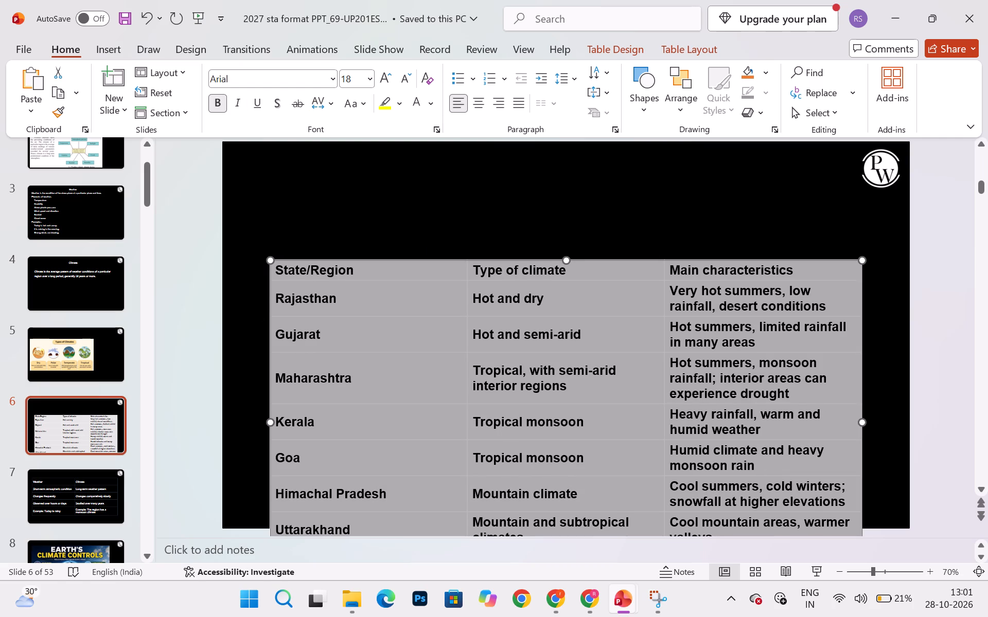
Move the climate table up so that all its rows fit on slide 6.
{"action": "left_click_drag", "start_coordinate": [573, 259], "coordinate": [552, 177]}
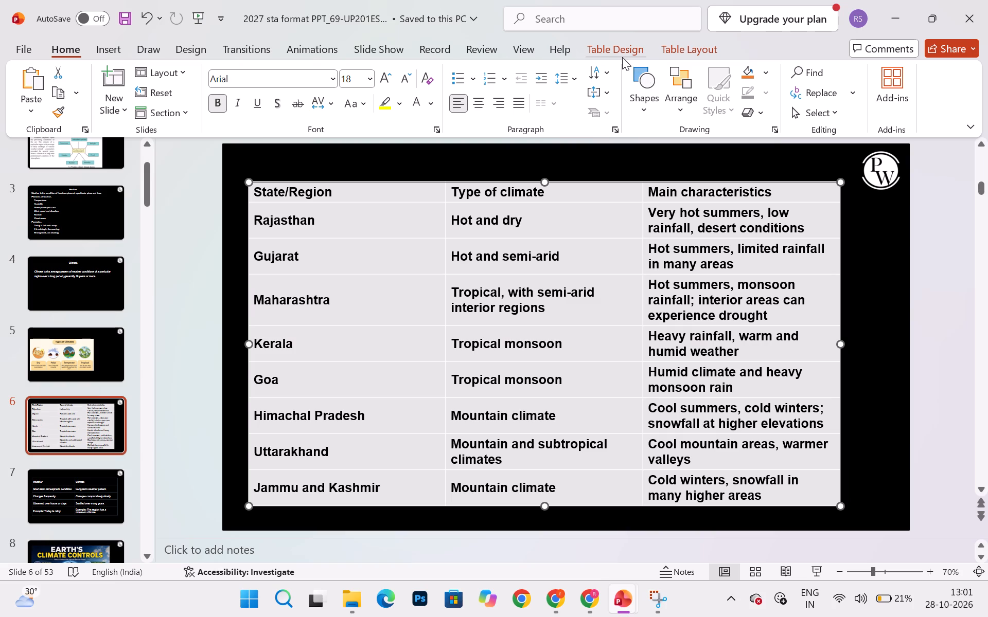
Apply the light table style with yellow grid lines and no fill to the climate table.
{"action": "left_click", "coordinate": [622, 57]}
{"action": "left_click", "coordinate": [604, 99]}
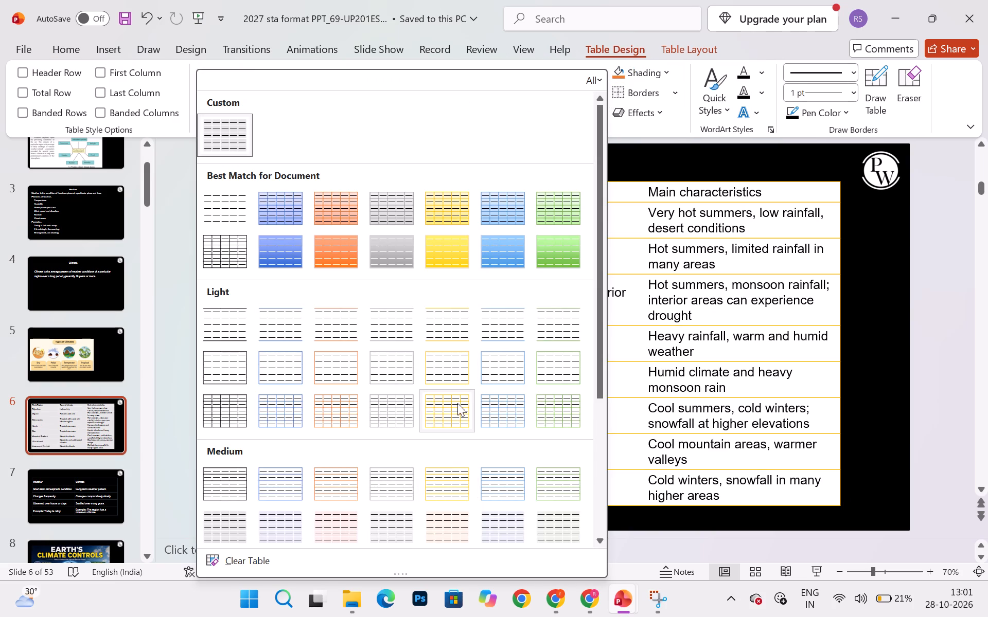
{"action": "left_click", "coordinate": [456, 408]}
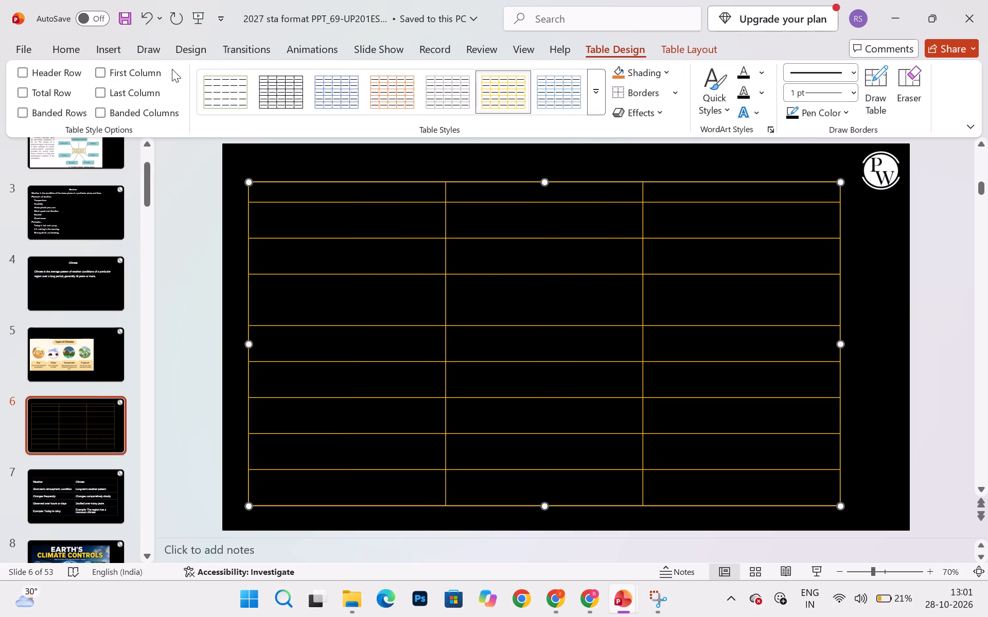
Change the font colour of all text in the climate table to white.
{"action": "left_click", "coordinate": [67, 49]}
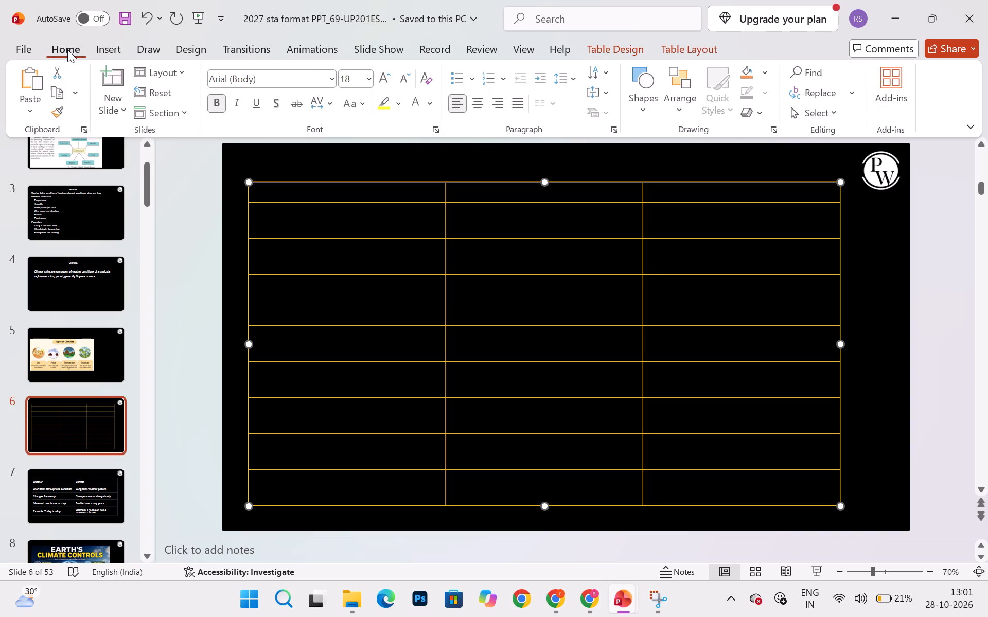
{"action": "left_click", "coordinate": [316, 206]}
{"action": "key", "text": "ctrl+a"}
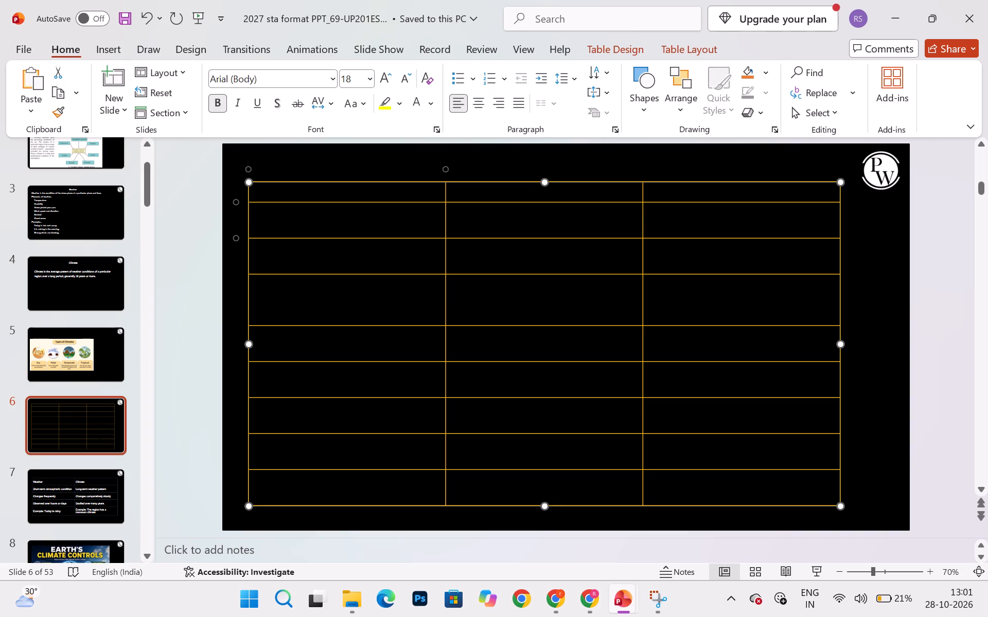
{"action": "left_click", "coordinate": [285, 232]}
{"action": "key", "text": "ctrl+a"}
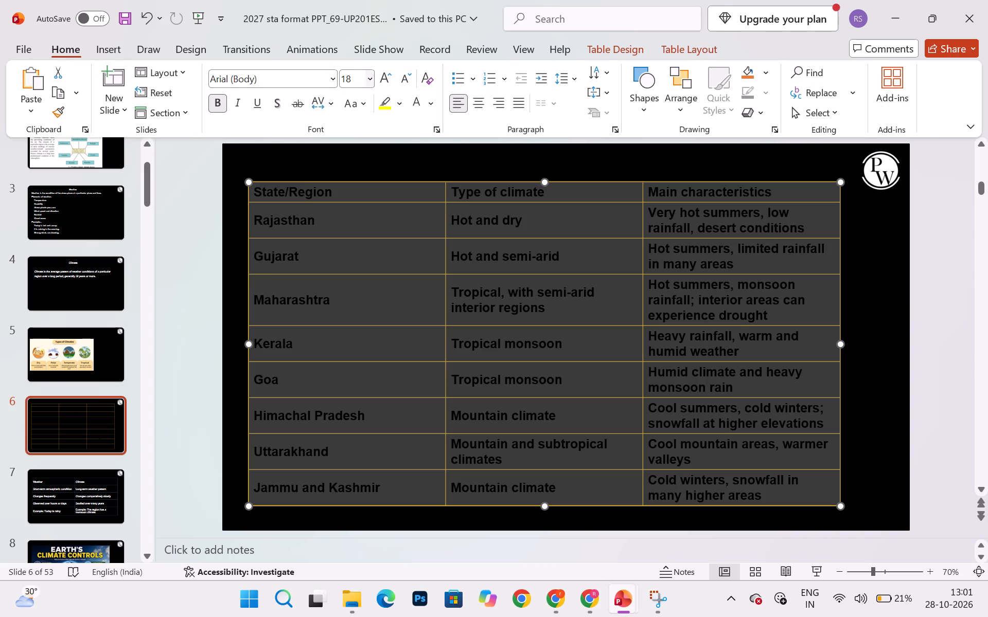
{"action": "left_click", "coordinate": [431, 100]}
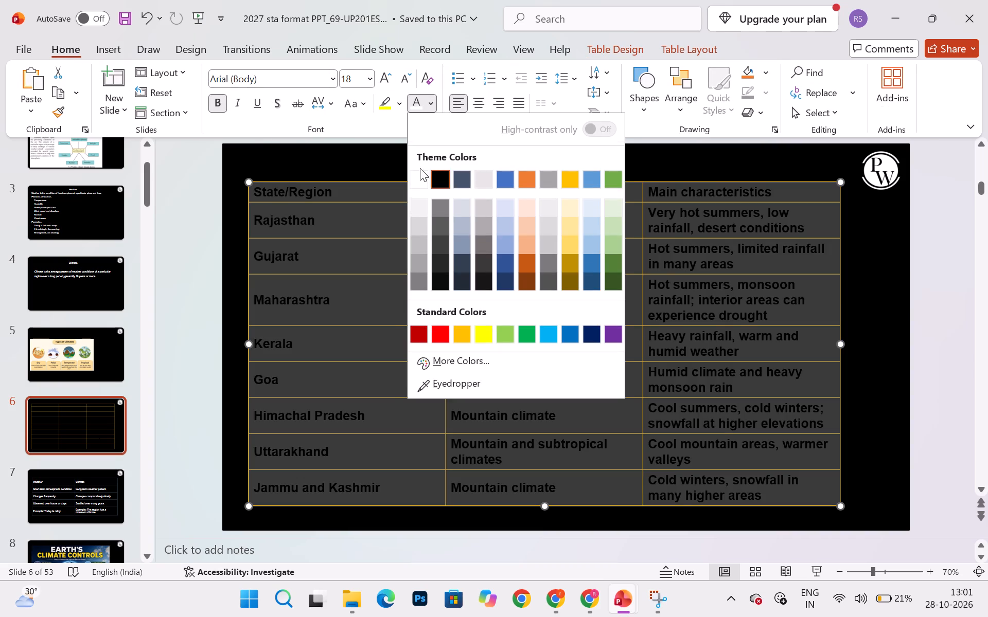
{"action": "left_click", "coordinate": [422, 175]}
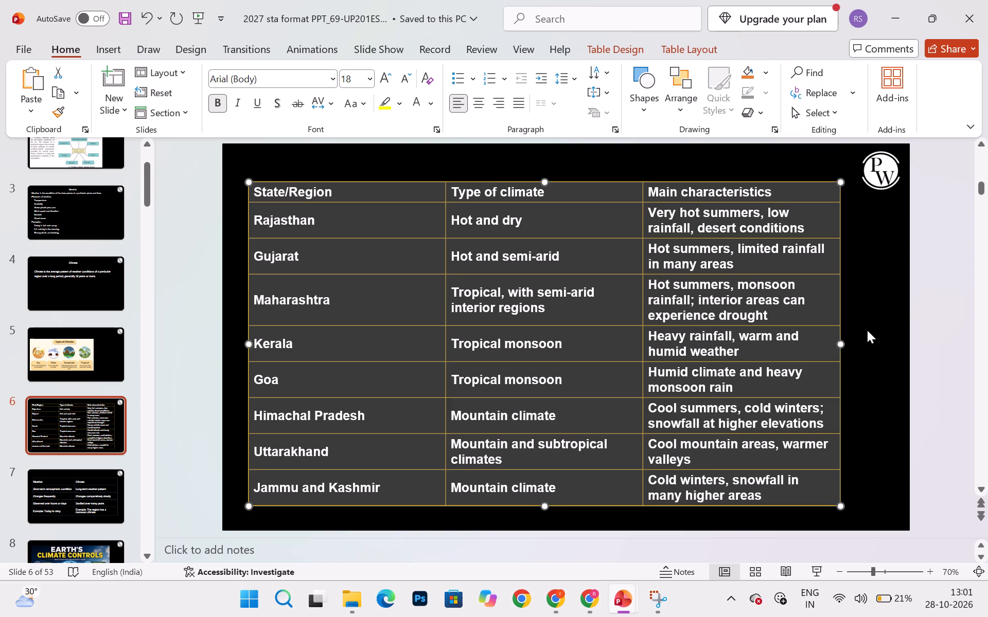
{"action": "left_click", "coordinate": [867, 330]}
Delete the Main characteristics column from the climate table.
{"action": "left_click_drag", "start_coordinate": [655, 193], "coordinate": [670, 222]}
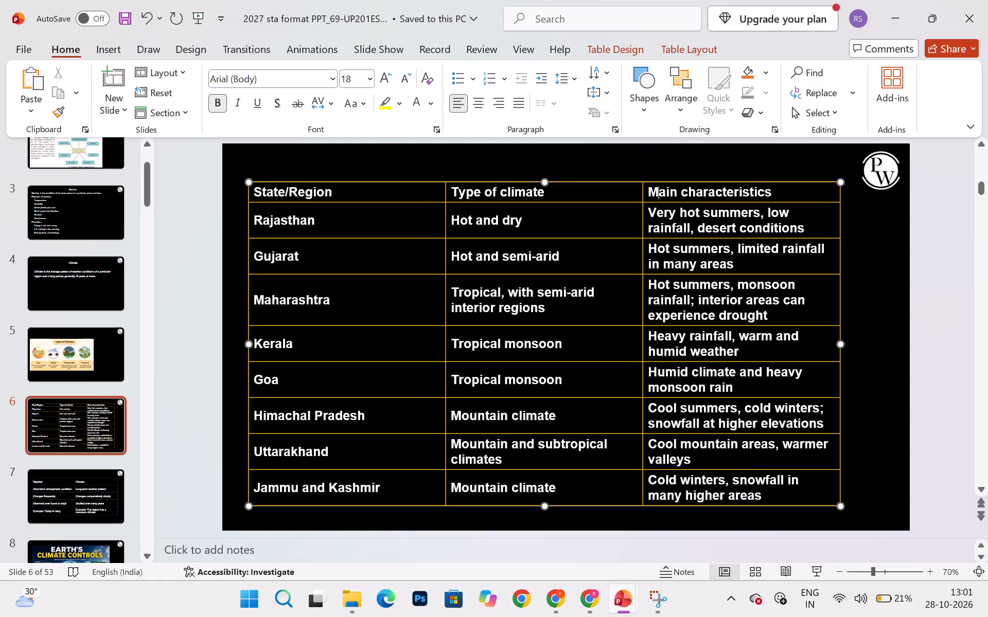
{"action": "left_click_drag", "start_coordinate": [670, 222], "coordinate": [691, 478]}
{"action": "key", "text": "BackSpace"}
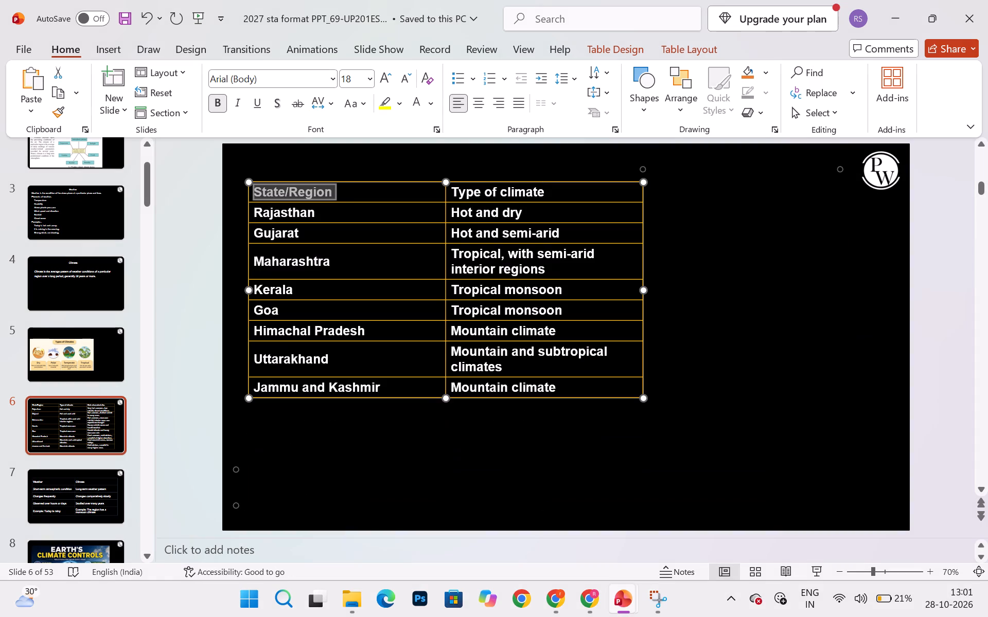
Enlarge the climate table to fill most of slide 6 and shift it slightly up and to the left.
{"action": "left_click_drag", "start_coordinate": [644, 403], "coordinate": [692, 433]}
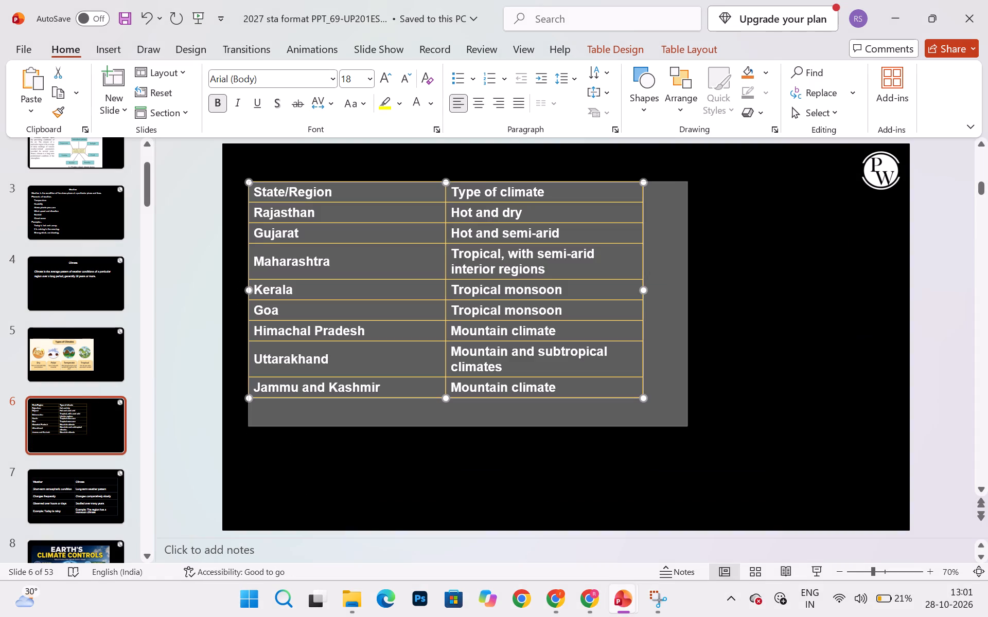
{"action": "left_click_drag", "start_coordinate": [692, 433], "coordinate": [783, 495]}
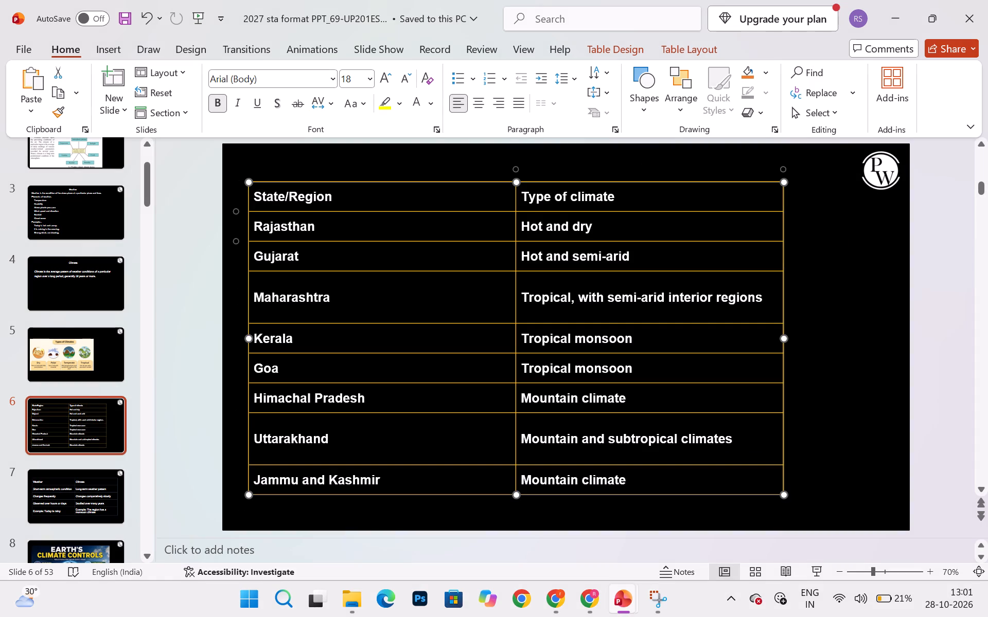
{"action": "left_click_drag", "start_coordinate": [593, 182], "coordinate": [588, 170]}
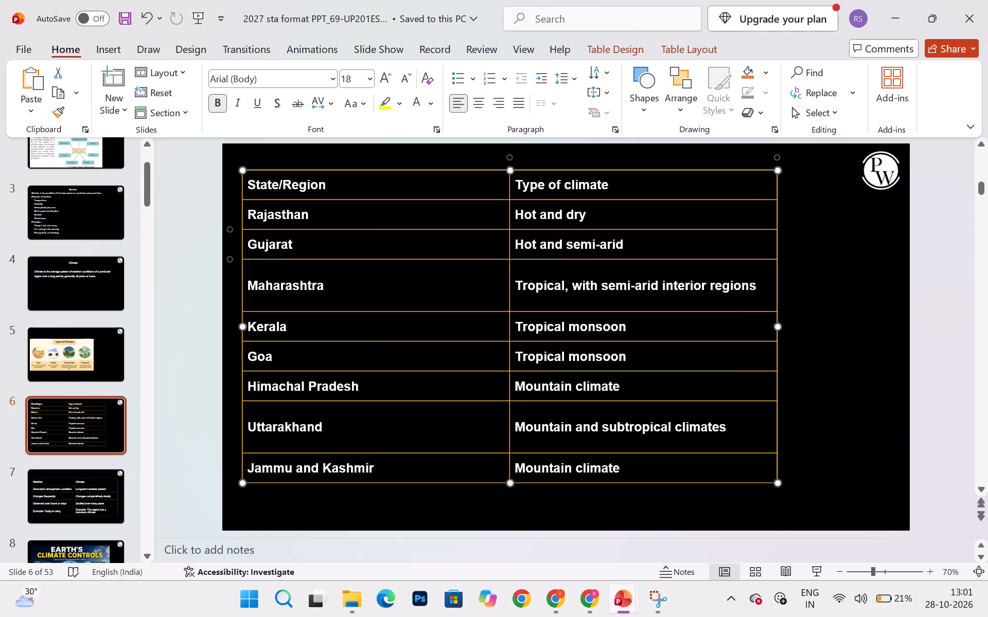
Narrow the State/Region column of the climate table so that the Type of climate column becomes wider.
{"action": "left_click_drag", "start_coordinate": [508, 291], "coordinate": [446, 310]}
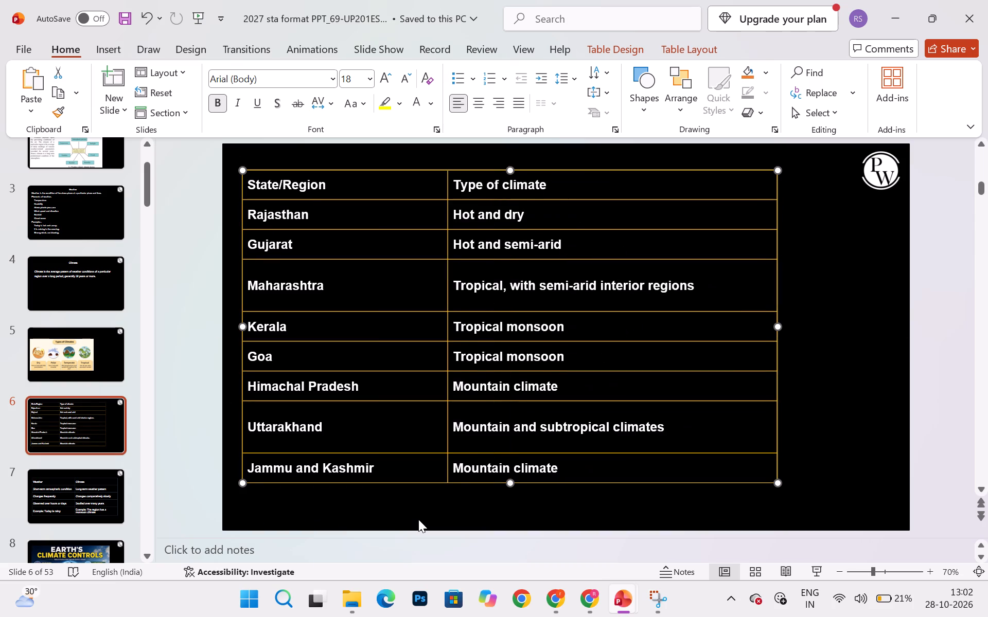
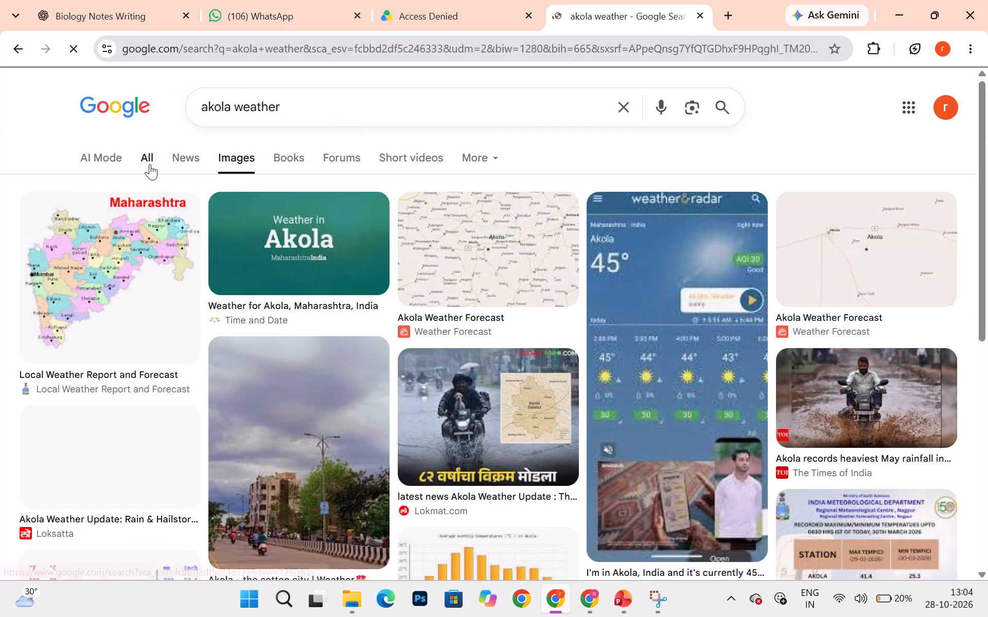
{"action": "left_click", "coordinate": [150, 159]}
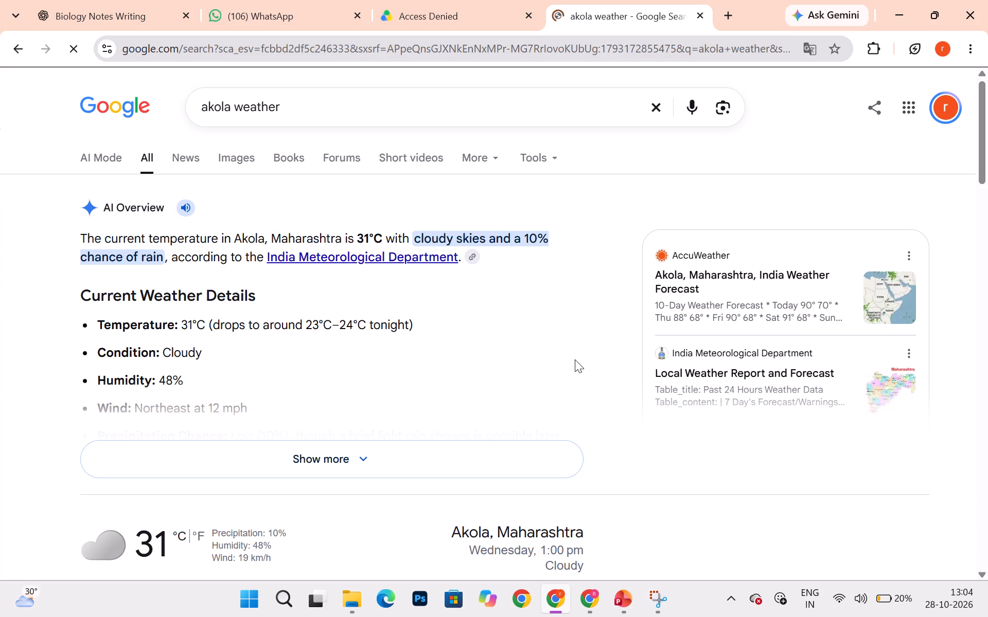
Capture a screenshot of the Akola, Maharashtra weather card, from the current temperature through the eight-day forecast and its source line.
{"action": "scroll", "coordinate": [575, 359], "scroll_direction": "down", "scroll_amount": 1}
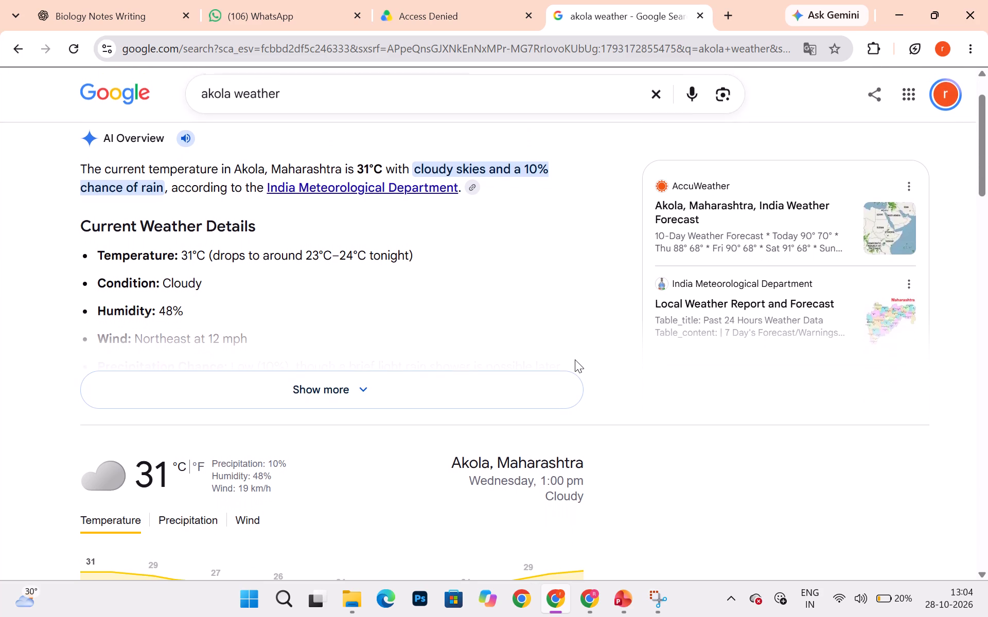
{"action": "scroll", "coordinate": [575, 359], "scroll_direction": "down", "scroll_amount": 1}
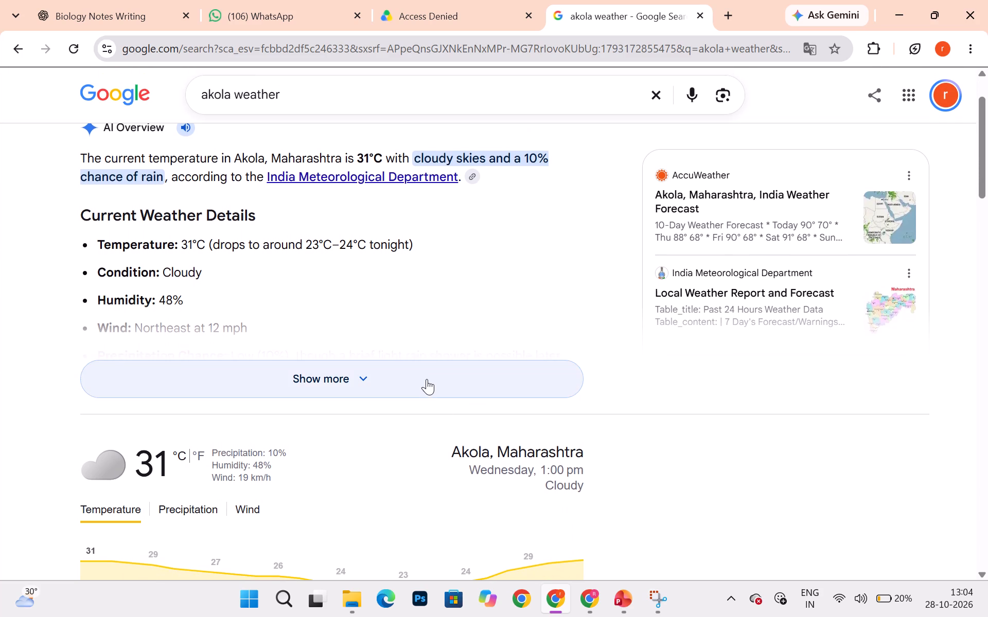
{"action": "scroll", "coordinate": [427, 376], "scroll_direction": "down", "scroll_amount": 4}
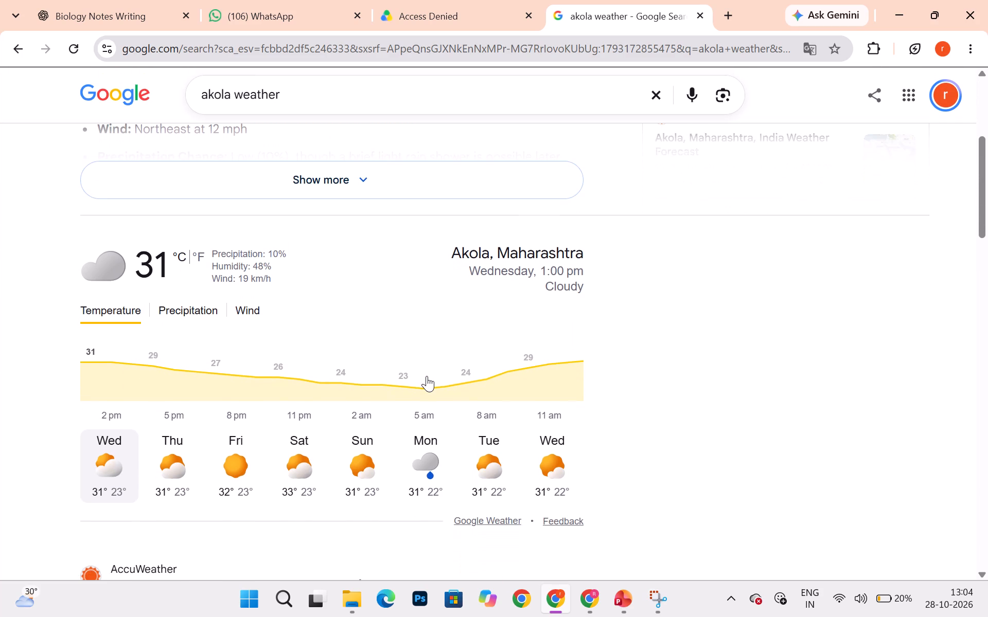
{"action": "scroll", "coordinate": [427, 376], "scroll_direction": "down", "scroll_amount": 1}
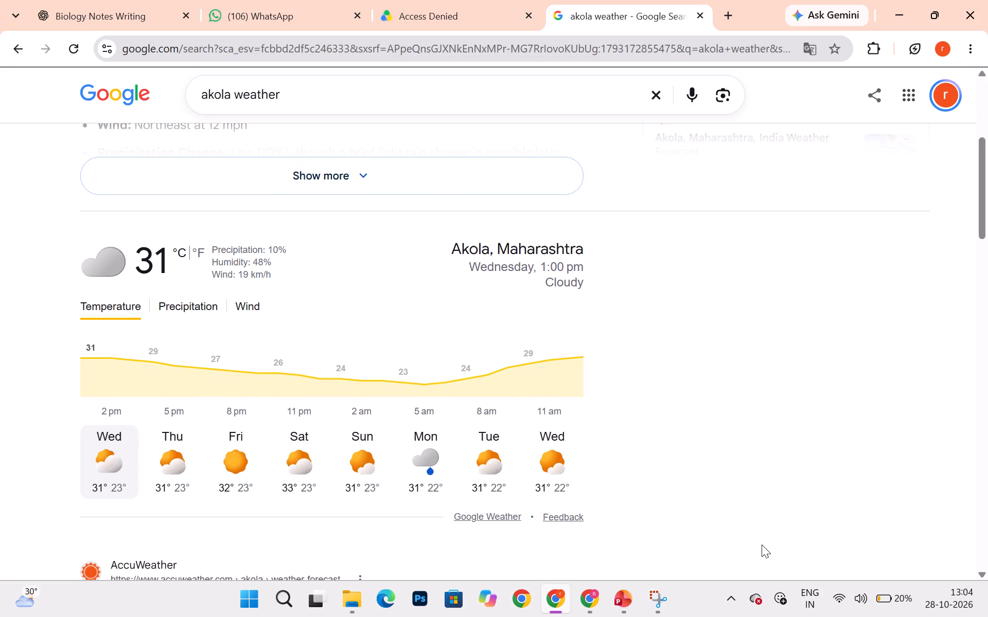
{"action": "key", "text": "Print"}
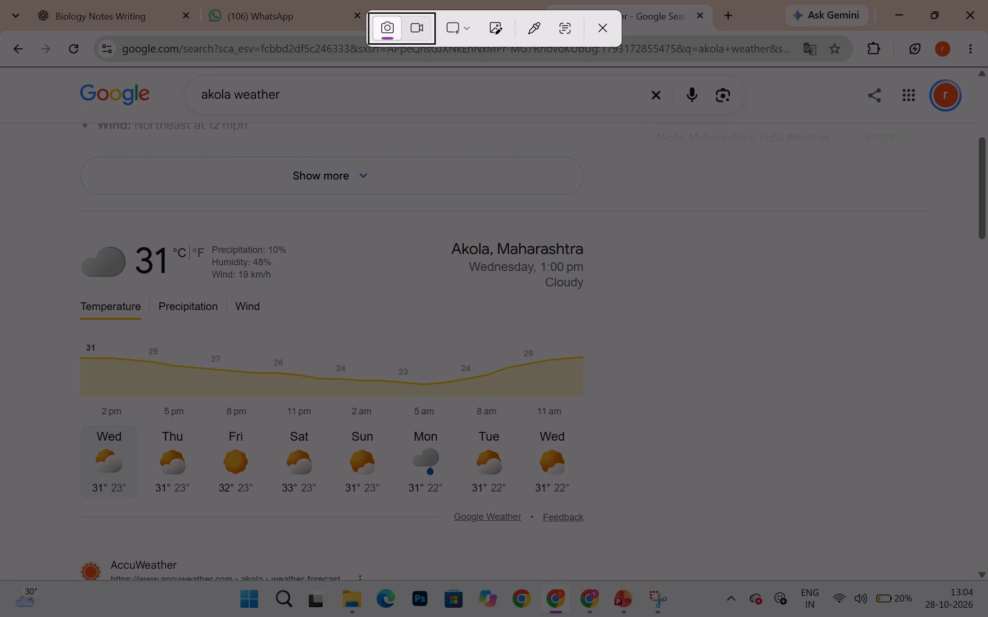
{"action": "left_click_drag", "start_coordinate": [77, 216], "coordinate": [589, 502]}
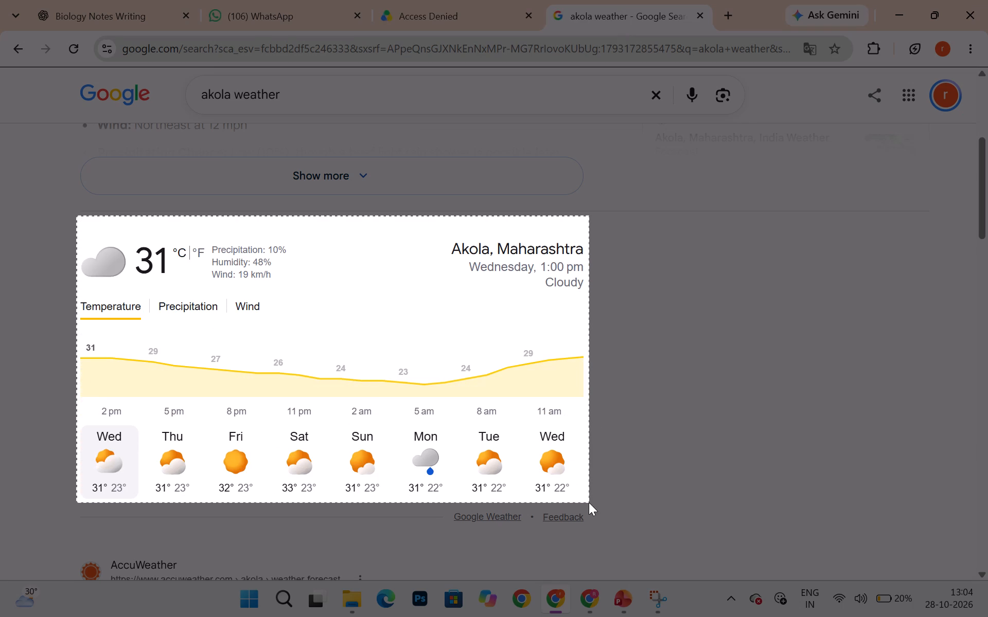
{"action": "left_click_drag", "start_coordinate": [589, 502], "coordinate": [597, 528]}
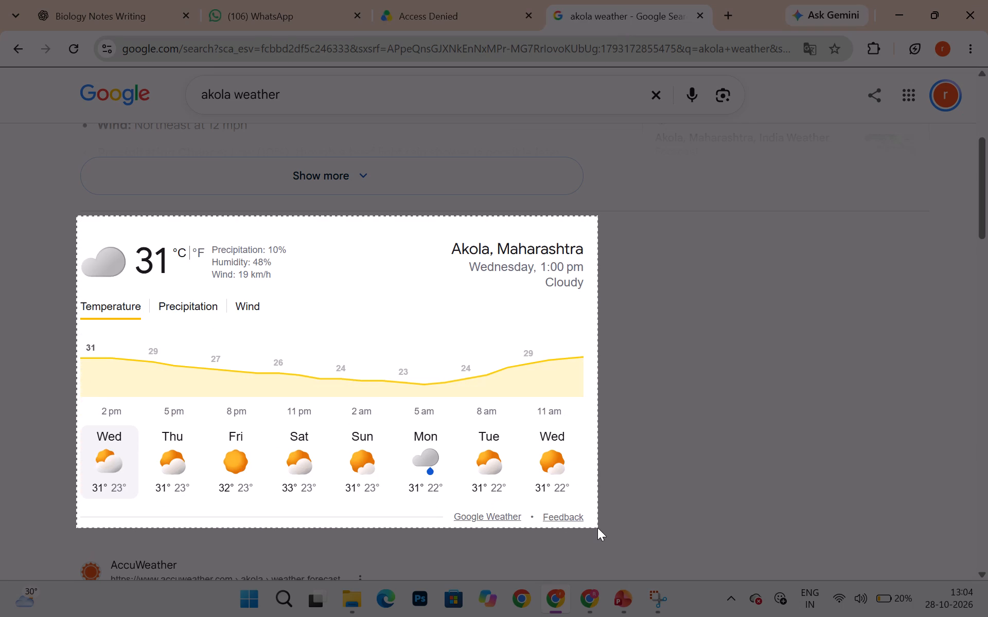
{"action": "left_click_drag", "start_coordinate": [597, 528], "coordinate": [597, 527]}
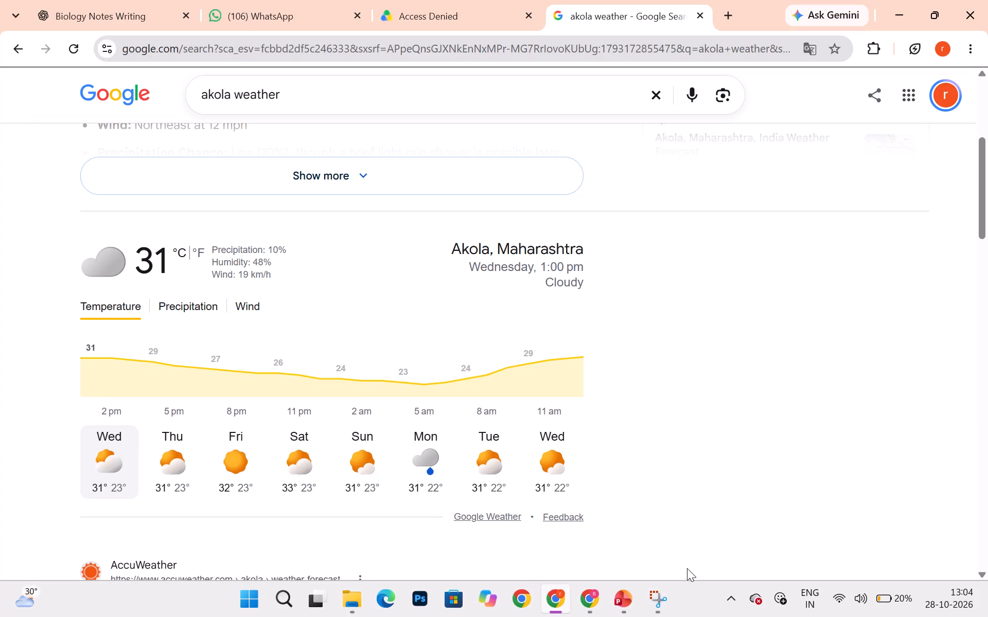
Switch back to PowerPoint, delete the Examples heading and its three lines from the Weather slide, and move the remaining text block slightly lower.
{"action": "left_click", "coordinate": [718, 520]}
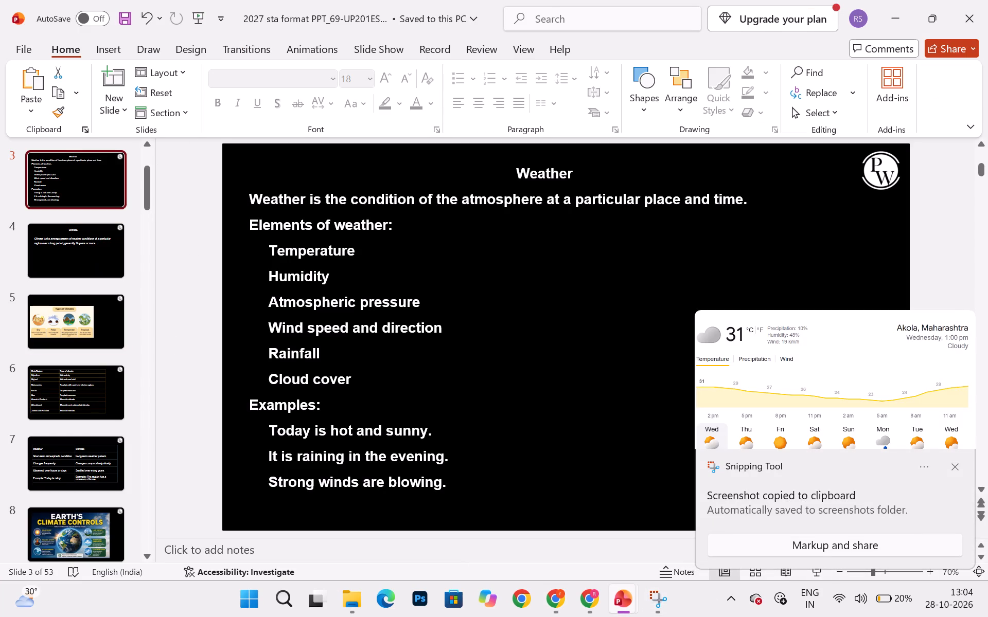
{"action": "left_click", "coordinate": [355, 366]}
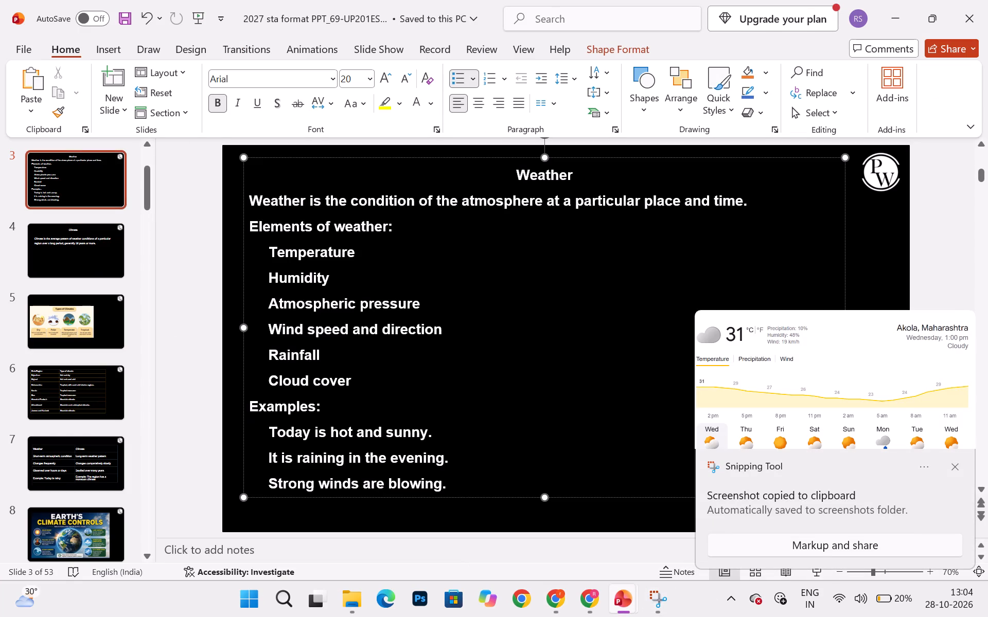
{"action": "left_click_drag", "start_coordinate": [252, 403], "coordinate": [445, 473]}
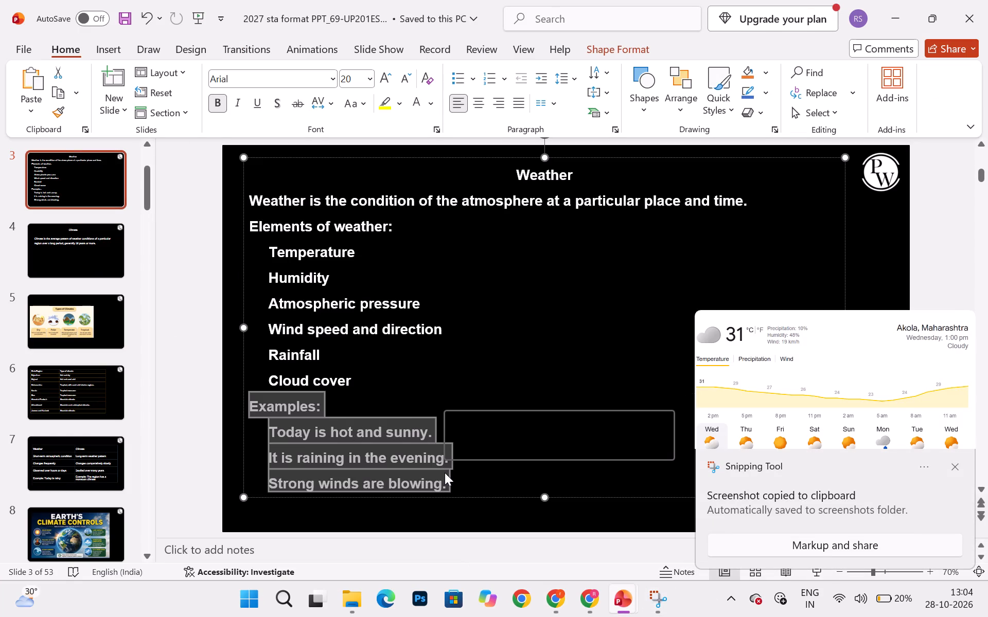
{"action": "key", "text": "BackSpace"}
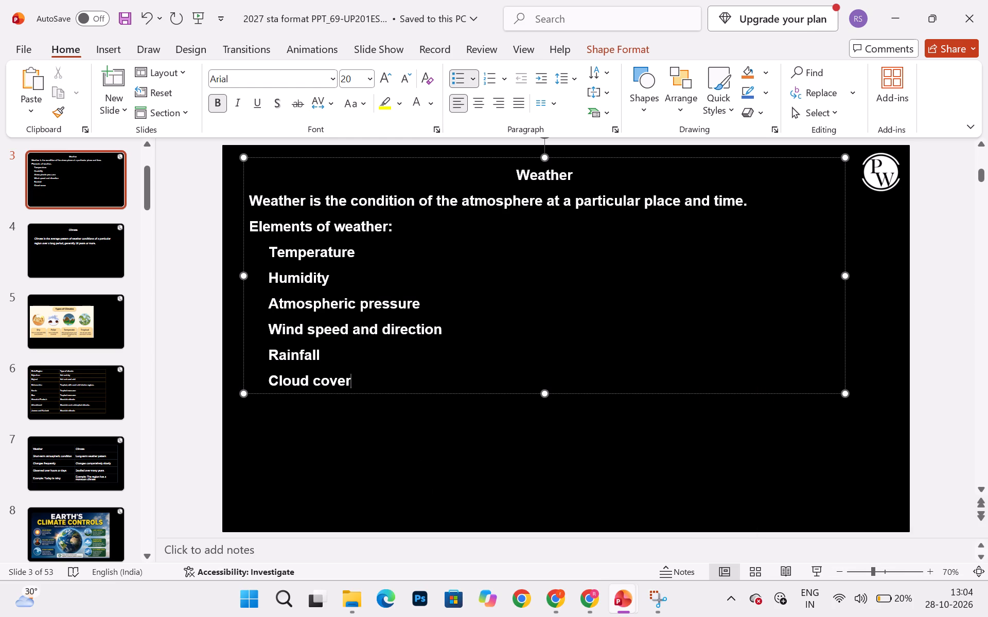
{"action": "left_click_drag", "start_coordinate": [578, 158], "coordinate": [576, 193]}
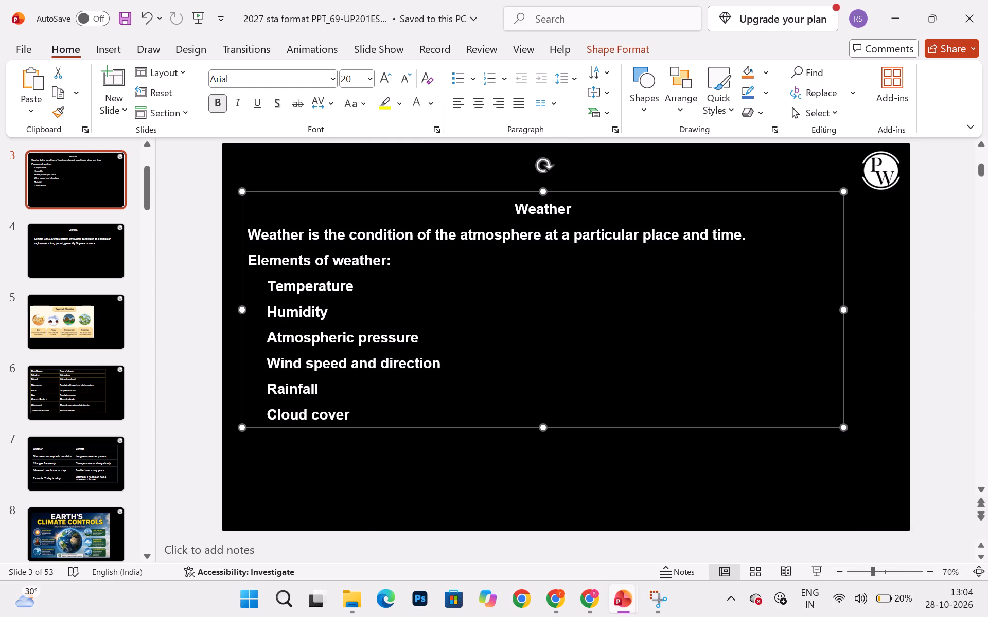
Add a blank slide after the Weather slide, paste the Akola weather screenshot, and place it in the slide's left half.
{"action": "left_click", "coordinate": [107, 74]}
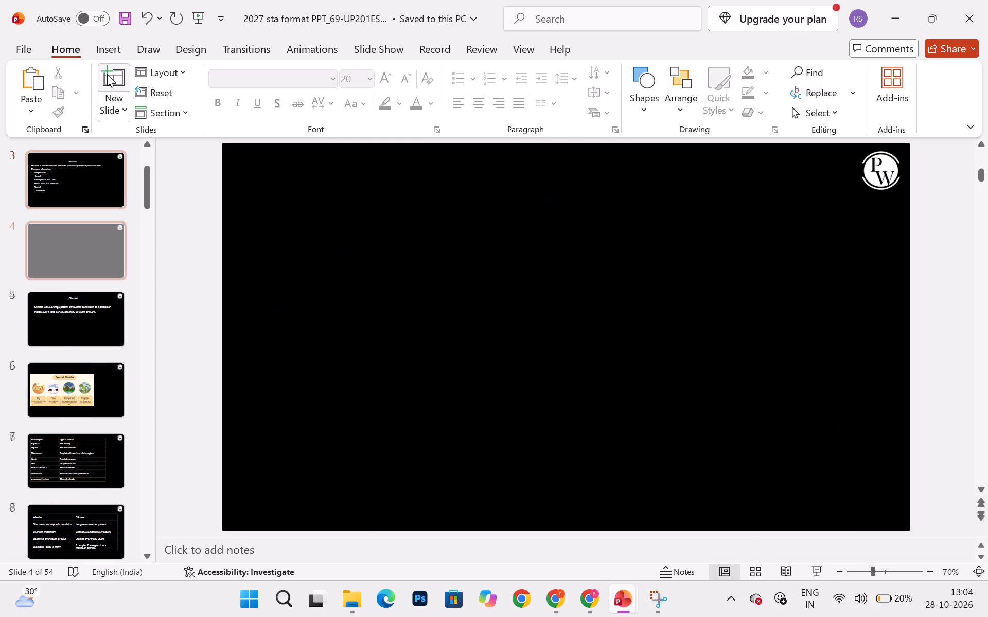
{"action": "left_click", "coordinate": [69, 330]}
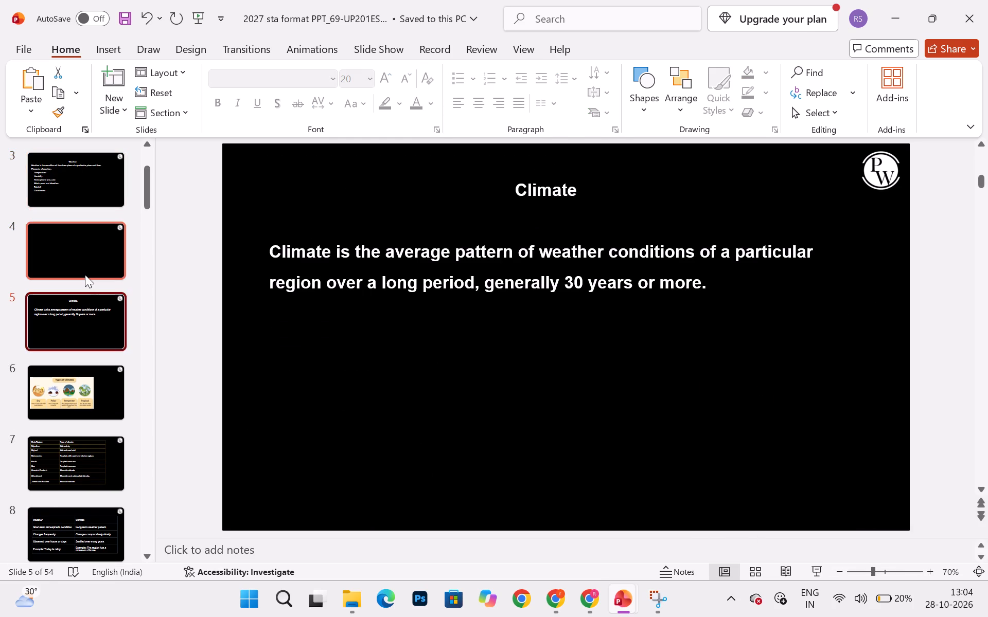
{"action": "left_click", "coordinate": [85, 275]}
{"action": "key", "text": "ctrl+v"}
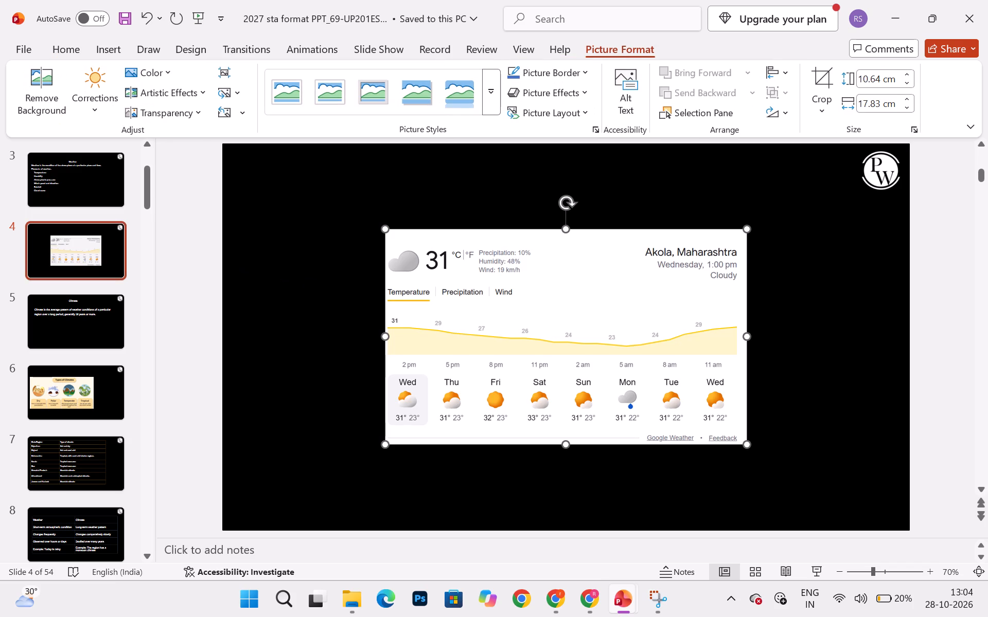
{"action": "left_click_drag", "start_coordinate": [480, 321], "coordinate": [337, 349]}
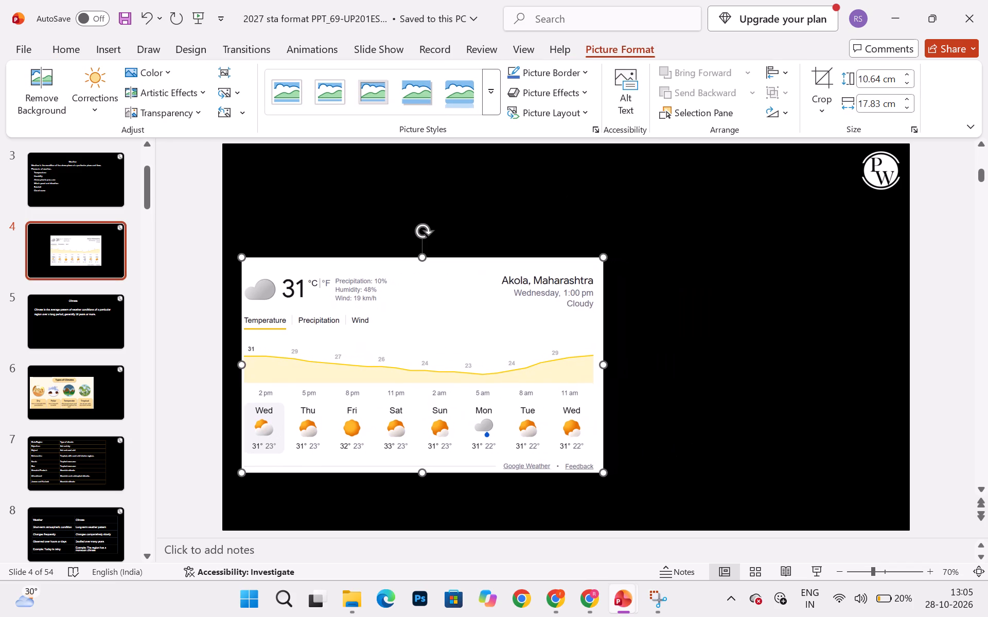
{"action": "left_click_drag", "start_coordinate": [337, 349], "coordinate": [344, 334]}
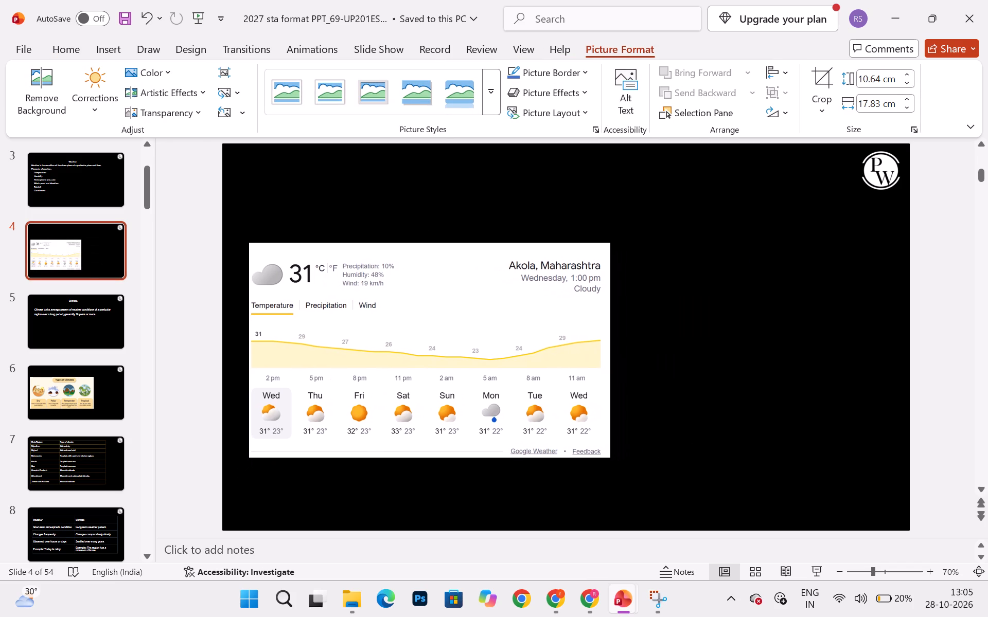
{"action": "left_click_drag", "start_coordinate": [344, 334], "coordinate": [344, 332]}
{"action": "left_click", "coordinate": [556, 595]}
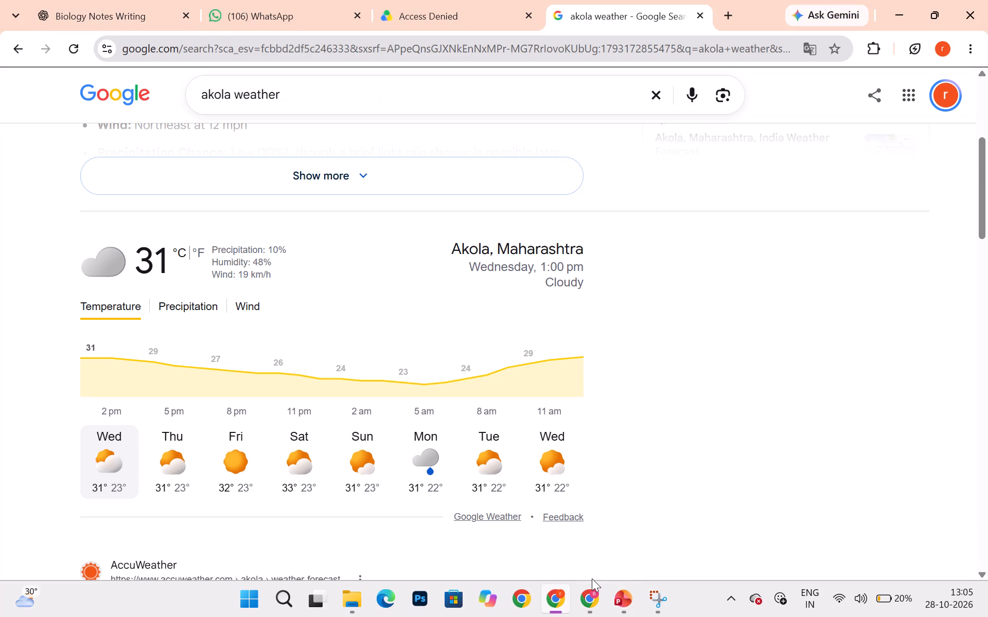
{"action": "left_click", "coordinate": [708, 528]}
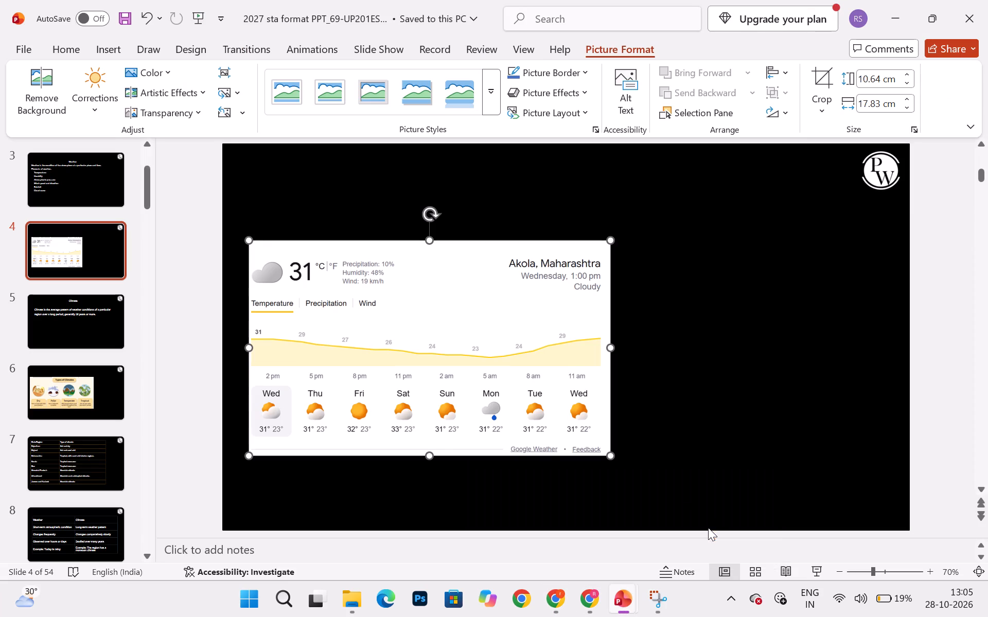
Review slides 1 to 12, from the title slide through the weather, climate and climate change slides to the World Meteorological Day slide.
{"action": "left_click", "coordinate": [119, 324]}
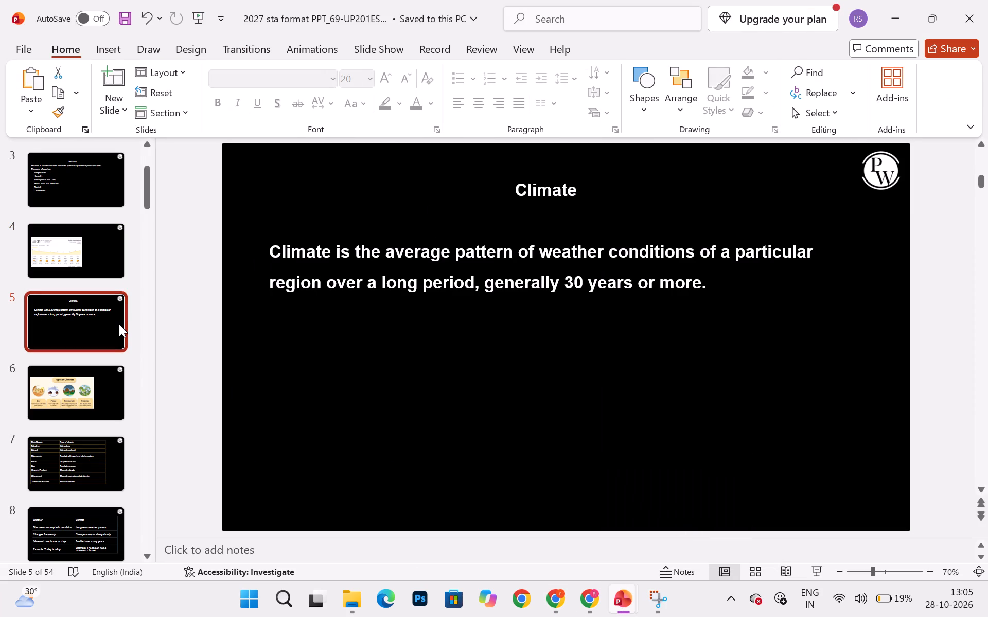
{"action": "key", "text": "Up"}
{"action": "key", "text": "Up"}
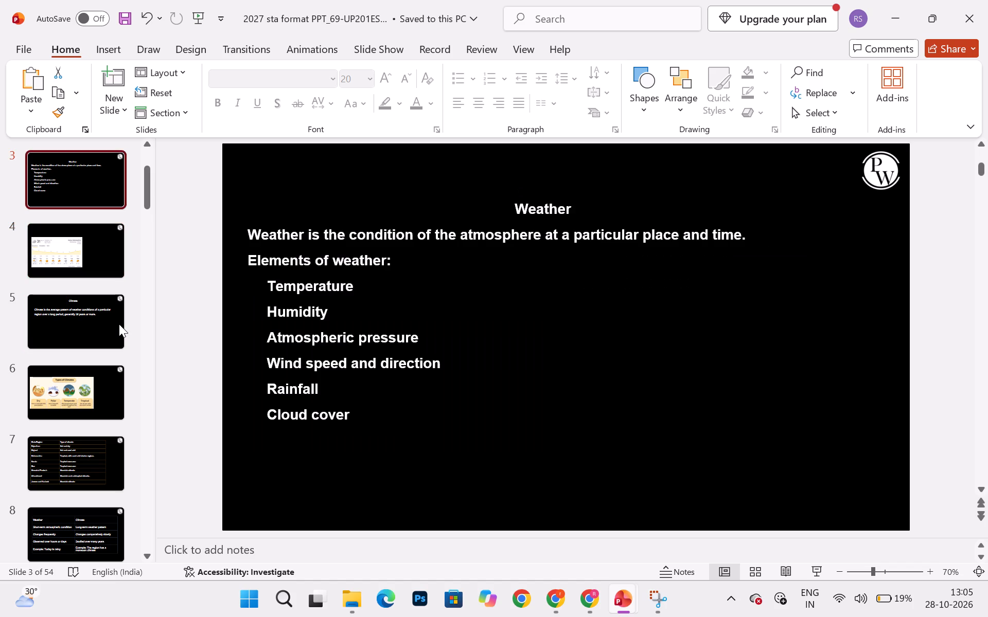
{"action": "key", "text": "Up"}
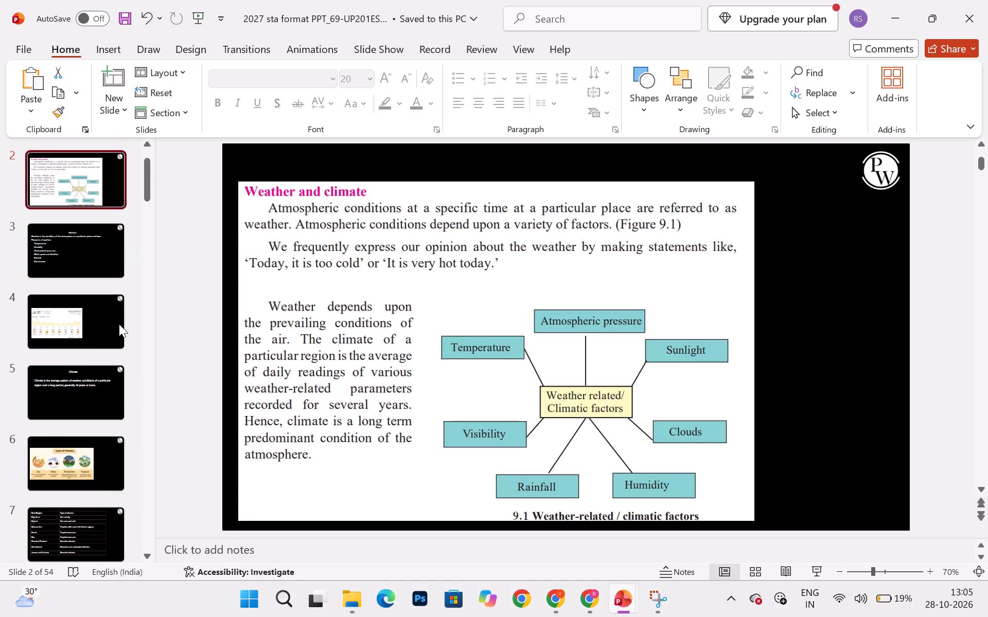
{"action": "key", "text": "Up"}
{"action": "key", "text": "Down"}
{"action": "key", "text": "Down"}
{"action": "key", "text": "Down"}
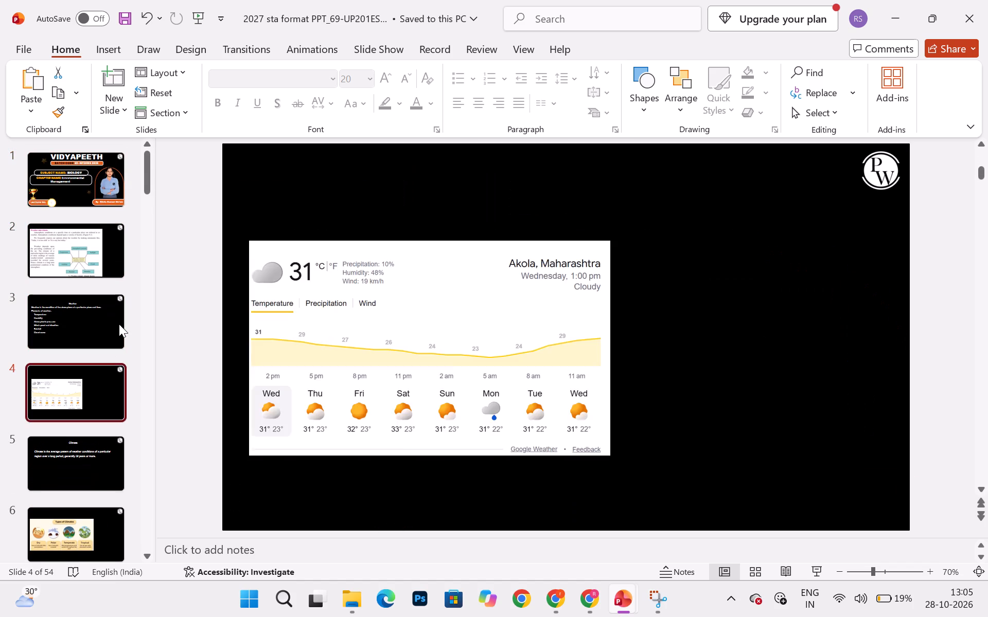
{"action": "key", "text": "Down"}
{"action": "key", "text": "Down"}
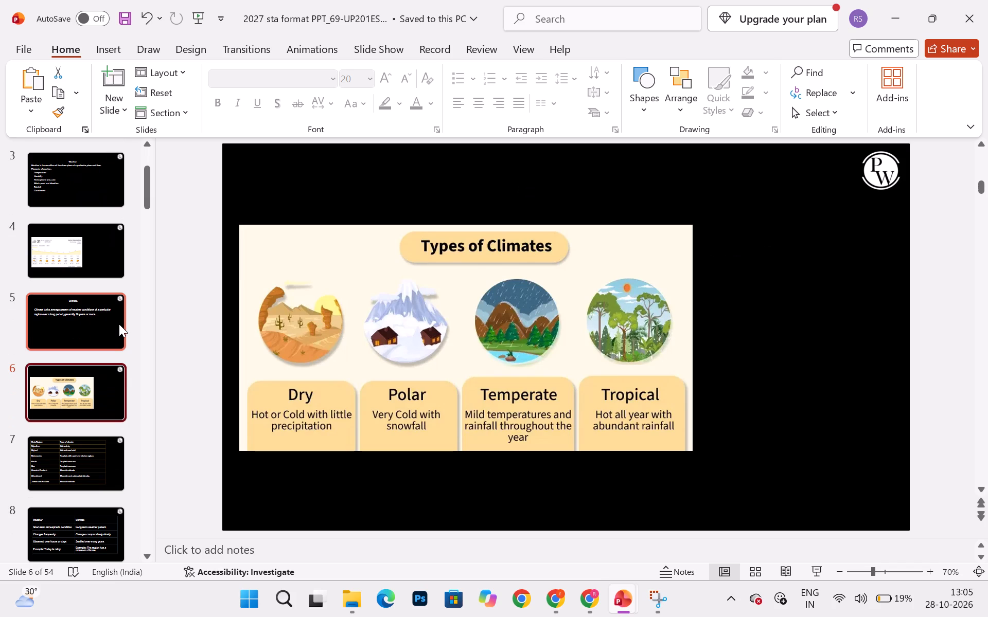
{"action": "key", "text": "Down"}
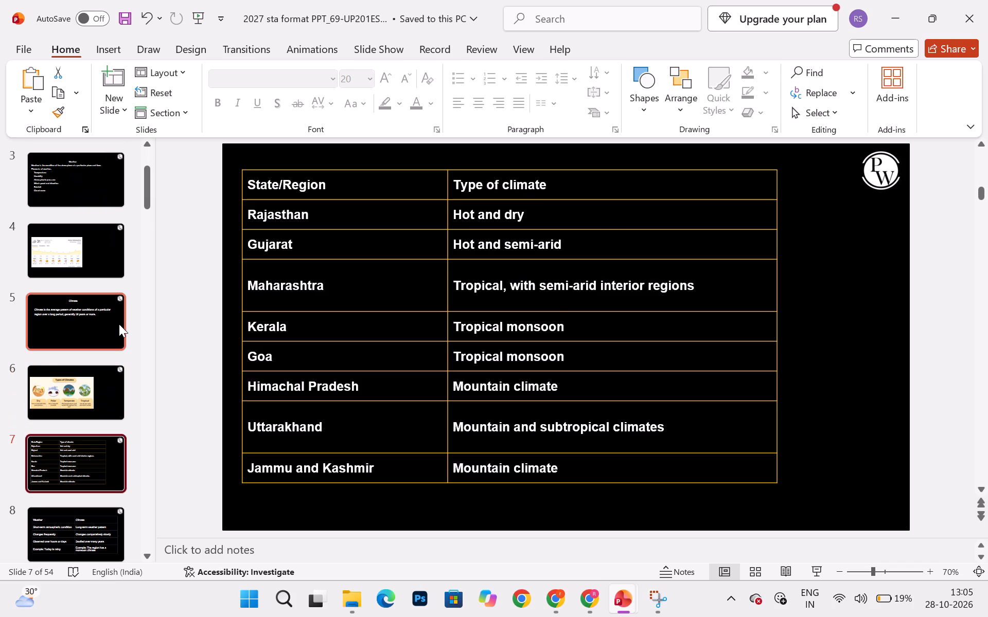
{"action": "key", "text": "Down"}
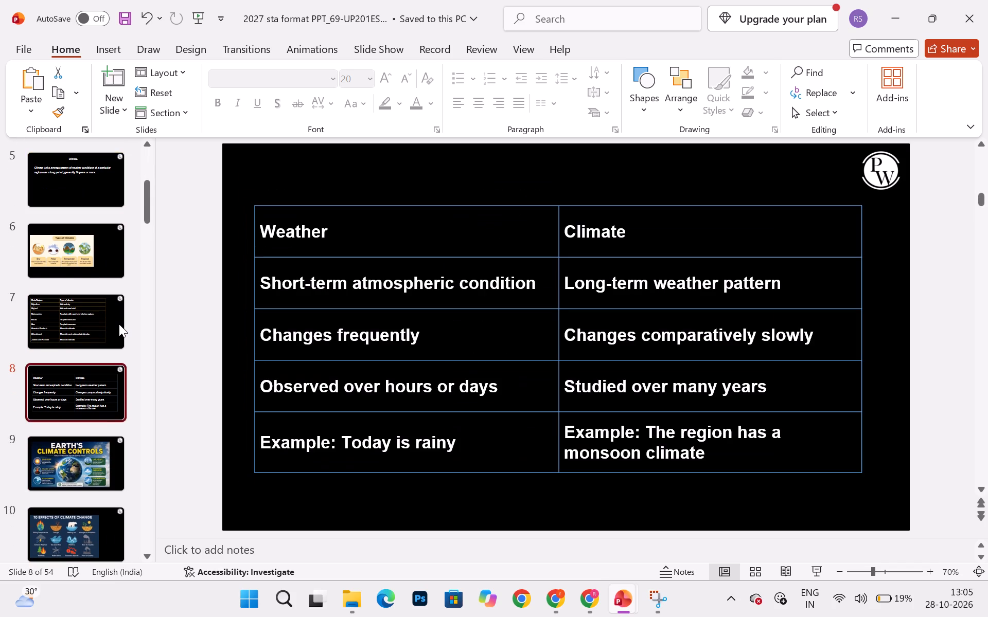
{"action": "key", "text": "Down"}
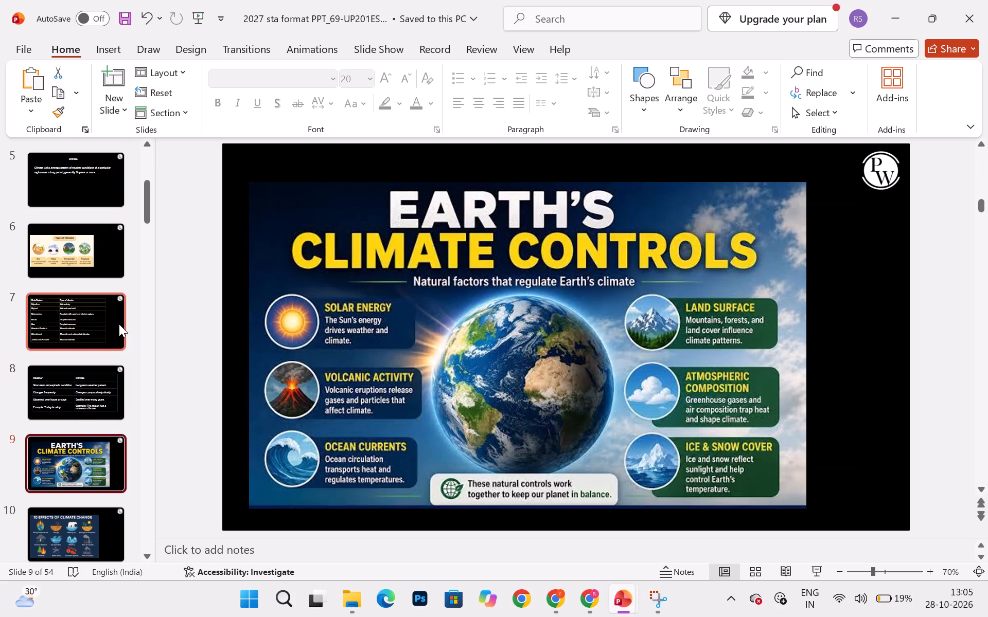
{"action": "key", "text": "Down"}
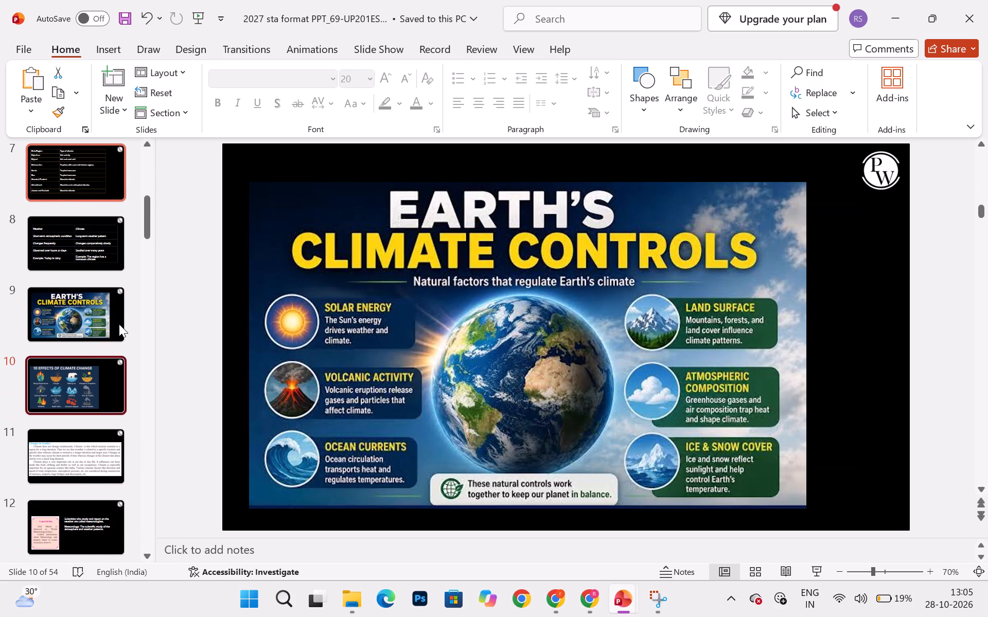
{"action": "key", "text": "Down"}
{"action": "key", "text": "Up"}
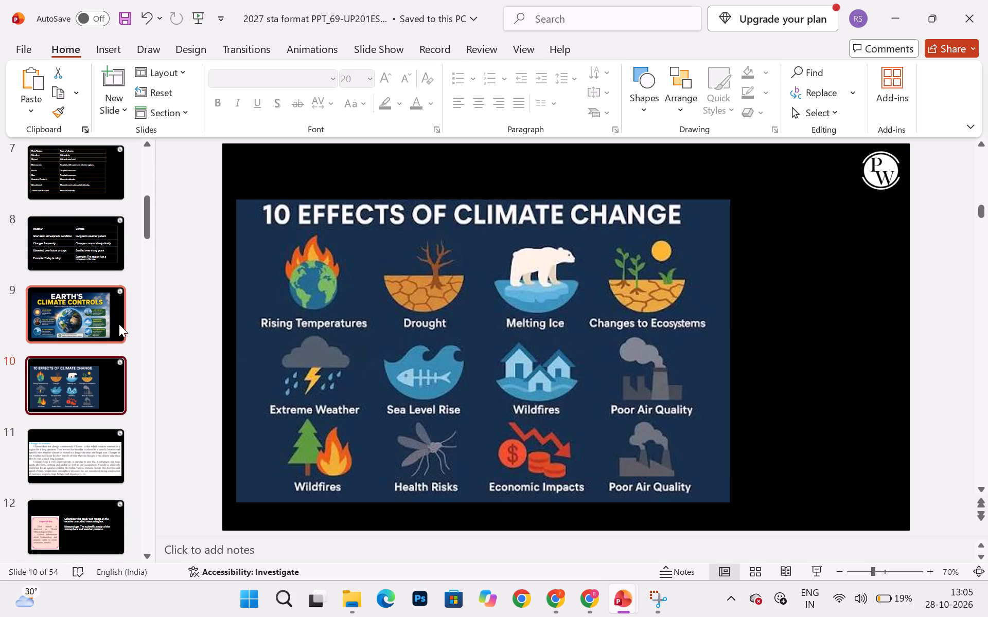
{"action": "key", "text": "Down"}
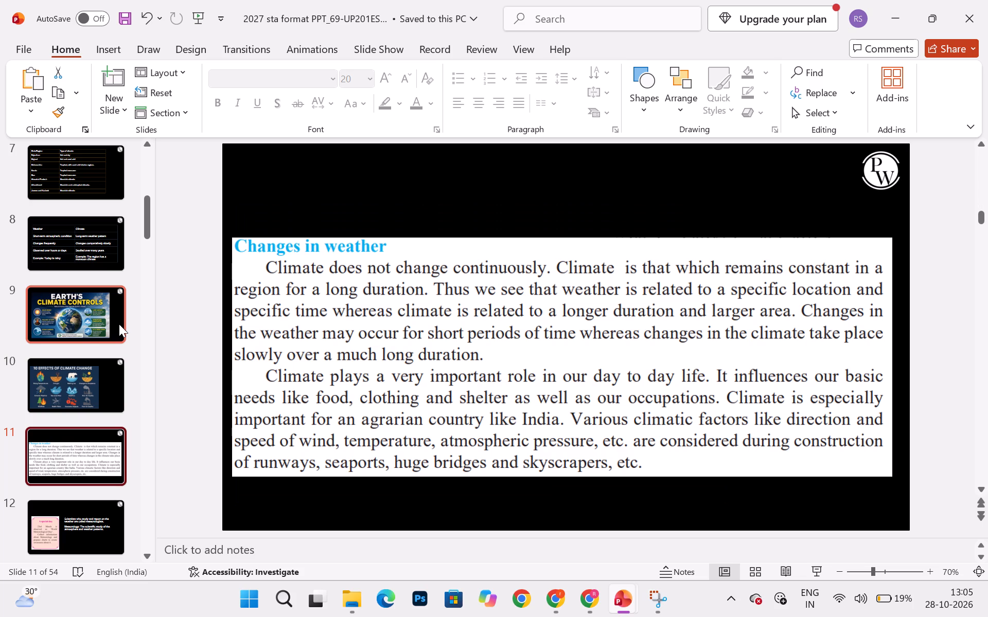
{"action": "key", "text": "Down"}
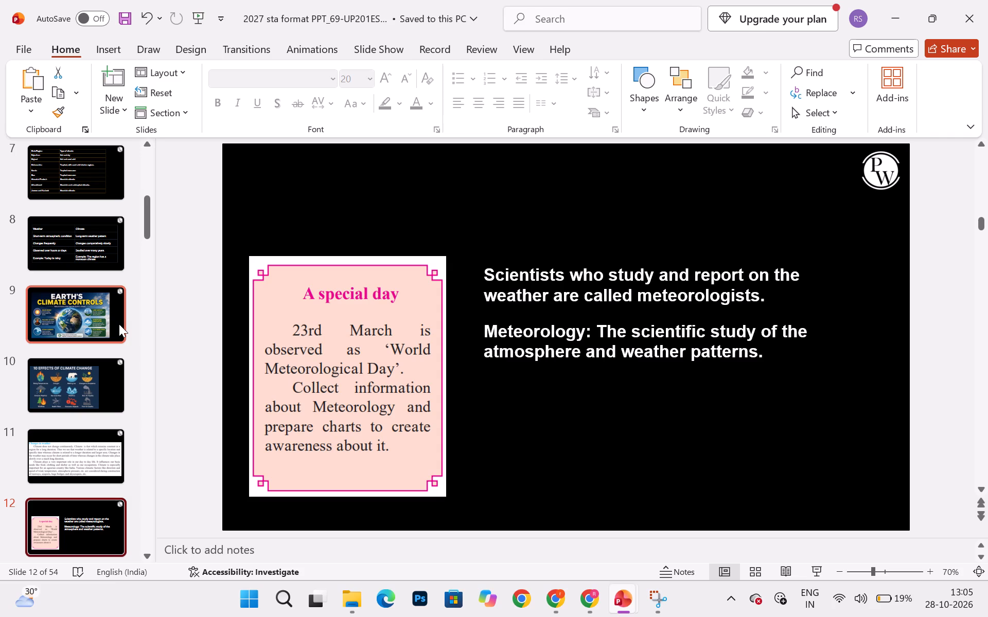
Look over the slide on the importance of weather in the living world, and return to the World Meteorological Day slide.
{"action": "key", "text": "Down"}
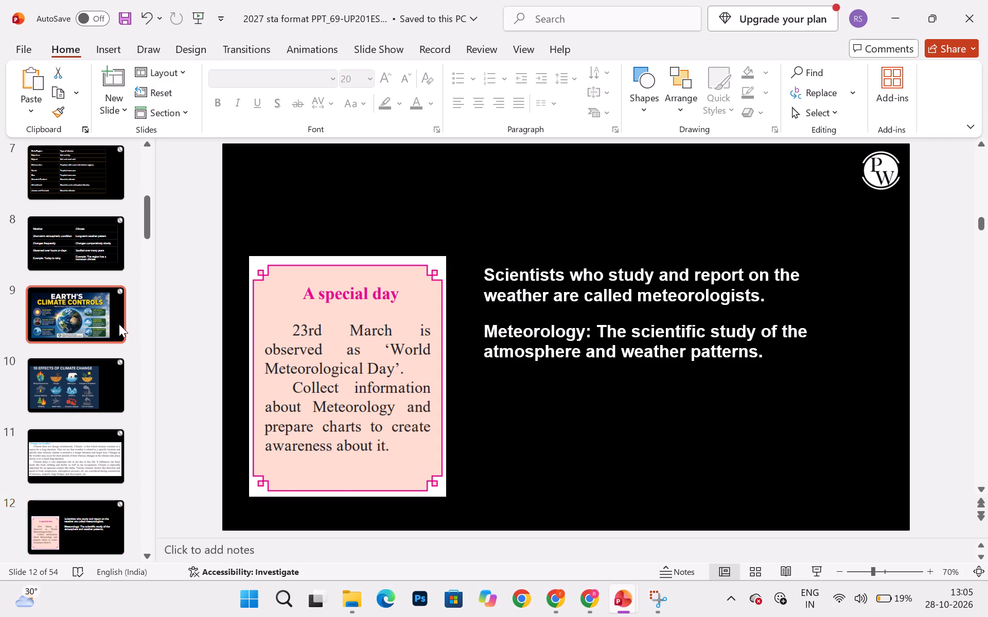
{"action": "key", "text": "Up"}
{"action": "key", "text": "Down"}
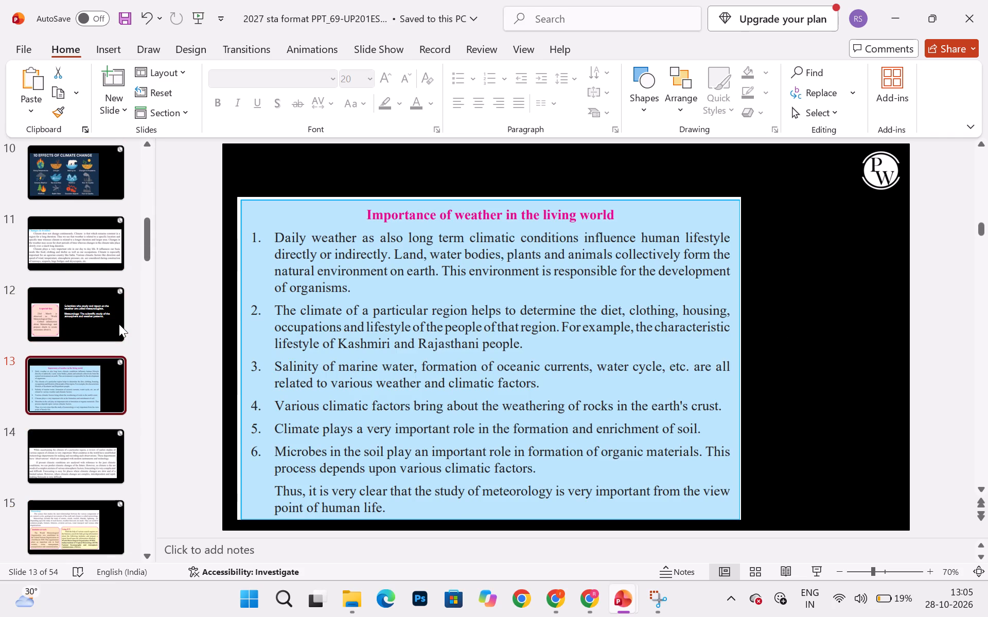
{"action": "key", "text": "Up"}
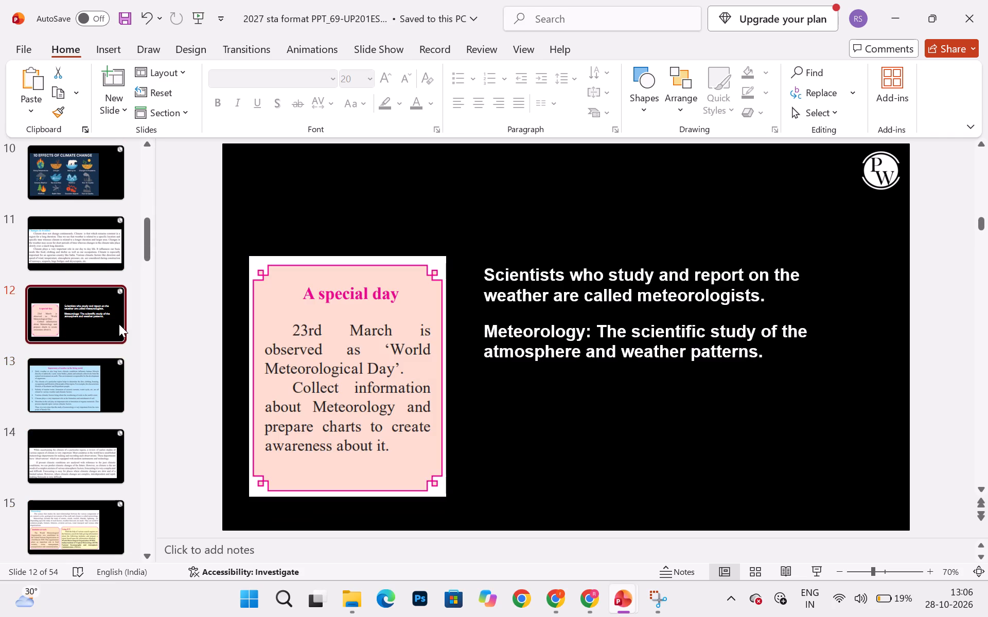
Switch to Chrome, replace the Akola weather search with one for weather forecasting, and show the image results.
{"action": "left_click", "coordinate": [561, 603]}
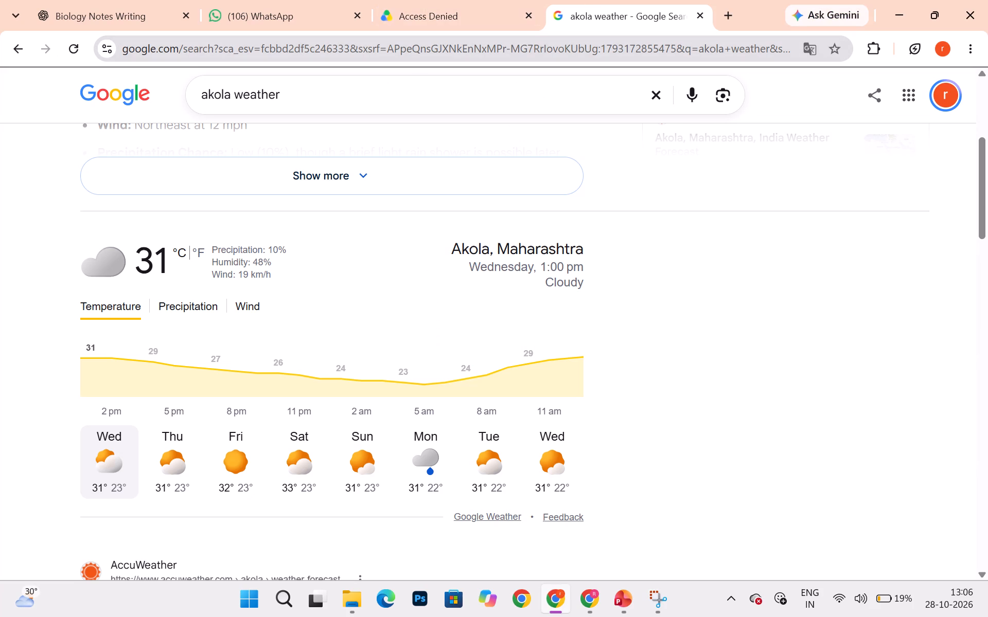
{"action": "triple_click", "coordinate": [411, 86]}
{"action": "left_click", "coordinate": [411, 86]}
{"action": "key", "text": "BackSpace"}
{"action": "type", "text": "weater forecasrting"}
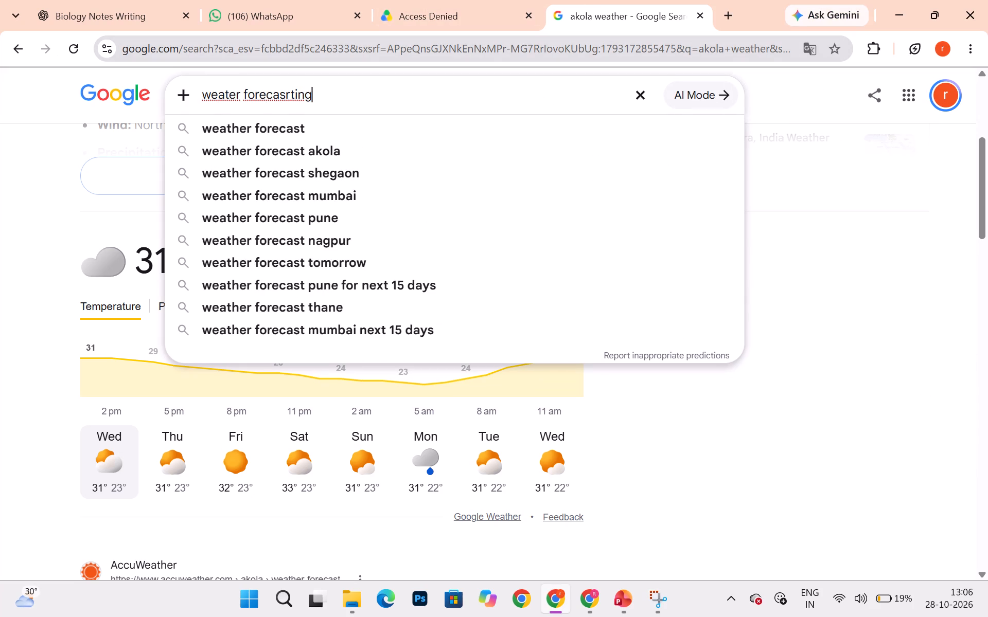
{"action": "key", "text": "Return"}
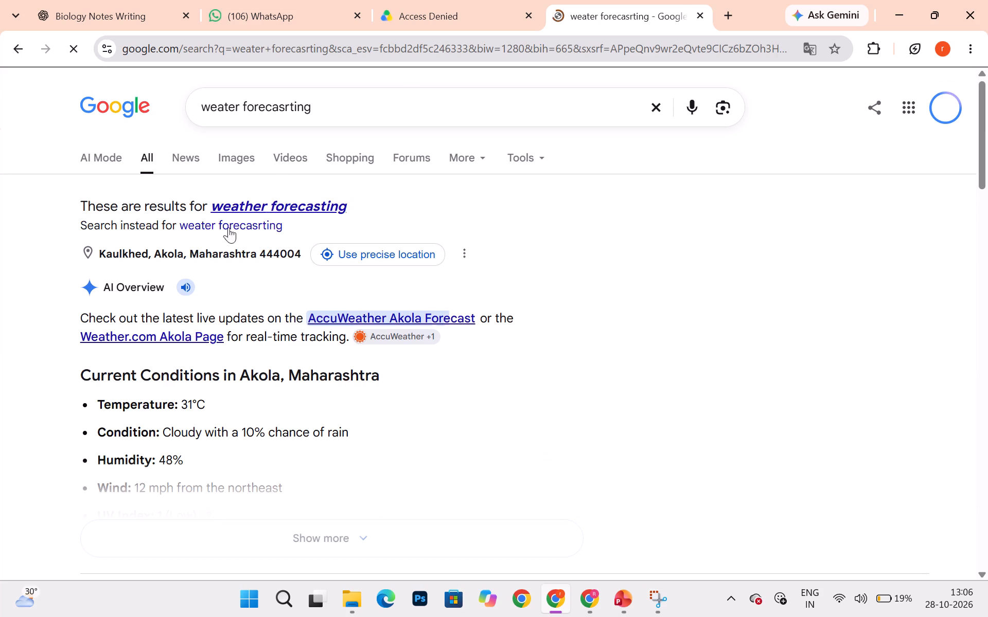
{"action": "scroll", "coordinate": [218, 338], "scroll_direction": "down", "scroll_amount": 1}
{"action": "scroll", "coordinate": [218, 243], "scroll_direction": "up", "scroll_amount": 1}
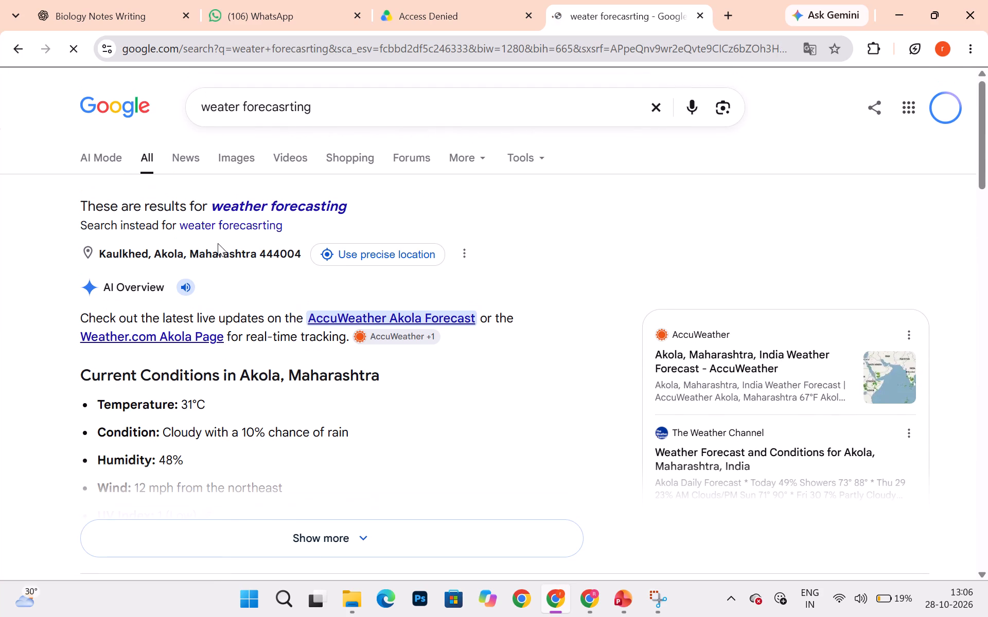
{"action": "left_click", "coordinate": [237, 155]}
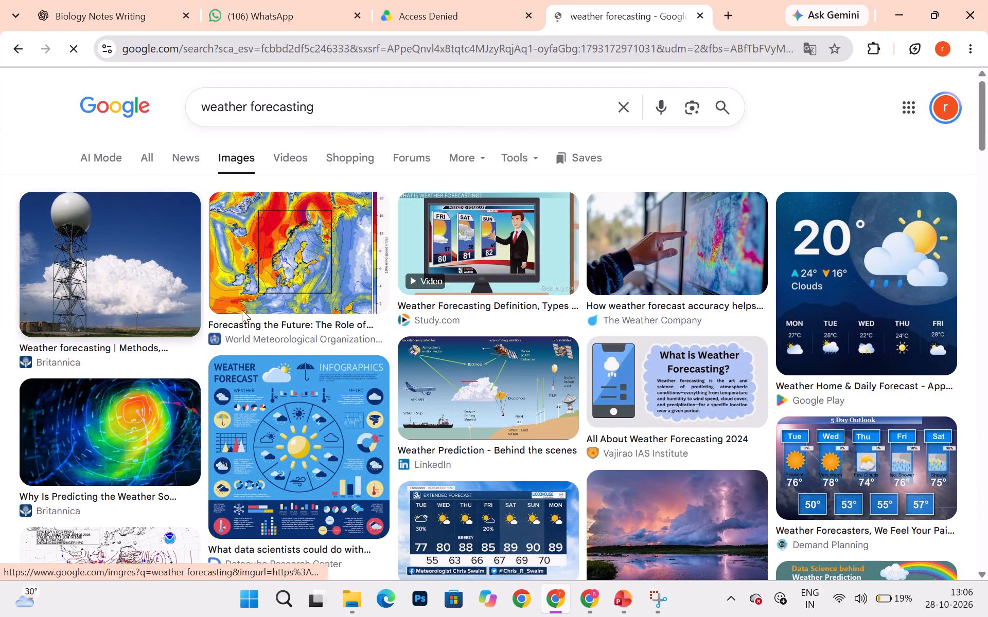
Browse the image results and copy the blue Weather Forecasting illustration with the India map from impri insights.
{"action": "scroll", "coordinate": [554, 416], "scroll_direction": "down", "scroll_amount": 1}
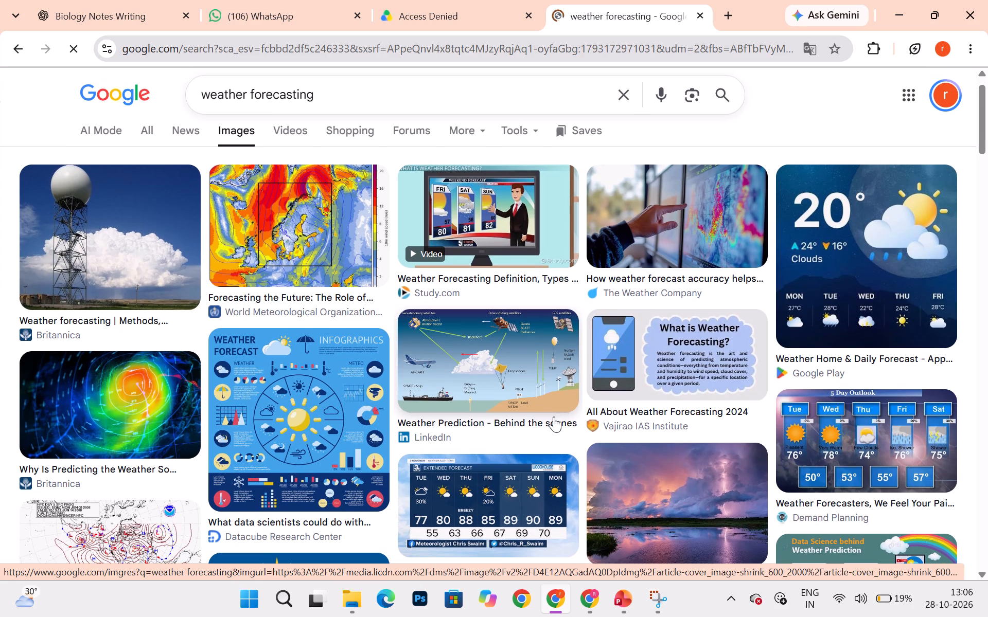
{"action": "scroll", "coordinate": [554, 416], "scroll_direction": "down", "scroll_amount": 1}
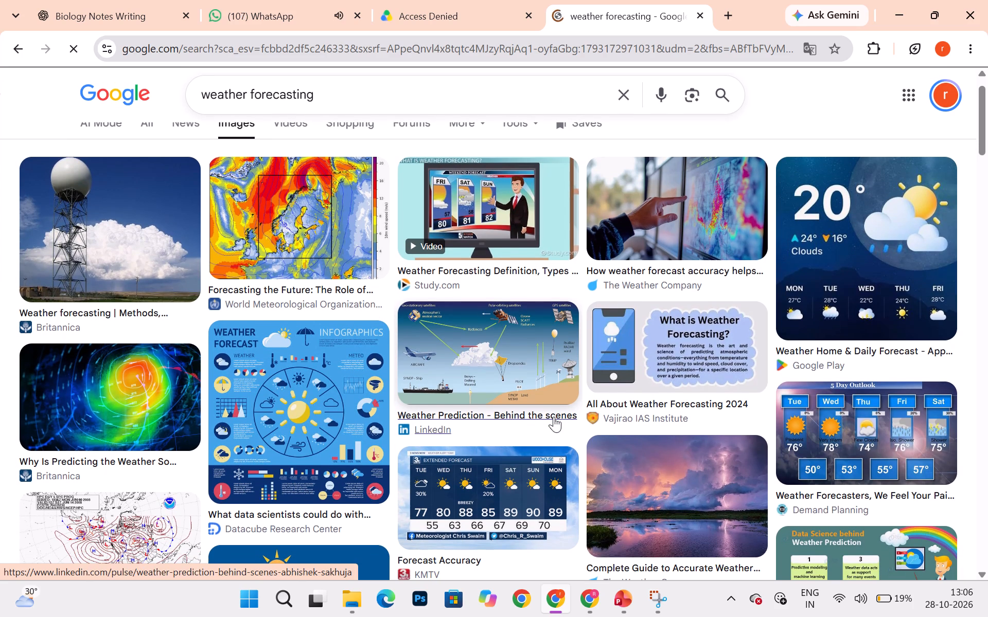
{"action": "scroll", "coordinate": [554, 416], "scroll_direction": "down", "scroll_amount": 1}
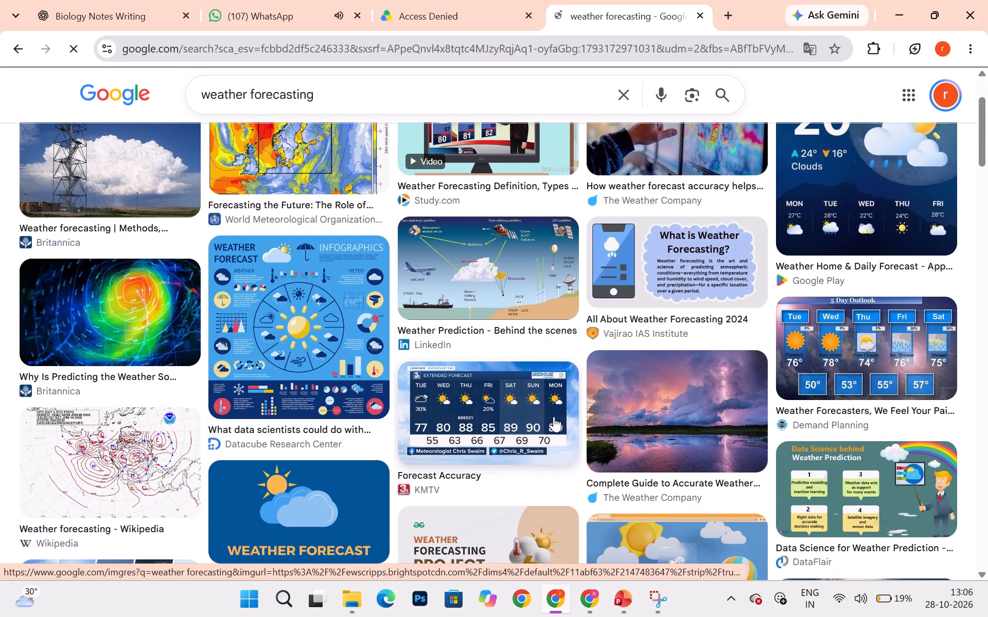
{"action": "scroll", "coordinate": [554, 416], "scroll_direction": "down", "scroll_amount": 2}
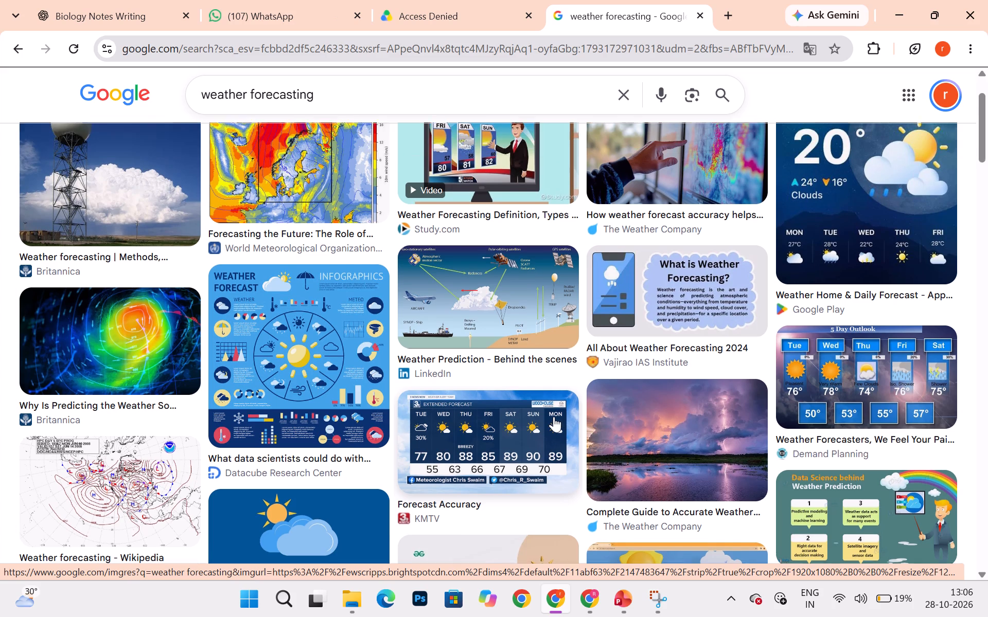
{"action": "scroll", "coordinate": [554, 416], "scroll_direction": "down", "scroll_amount": 1}
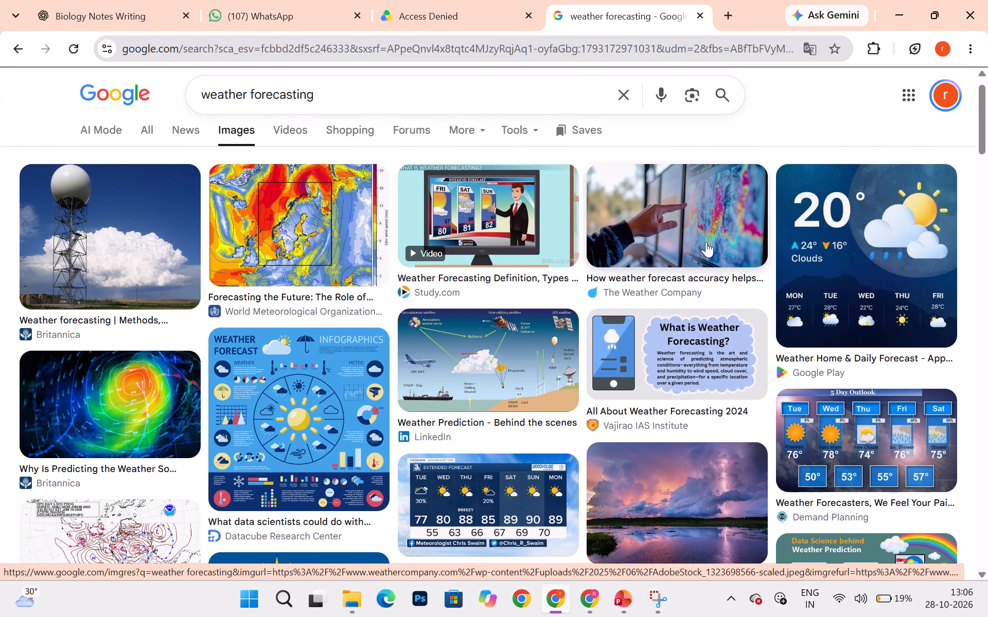
{"action": "scroll", "coordinate": [706, 242], "scroll_direction": "down", "scroll_amount": 2}
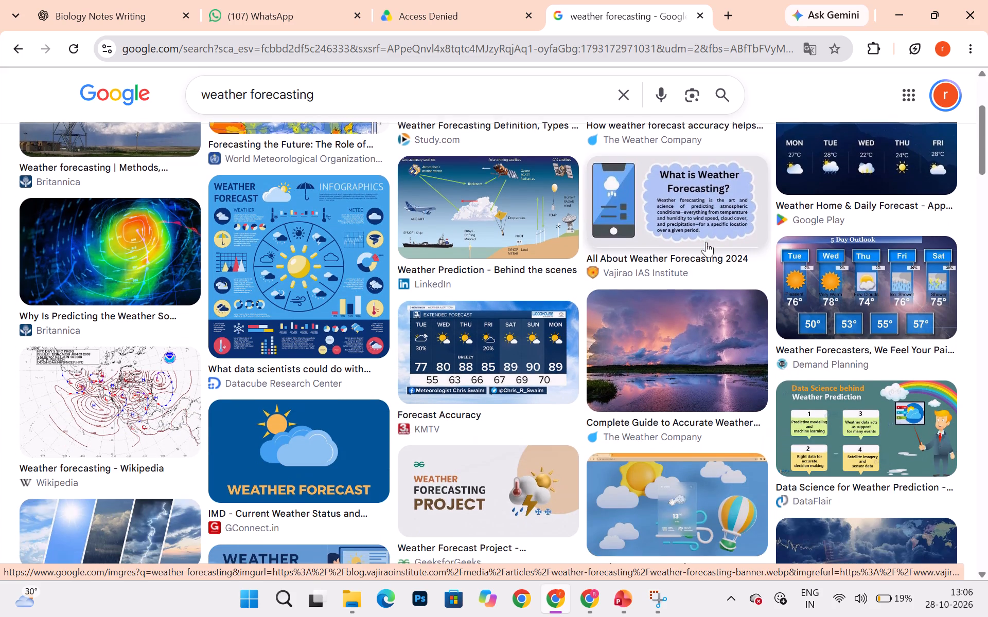
{"action": "scroll", "coordinate": [706, 242], "scroll_direction": "down", "scroll_amount": 1}
{"action": "scroll", "coordinate": [454, 411], "scroll_direction": "down", "scroll_amount": 1}
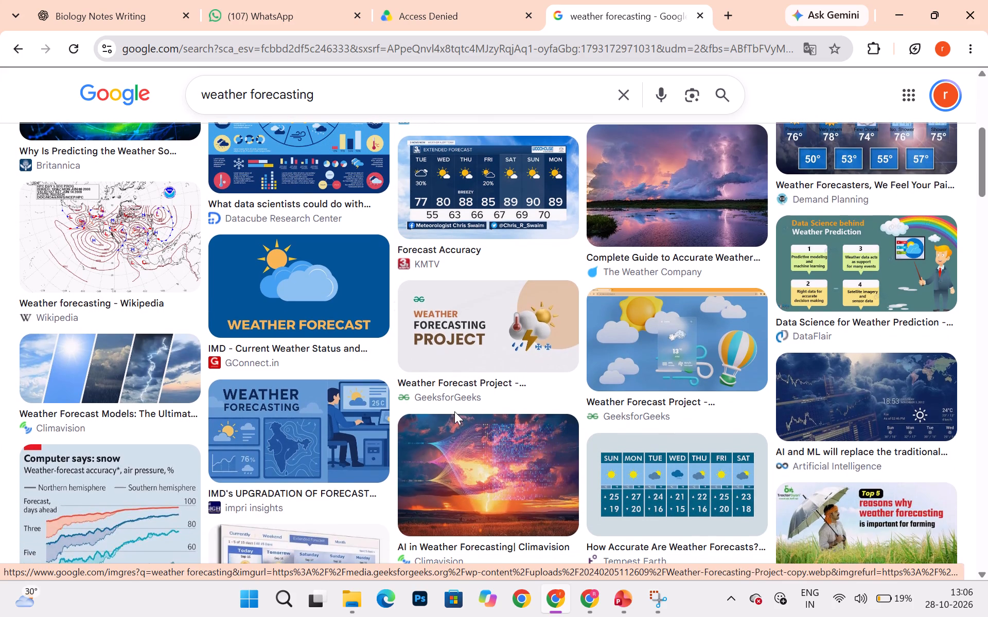
{"action": "right_click", "coordinate": [324, 422]}
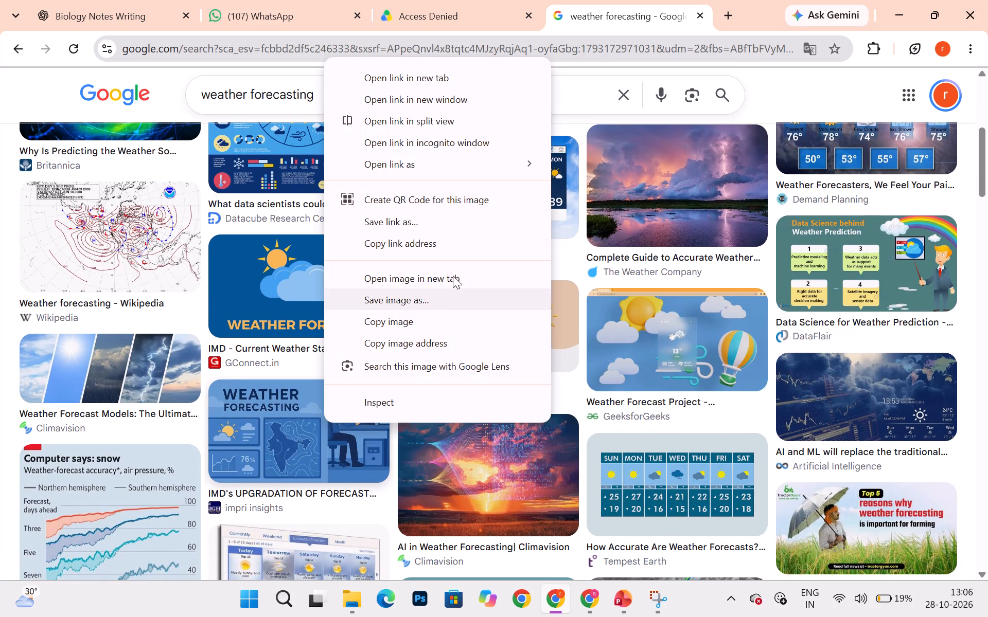
{"action": "left_click", "coordinate": [394, 319]}
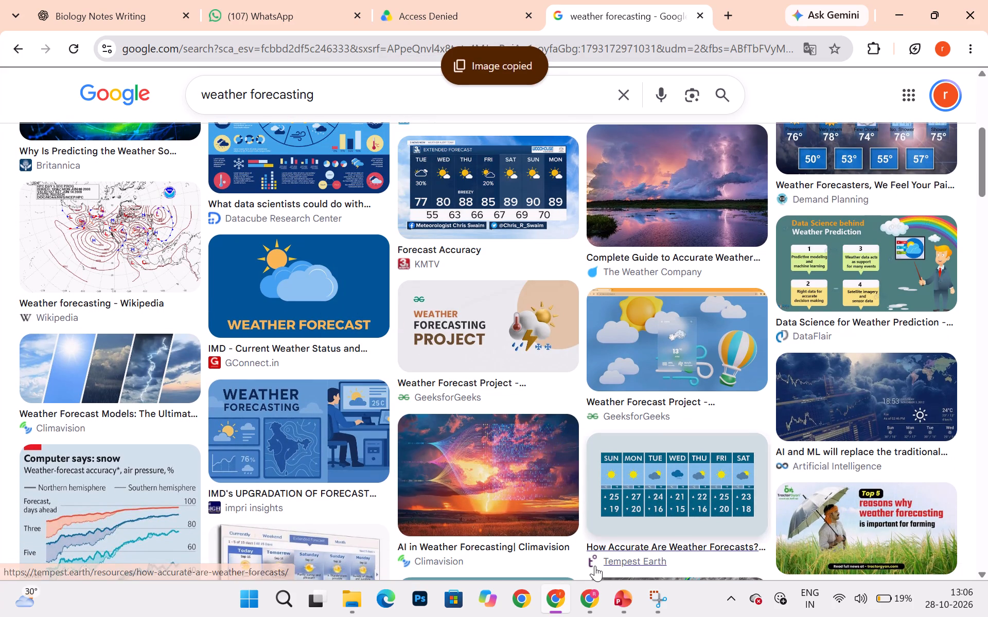
Switch back to PowerPoint, add a blank slide after slide 12, paste the Weather Forecasting image, and place it at the slide's lower left.
{"action": "left_click", "coordinate": [726, 527]}
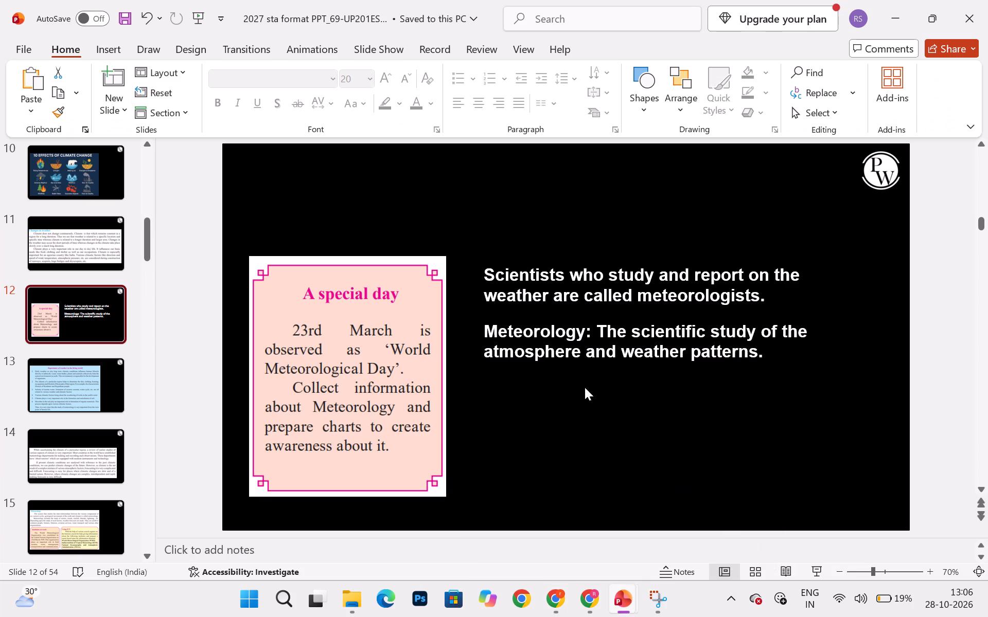
{"action": "left_click", "coordinate": [112, 70]}
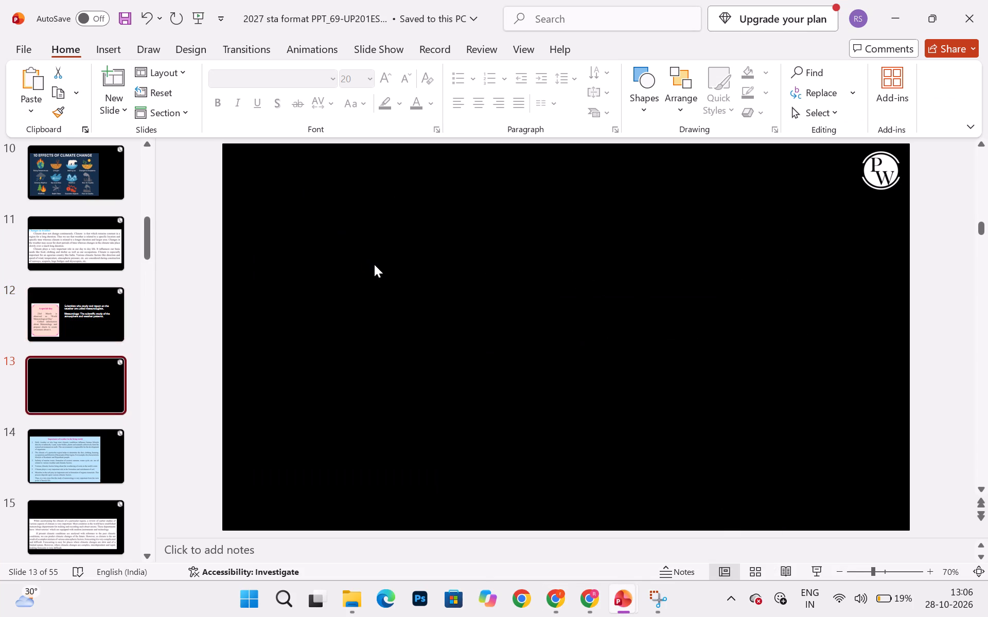
{"action": "key", "text": "ctrl+v"}
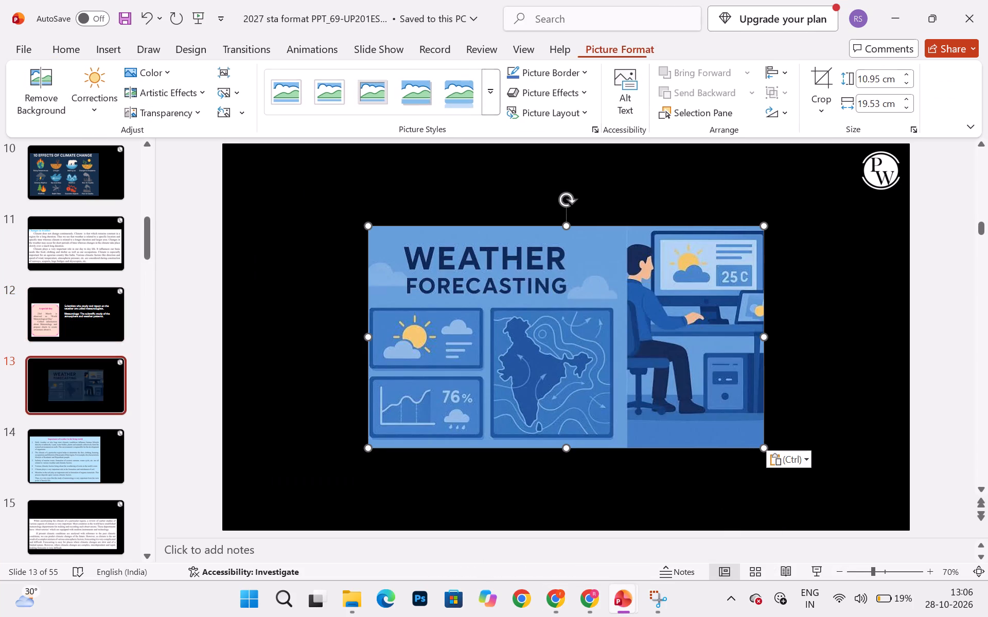
{"action": "left_click_drag", "start_coordinate": [589, 358], "coordinate": [465, 399]}
{"action": "left_click", "coordinate": [725, 346]}
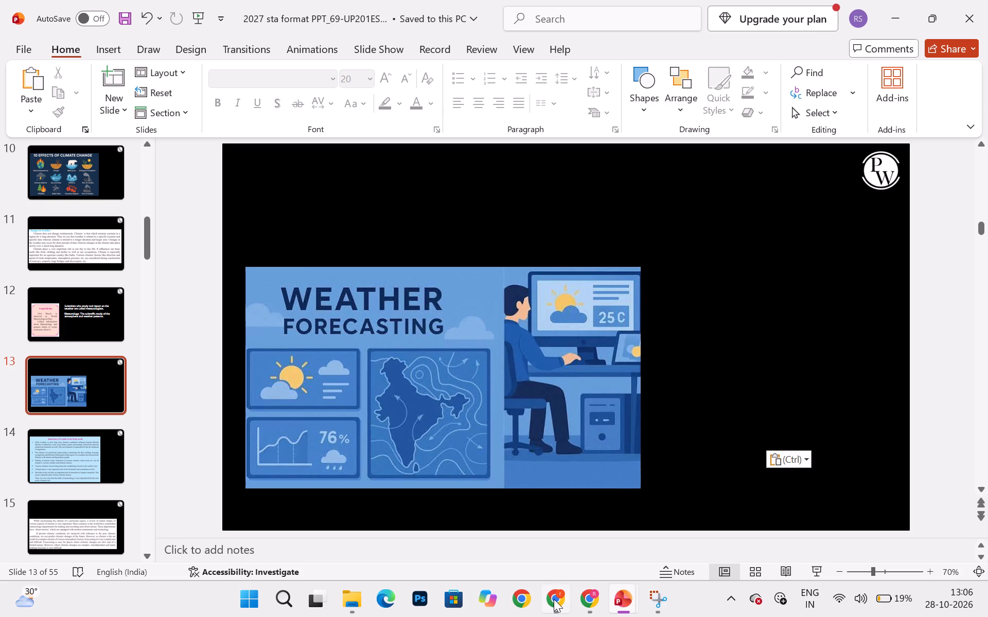
Switch to Chrome and open the Biology Notes Writing conversation in ChatGPT.
{"action": "left_click", "coordinate": [554, 599]}
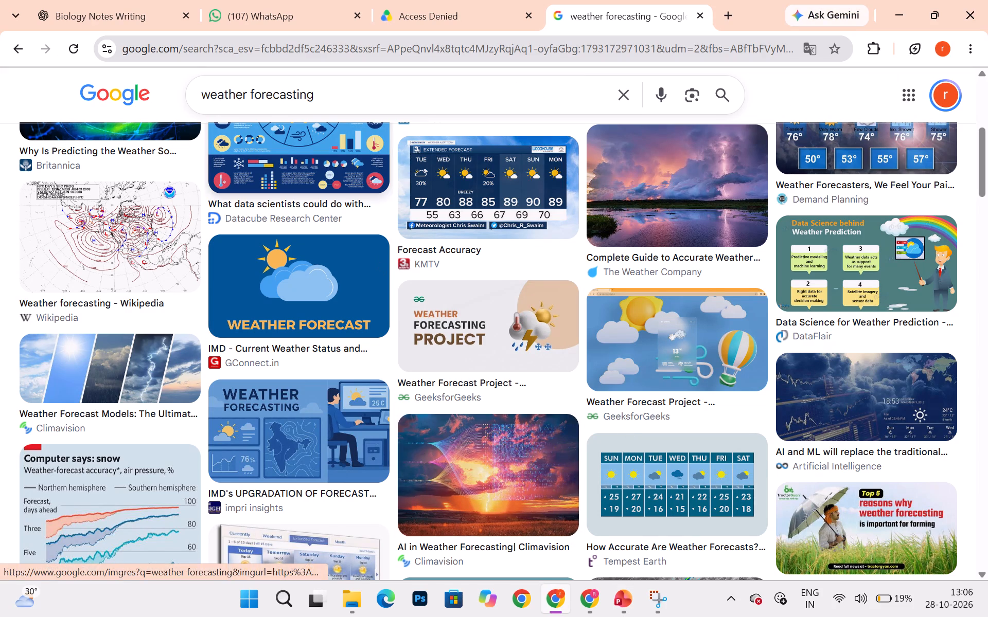
{"action": "left_click", "coordinate": [99, 0]}
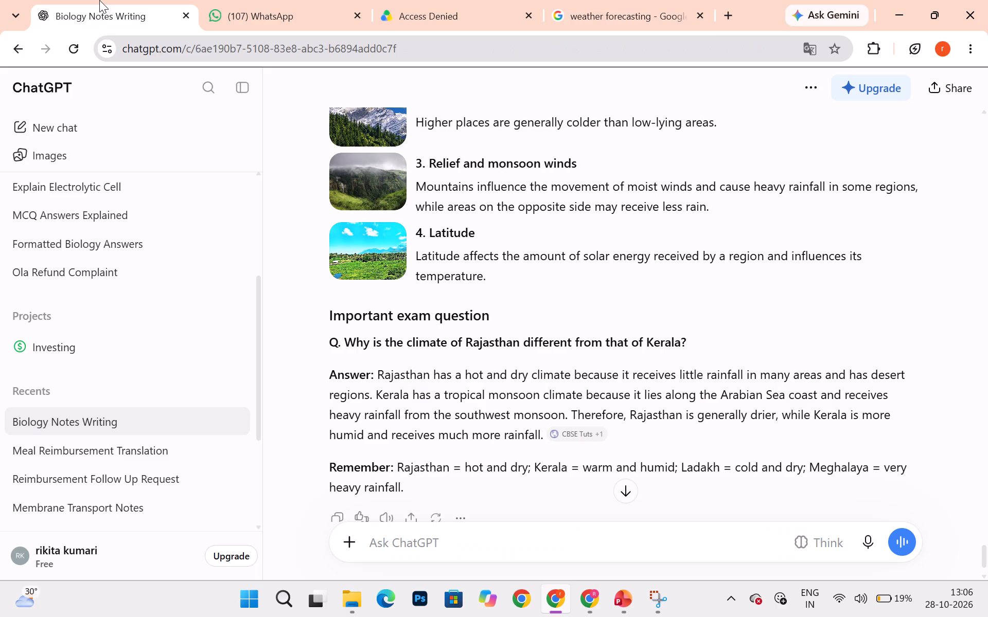
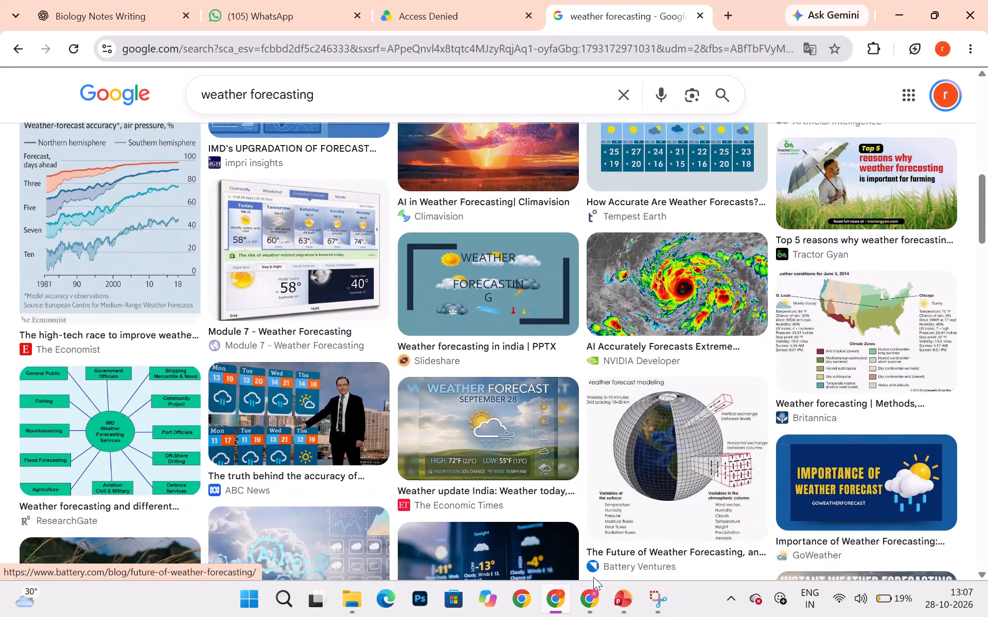
Switch back to PowerPoint and read through slides 14 and 15 on the importance of weather and climate forecasting.
{"action": "left_click", "coordinate": [582, 603]}
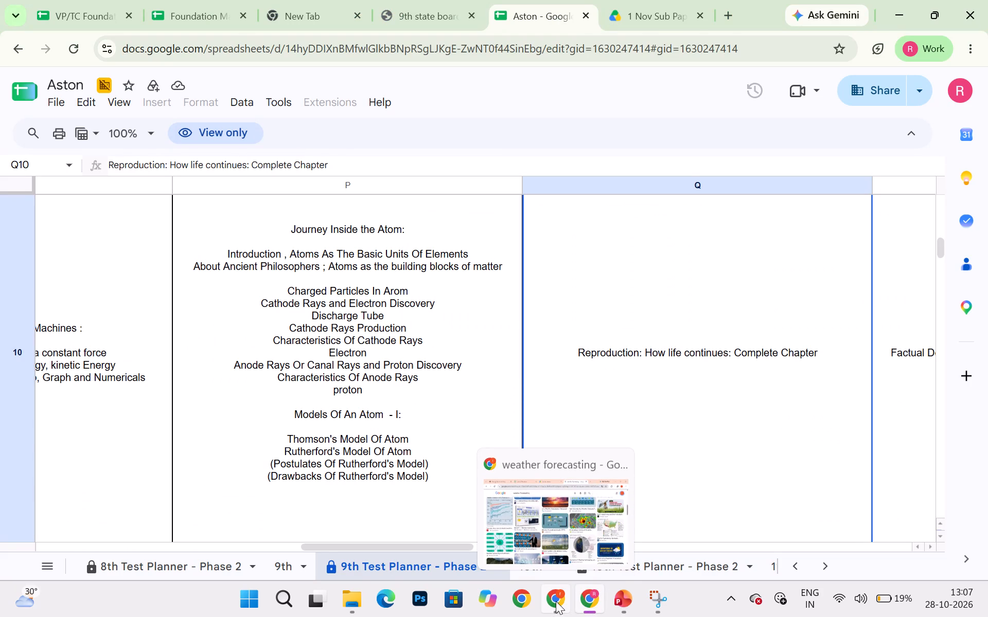
{"action": "left_click", "coordinate": [735, 523]}
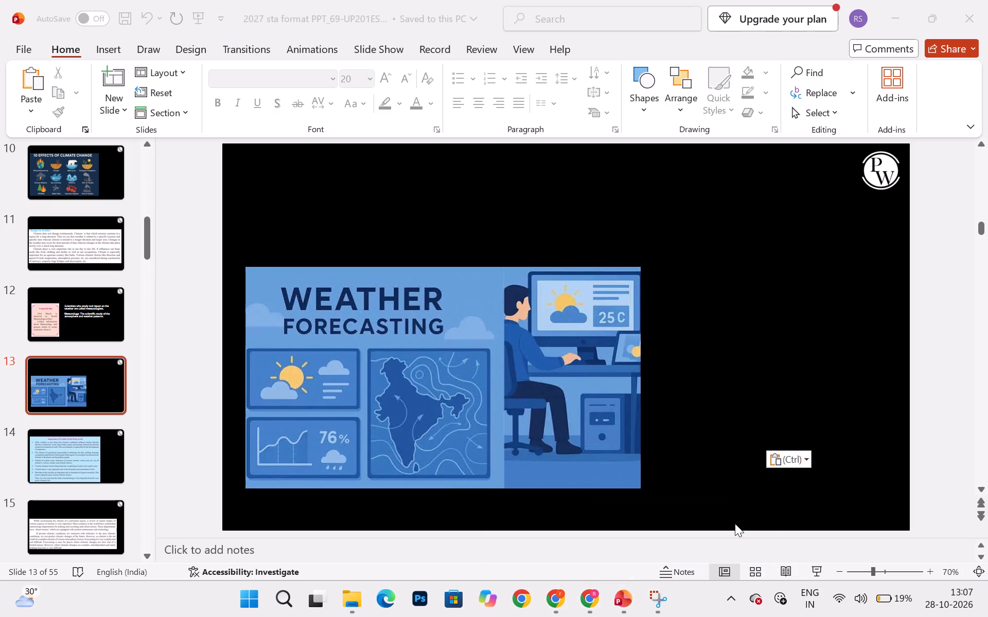
{"action": "key", "text": "Down"}
{"action": "key", "text": "Up"}
{"action": "key", "text": "Down"}
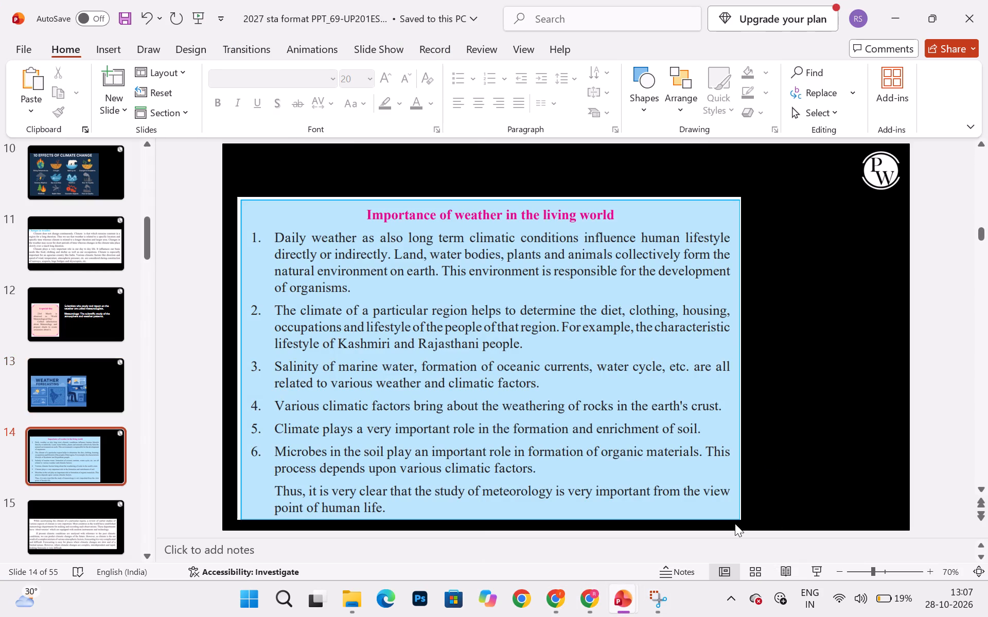
{"action": "key", "text": "Up"}
{"action": "key", "text": "Down"}
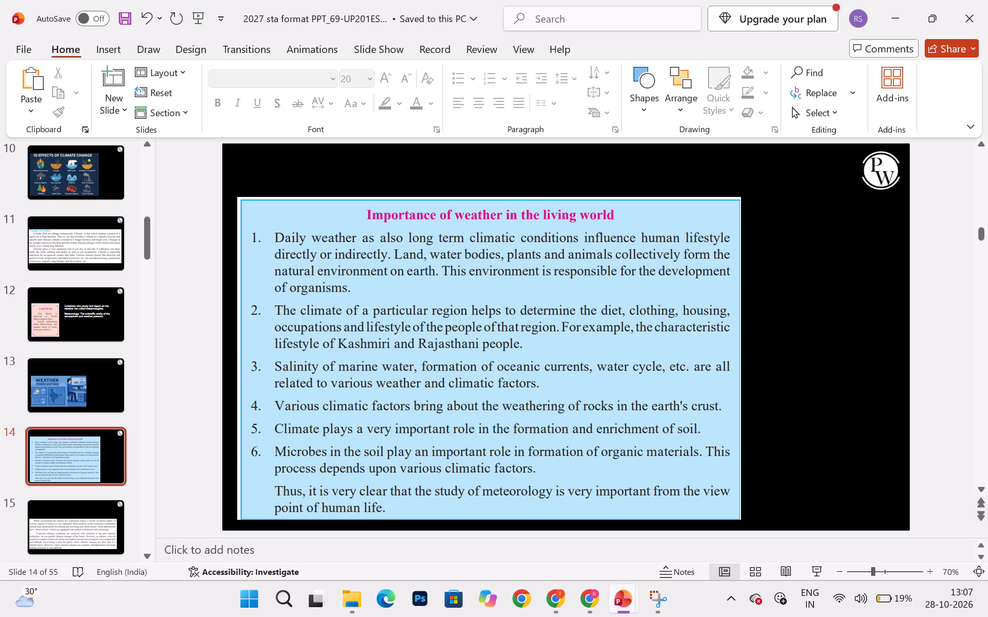
{"action": "key", "text": "Down"}
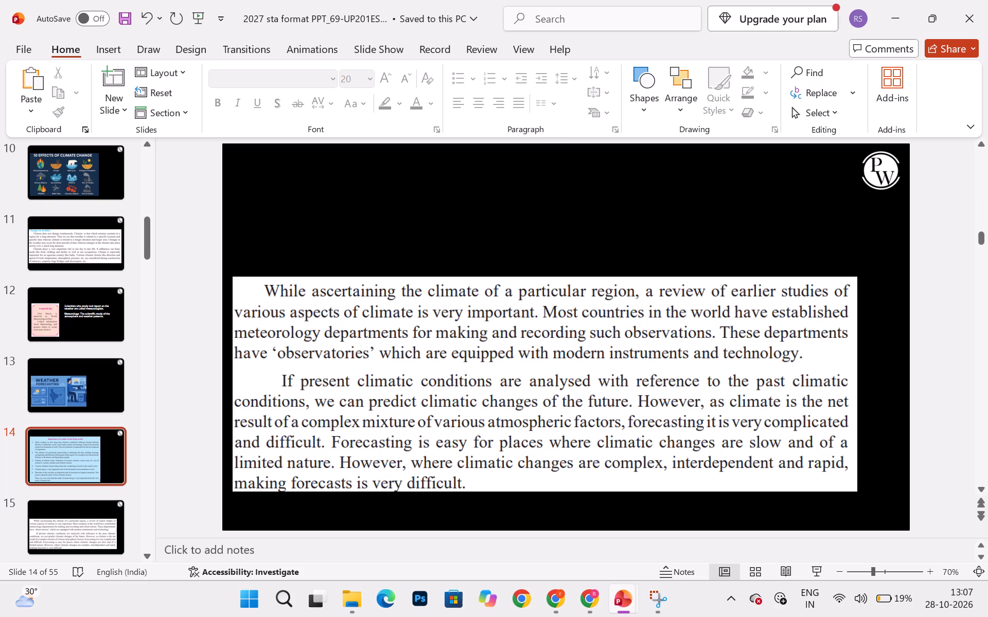
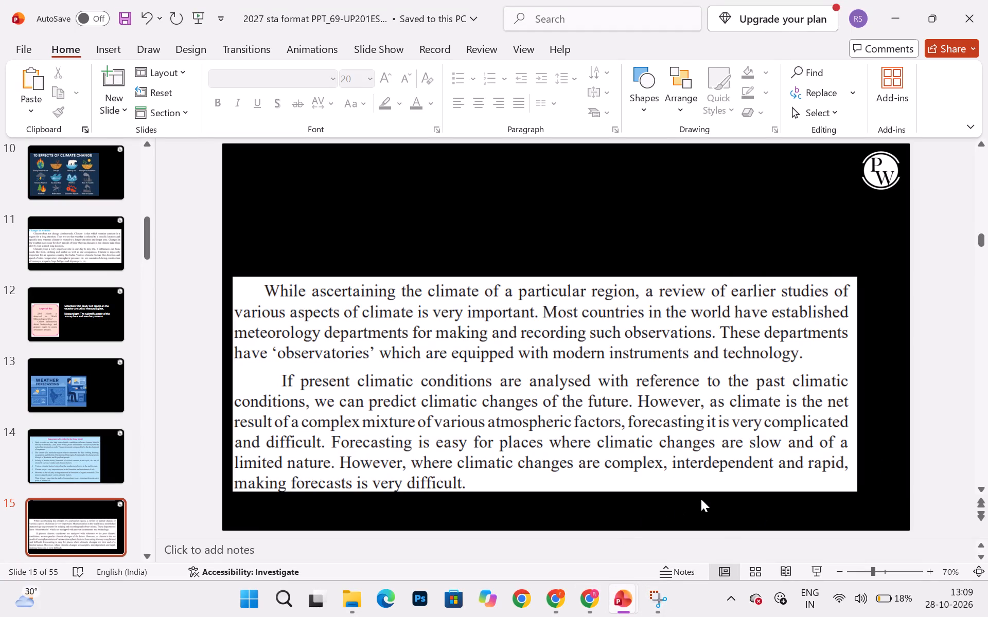
Review slide 15 on climate studies and forecasting, and slide 16 on meteorology and its institutes.
{"action": "key", "text": "Down"}
{"action": "key", "text": "Up"}
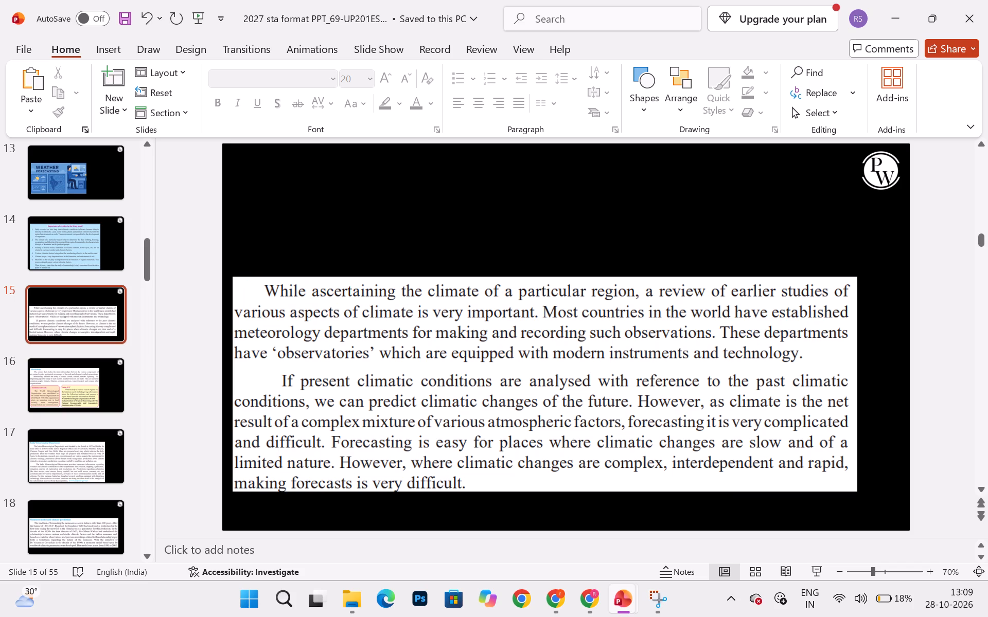
{"action": "key", "text": "Down"}
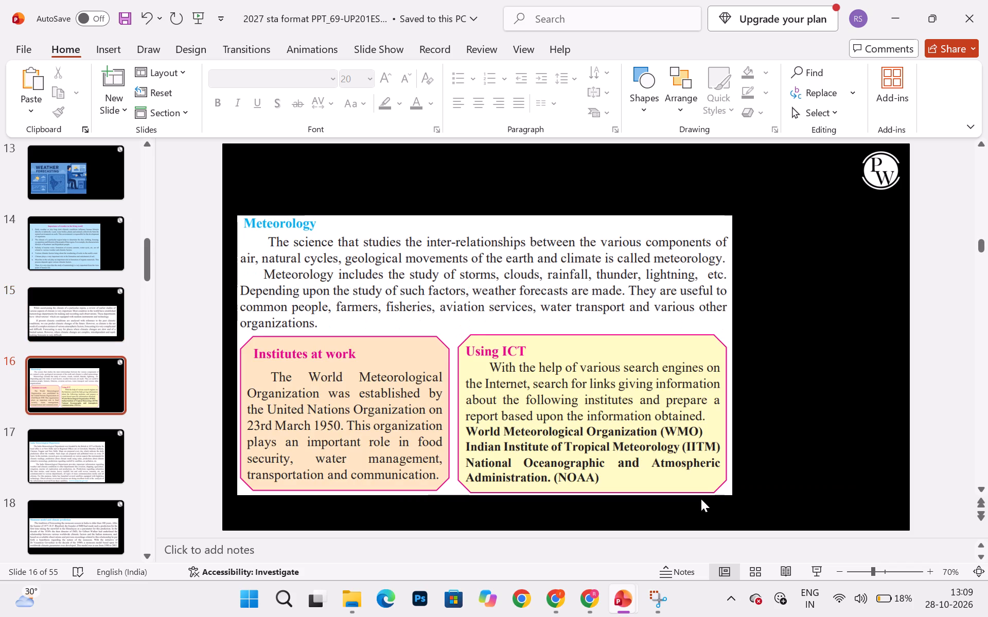
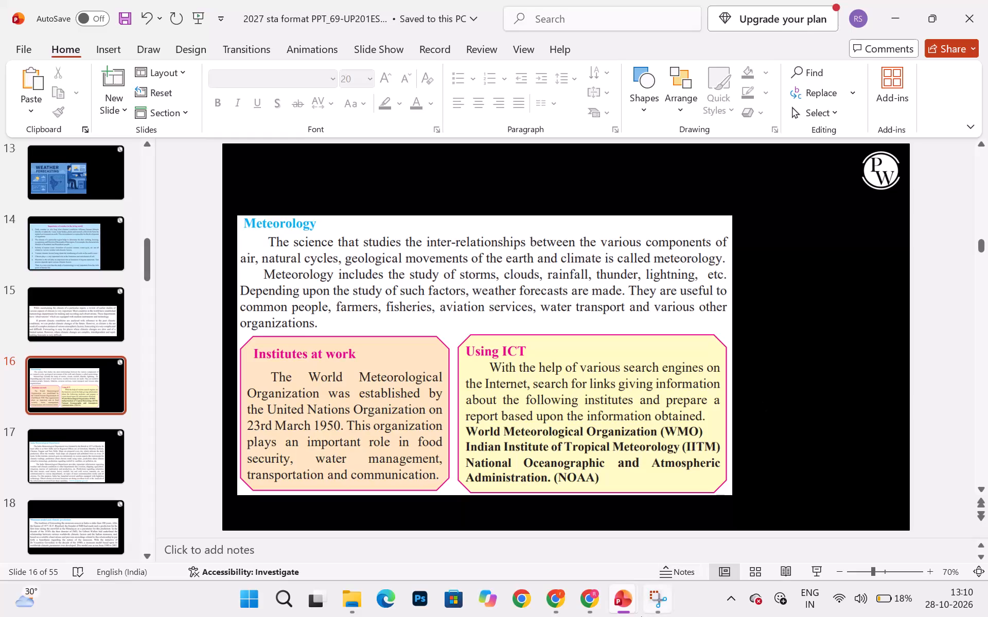
Switch to Chrome, search Google Images for "indian metriological department", and look over the image results.
{"action": "left_click", "coordinate": [571, 595]}
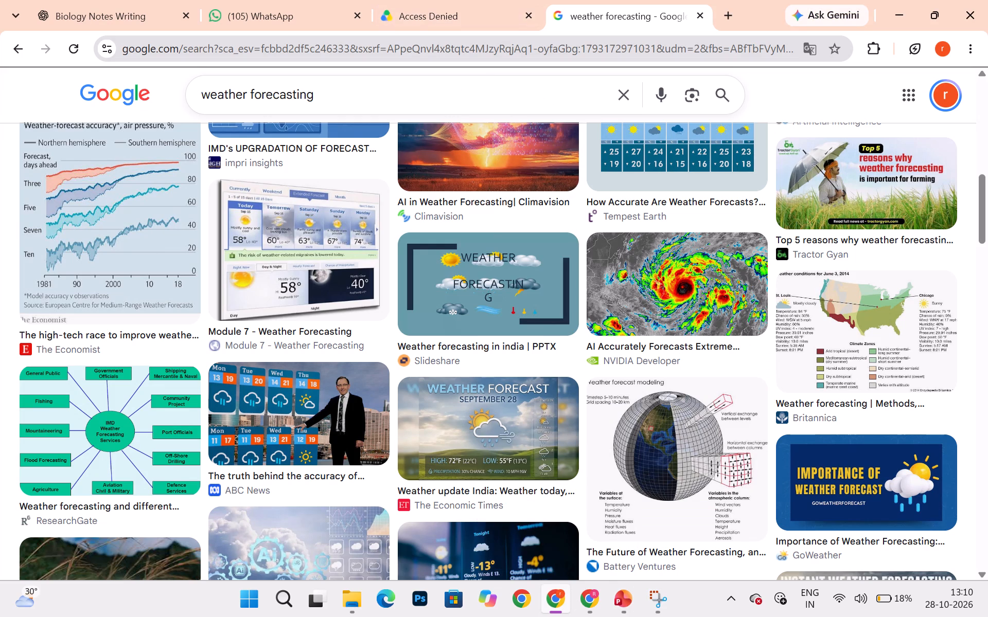
{"action": "triple_click", "coordinate": [391, 103]}
{"action": "left_click", "coordinate": [391, 103]}
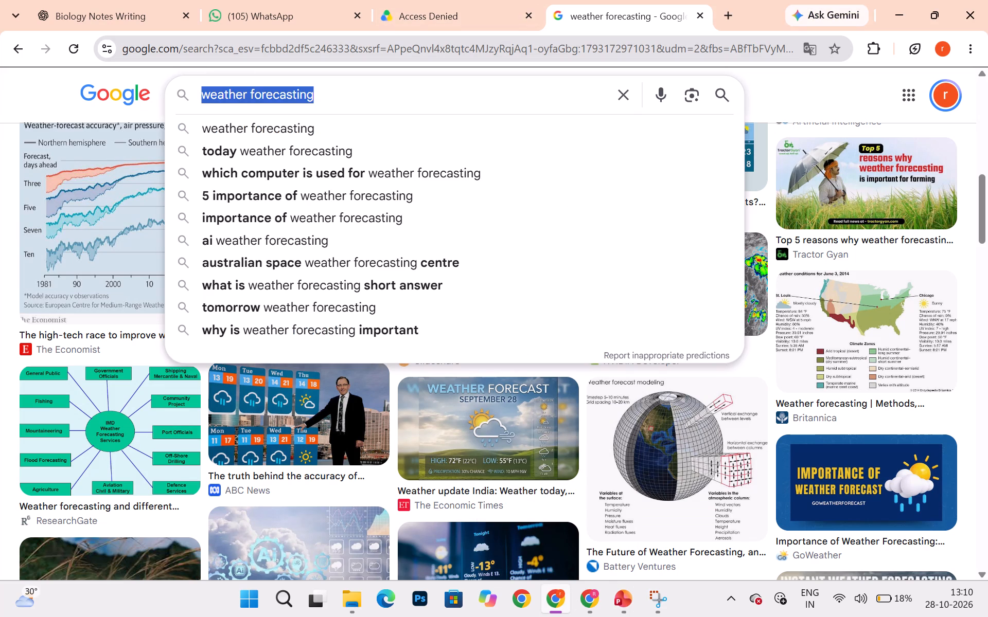
{"action": "key", "text": "BackSpace"}
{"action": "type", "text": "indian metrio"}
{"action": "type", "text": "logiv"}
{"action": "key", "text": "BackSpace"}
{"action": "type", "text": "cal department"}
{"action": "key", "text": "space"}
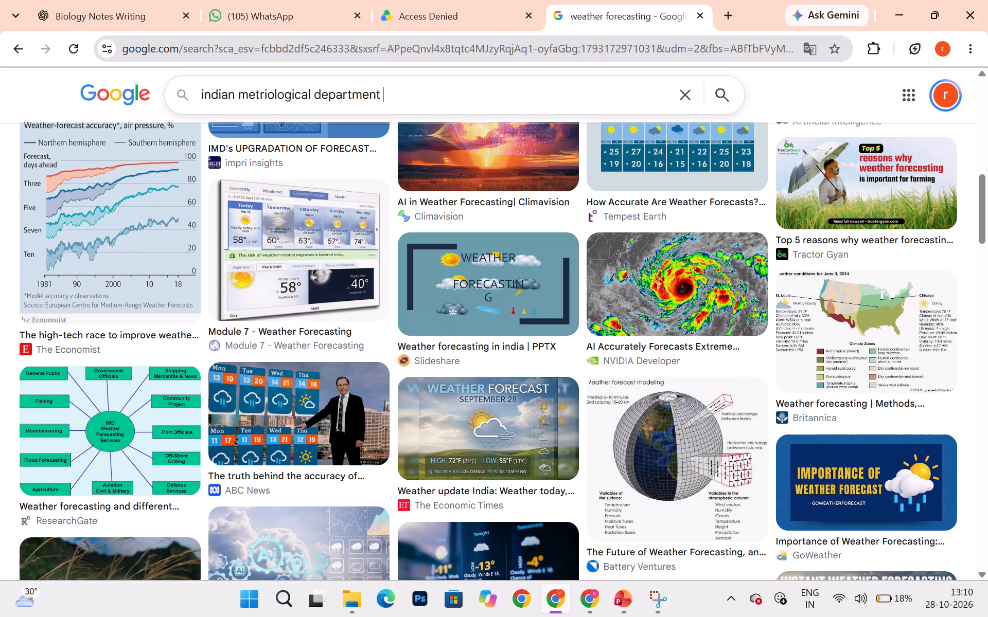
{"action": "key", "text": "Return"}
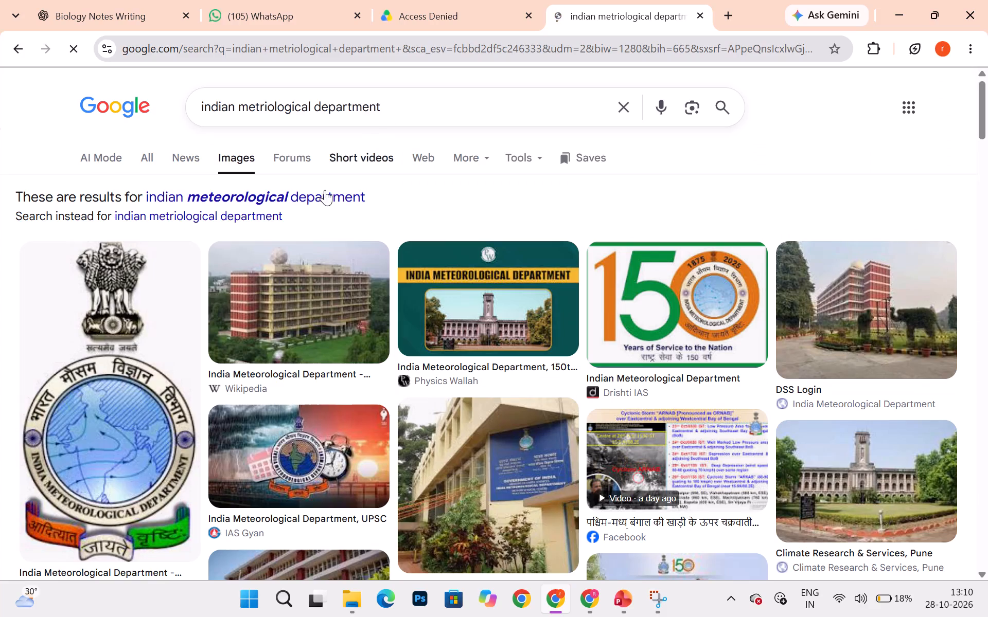
{"action": "scroll", "coordinate": [636, 374], "scroll_direction": "down", "scroll_amount": 1}
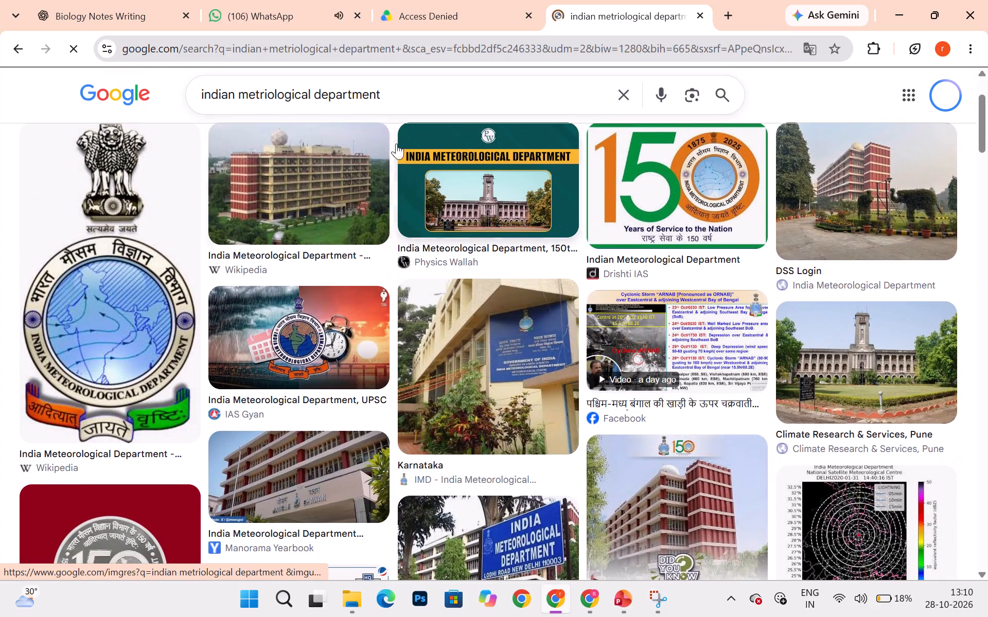
Leave the image results and switch to the open Google Drive page.
{"action": "left_click", "coordinate": [488, 1]}
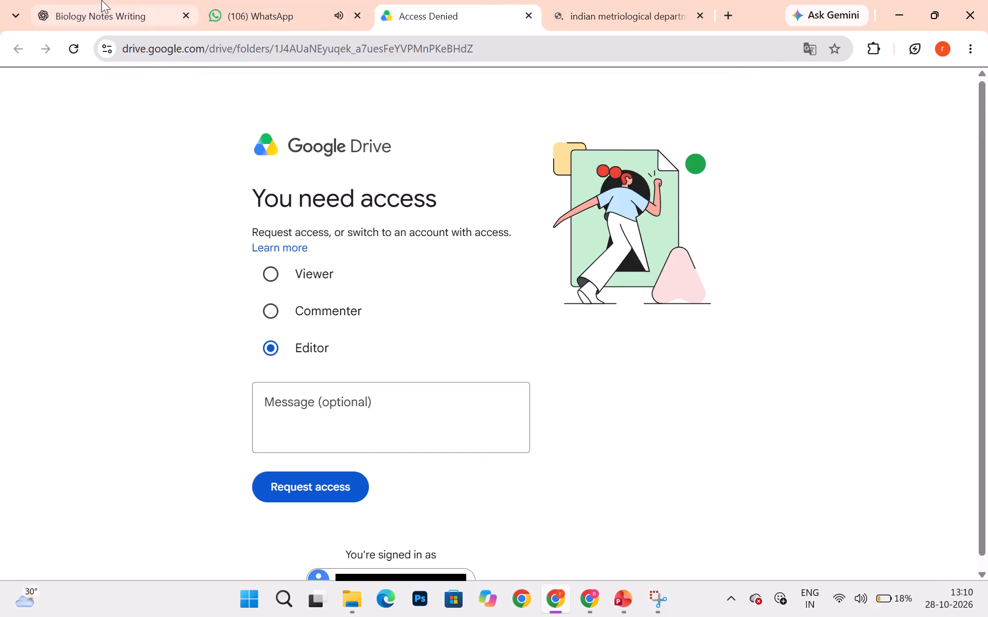
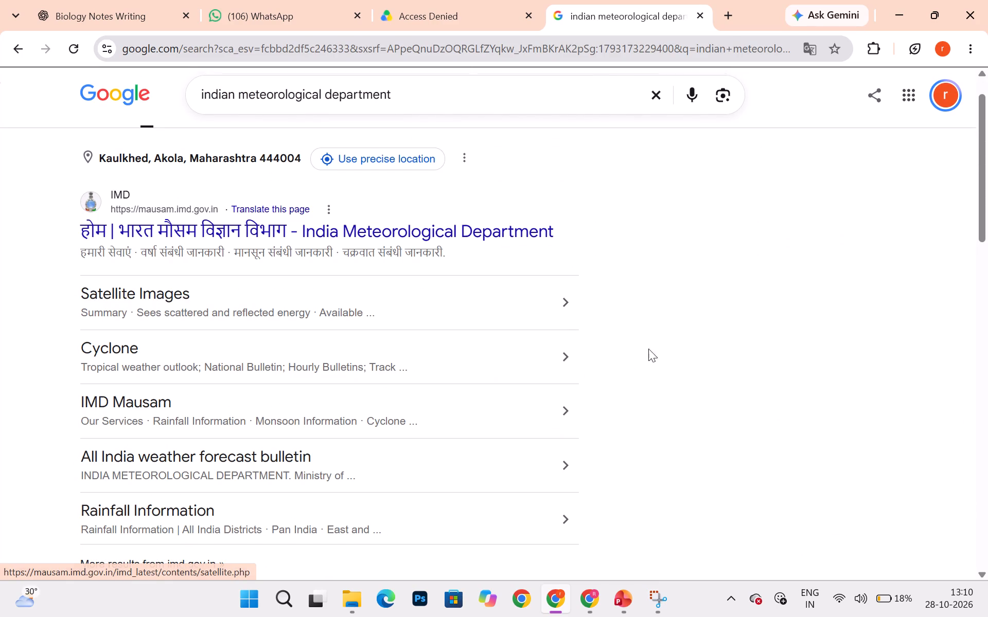
Open the Satellite Images page of the India Meteorological Department from the search results.
{"action": "left_click", "coordinate": [563, 302]}
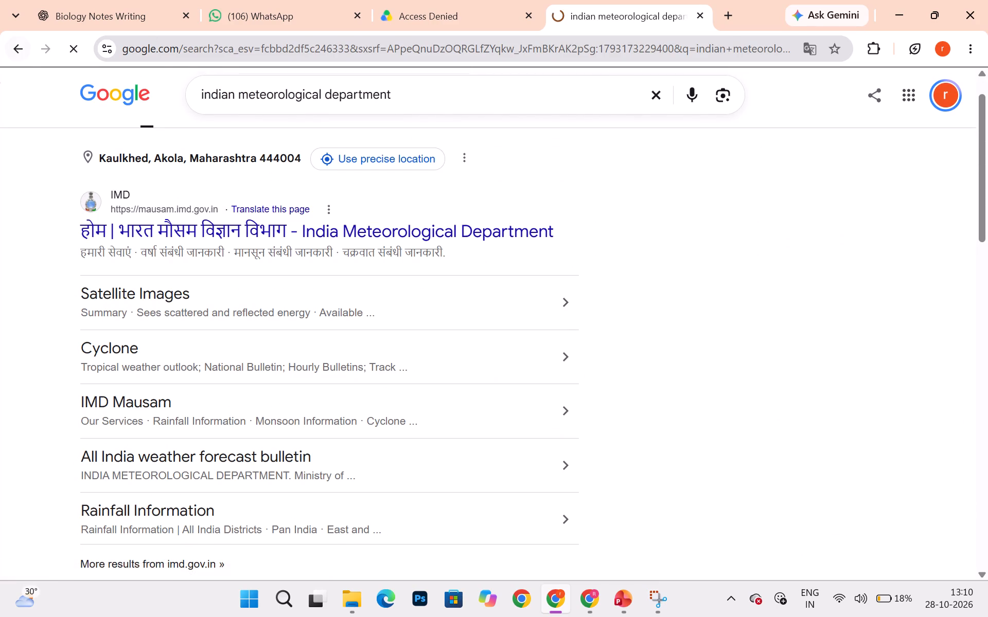
Look through the search results for the Indian Meteorological Department and open its Wikipedia article.
{"action": "scroll", "coordinate": [215, 300], "scroll_direction": "down", "scroll_amount": 3}
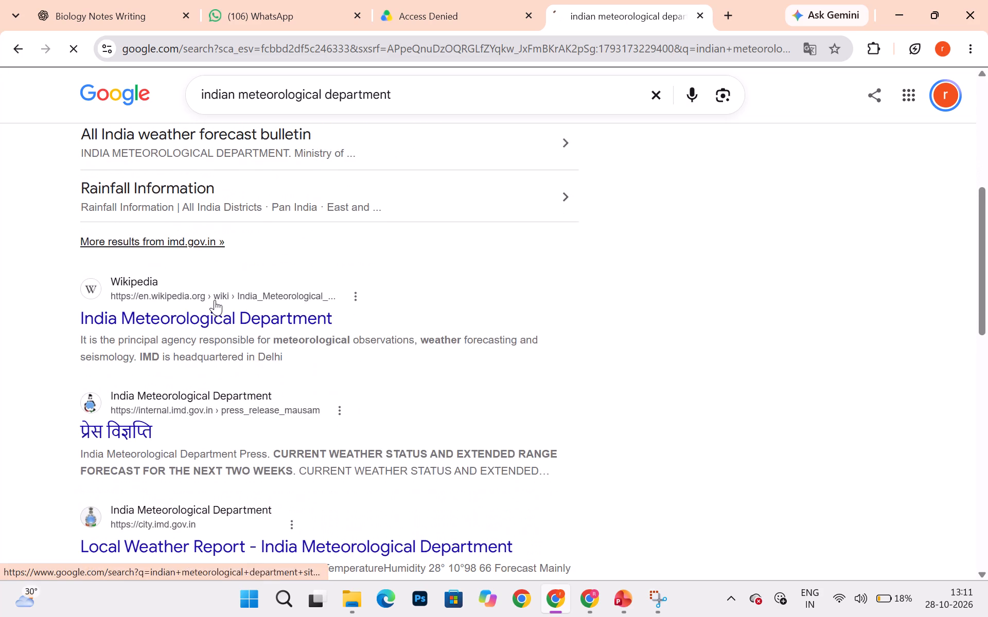
{"action": "scroll", "coordinate": [215, 300], "scroll_direction": "down", "scroll_amount": 1}
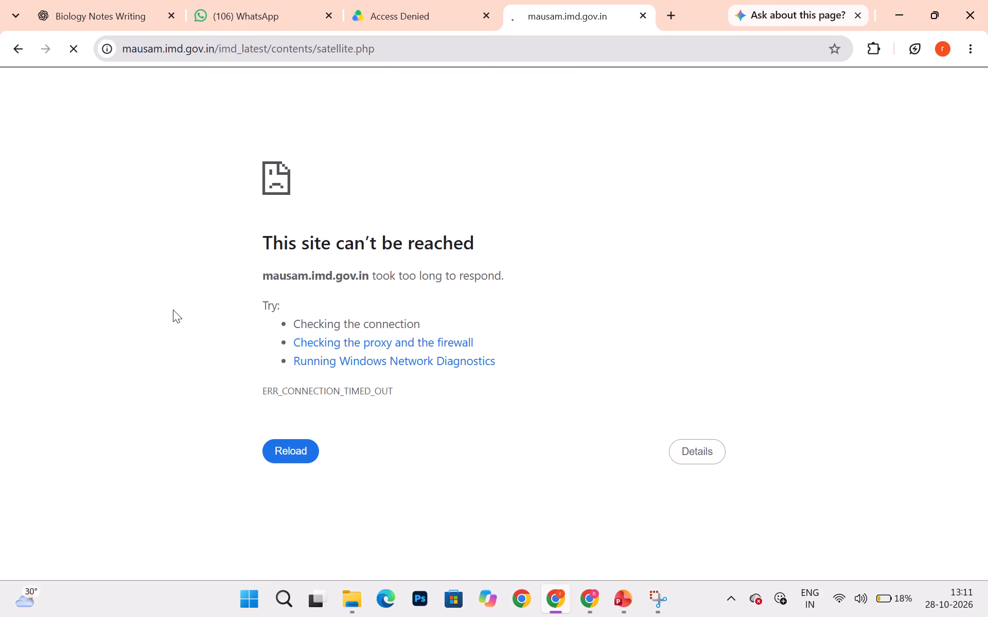
{"action": "left_click", "coordinate": [0, 44]}
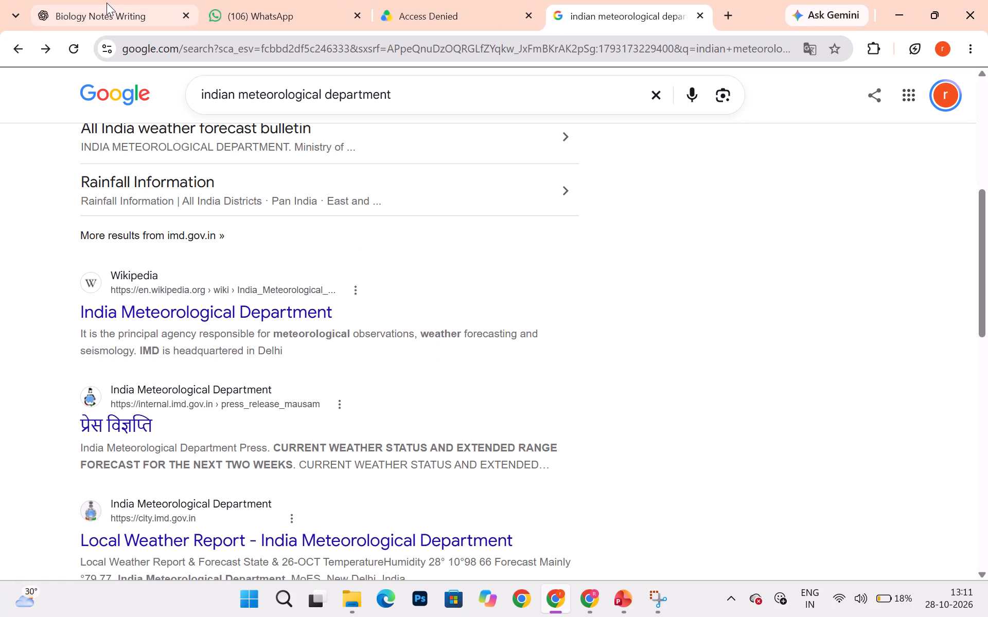
{"action": "scroll", "coordinate": [218, 229], "scroll_direction": "up", "scroll_amount": 6}
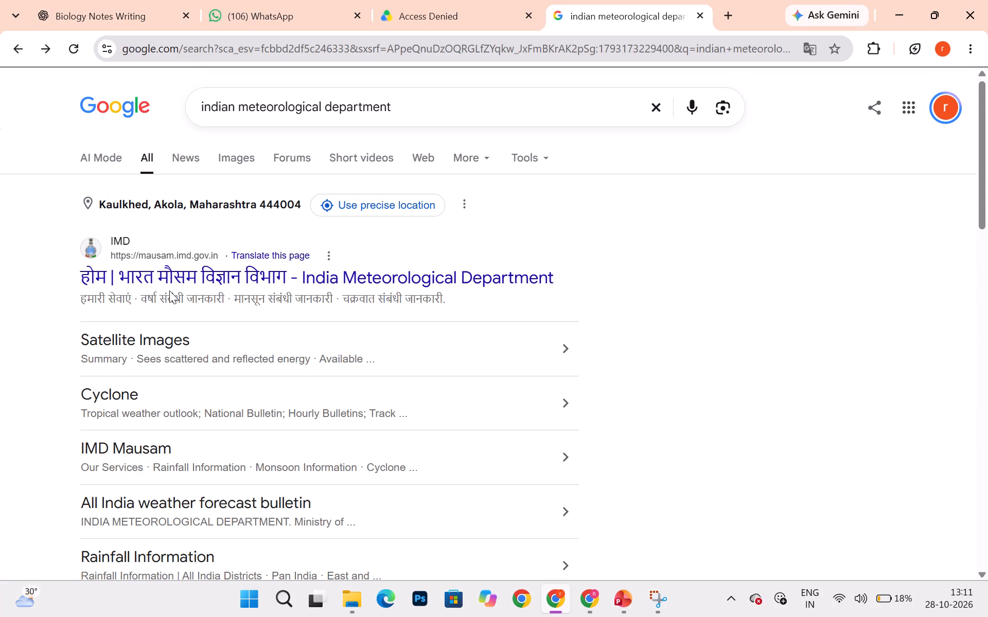
{"action": "scroll", "coordinate": [169, 291], "scroll_direction": "down", "scroll_amount": 3}
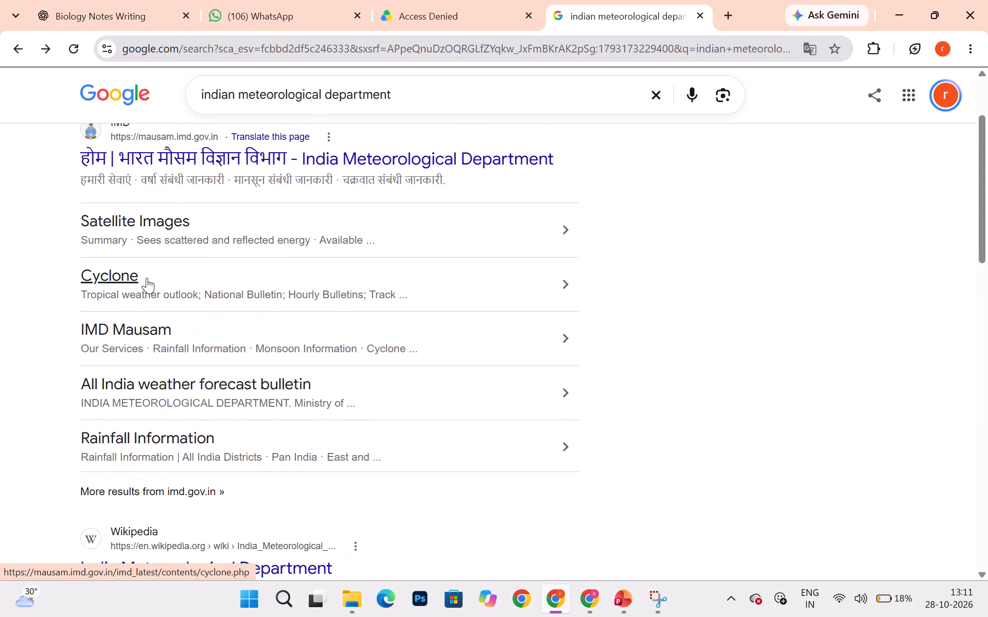
{"action": "scroll", "coordinate": [147, 278], "scroll_direction": "down", "scroll_amount": 2}
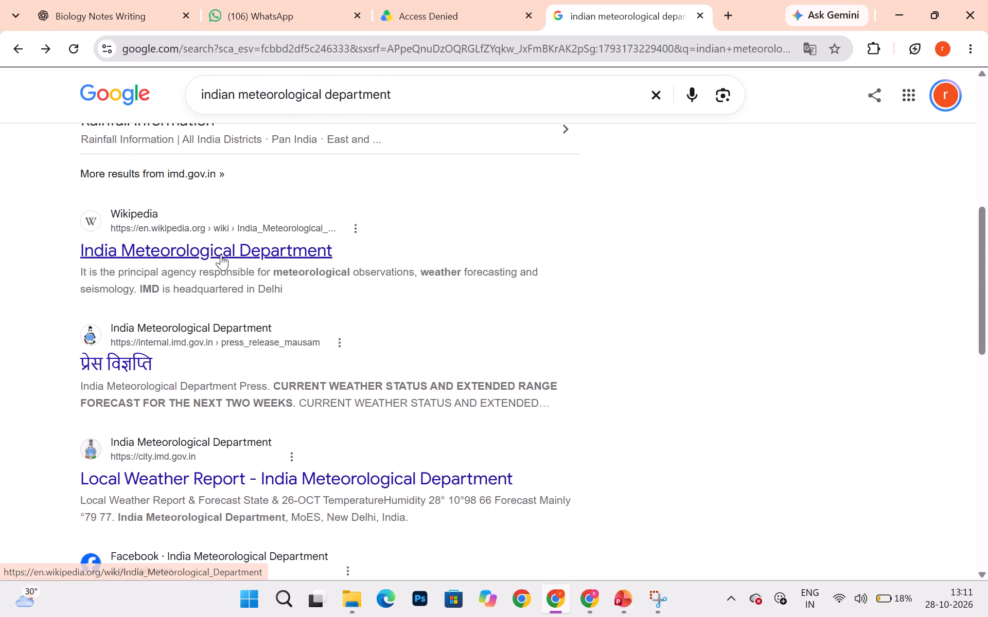
{"action": "left_click", "coordinate": [221, 255]}
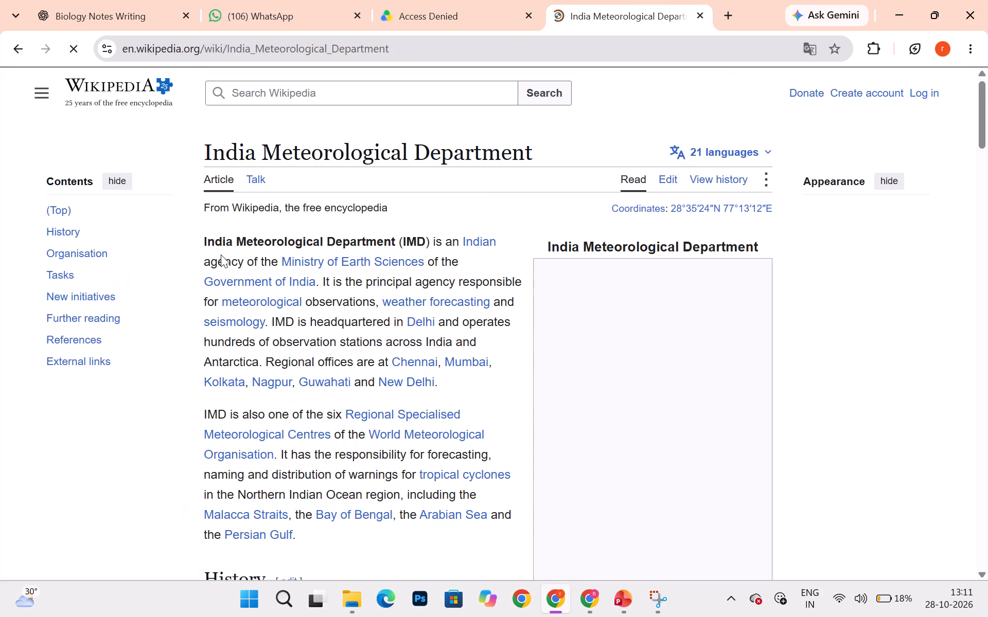
Capture the India Meteorological Department heading and emblem from the article's infobox, excluding the map, and copy the image.
{"action": "scroll", "coordinate": [343, 252], "scroll_direction": "down", "scroll_amount": 1}
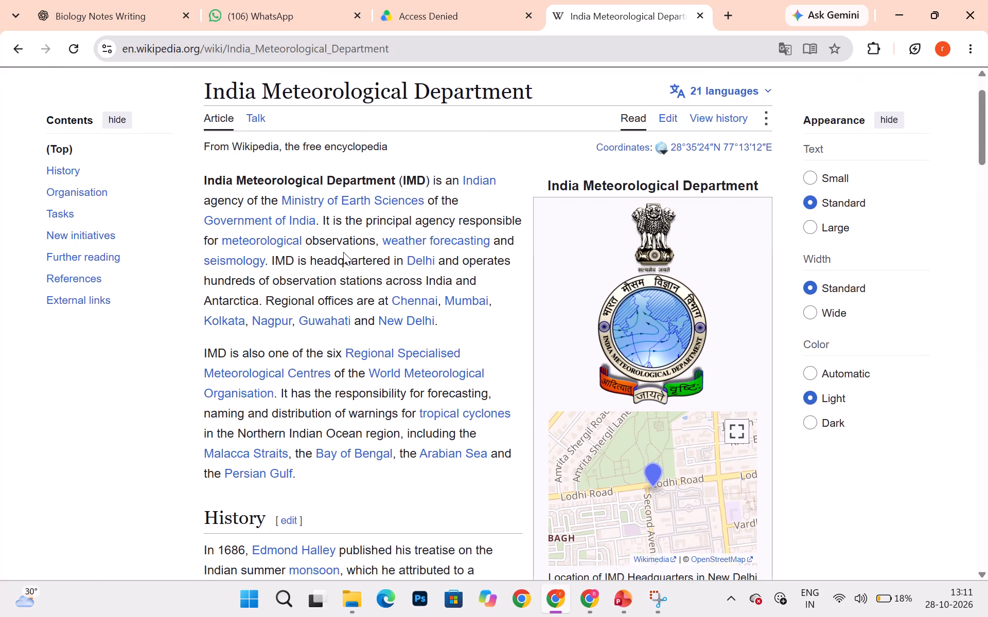
{"action": "scroll", "coordinate": [343, 252], "scroll_direction": "down", "scroll_amount": 3}
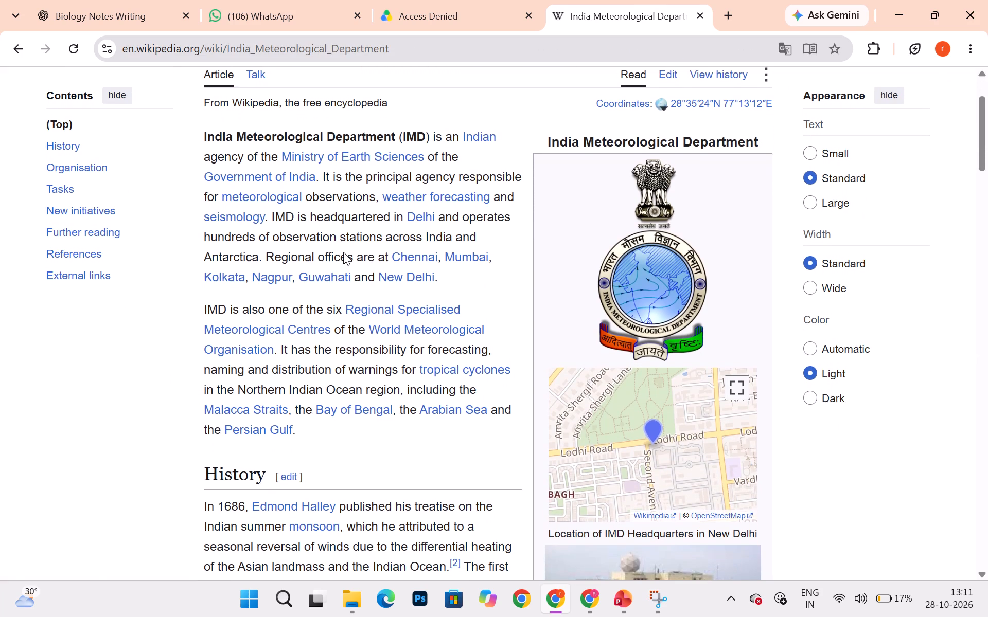
{"action": "scroll", "coordinate": [343, 252], "scroll_direction": "down", "scroll_amount": 2}
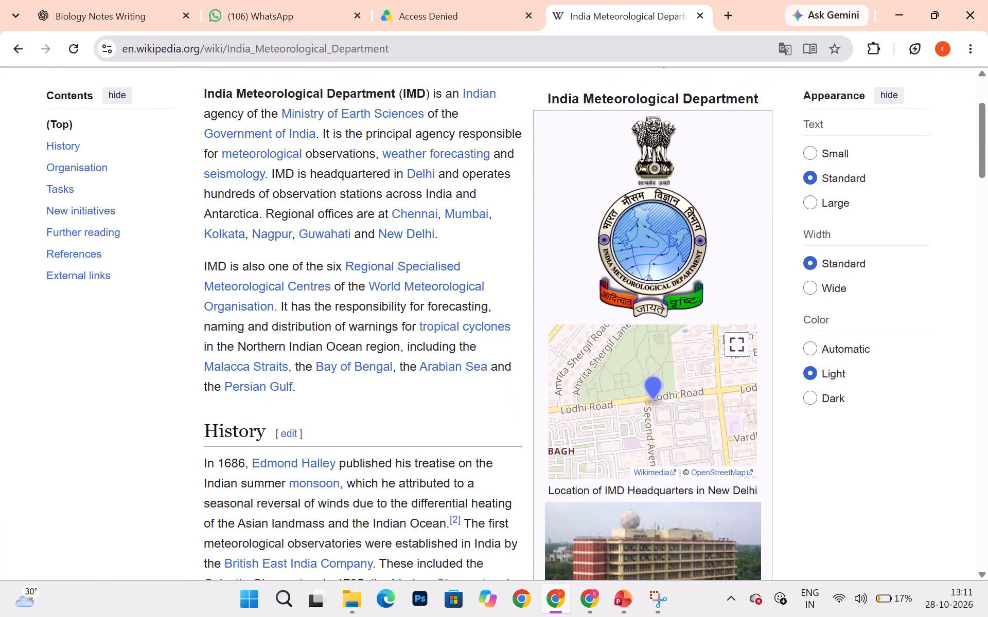
{"action": "scroll", "coordinate": [343, 252], "scroll_direction": "down", "scroll_amount": 1}
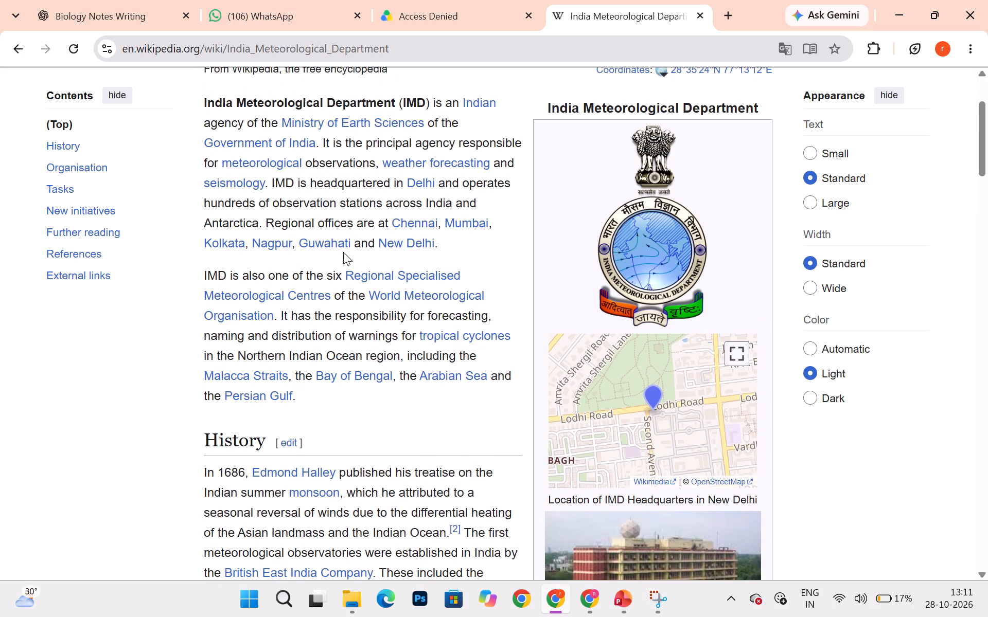
{"action": "key", "text": "Print"}
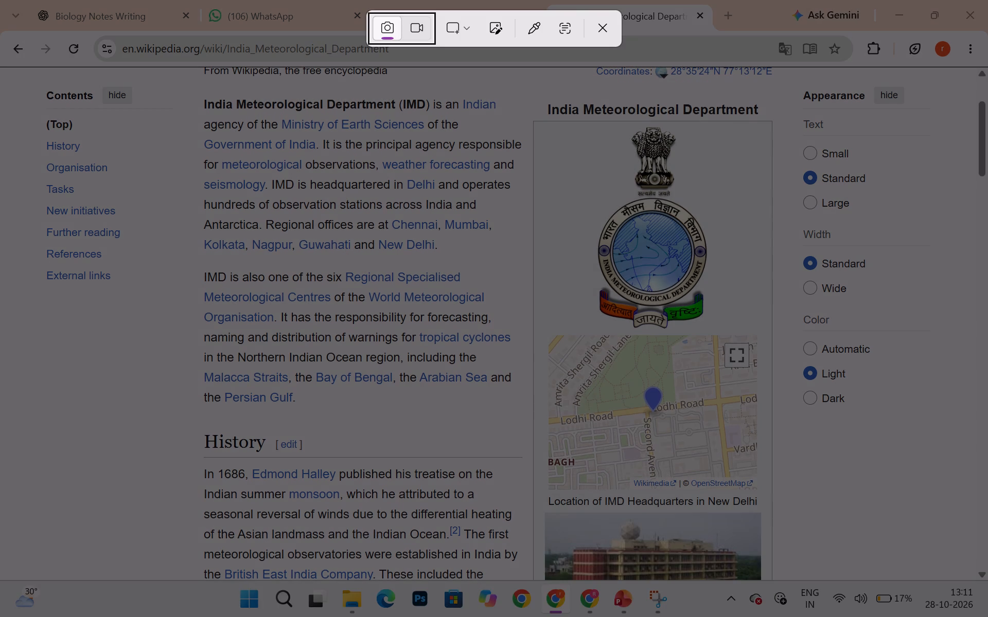
{"action": "left_click_drag", "start_coordinate": [534, 96], "coordinate": [749, 183]}
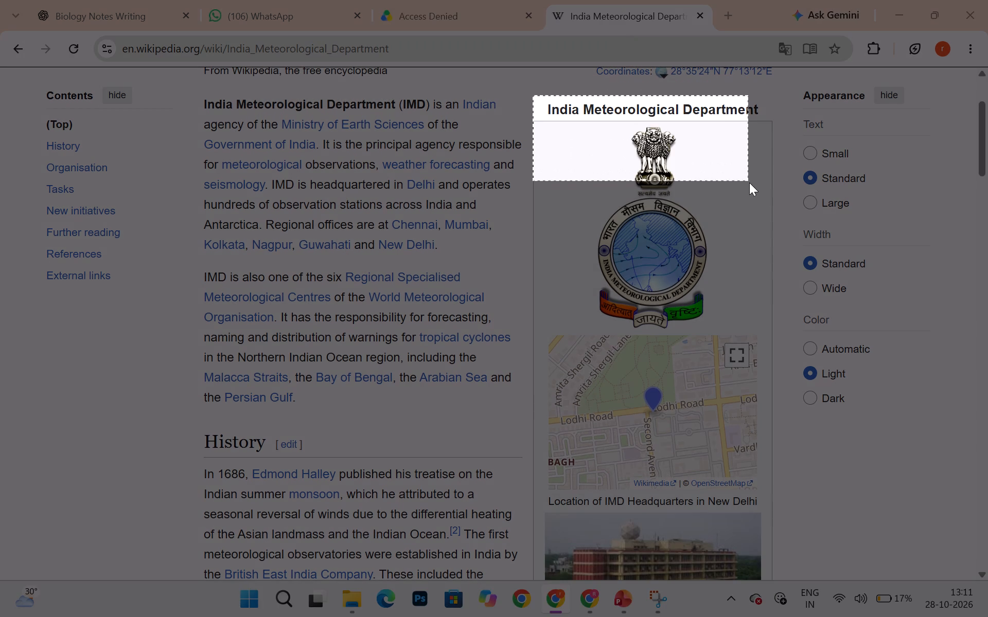
{"action": "left_click_drag", "start_coordinate": [749, 183], "coordinate": [776, 513]}
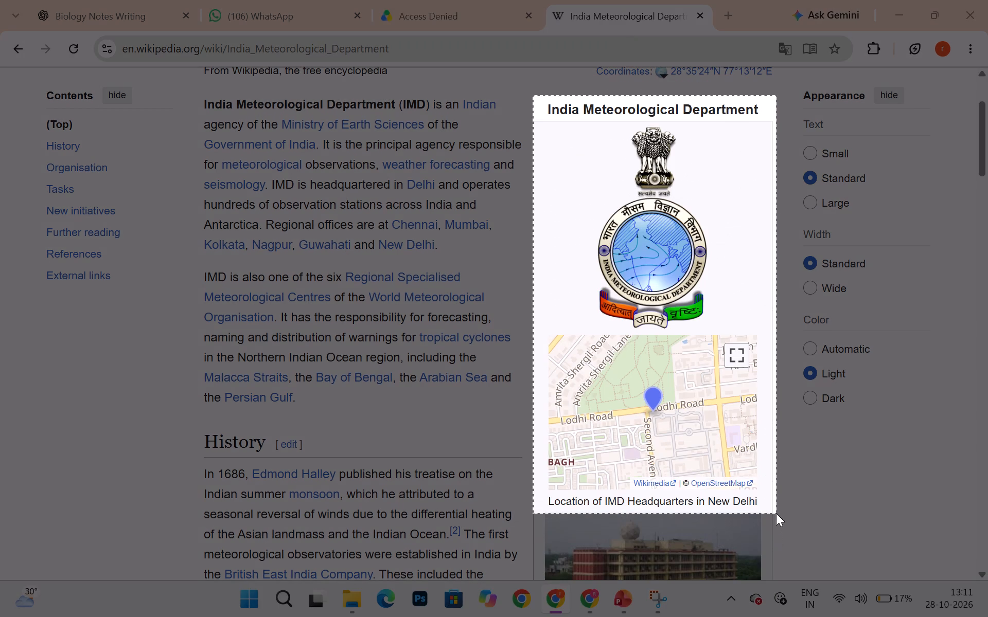
{"action": "left_click_drag", "start_coordinate": [776, 513], "coordinate": [762, 335]}
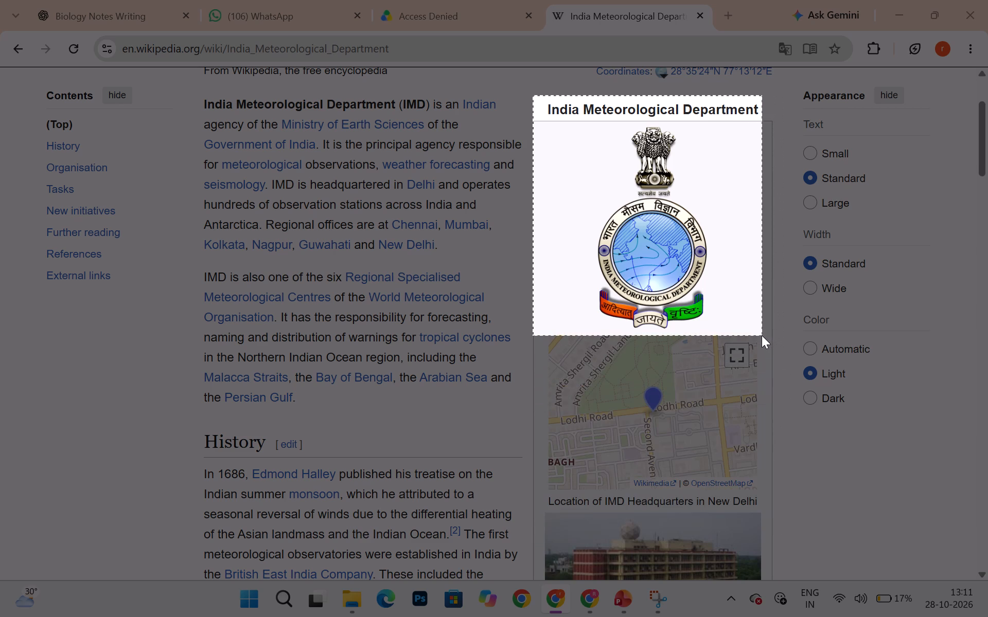
{"action": "left_click_drag", "start_coordinate": [762, 335], "coordinate": [768, 335]}
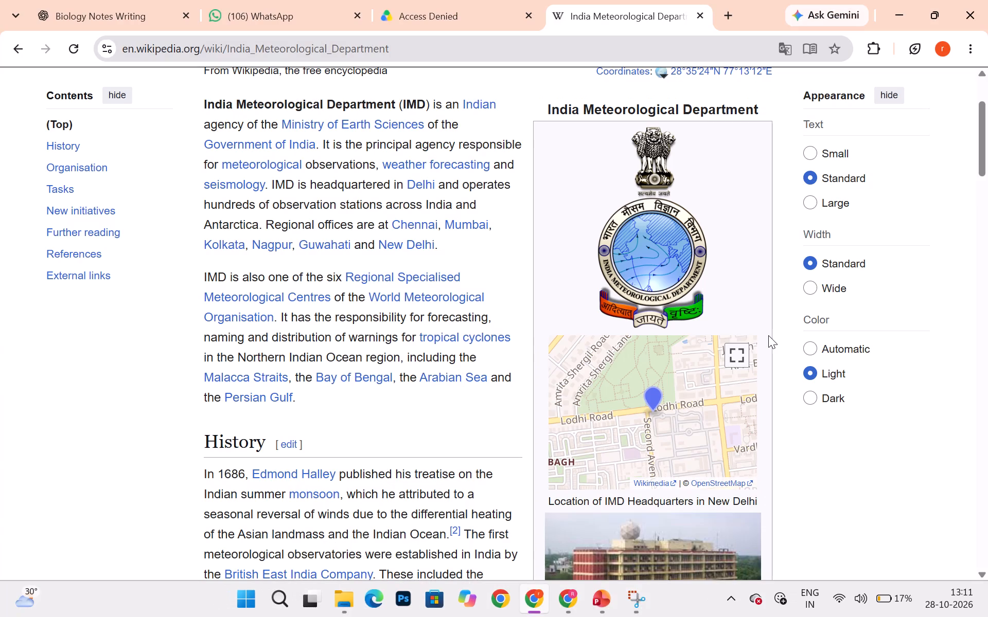
{"action": "left_click", "coordinate": [814, 359]}
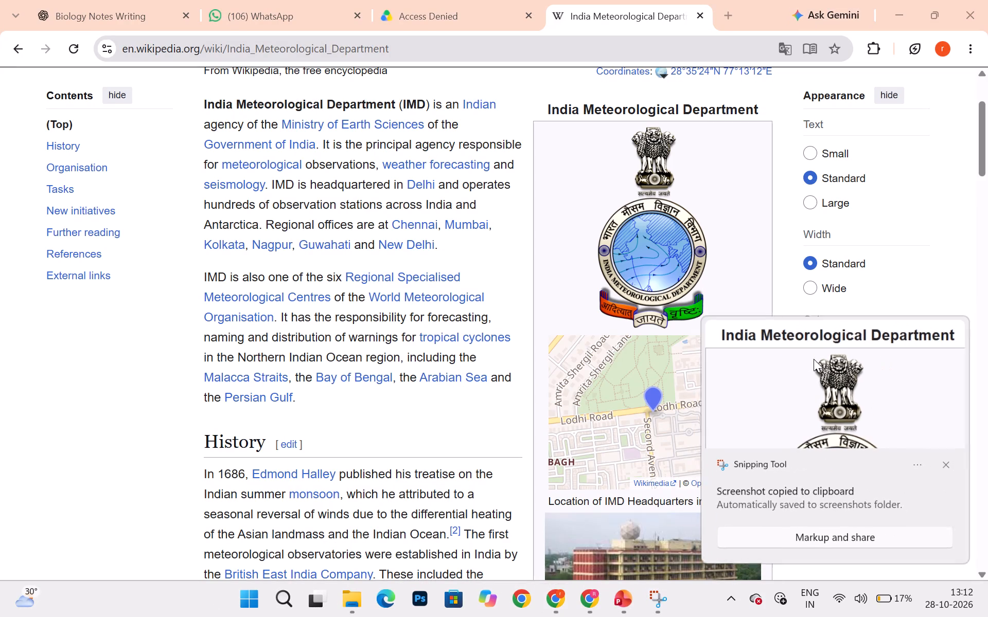
{"action": "right_click", "coordinate": [570, 387]}
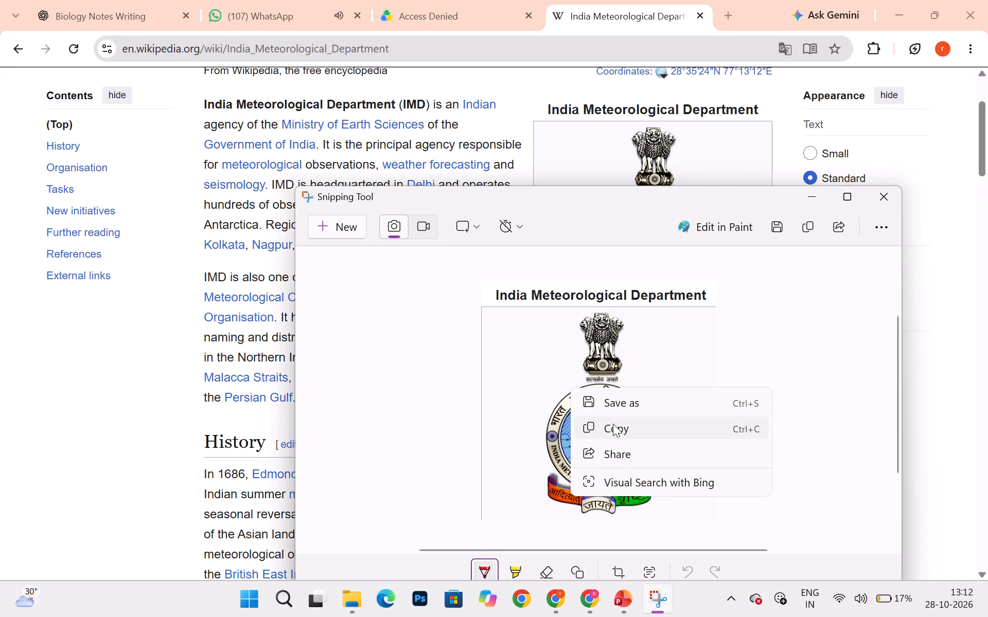
{"action": "left_click", "coordinate": [613, 424]}
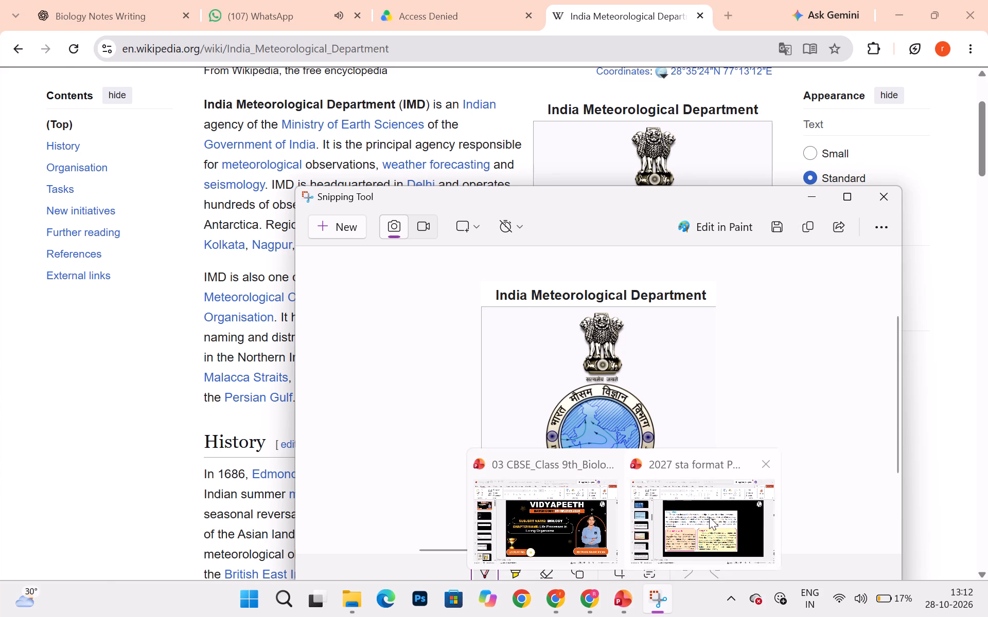
In PowerPoint, add a blank slide after slide 16 and place the copied emblem image enlarged on its left half.
{"action": "left_click", "coordinate": [748, 508]}
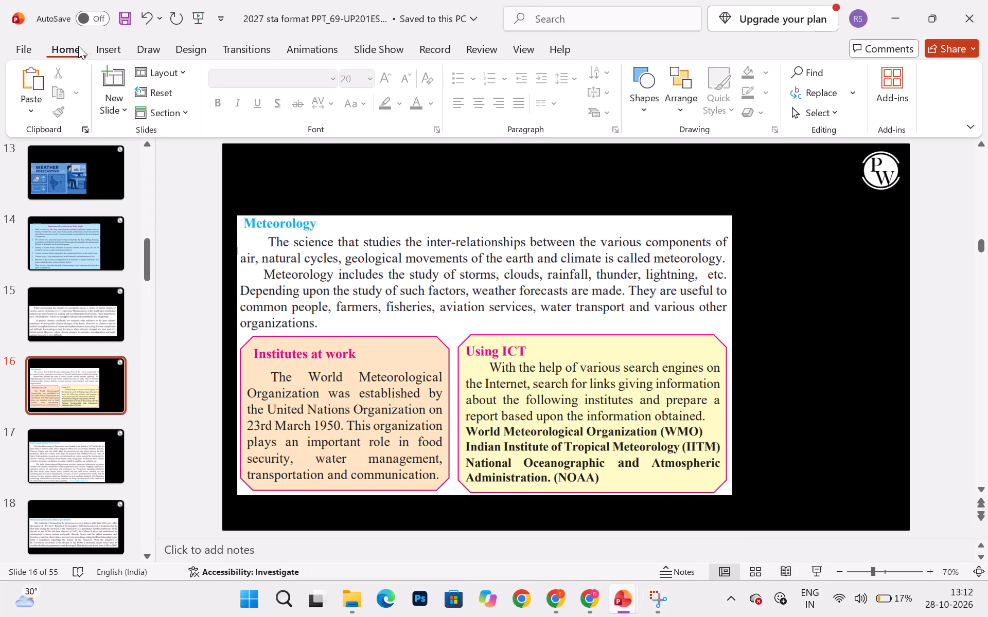
{"action": "left_click", "coordinate": [112, 82]}
{"action": "left_click", "coordinate": [344, 277]}
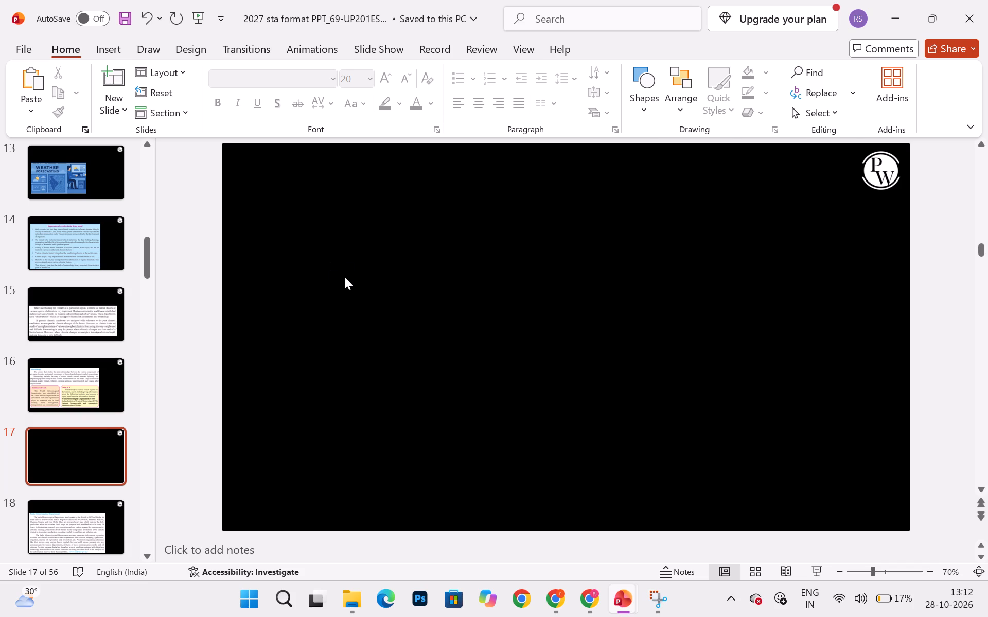
{"action": "key", "text": "ctrl+v"}
{"action": "left_click_drag", "start_coordinate": [552, 317], "coordinate": [315, 282]}
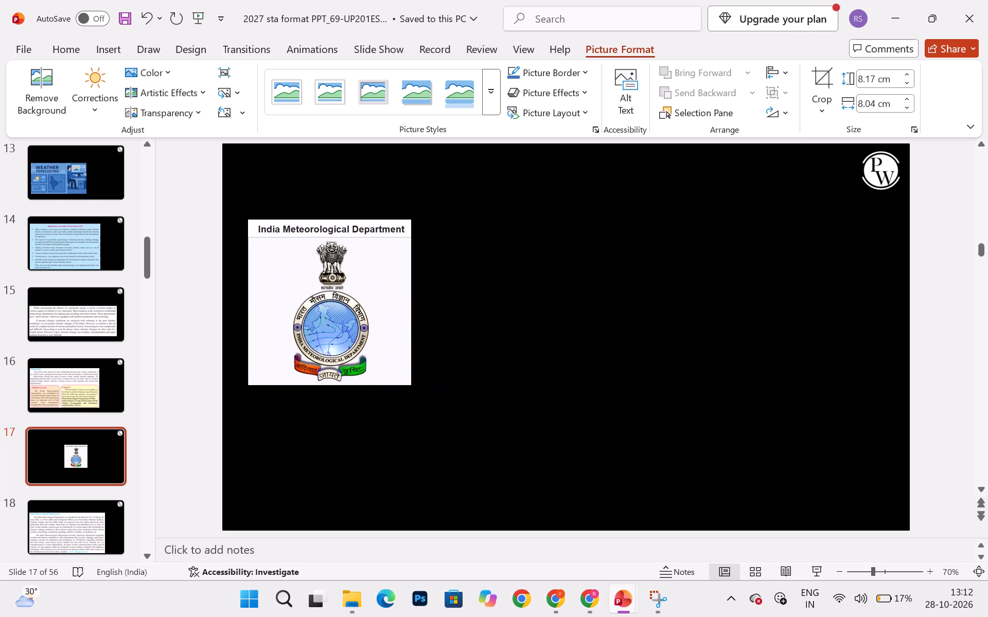
{"action": "left_click_drag", "start_coordinate": [315, 282], "coordinate": [314, 282]}
{"action": "left_click_drag", "start_coordinate": [409, 387], "coordinate": [508, 479]}
{"action": "left_click", "coordinate": [566, 458]}
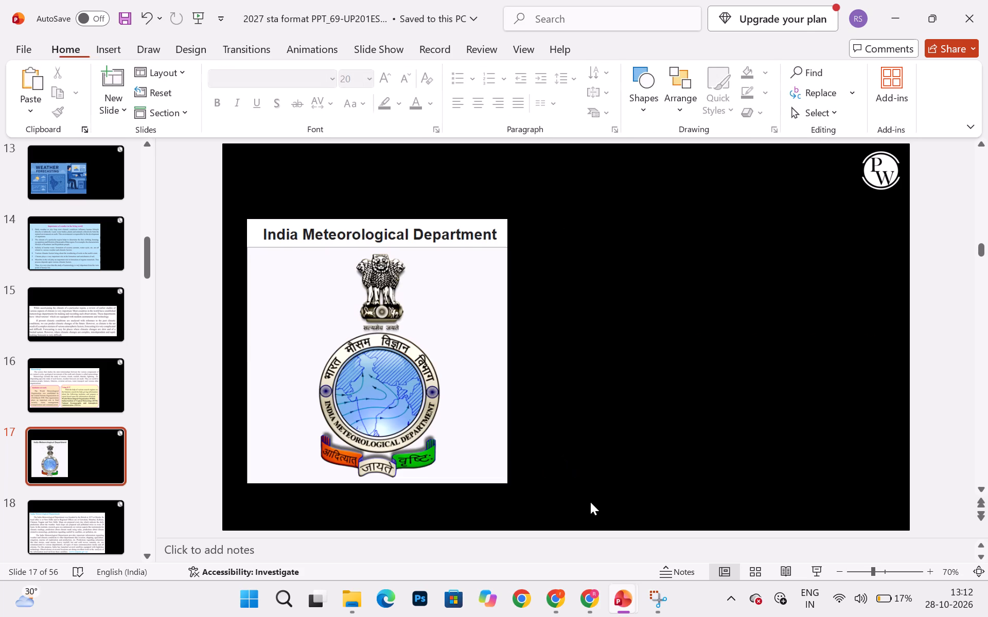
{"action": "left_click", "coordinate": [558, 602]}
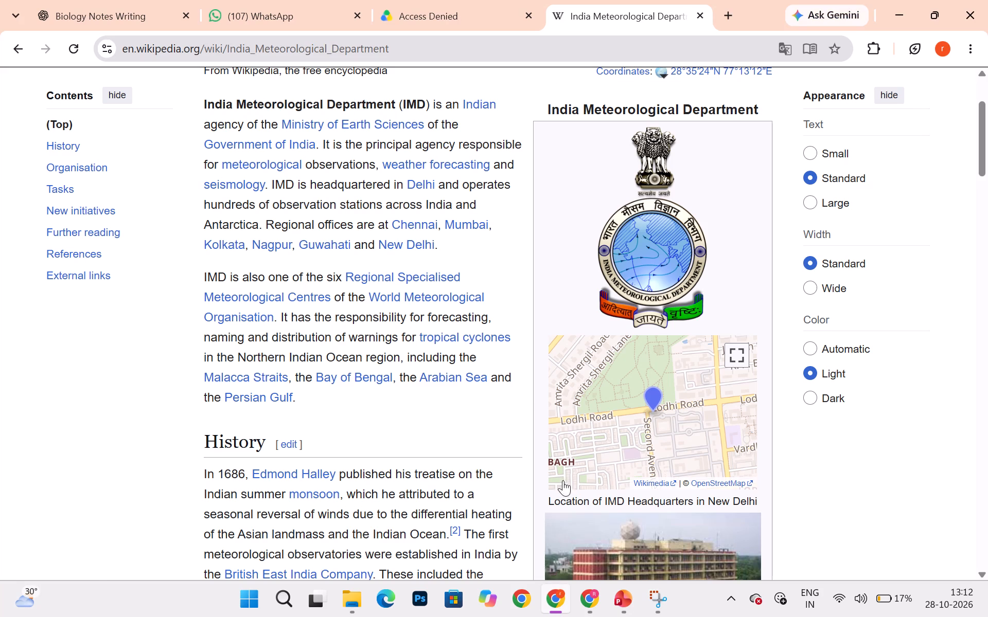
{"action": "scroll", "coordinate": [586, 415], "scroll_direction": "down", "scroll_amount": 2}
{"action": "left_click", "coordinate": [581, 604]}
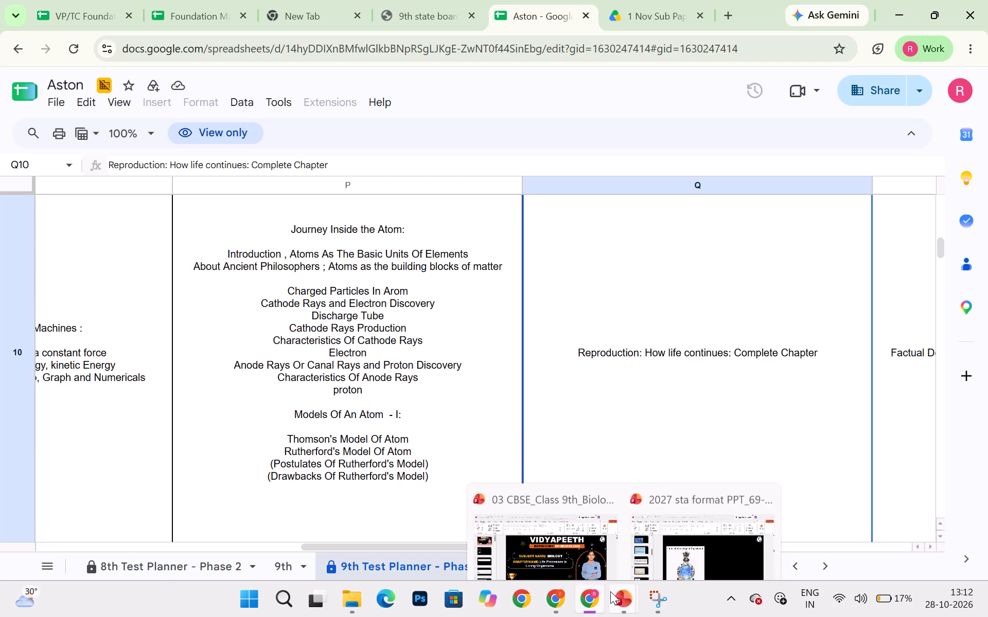
Move the emblem image on slide 17 slightly lower and closer to the slide's left edge.
{"action": "left_click", "coordinate": [727, 538]}
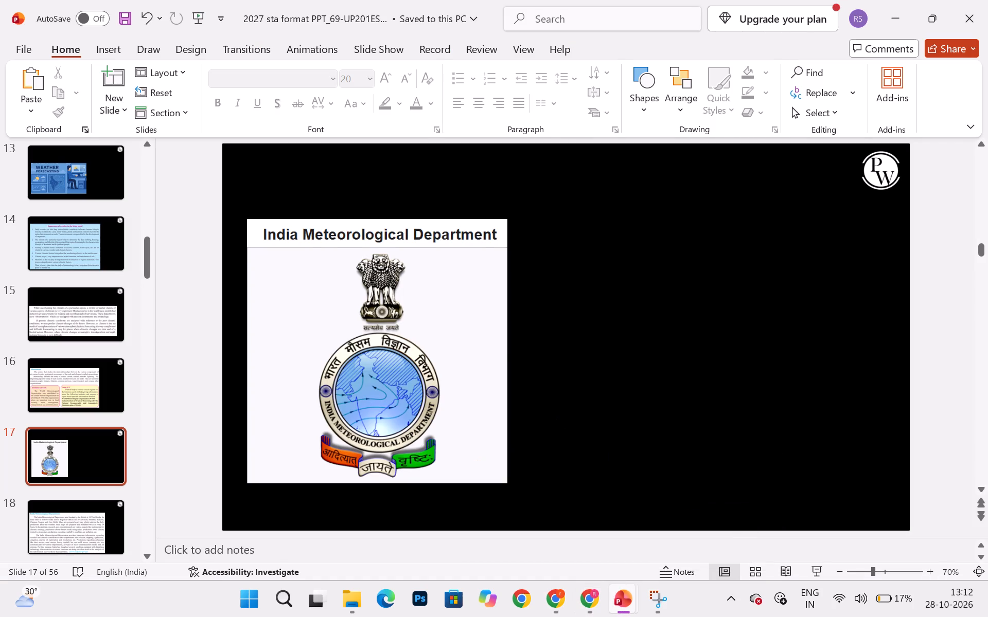
{"action": "left_click_drag", "start_coordinate": [461, 374], "coordinate": [443, 383]}
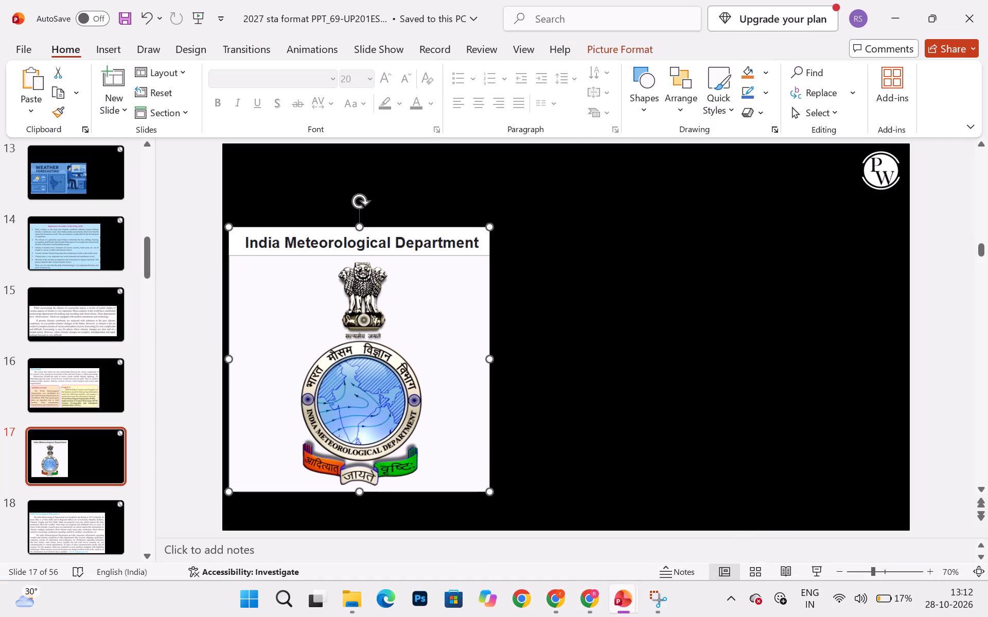
{"action": "left_click", "coordinate": [581, 427]}
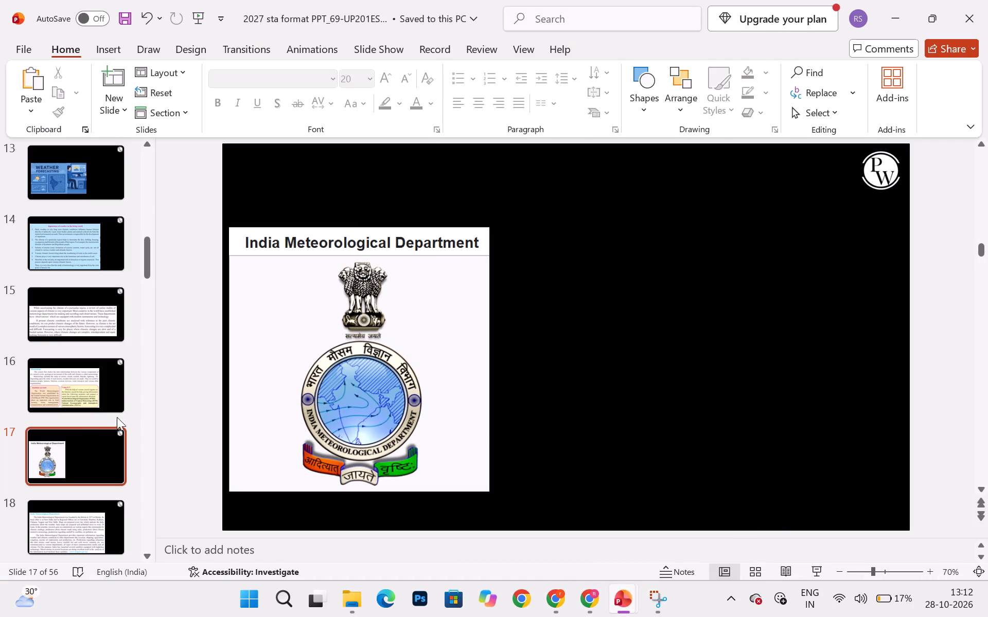
Check the institutes named on slide 16, search the web for "noaa" and open the National Oceanic and Atmospheric Administration home page.
{"action": "left_click", "coordinate": [87, 402]}
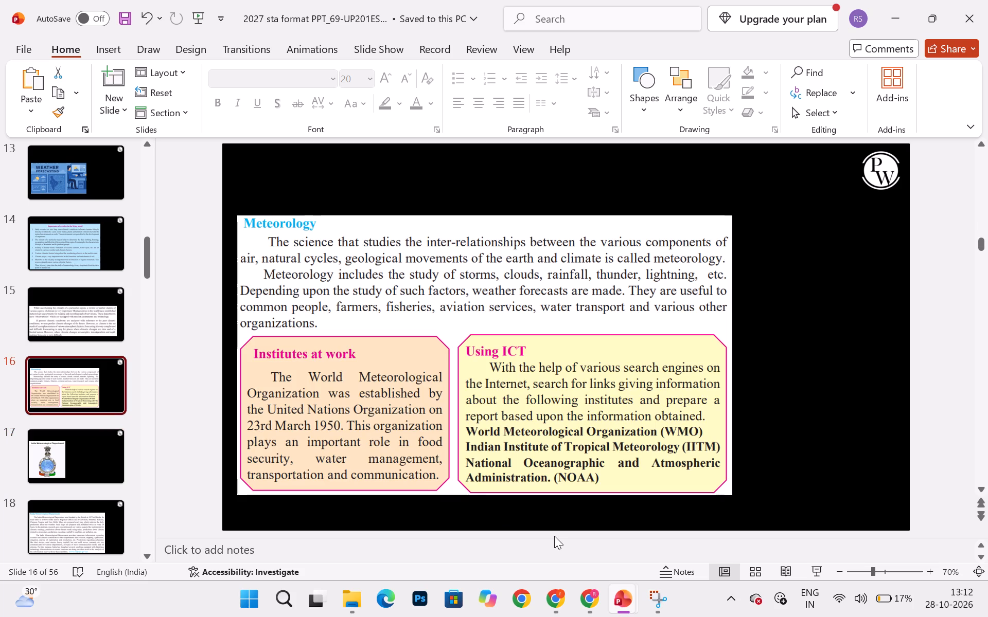
{"action": "left_click", "coordinate": [803, 426]}
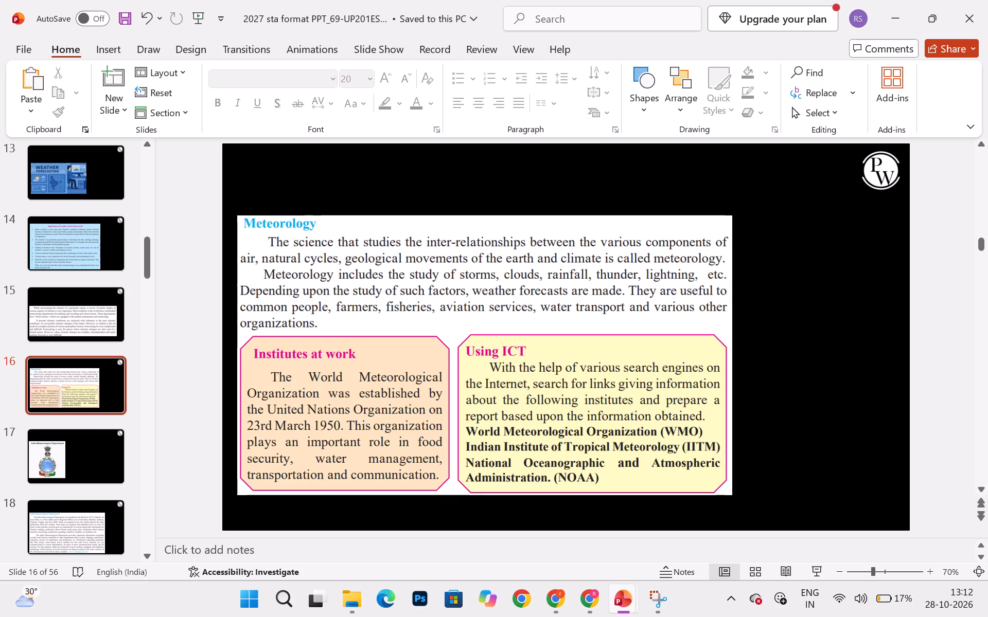
{"action": "left_click", "coordinate": [556, 600]}
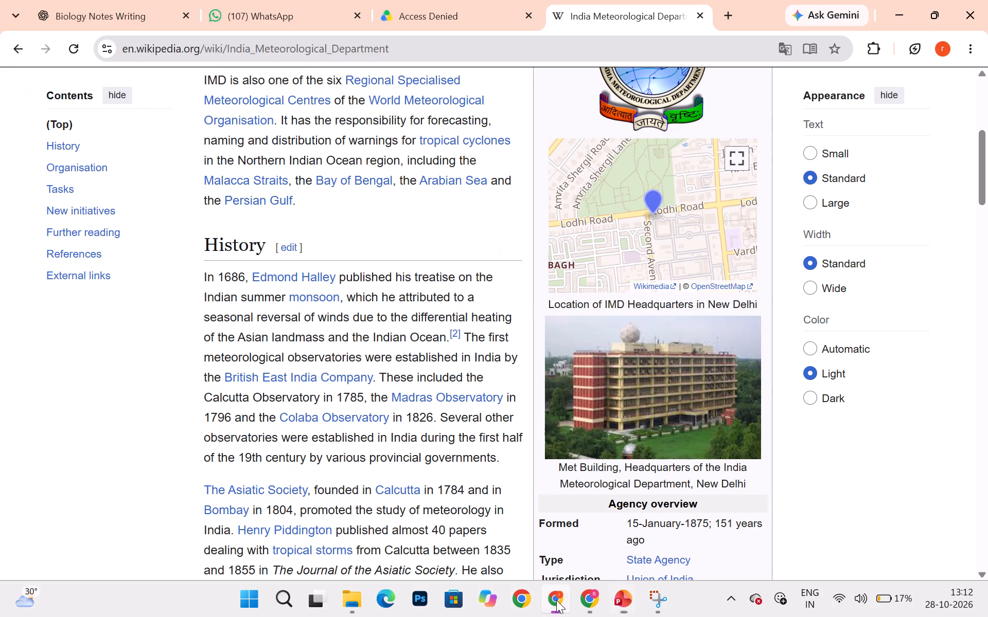
{"action": "left_click", "coordinate": [728, 21]}
{"action": "left_click", "coordinate": [448, 294]}
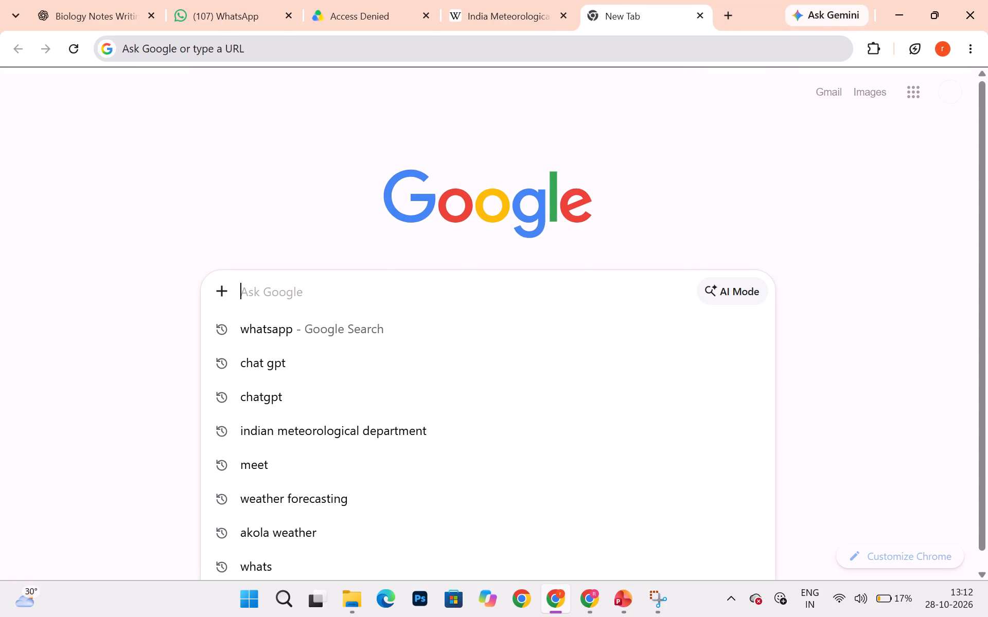
{"action": "type", "text": "noaa"}
{"action": "key", "text": "Return"}
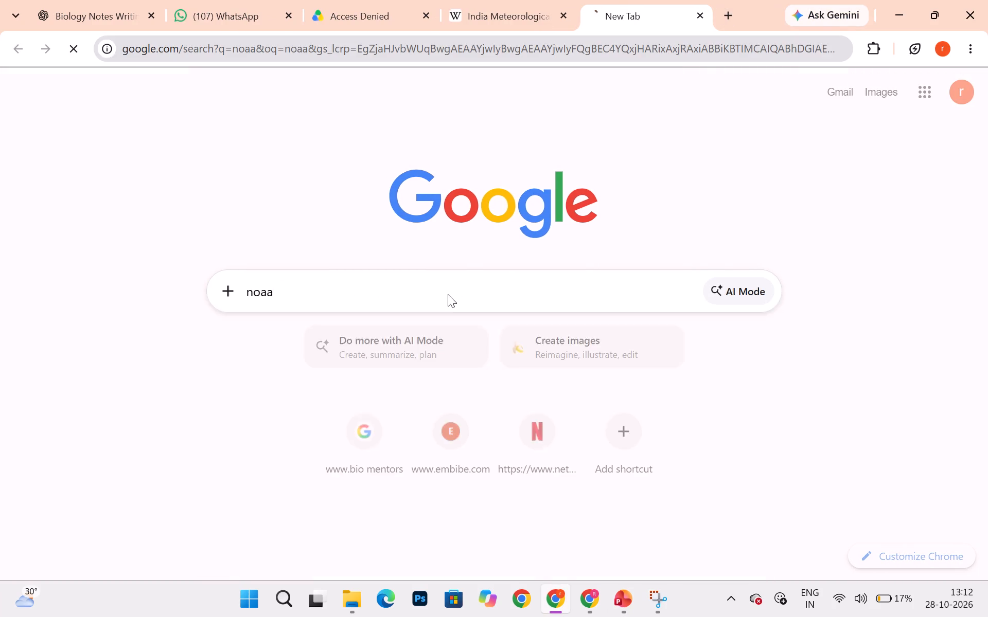
{"action": "left_click", "coordinate": [237, 246]}
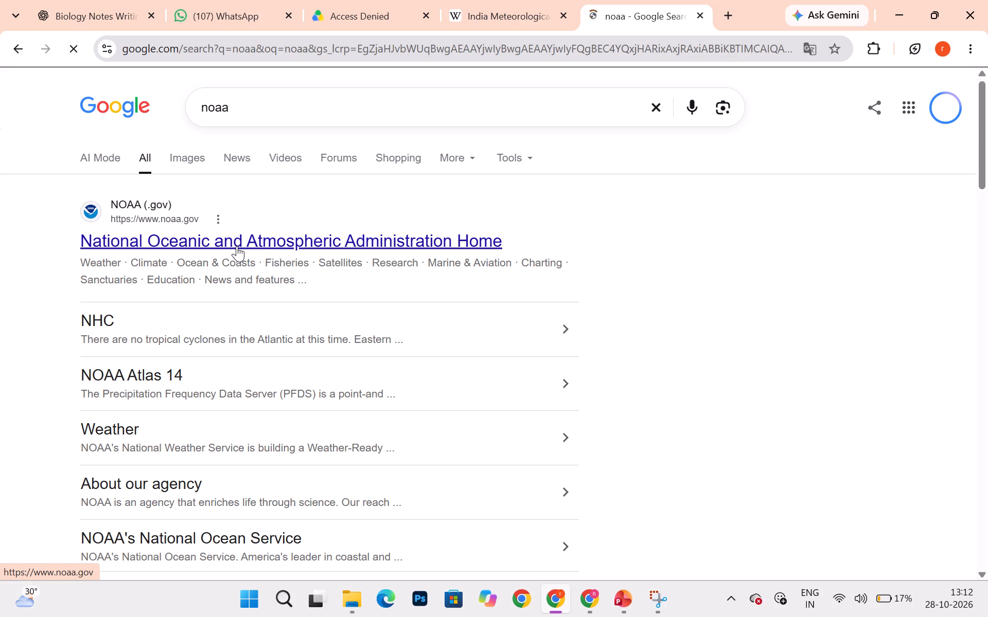
{"action": "left_click", "coordinate": [266, 229]}
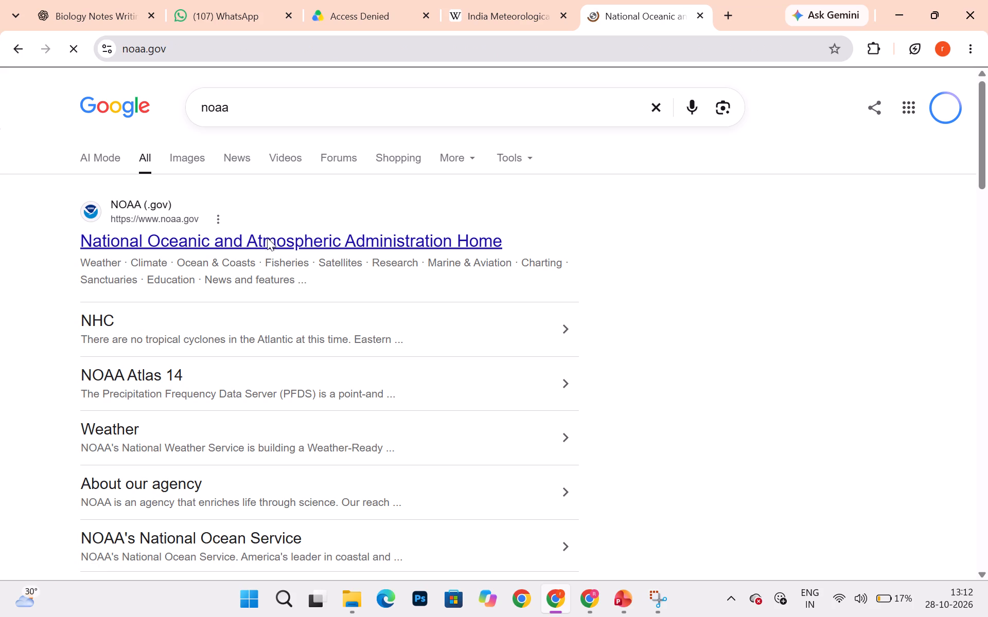
Capture the NOAA logo and agency name from the header of the NOAA home page and copy the image.
{"action": "left_click", "coordinate": [267, 241]}
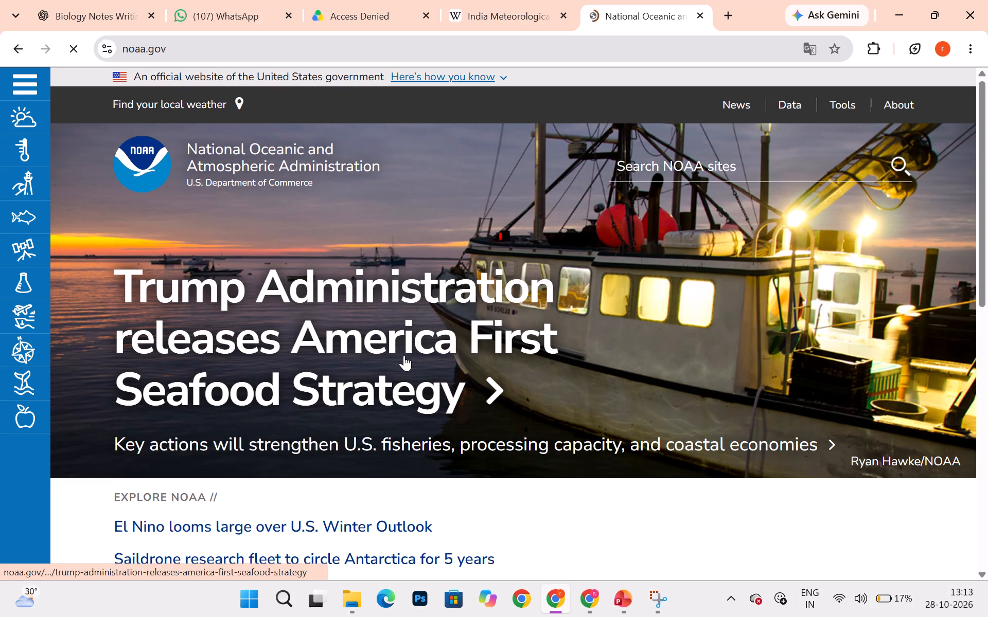
{"action": "scroll", "coordinate": [404, 355], "scroll_direction": "up", "scroll_amount": 1}
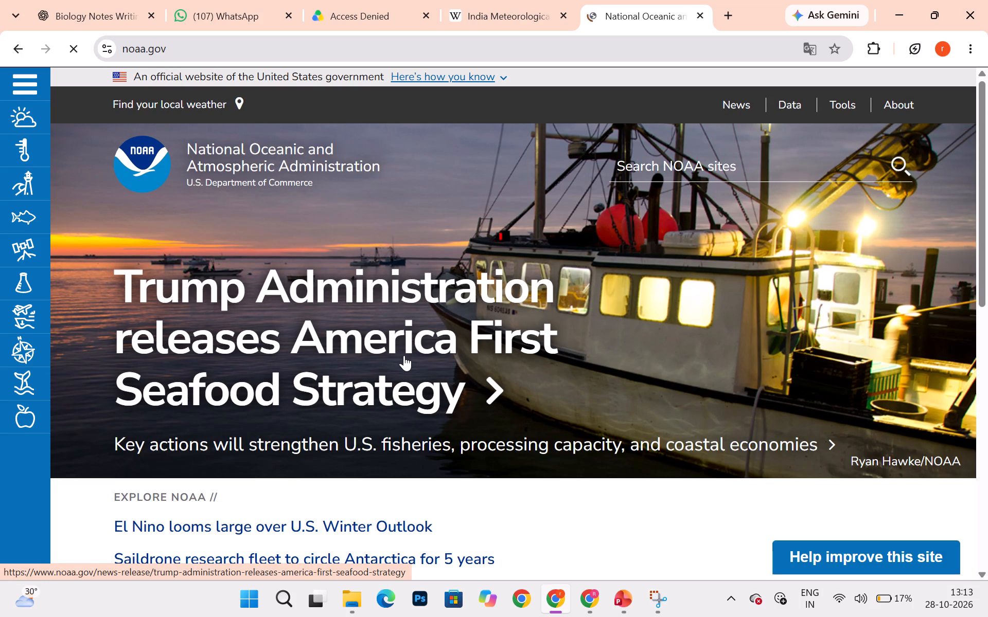
{"action": "scroll", "coordinate": [404, 355], "scroll_direction": "up", "scroll_amount": 1}
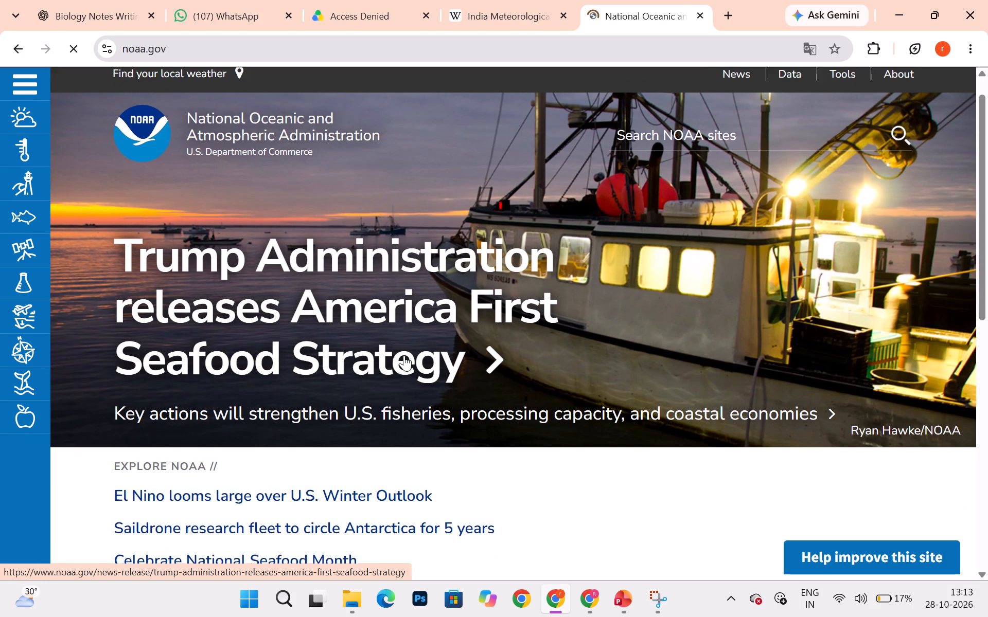
{"action": "scroll", "coordinate": [404, 355], "scroll_direction": "up", "scroll_amount": 1}
{"action": "scroll", "coordinate": [404, 355], "scroll_direction": "down", "scroll_amount": 2}
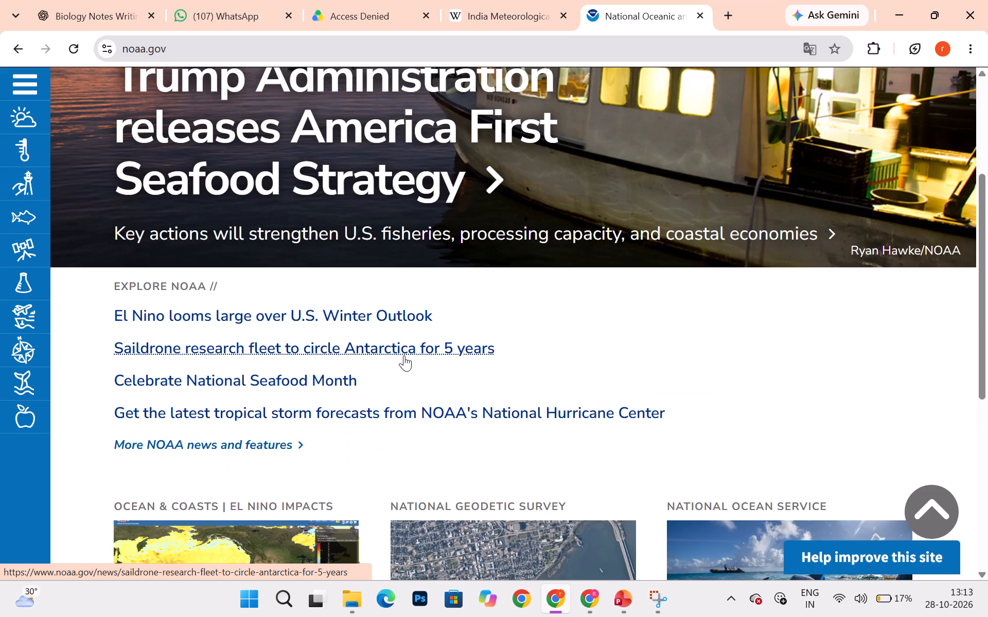
{"action": "scroll", "coordinate": [404, 355], "scroll_direction": "down", "scroll_amount": 7}
{"action": "scroll", "coordinate": [404, 355], "scroll_direction": "up", "scroll_amount": 6}
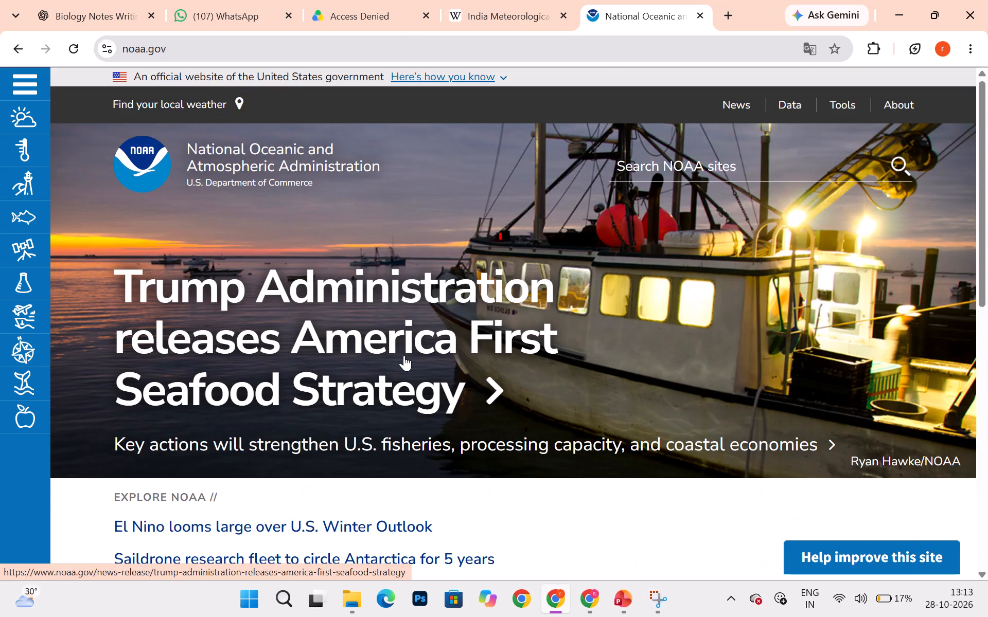
{"action": "key", "text": "Print"}
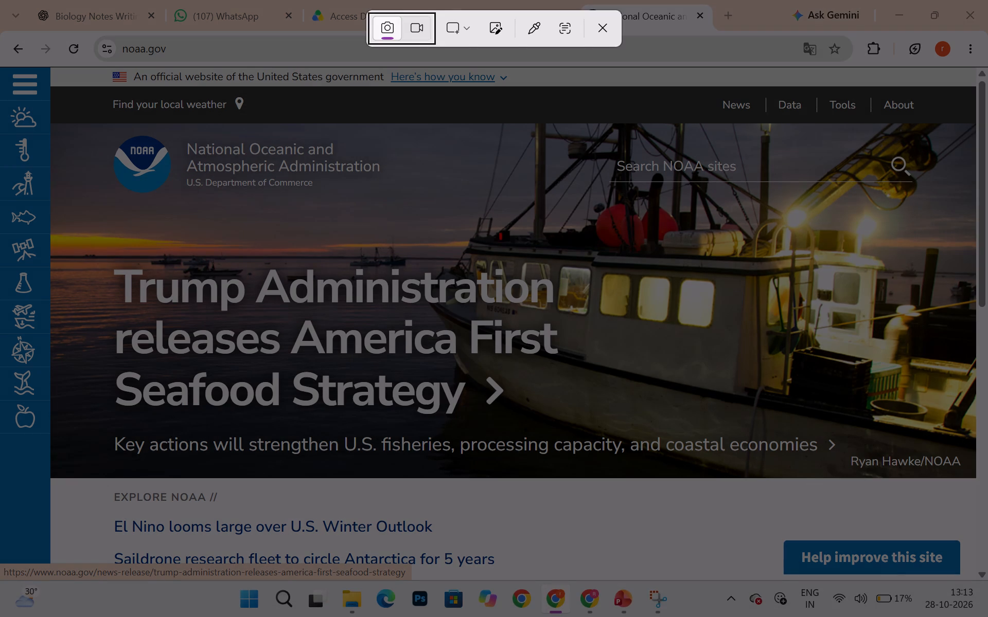
{"action": "left_click_drag", "start_coordinate": [94, 128], "coordinate": [399, 216]}
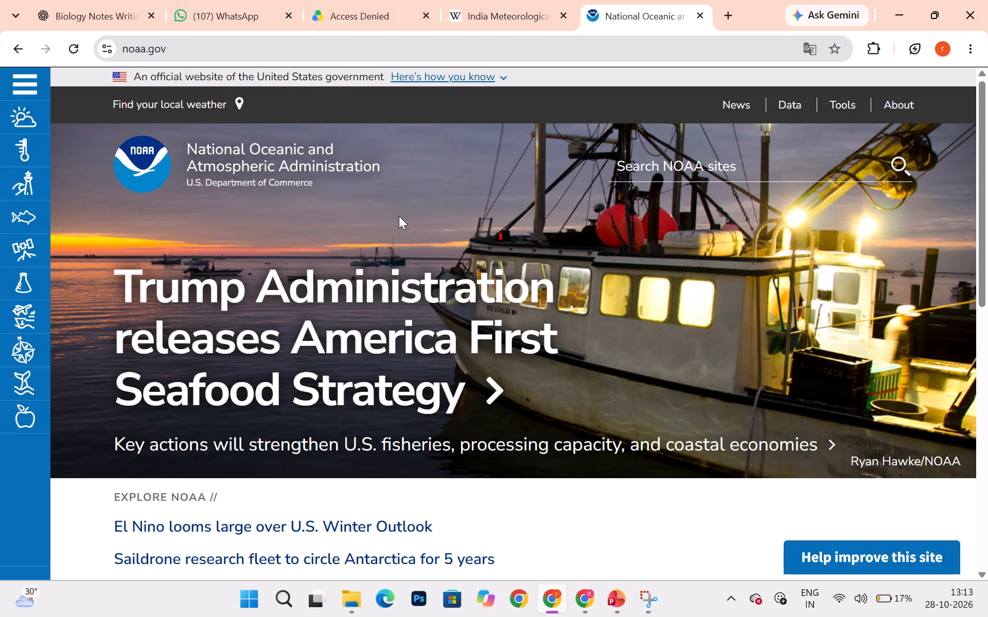
{"action": "left_click", "coordinate": [750, 390]}
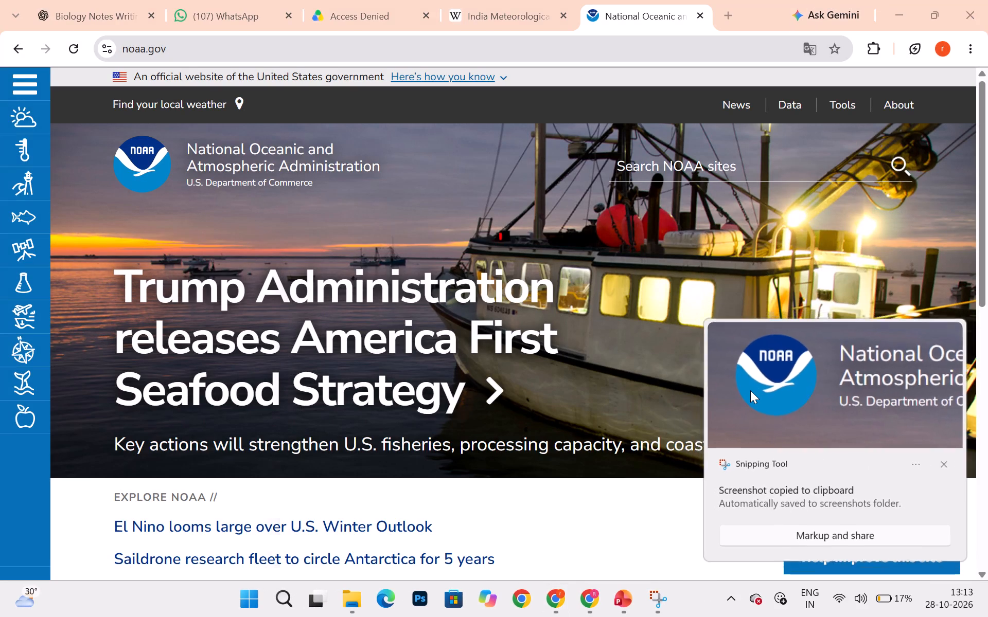
{"action": "right_click", "coordinate": [583, 391]}
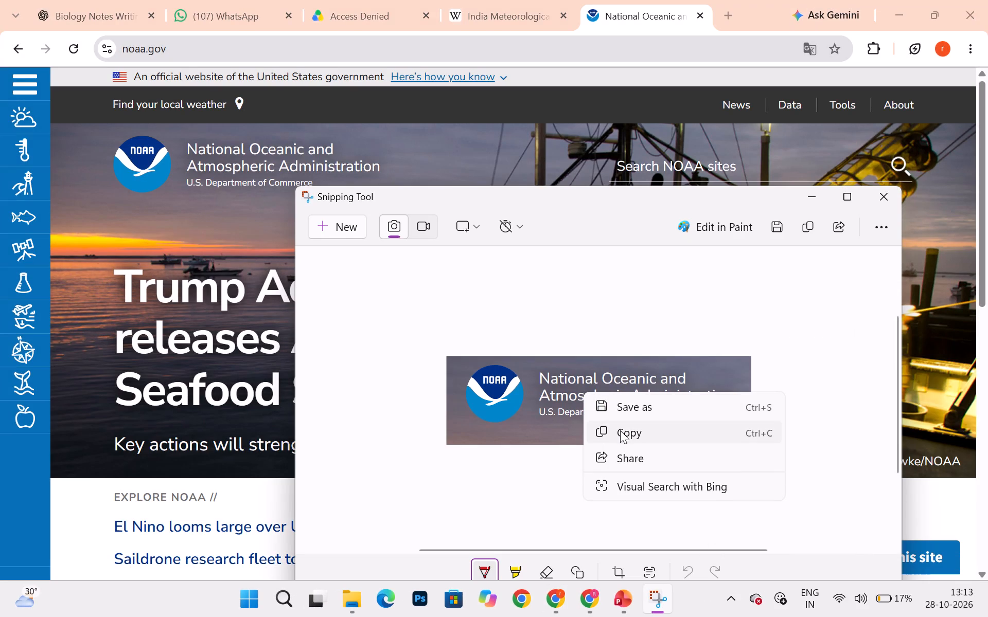
{"action": "left_click", "coordinate": [620, 430]}
In the 2027 sta format PowerPoint, paste the NOAA image on slide 17 beside the India Meteorological Department emblem, enlarged to about 18.84 × 5.47 cm.
{"action": "left_click", "coordinate": [592, 592]}
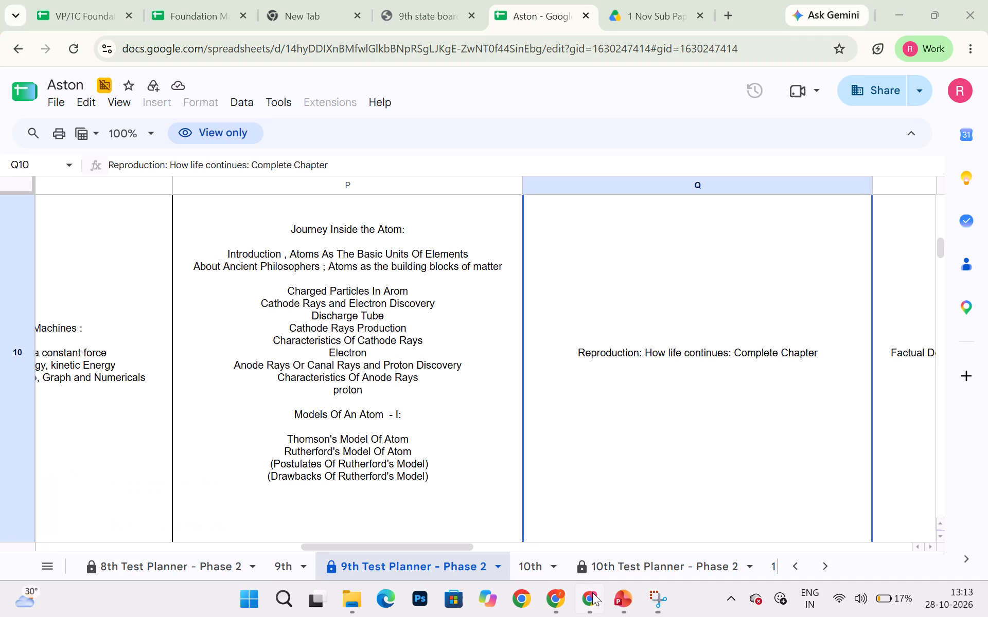
{"action": "left_click", "coordinate": [614, 609]}
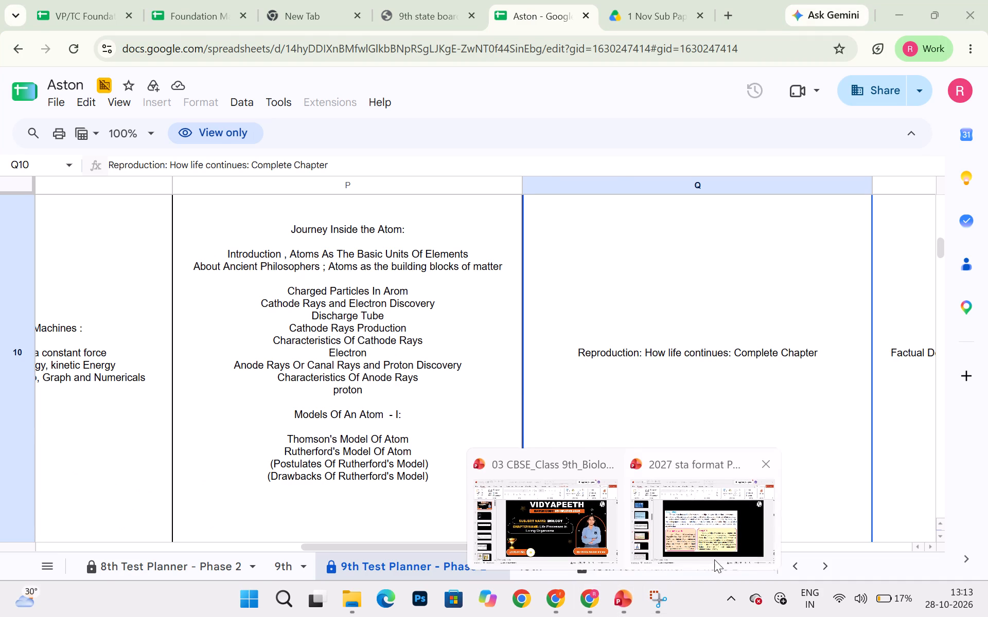
{"action": "left_click_drag", "start_coordinate": [718, 558], "coordinate": [750, 522]}
{"action": "left_click", "coordinate": [750, 522]}
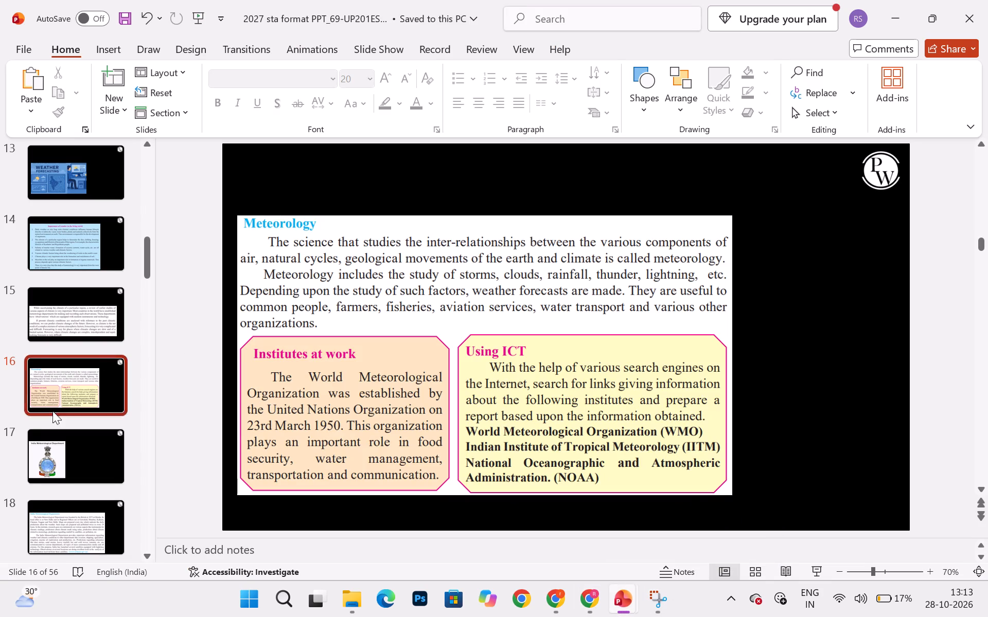
{"action": "left_click", "coordinate": [76, 459]}
{"action": "key", "text": "ctrl+v"}
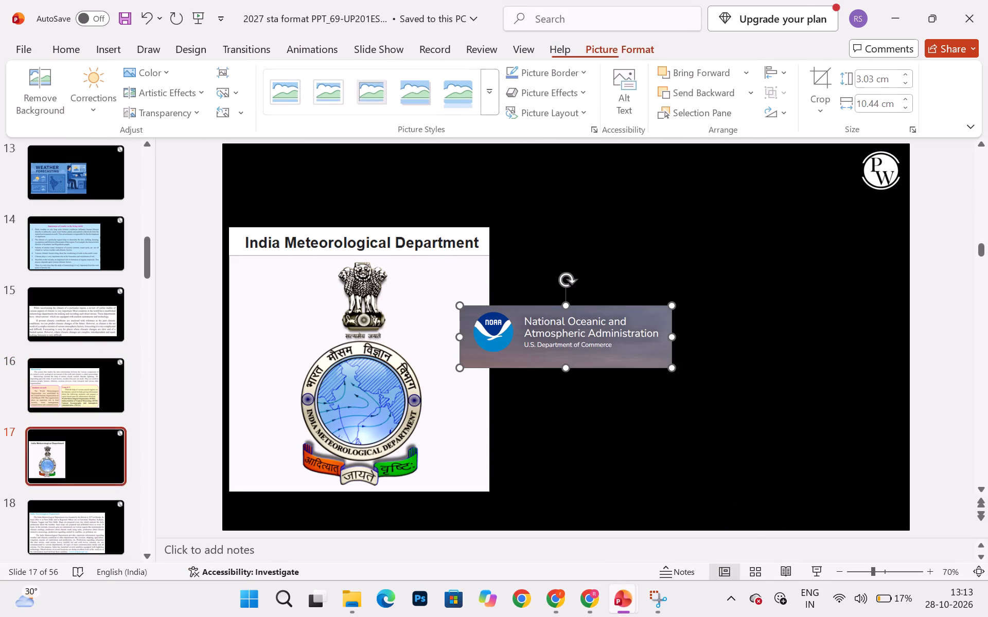
{"action": "left_click_drag", "start_coordinate": [580, 330], "coordinate": [625, 319]}
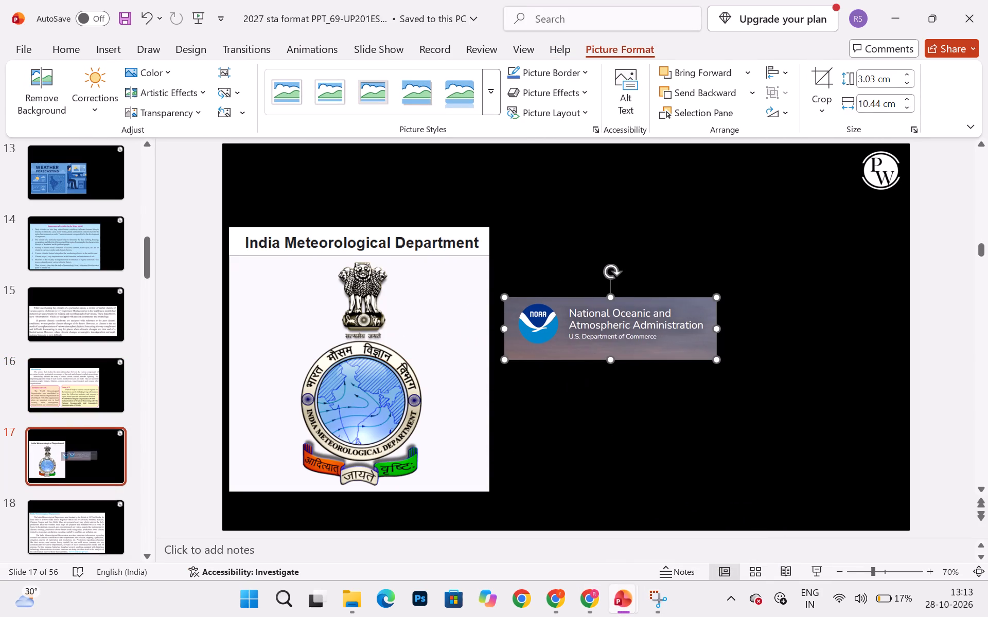
{"action": "left_click_drag", "start_coordinate": [721, 358], "coordinate": [781, 409]}
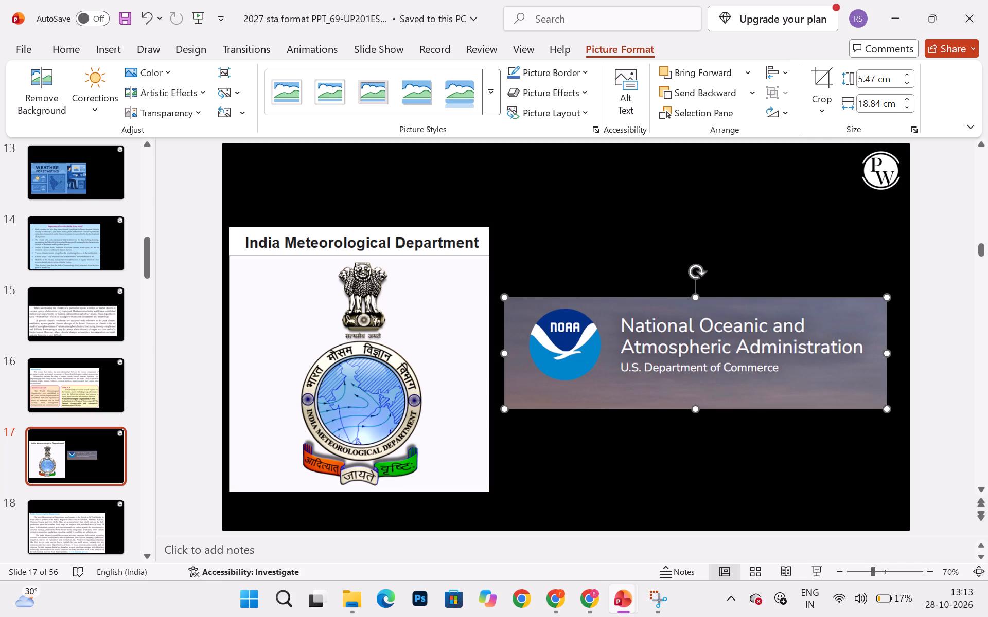
{"action": "left_click", "coordinate": [725, 373]}
{"action": "left_click", "coordinate": [676, 473]}
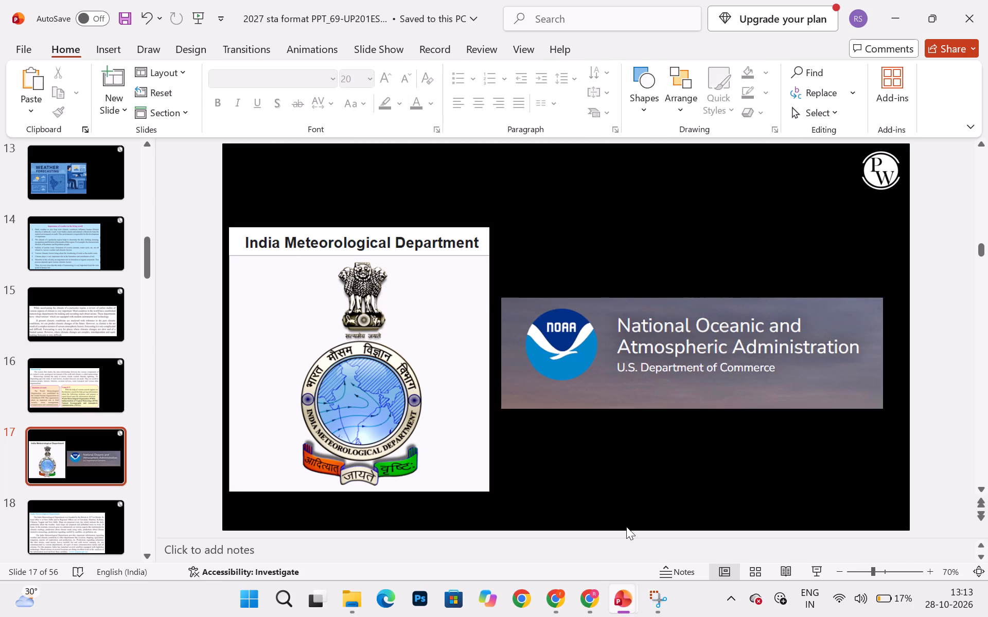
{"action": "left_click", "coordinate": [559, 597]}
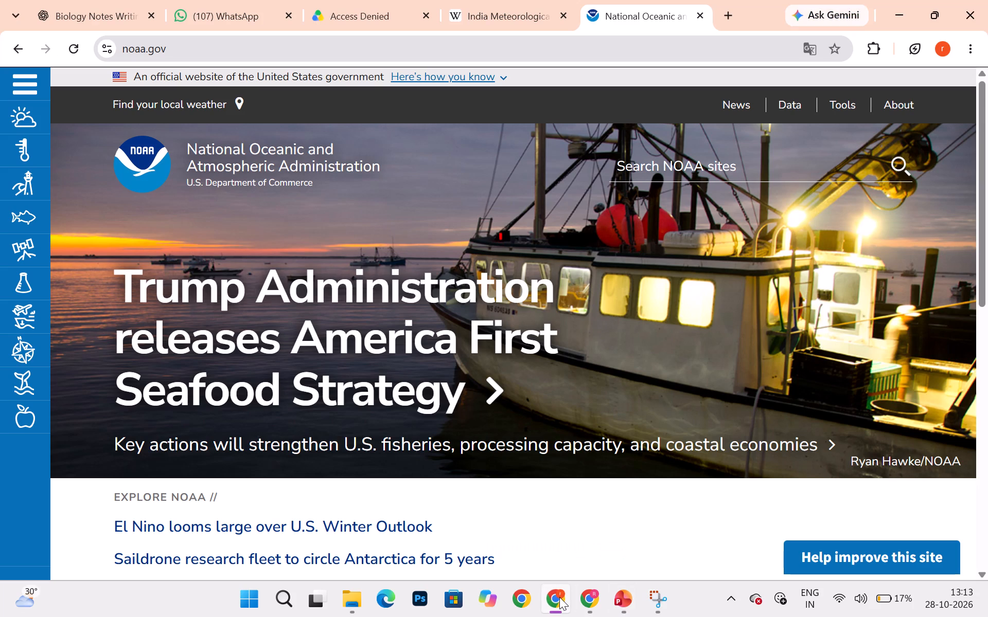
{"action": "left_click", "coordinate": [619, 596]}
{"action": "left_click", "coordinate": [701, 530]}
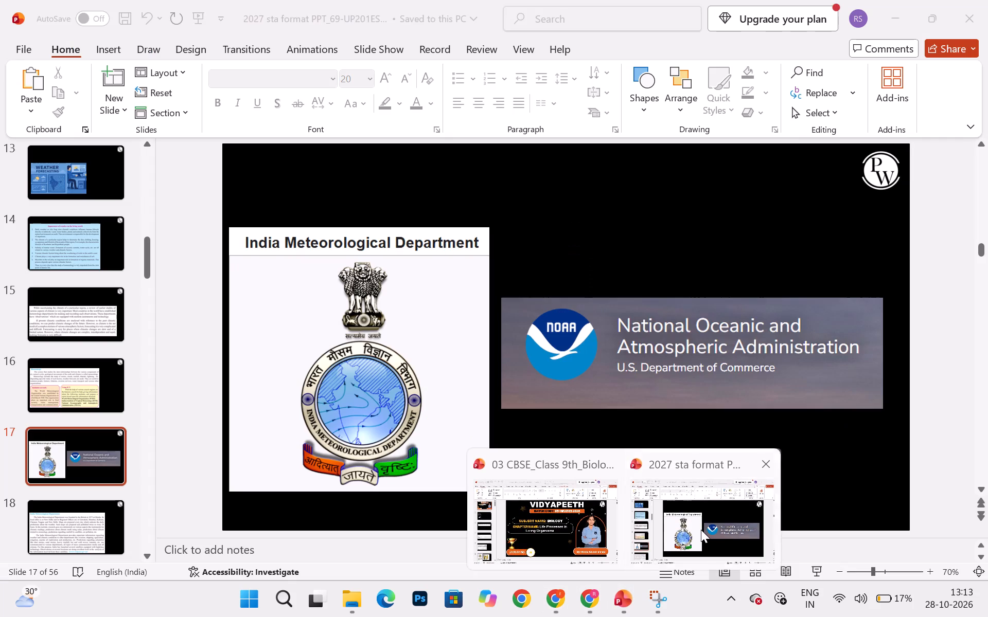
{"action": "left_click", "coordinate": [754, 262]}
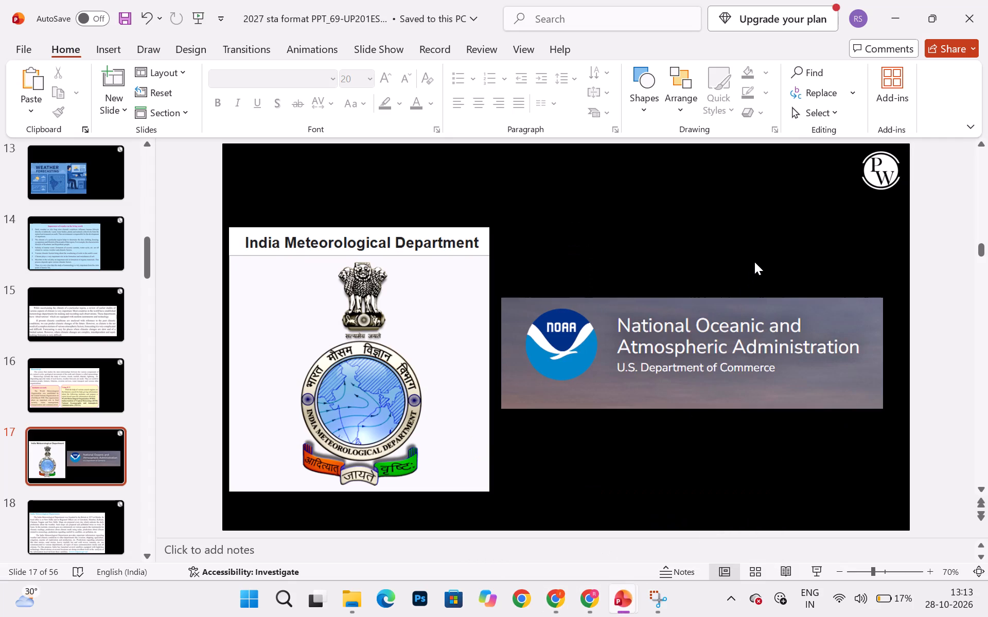
Read slide 18 and find its India Meteorological Department section in the 9th state board science book PDF in the browser.
{"action": "key", "text": "Down"}
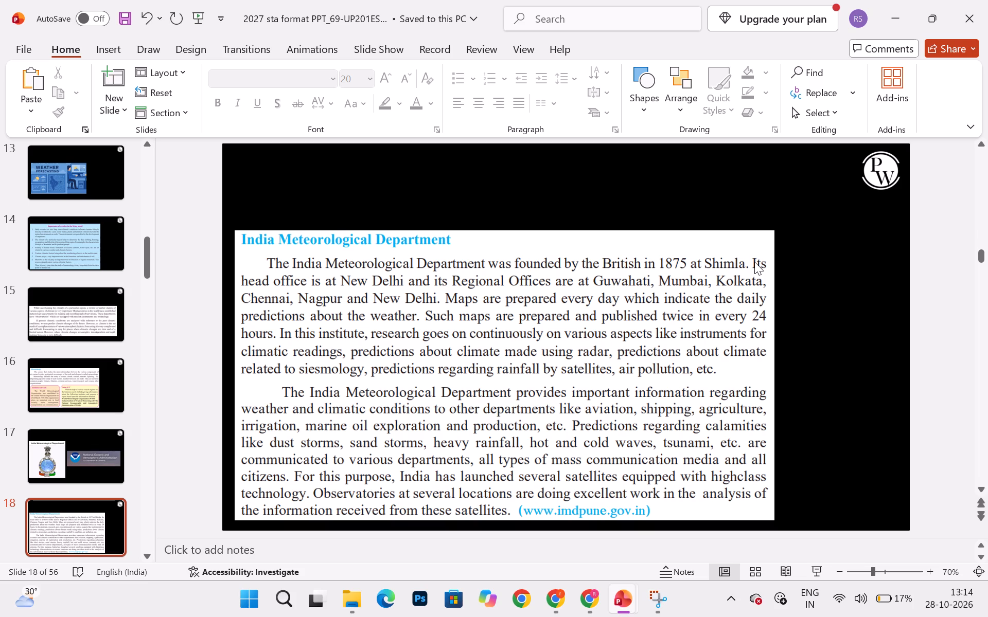
{"action": "left_click", "coordinate": [557, 603]}
{"action": "left_click", "coordinate": [588, 602]}
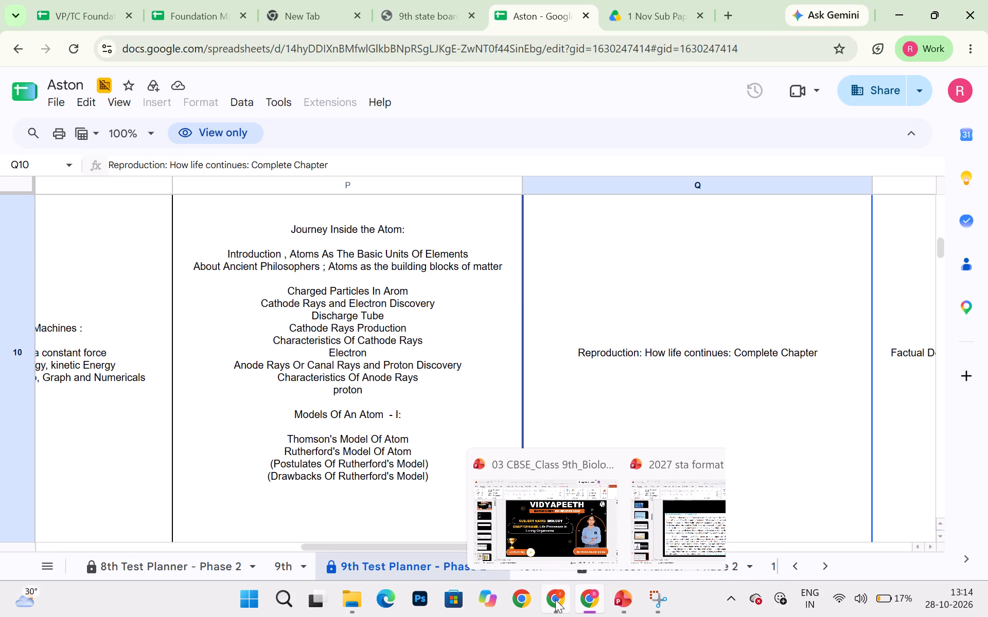
{"action": "left_click", "coordinate": [595, 600]}
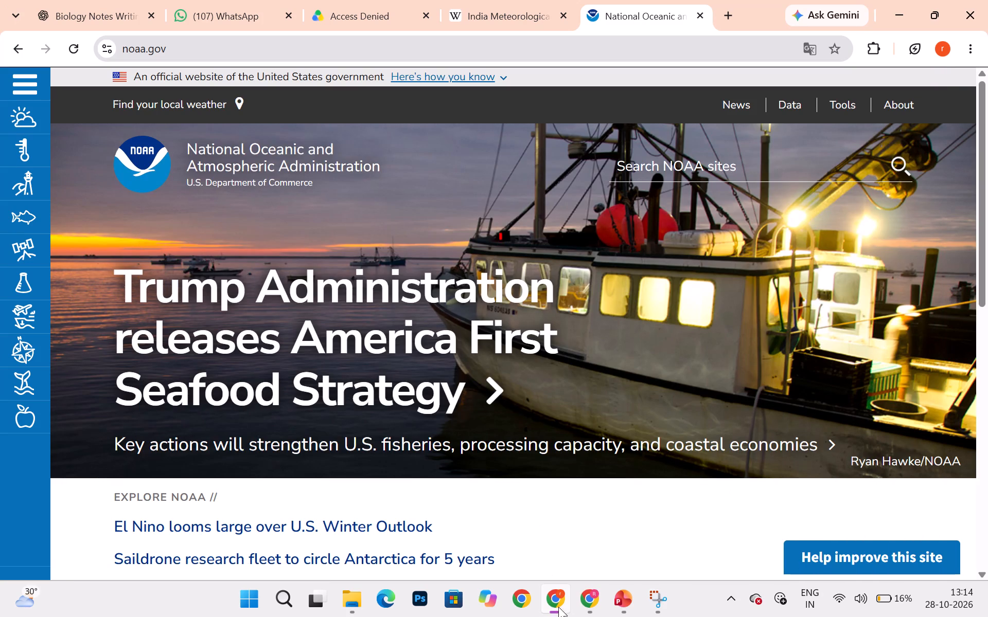
{"action": "left_click", "coordinate": [587, 606]}
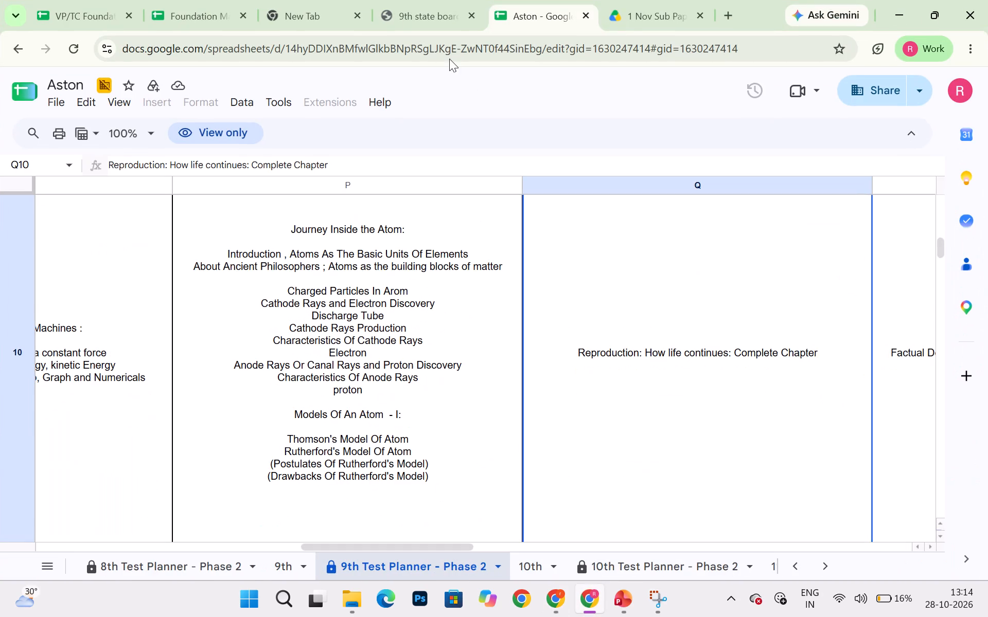
{"action": "left_click", "coordinate": [422, 0]}
{"action": "scroll", "coordinate": [421, 230], "scroll_direction": "down", "scroll_amount": 4}
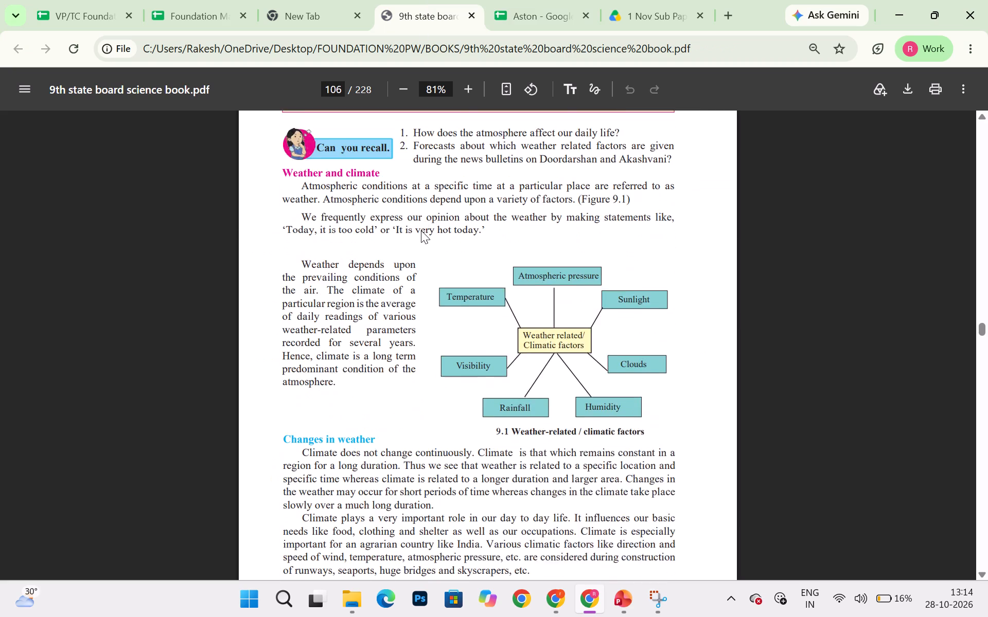
{"action": "scroll", "coordinate": [421, 230], "scroll_direction": "down", "scroll_amount": 8}
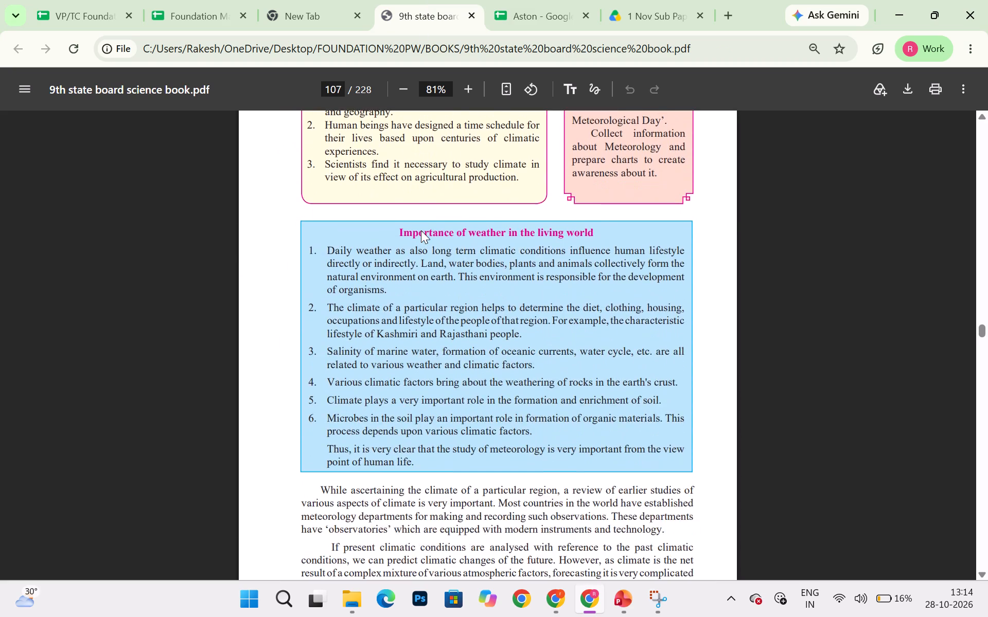
{"action": "scroll", "coordinate": [421, 230], "scroll_direction": "down", "scroll_amount": 7}
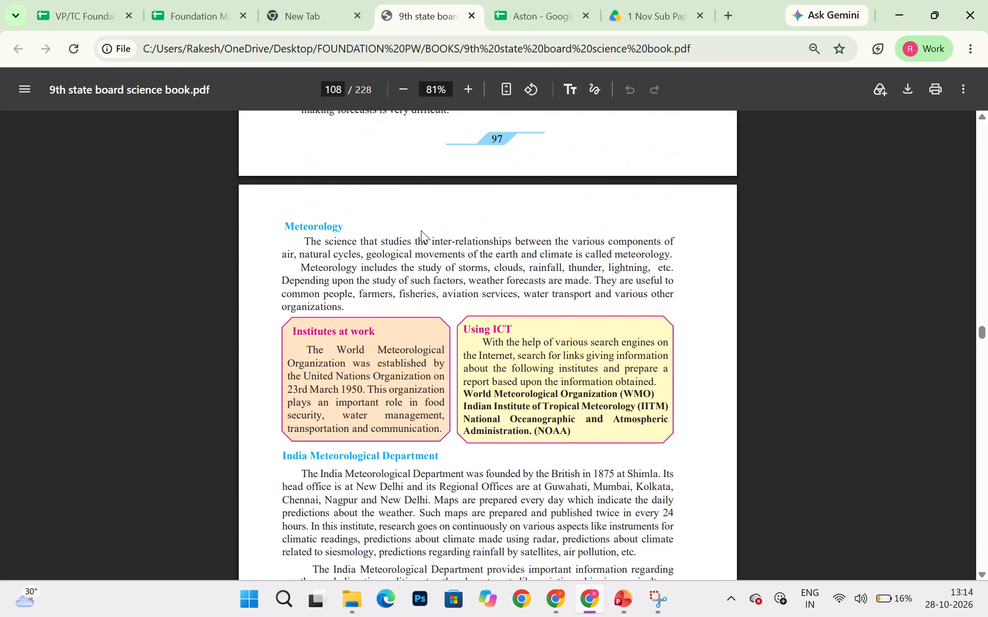
{"action": "scroll", "coordinate": [421, 230], "scroll_direction": "down", "scroll_amount": 3}
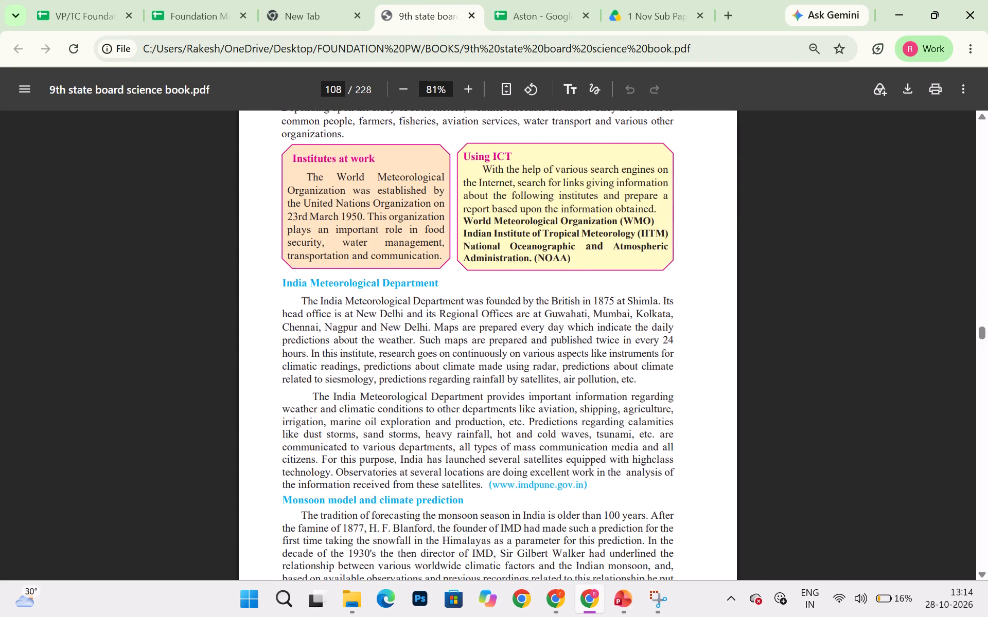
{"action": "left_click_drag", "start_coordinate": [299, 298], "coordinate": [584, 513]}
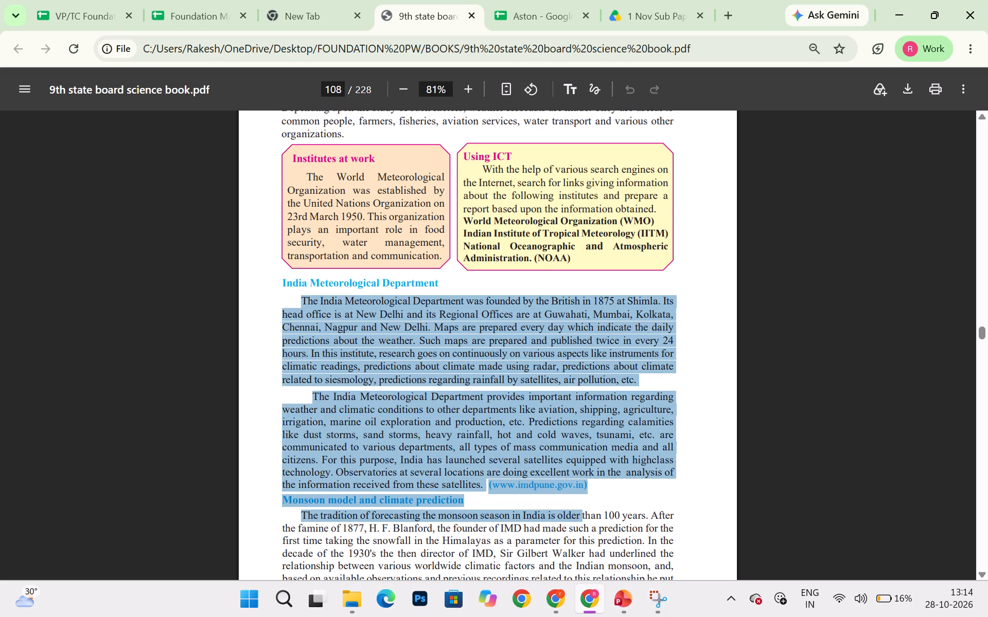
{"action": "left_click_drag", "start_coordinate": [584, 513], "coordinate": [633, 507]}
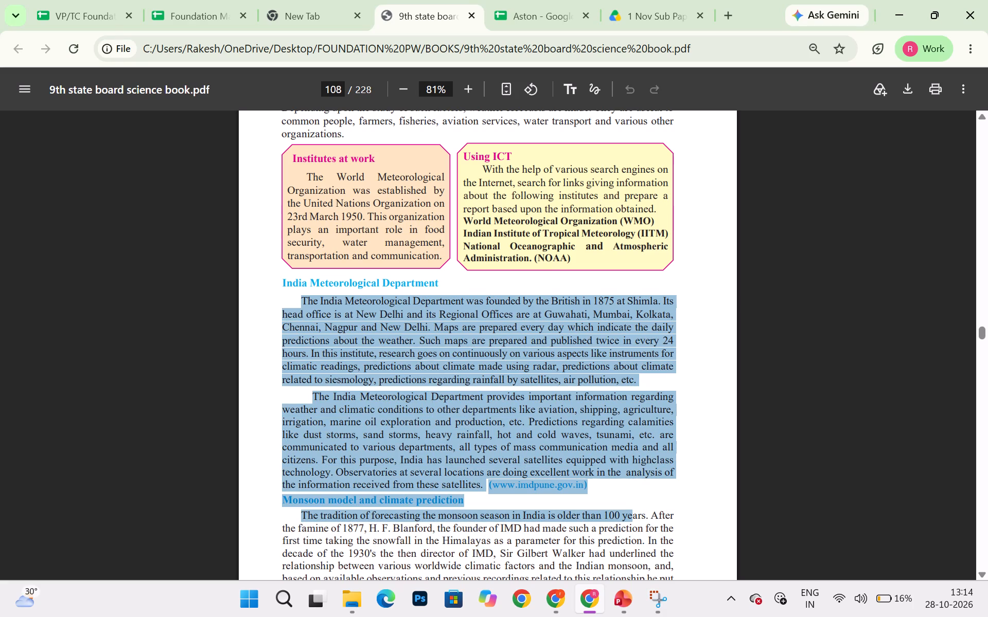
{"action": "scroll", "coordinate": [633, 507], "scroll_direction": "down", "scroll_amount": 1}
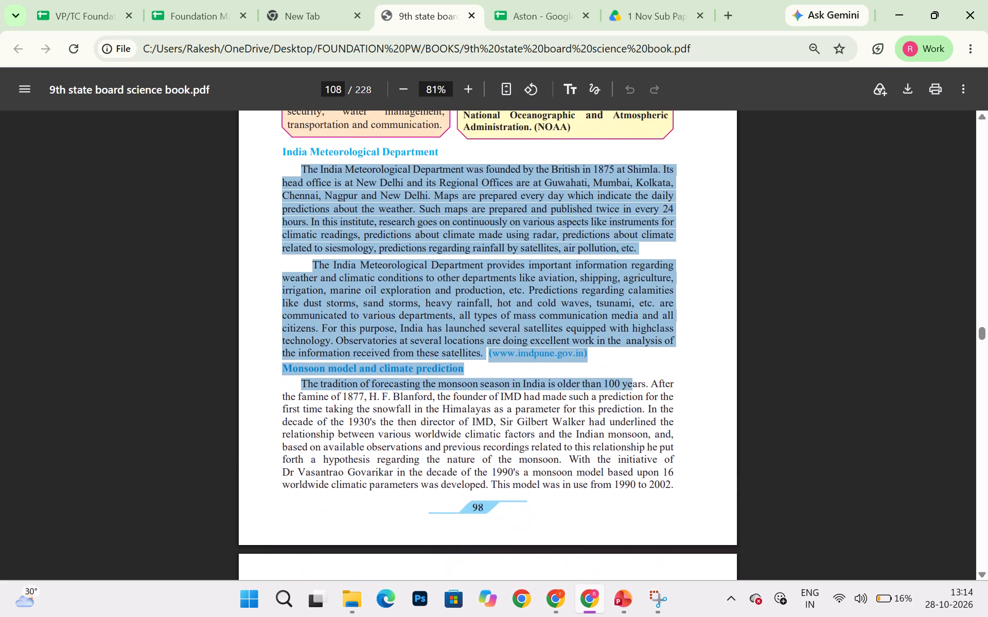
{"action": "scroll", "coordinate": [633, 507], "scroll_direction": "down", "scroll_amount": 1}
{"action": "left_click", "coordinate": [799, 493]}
Copy the textbook text from the India Meteorological Department heading through the end of the Monsoon model and climate prediction paragraph on page 98.
{"action": "scroll", "coordinate": [799, 493], "scroll_direction": "up", "scroll_amount": 1}
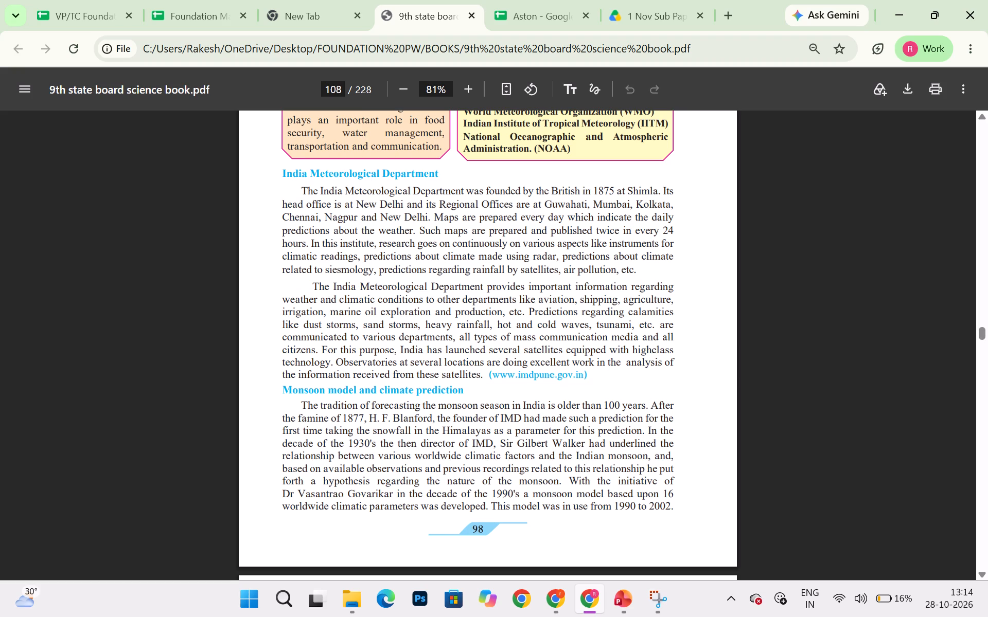
{"action": "left_click_drag", "start_coordinate": [276, 174], "coordinate": [681, 526]}
{"action": "left_click", "coordinate": [681, 526]}
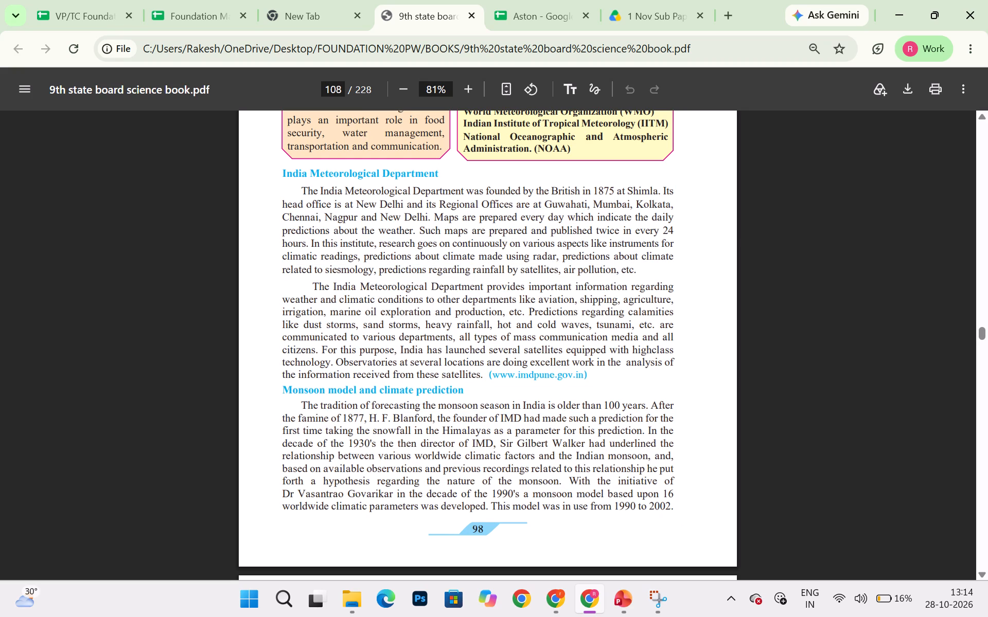
{"action": "left_click_drag", "start_coordinate": [279, 173], "coordinate": [669, 505]}
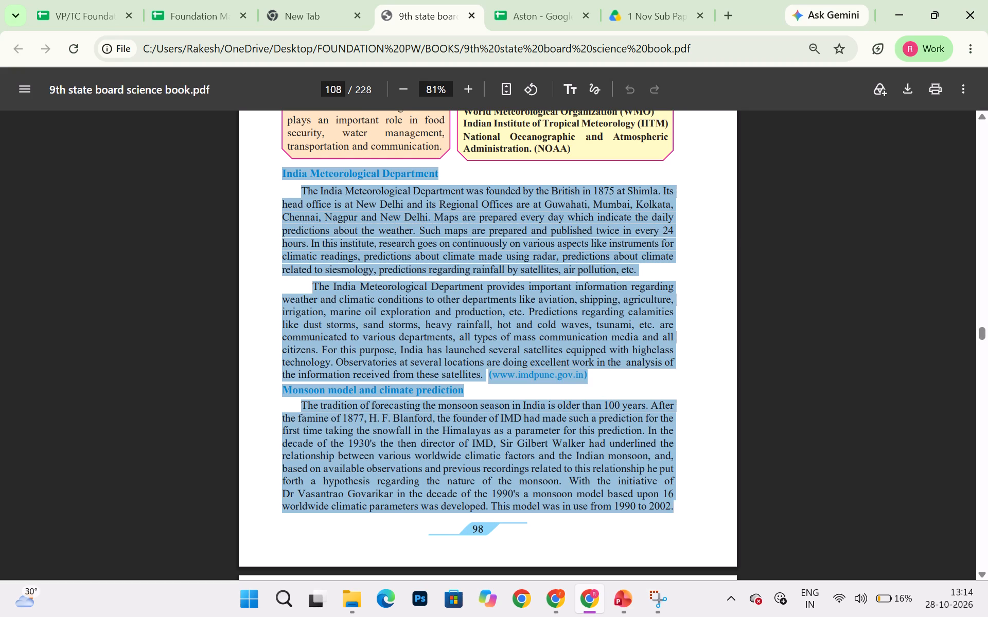
{"action": "left_click_drag", "start_coordinate": [669, 505], "coordinate": [677, 503]}
{"action": "key", "text": "ctrl+c"}
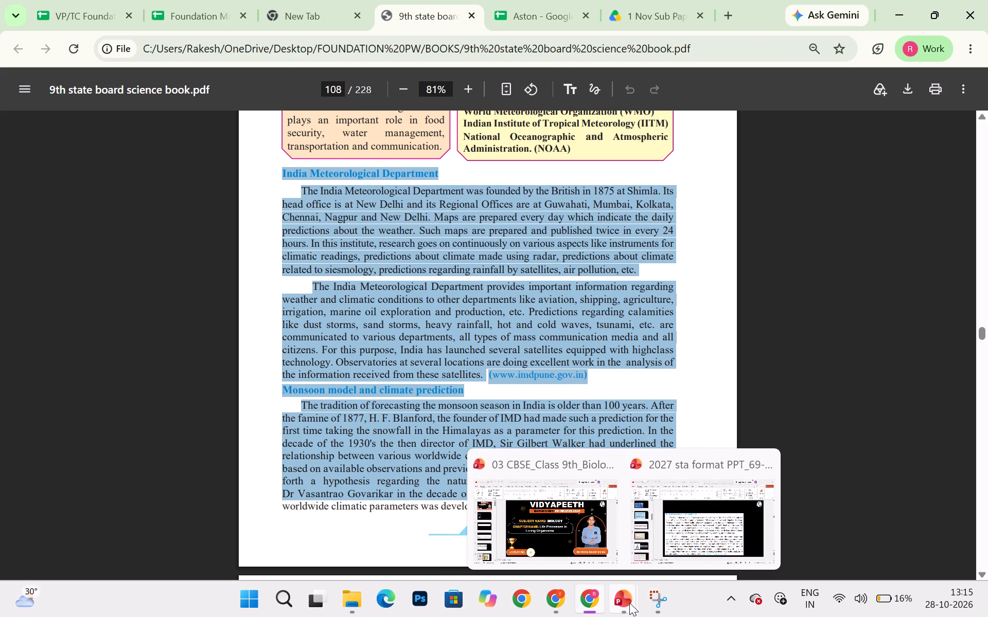
{"action": "left_click", "coordinate": [550, 602]}
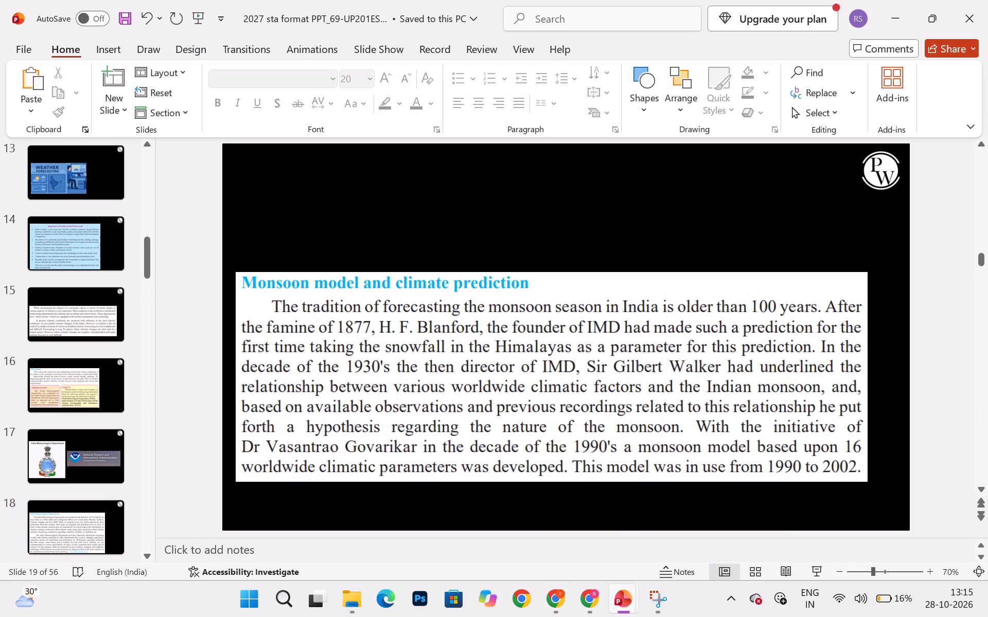
{"action": "key", "text": "Up"}
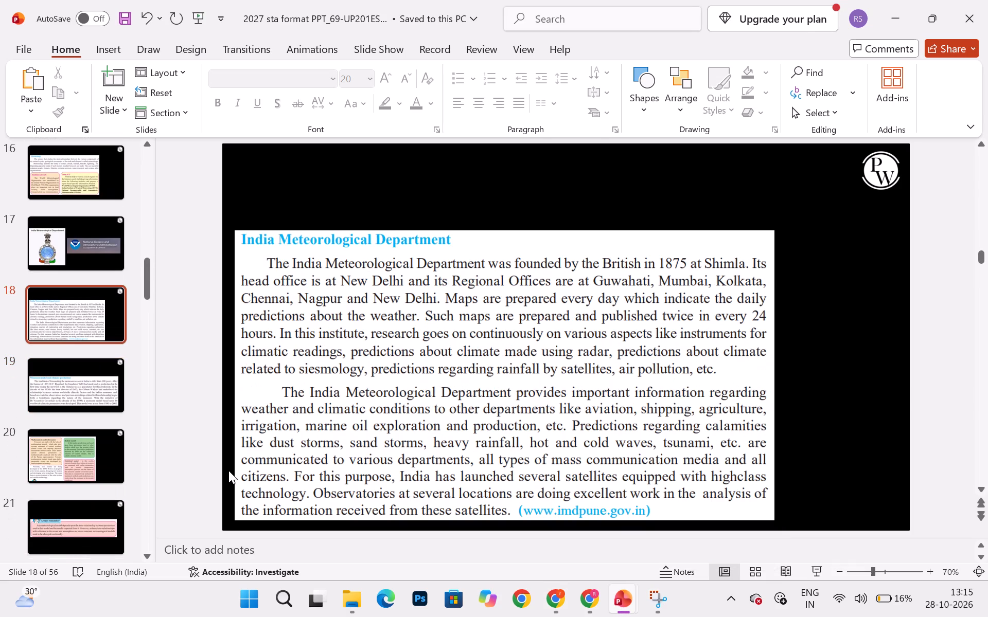
{"action": "key", "text": "Down"}
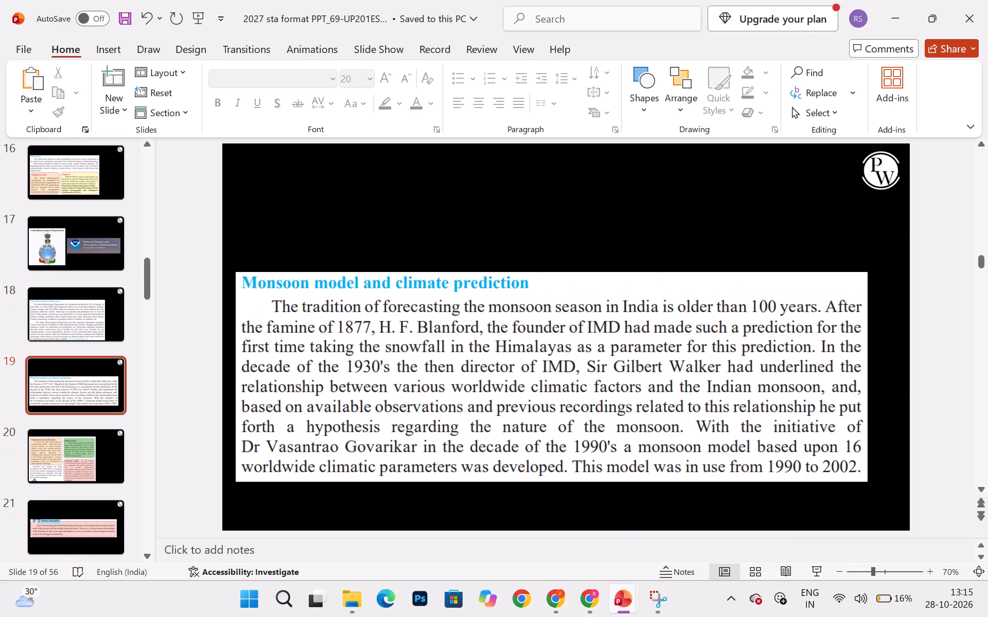
{"action": "key", "text": "Down"}
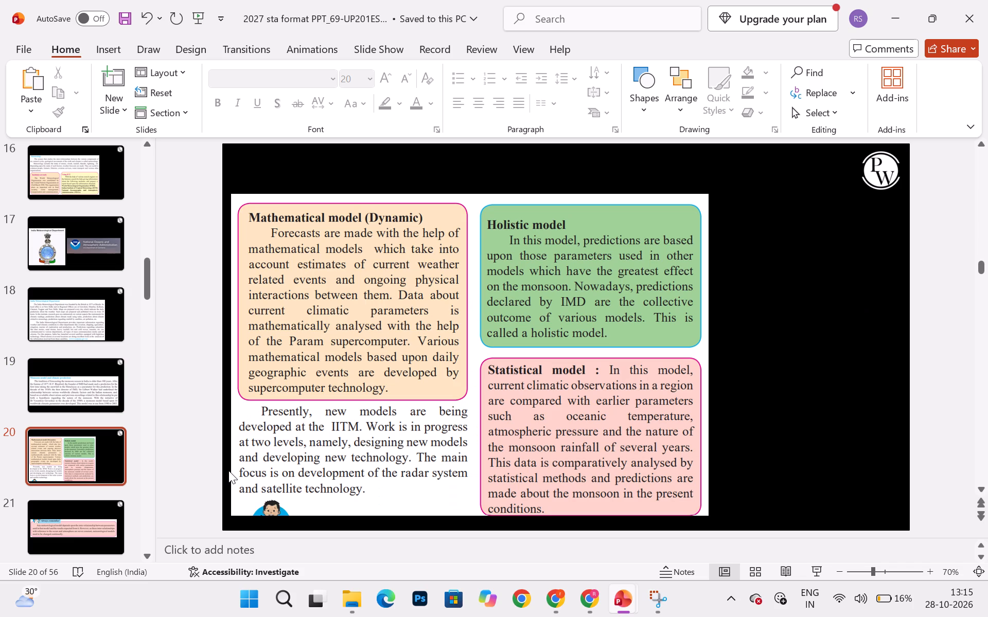
{"action": "key", "text": "Down"}
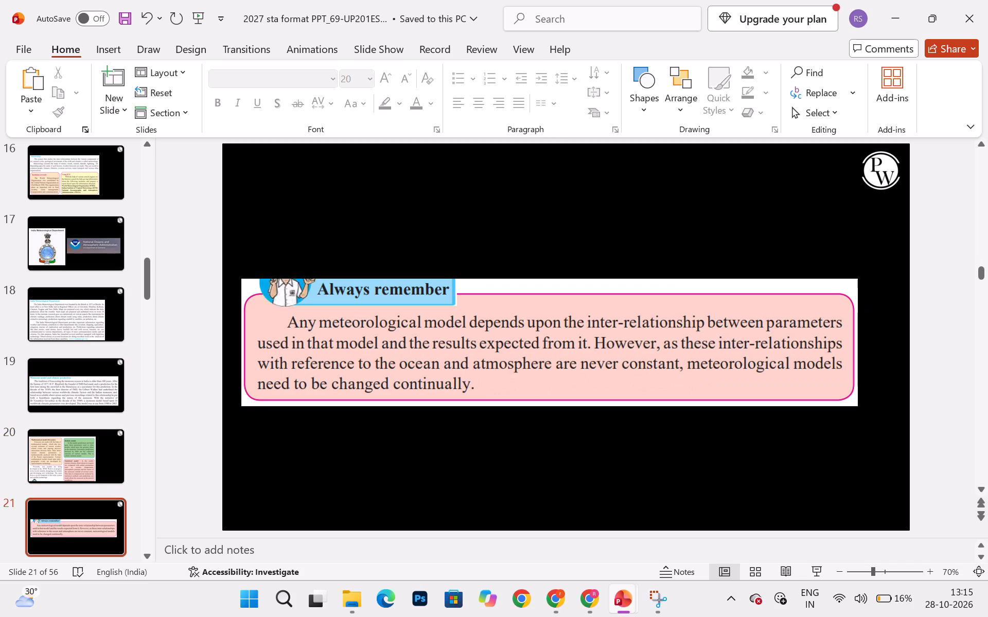